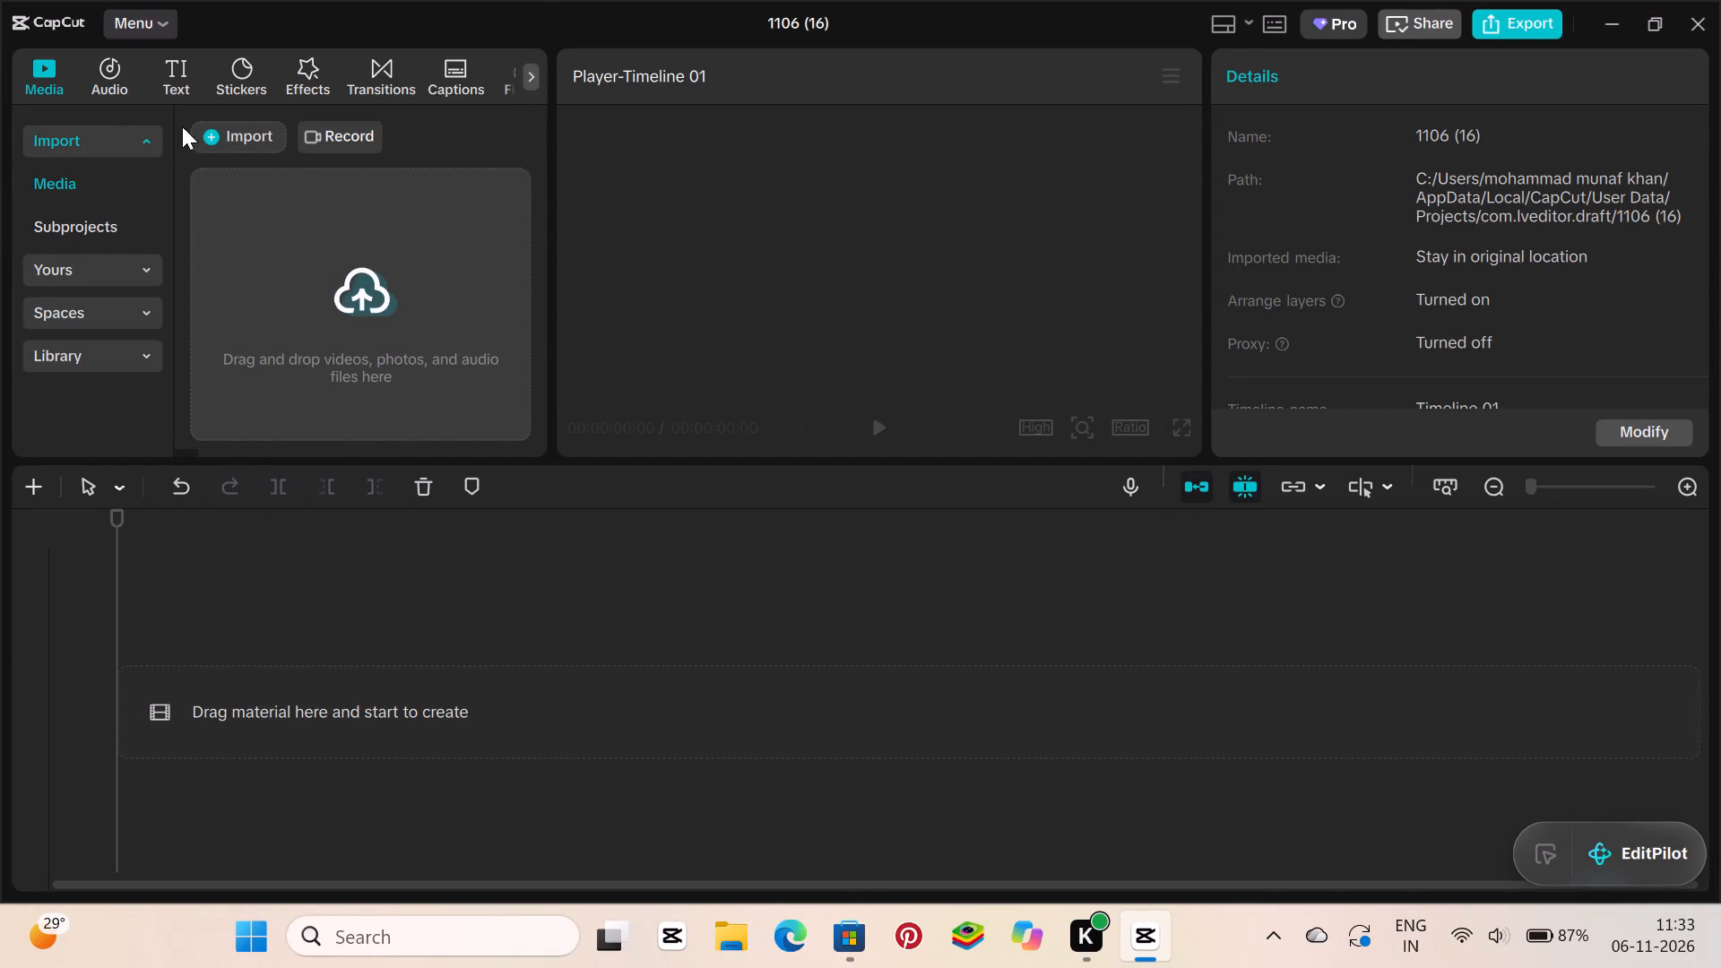
{"action": "left_click", "coordinate": [222, 138]}
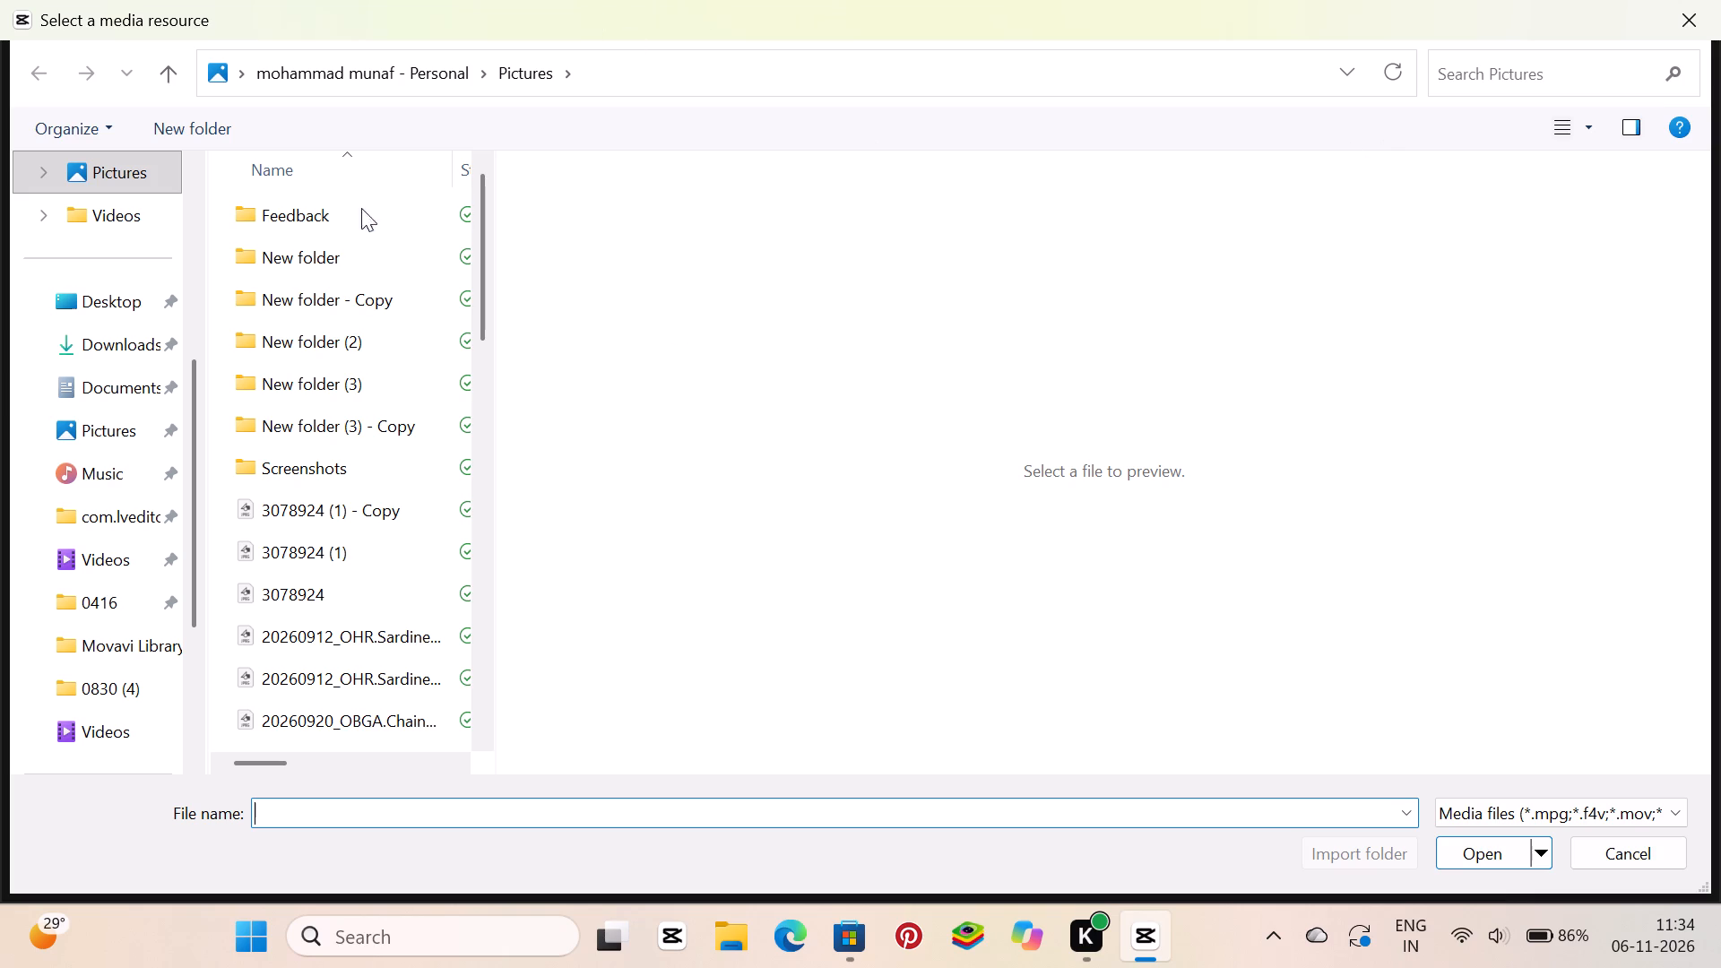
Import the image "WhatsApp Image 2026-03-22 at 7.16.39 PM" from the Desktop folder into the project media.
{"action": "left_click", "coordinate": [132, 317]}
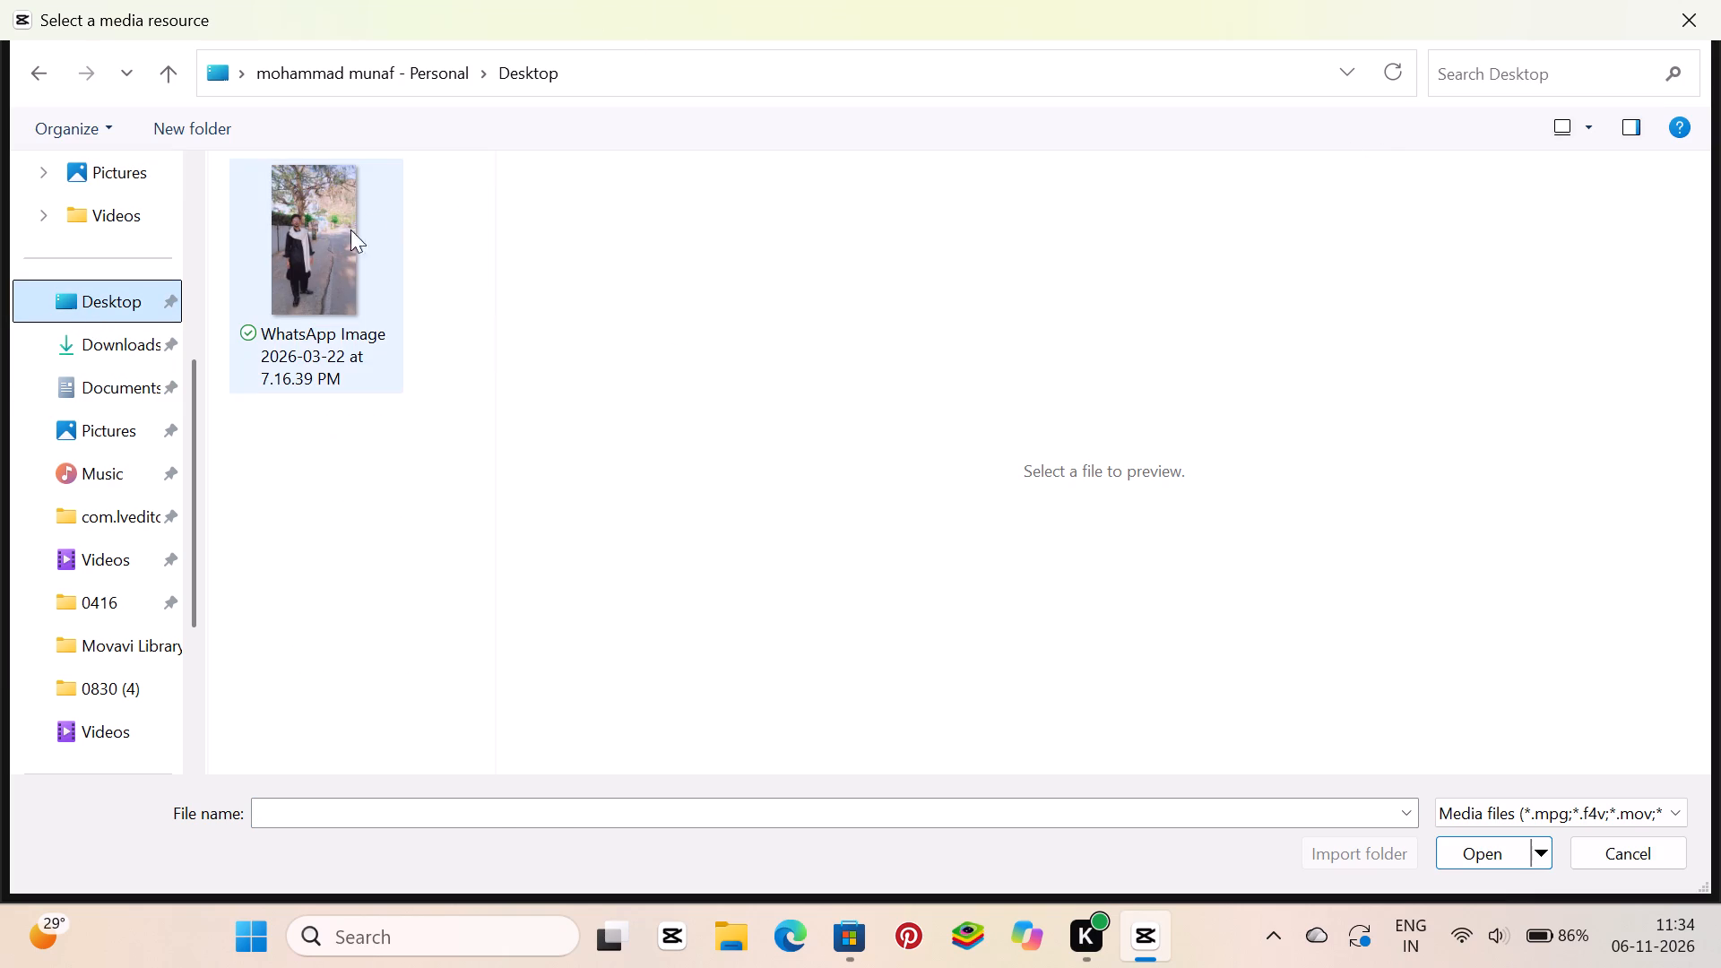
{"action": "left_click", "coordinate": [316, 252]}
{"action": "left_click", "coordinate": [1494, 851]}
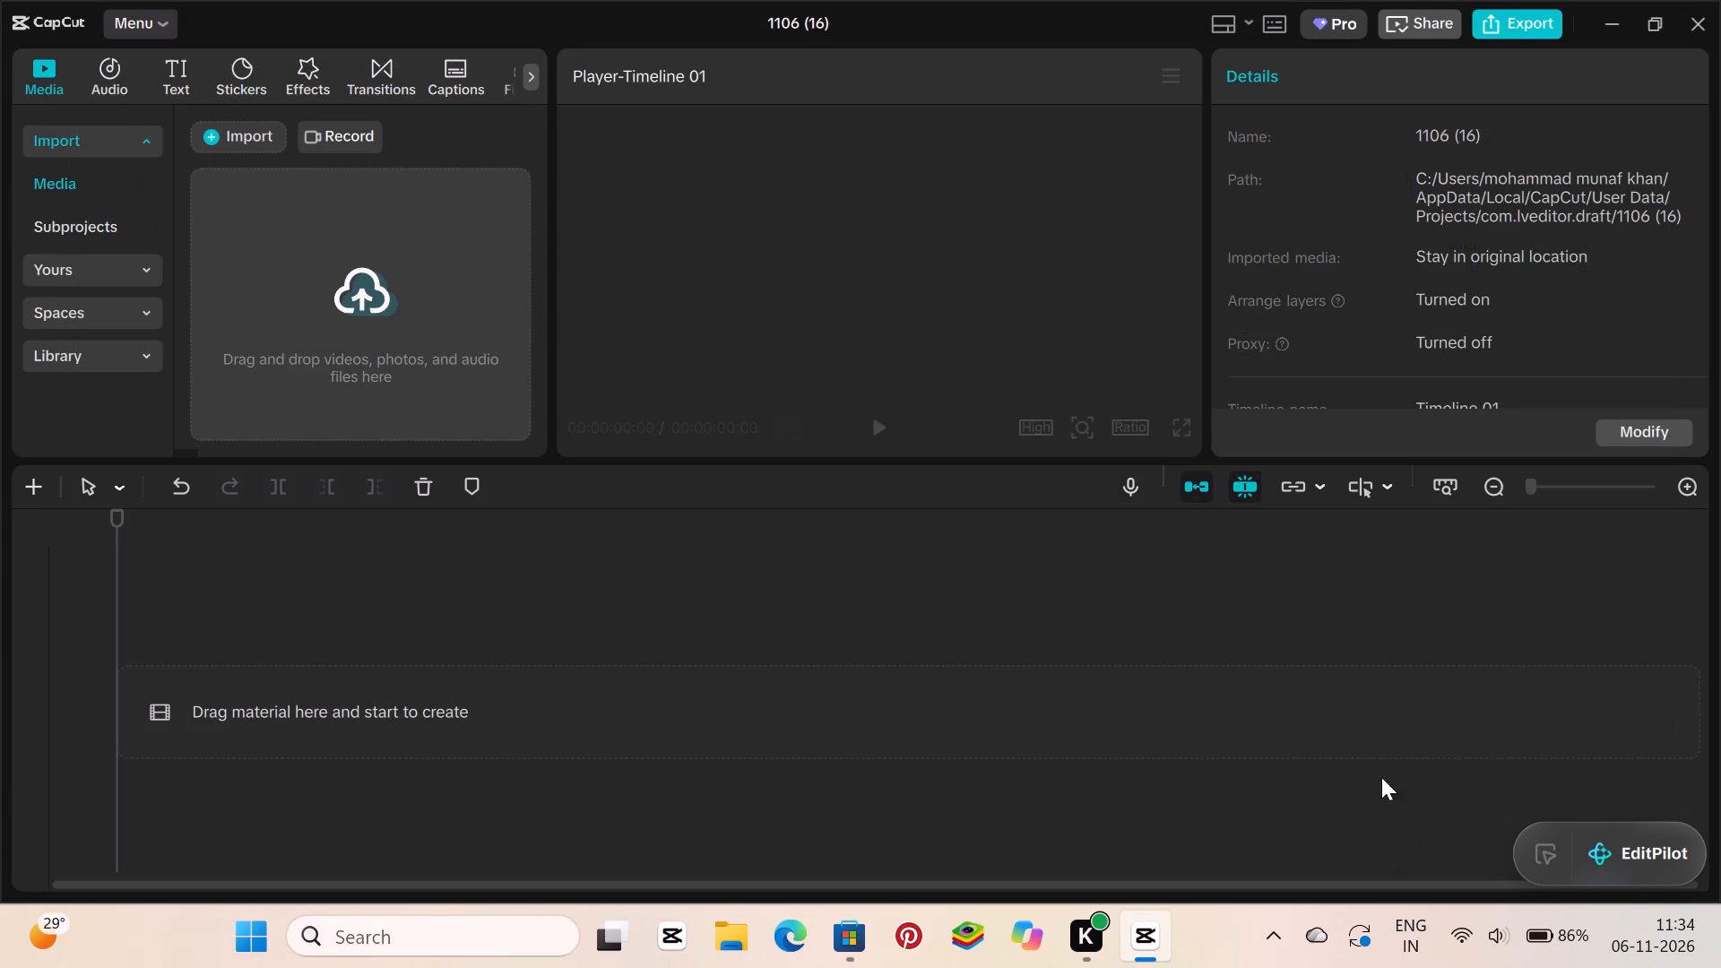
Place the imported WhatsApp image on the main timeline track, starting at 00:00.
{"action": "left_click_drag", "start_coordinate": [291, 244], "coordinate": [356, 631]}
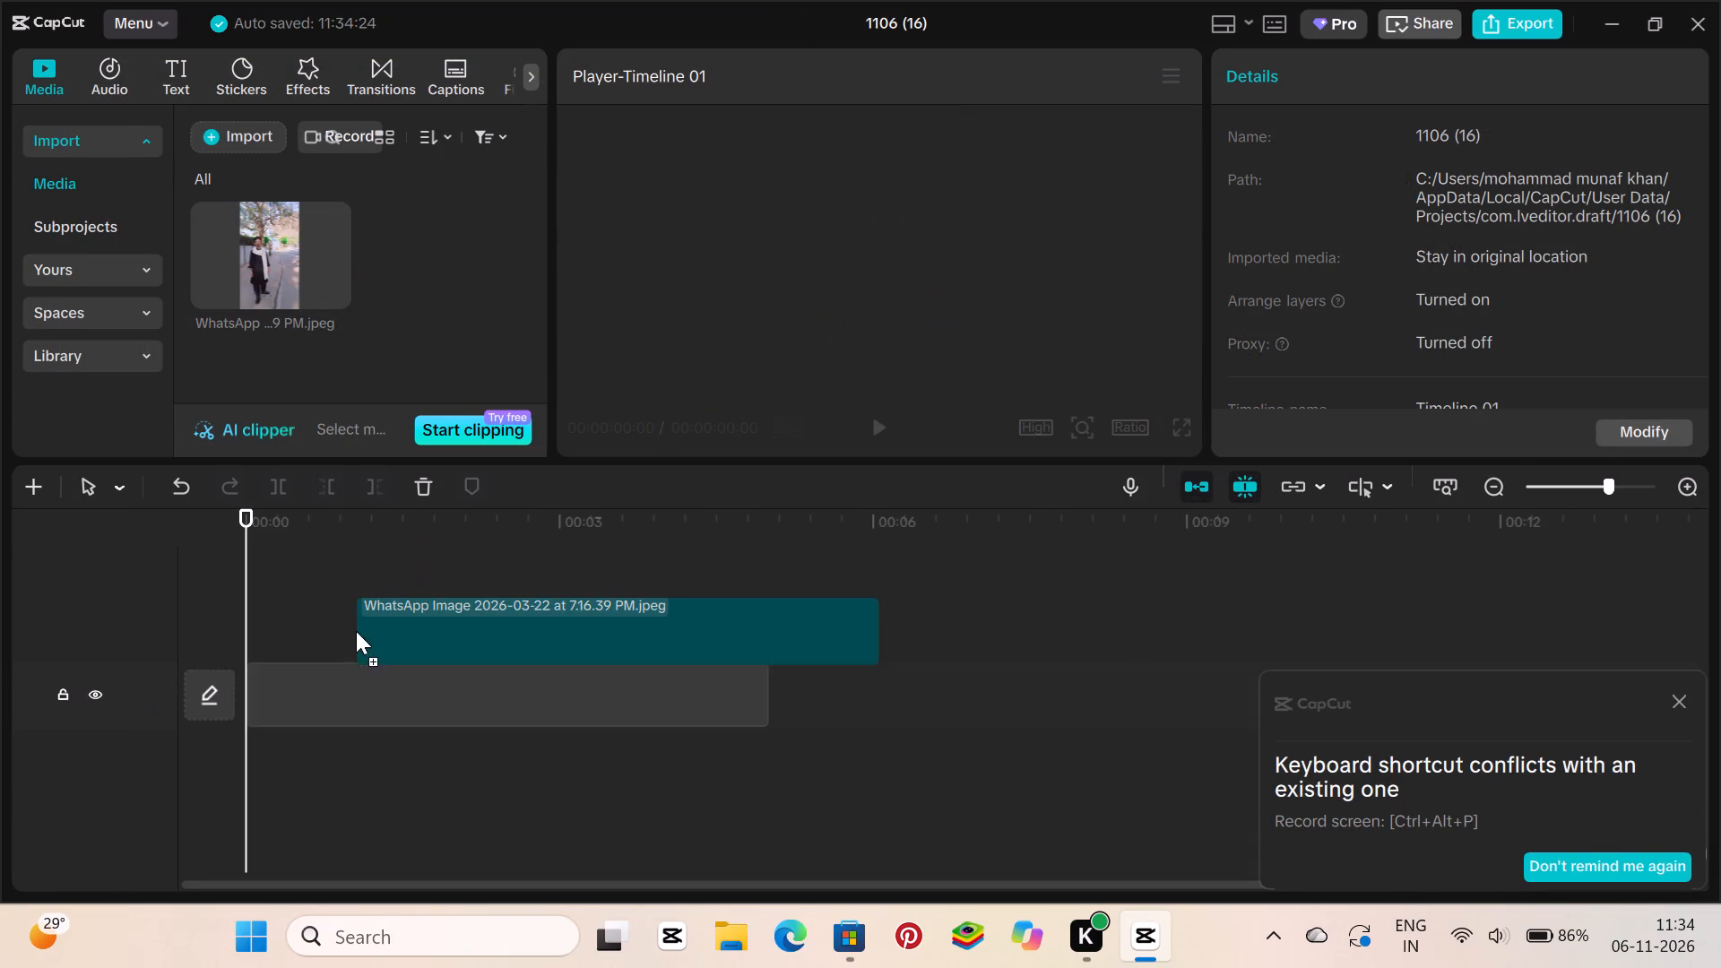
{"action": "left_click_drag", "start_coordinate": [356, 631], "coordinate": [351, 642]}
Open the media import dialog to choose another file for the project.
{"action": "left_click", "coordinate": [260, 131]}
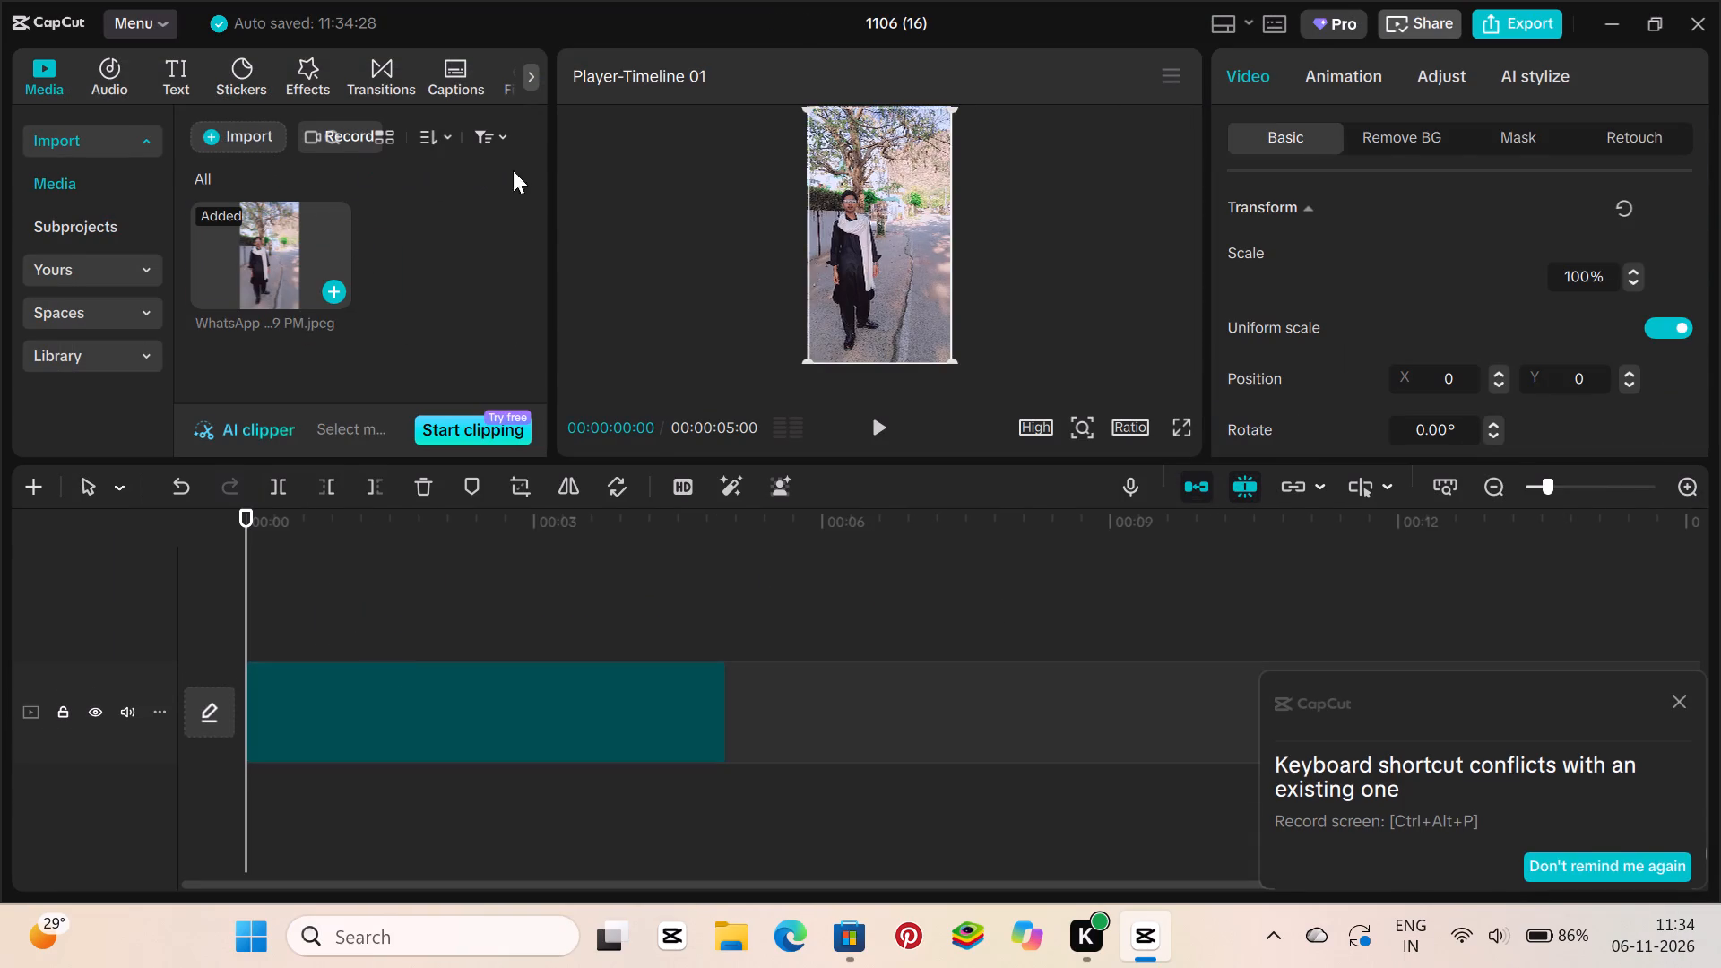
{"action": "scroll", "coordinate": [323, 359], "scroll_direction": "down", "scroll_amount": 5}
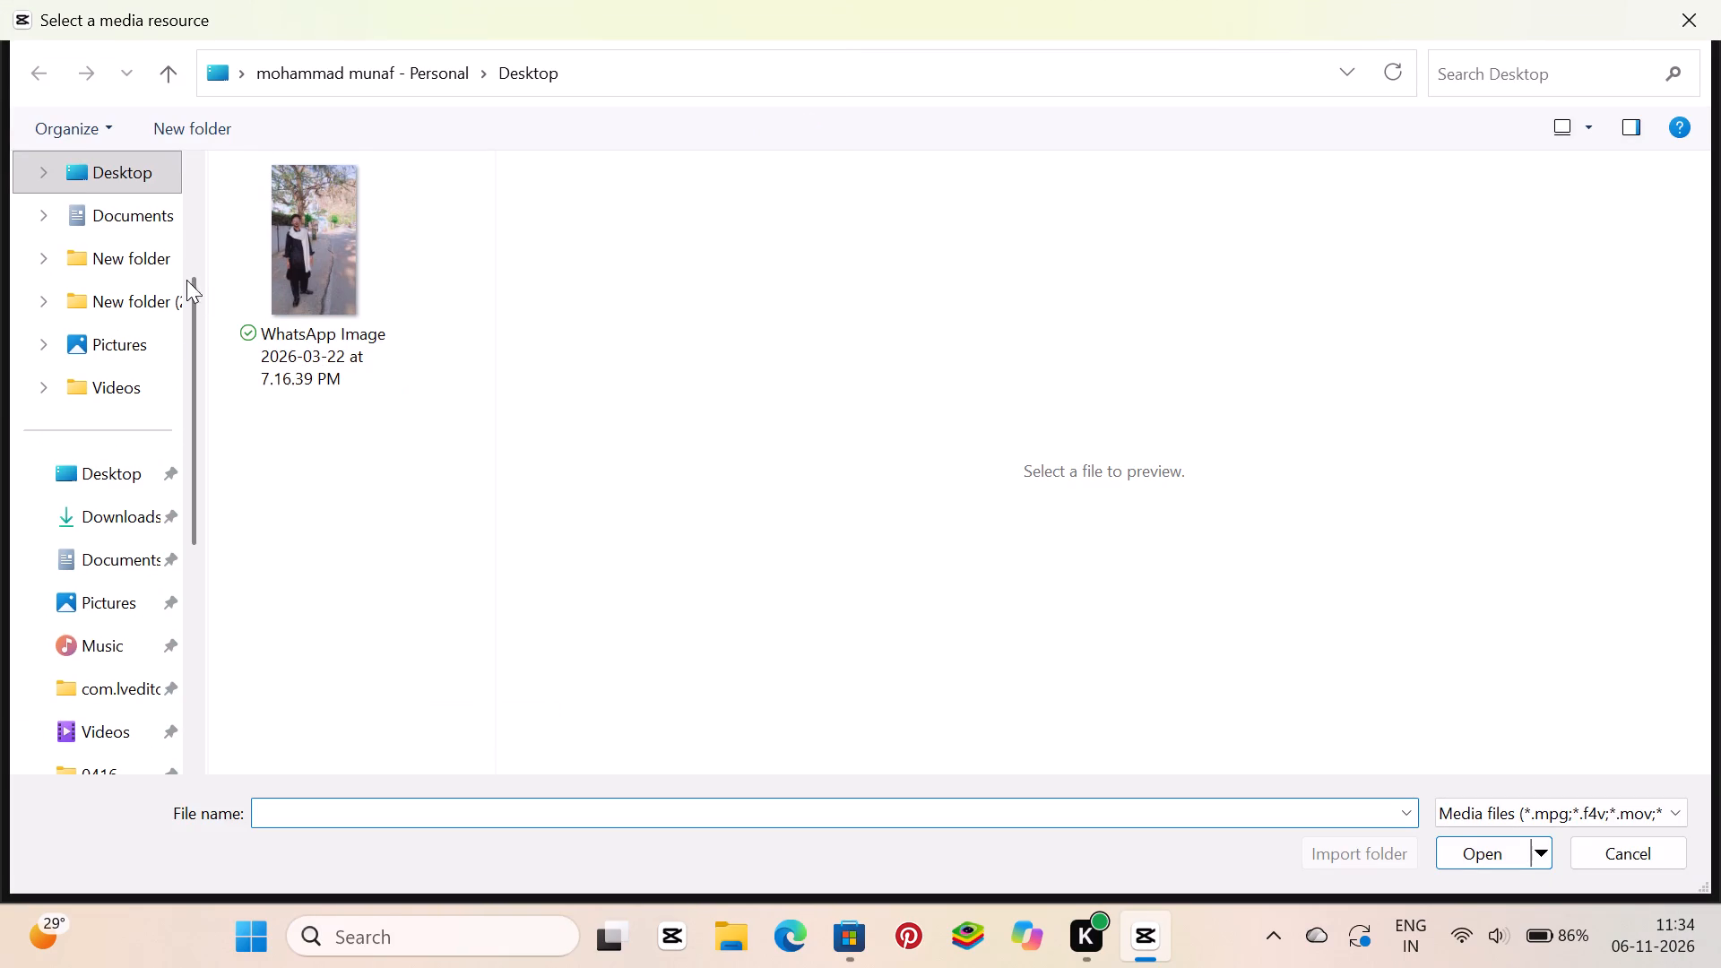
{"action": "left_click", "coordinate": [161, 267]}
{"action": "left_click", "coordinate": [144, 208]}
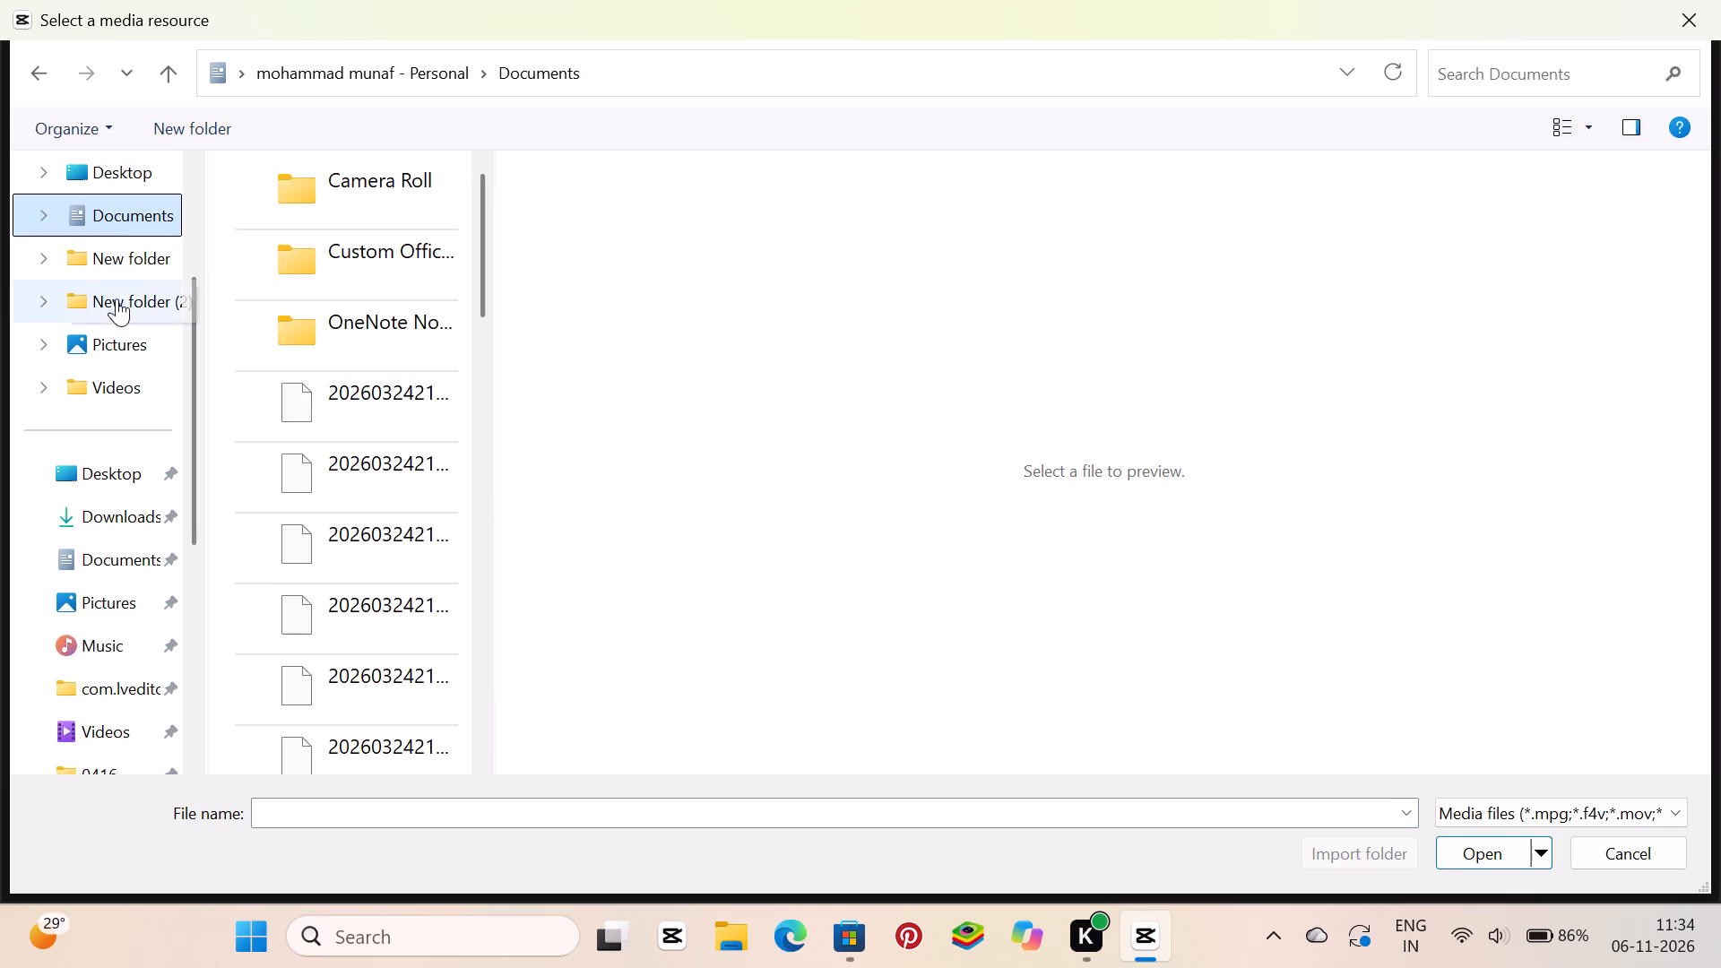
{"action": "left_click", "coordinate": [117, 298]}
{"action": "left_click", "coordinate": [148, 227]}
{"action": "left_click", "coordinate": [143, 249]}
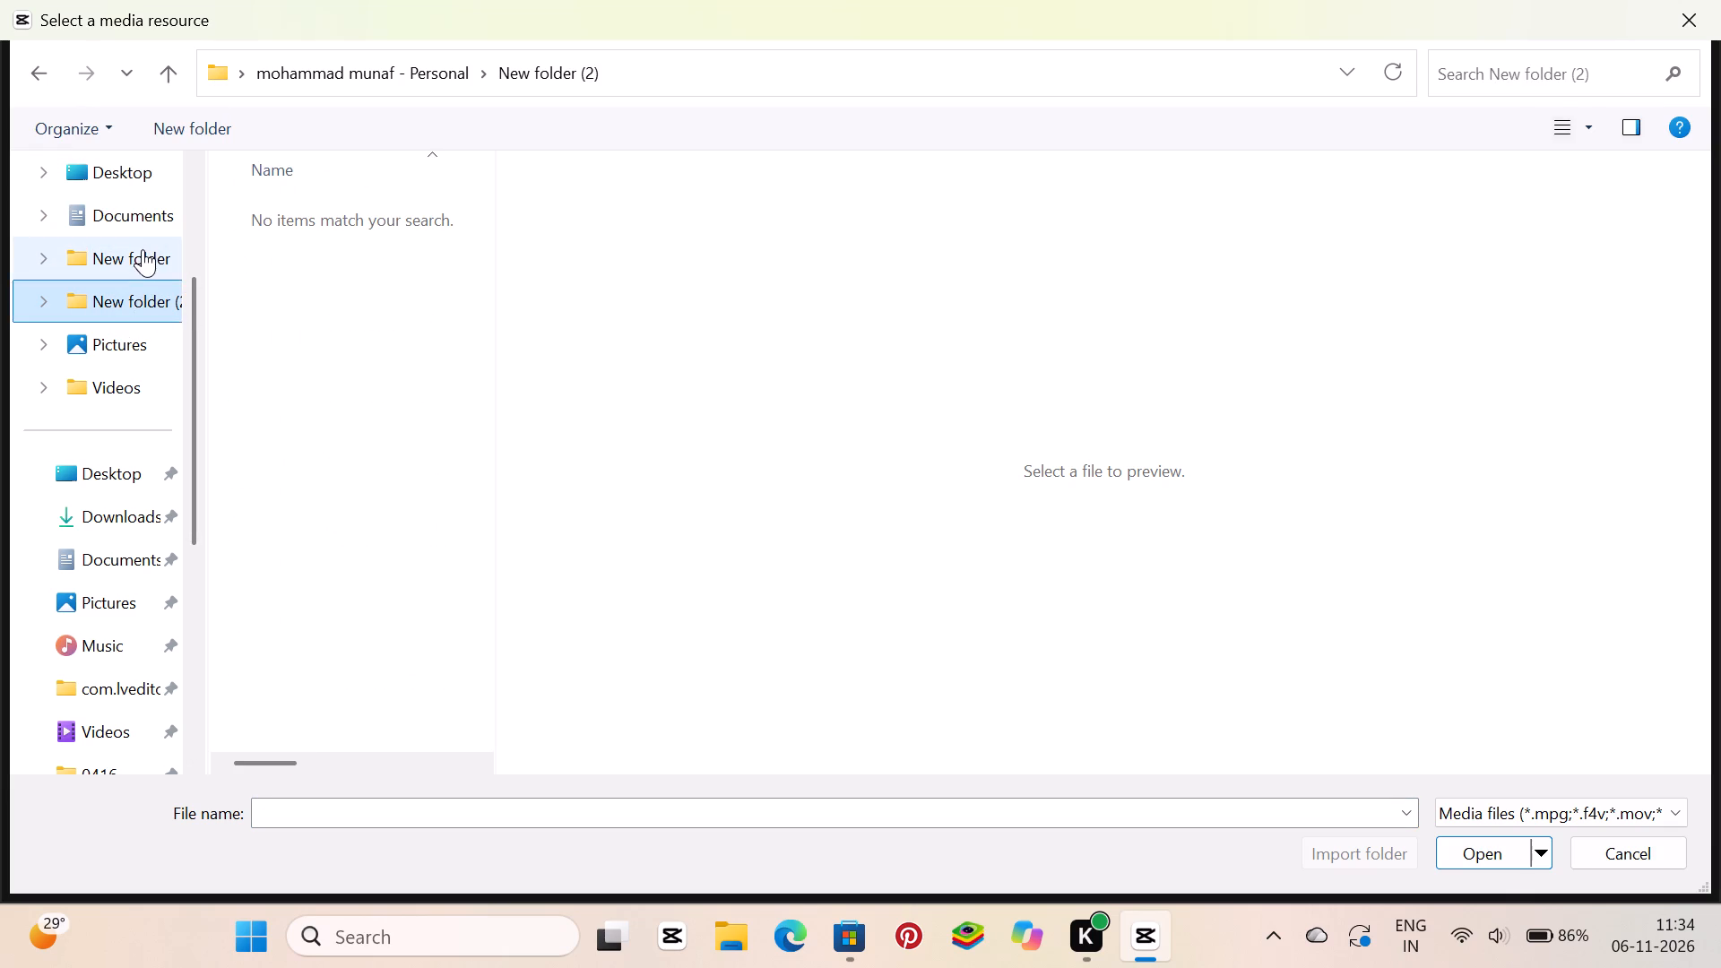
{"action": "left_click", "coordinate": [134, 299]}
{"action": "left_click", "coordinate": [150, 342]}
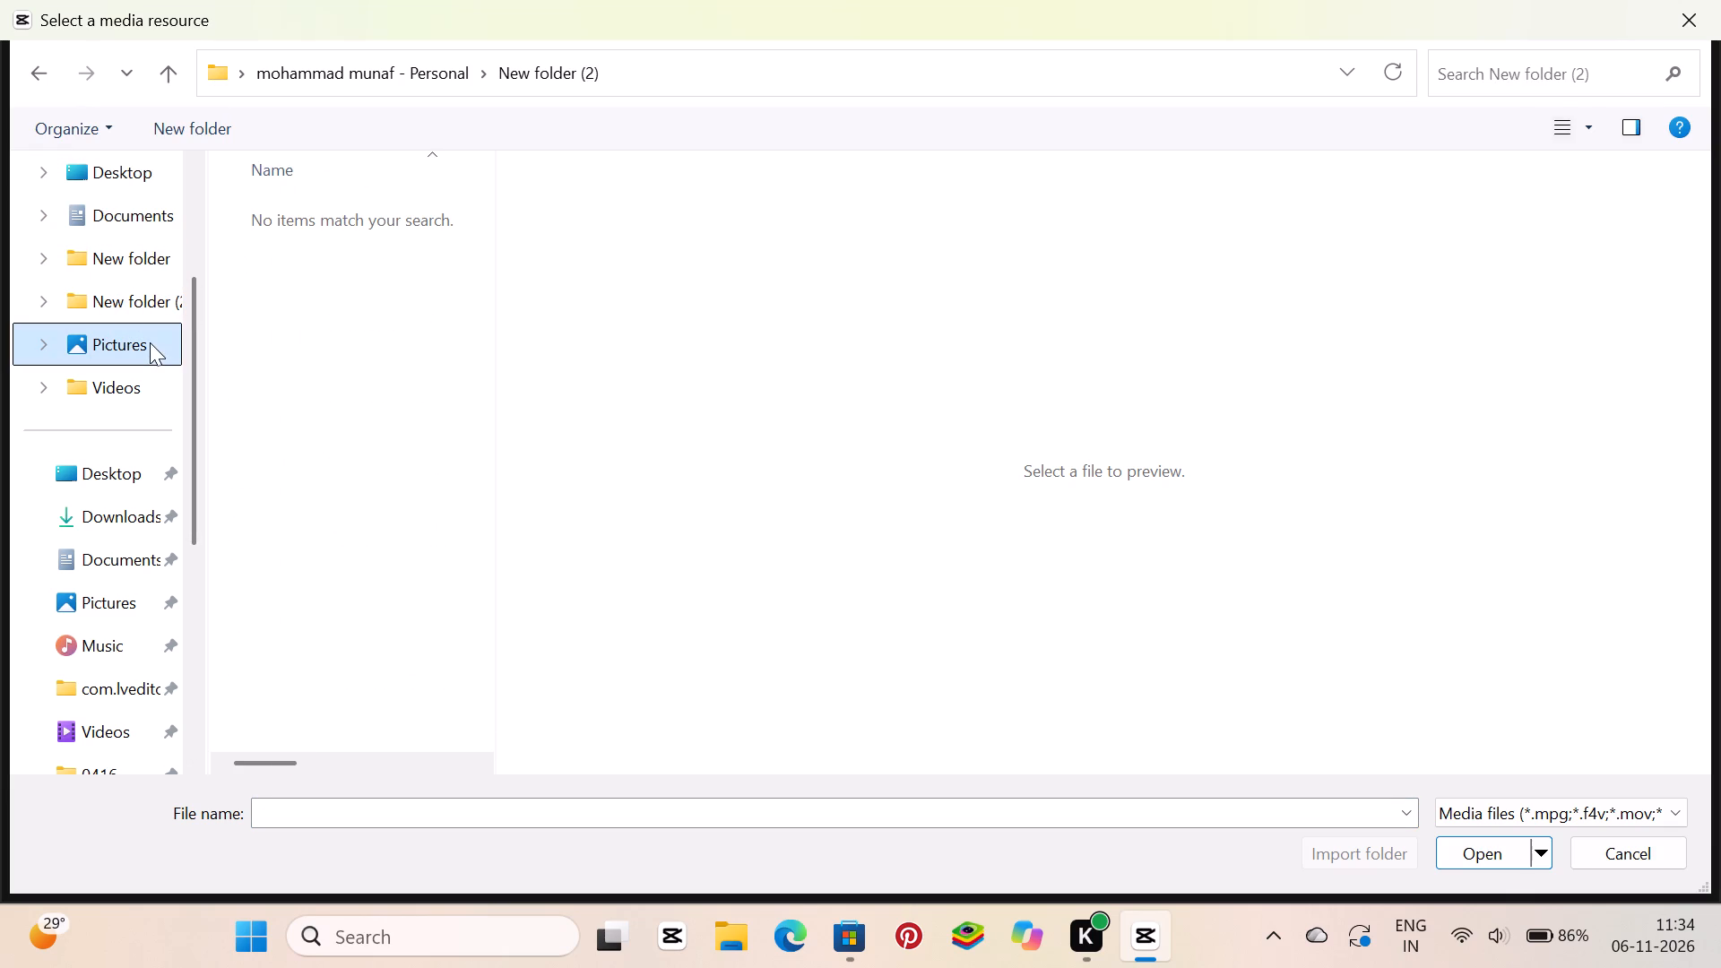
{"action": "scroll", "coordinate": [430, 482], "scroll_direction": "down", "scroll_amount": 5}
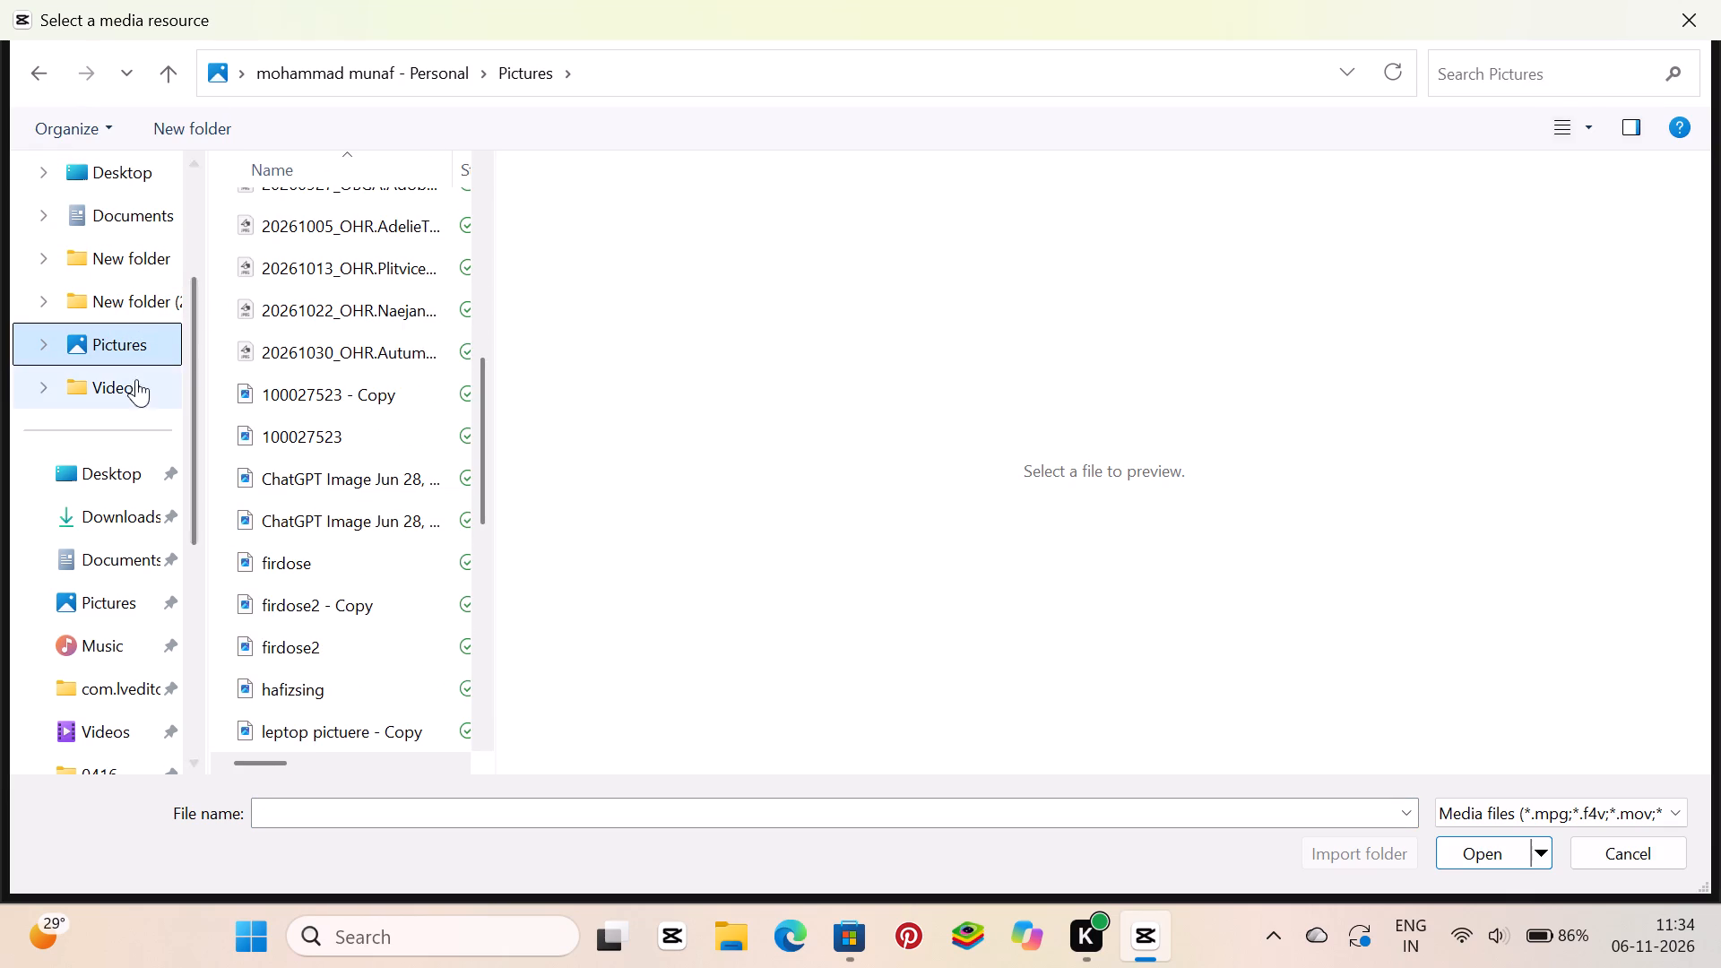
{"action": "left_click", "coordinate": [134, 385]}
{"action": "scroll", "coordinate": [345, 334], "scroll_direction": "down", "scroll_amount": 2}
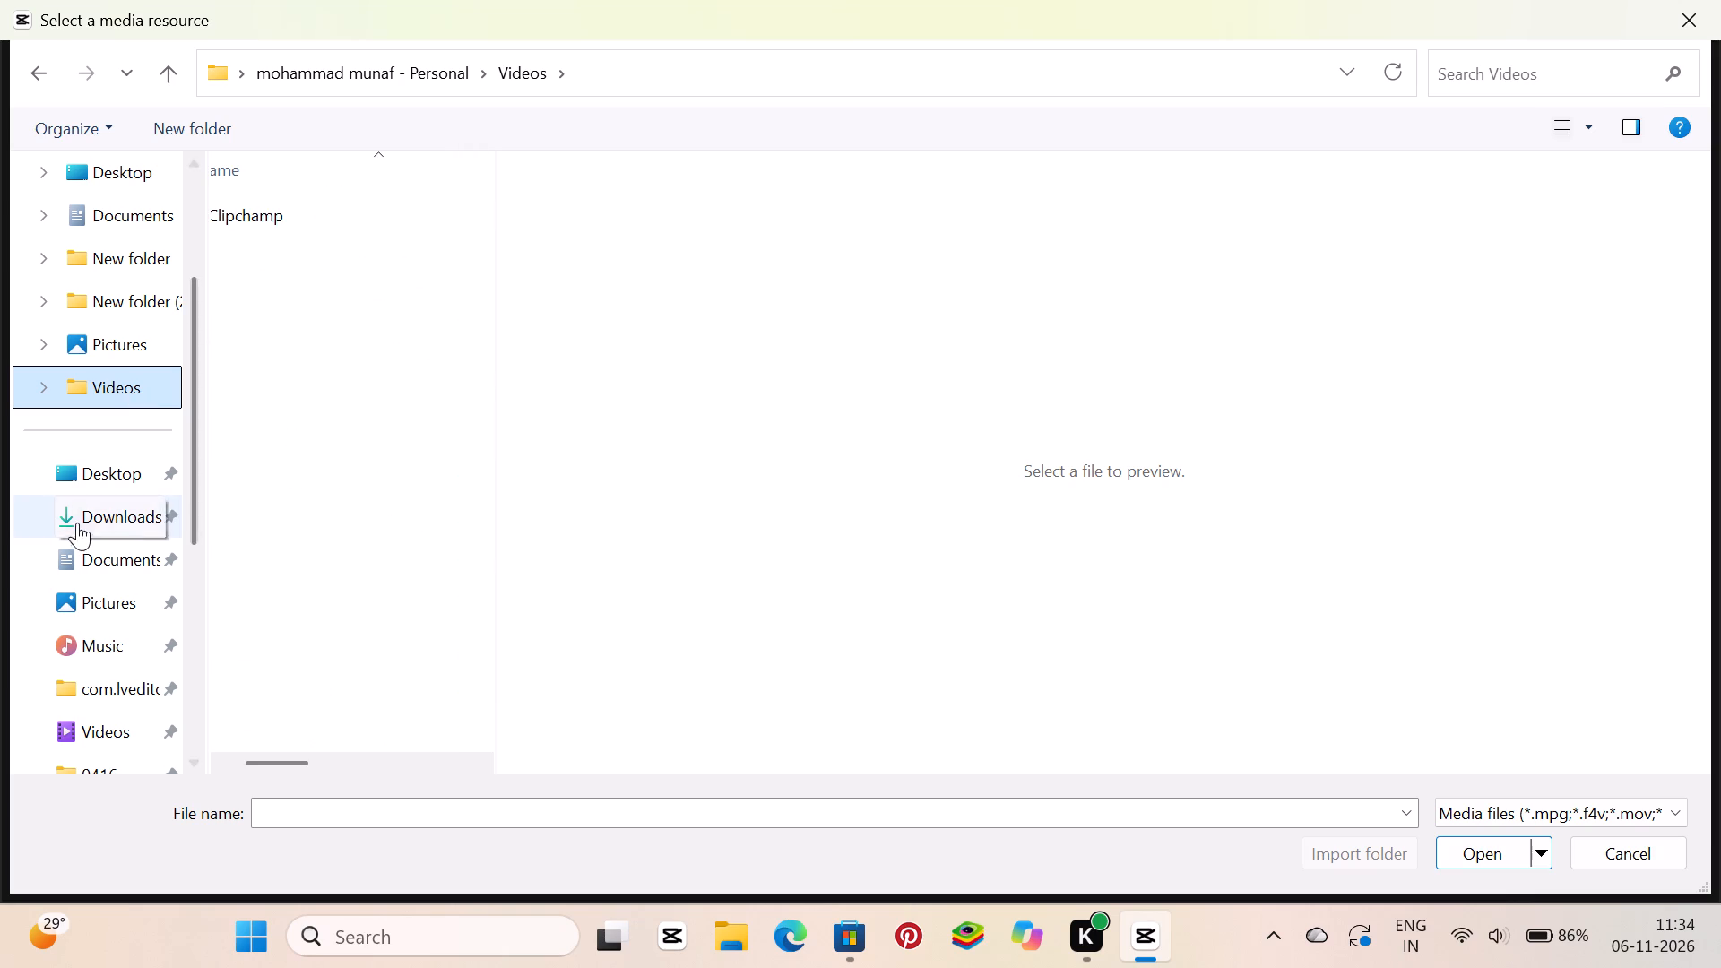
{"action": "left_click", "coordinate": [96, 471]}
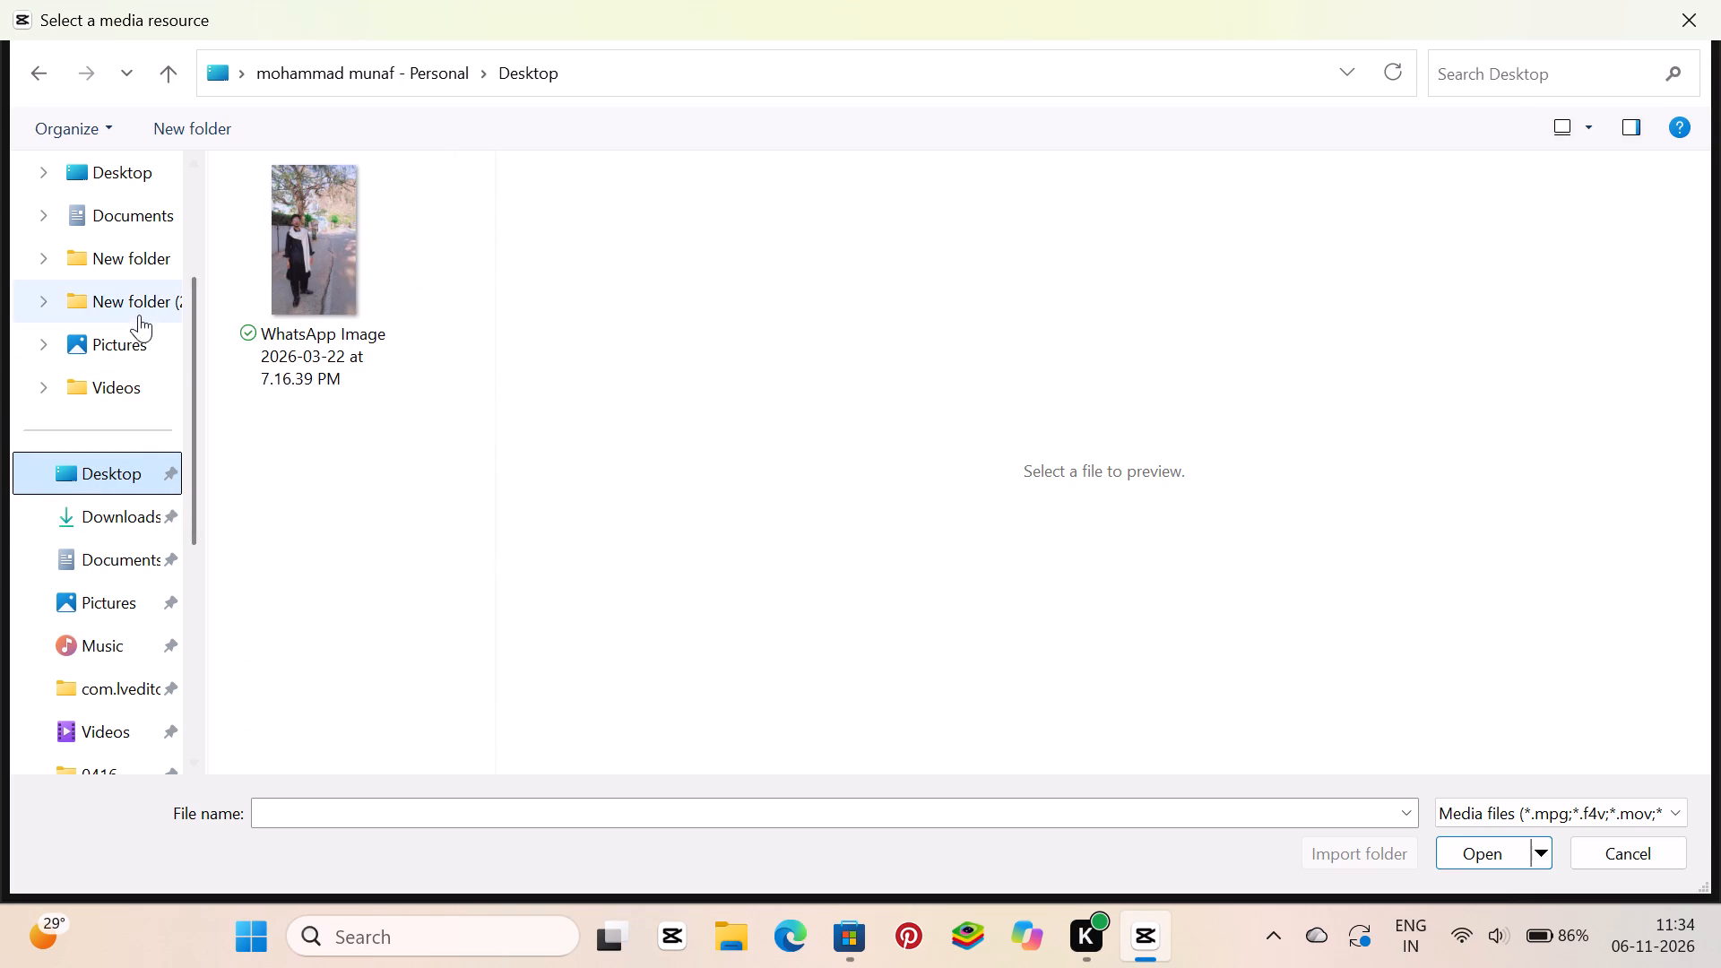
{"action": "left_click", "coordinate": [108, 507]}
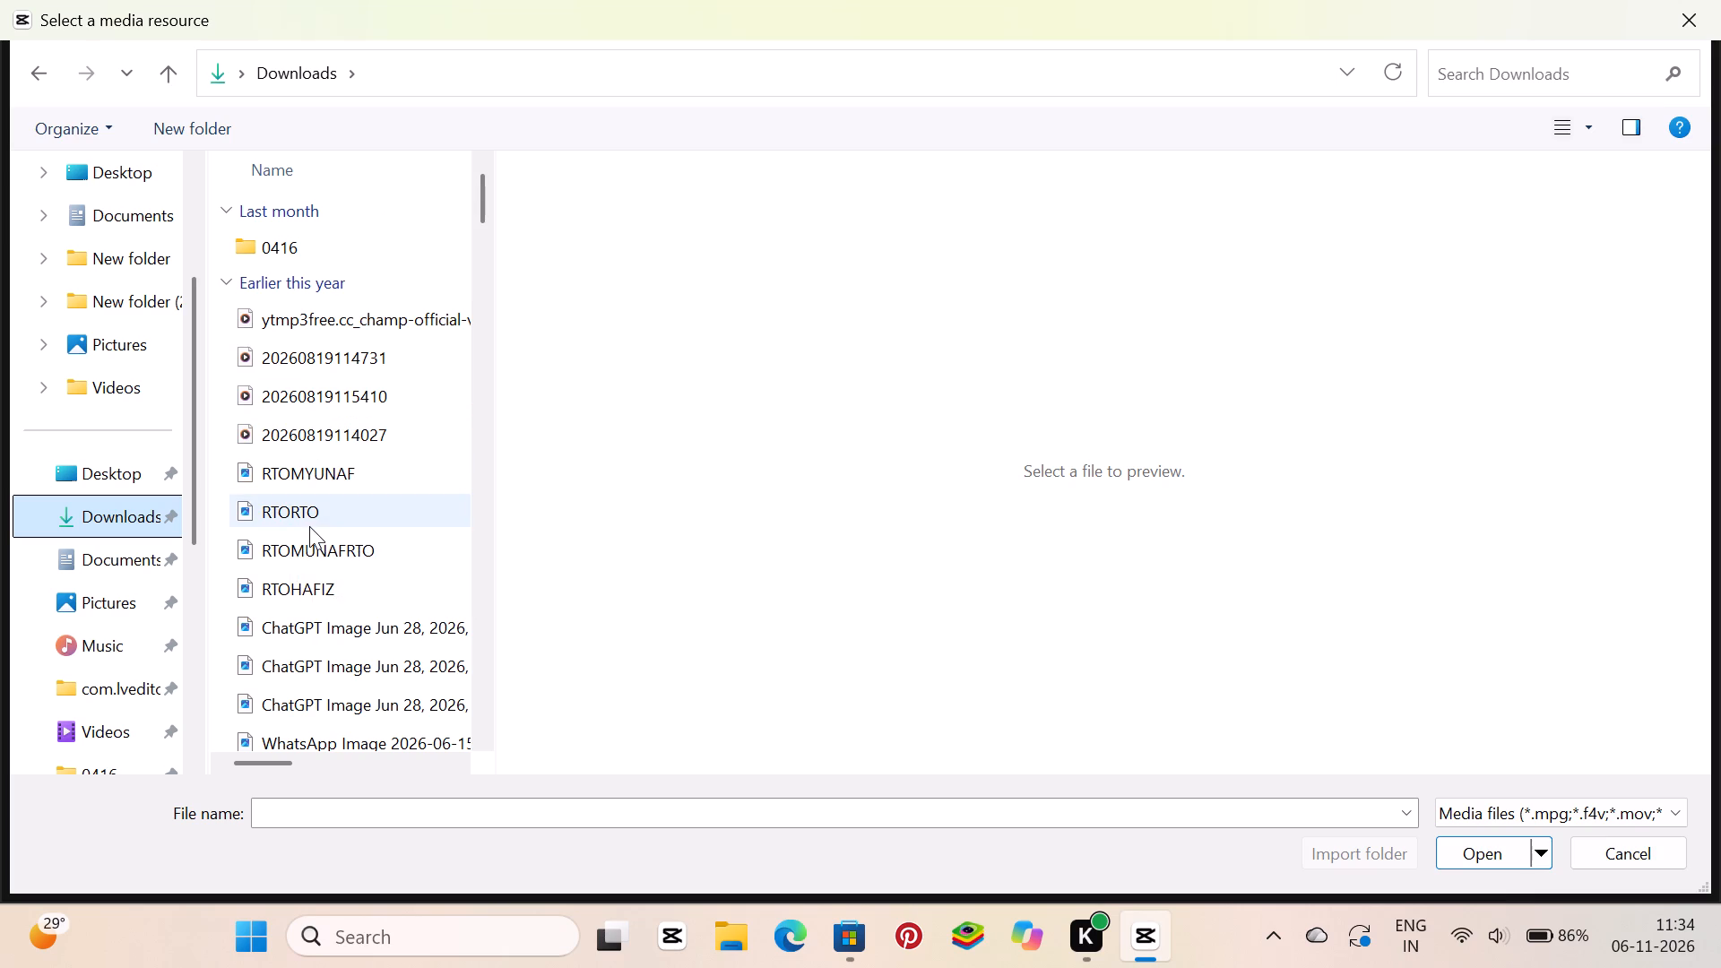
{"action": "left_click", "coordinate": [379, 364]}
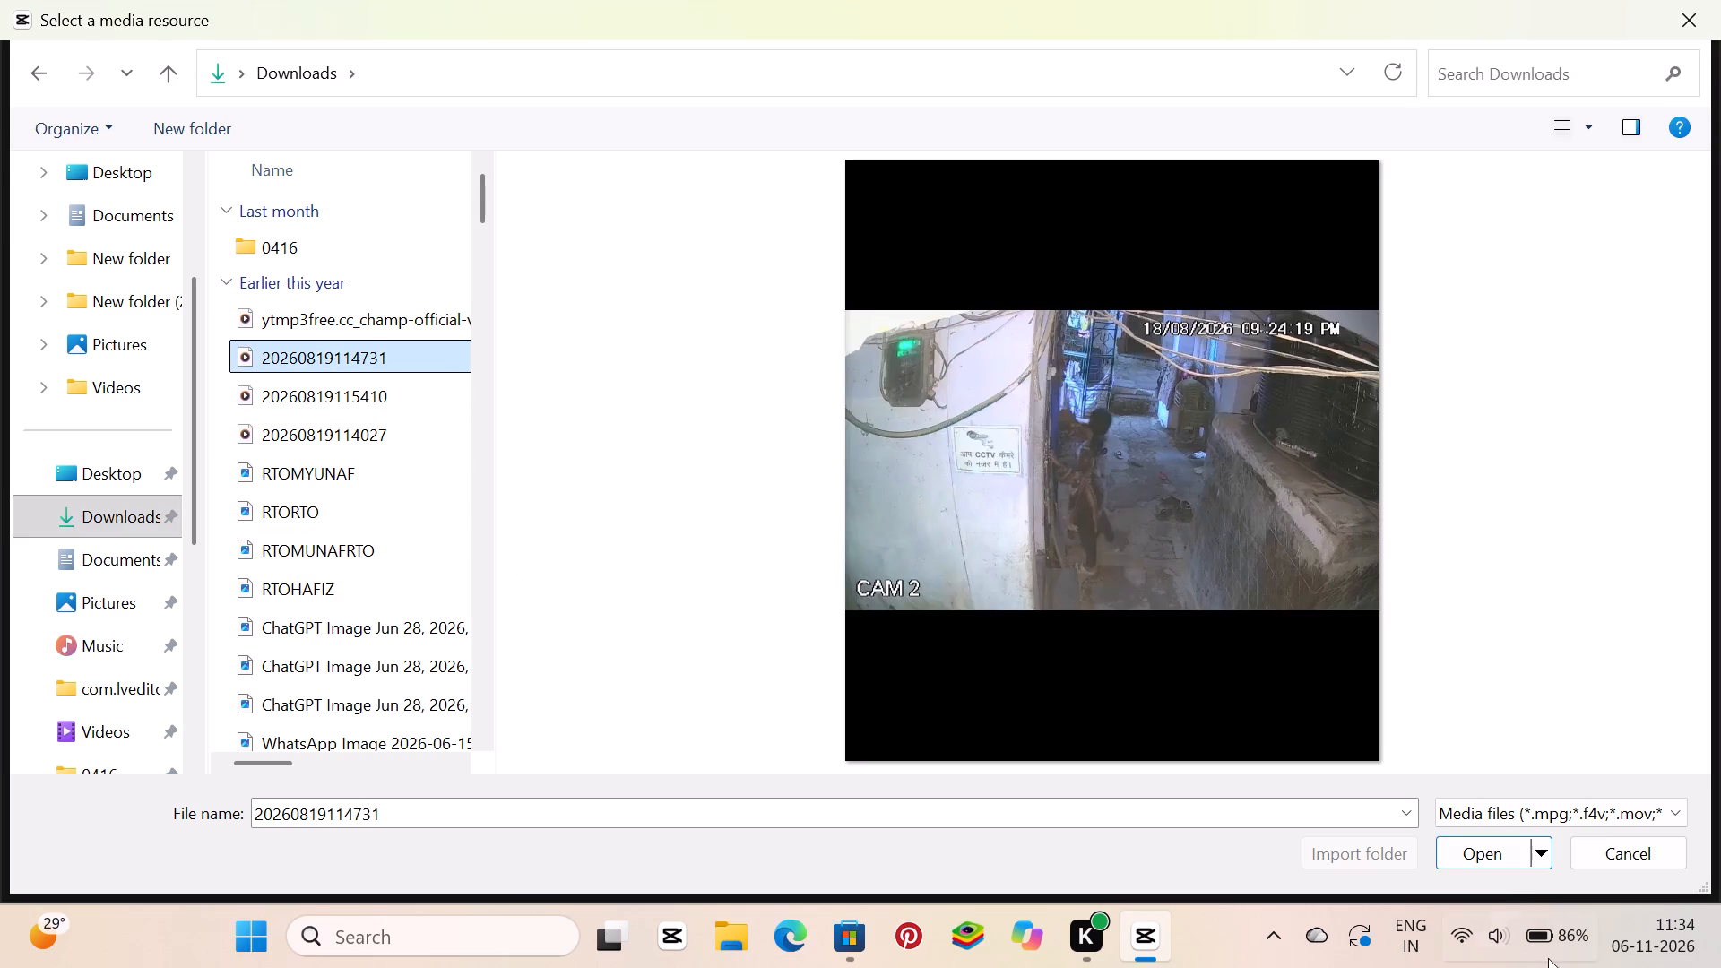
{"action": "left_click", "coordinate": [1471, 855]}
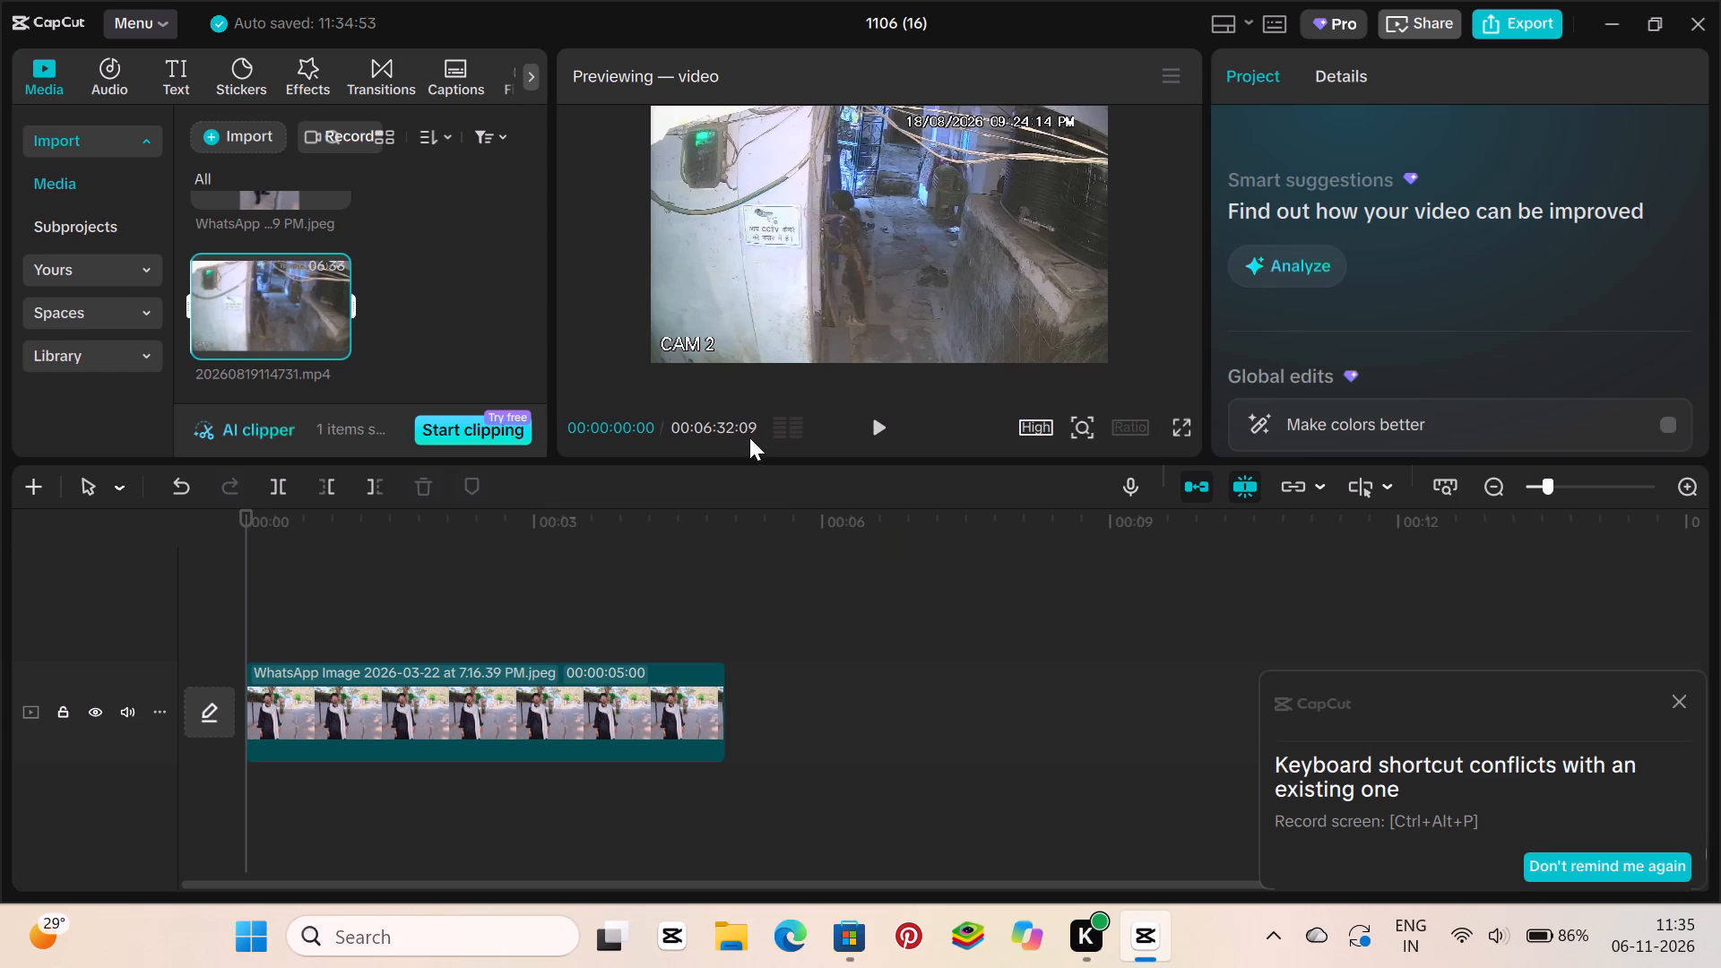
{"action": "left_click_drag", "start_coordinate": [263, 299], "coordinate": [265, 299]}
{"action": "left_click_drag", "start_coordinate": [265, 299], "coordinate": [688, 711]}
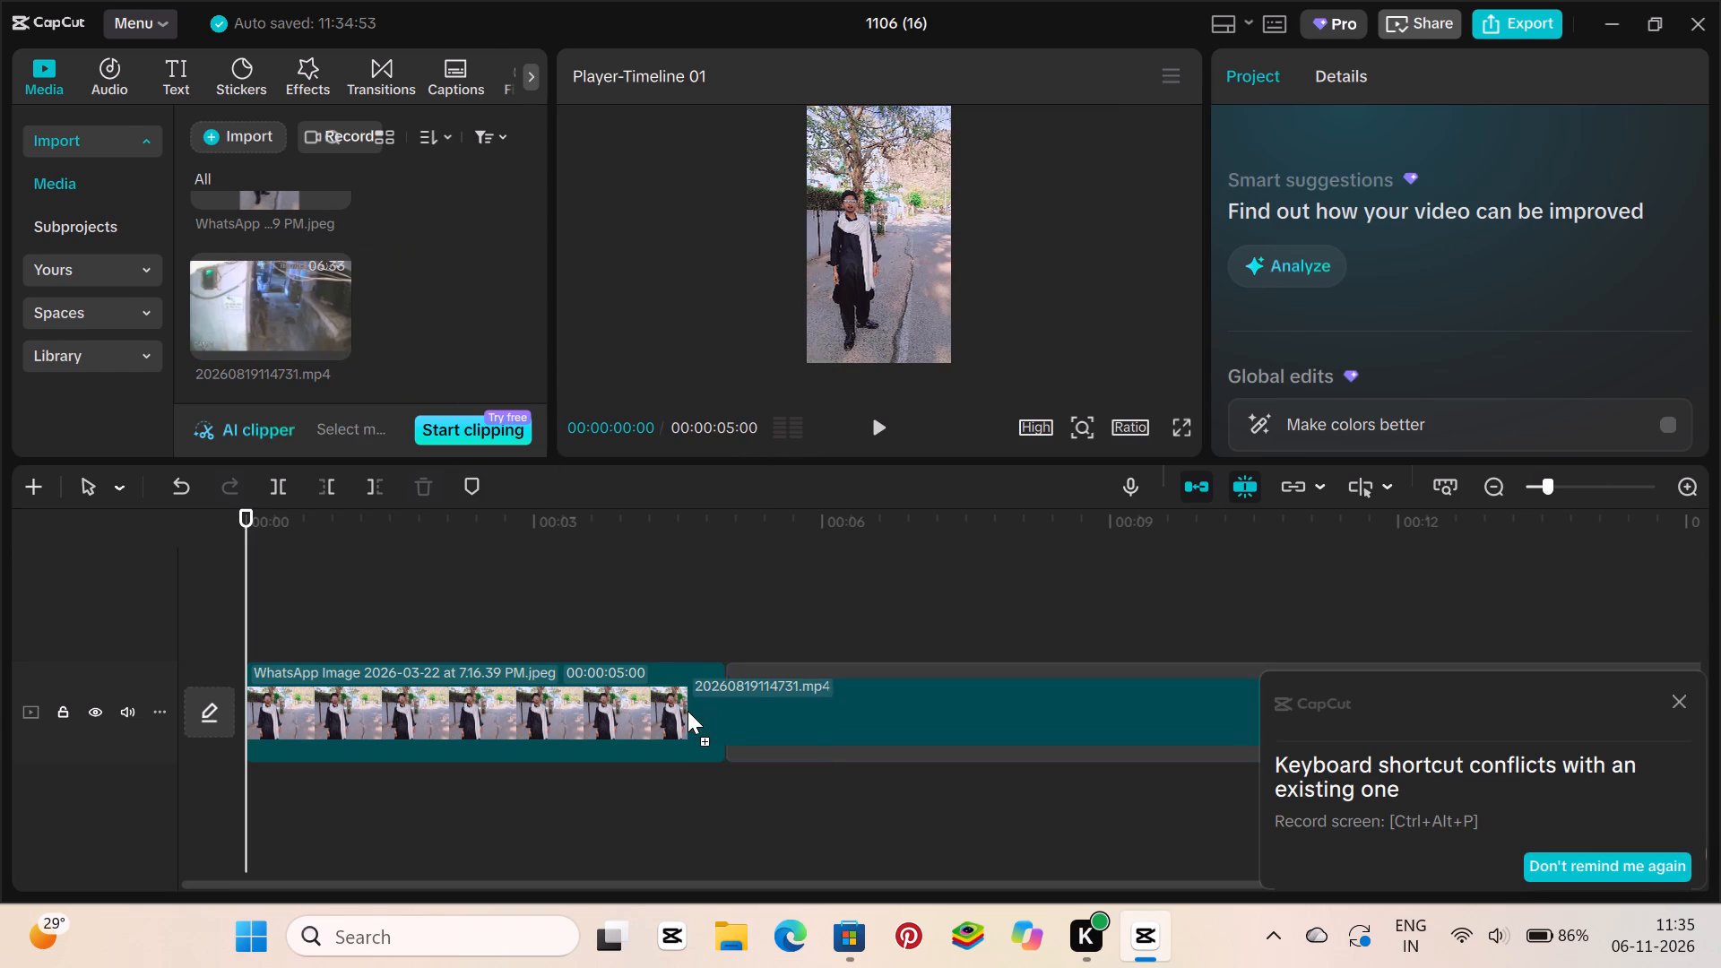
{"action": "left_click", "coordinate": [660, 585]}
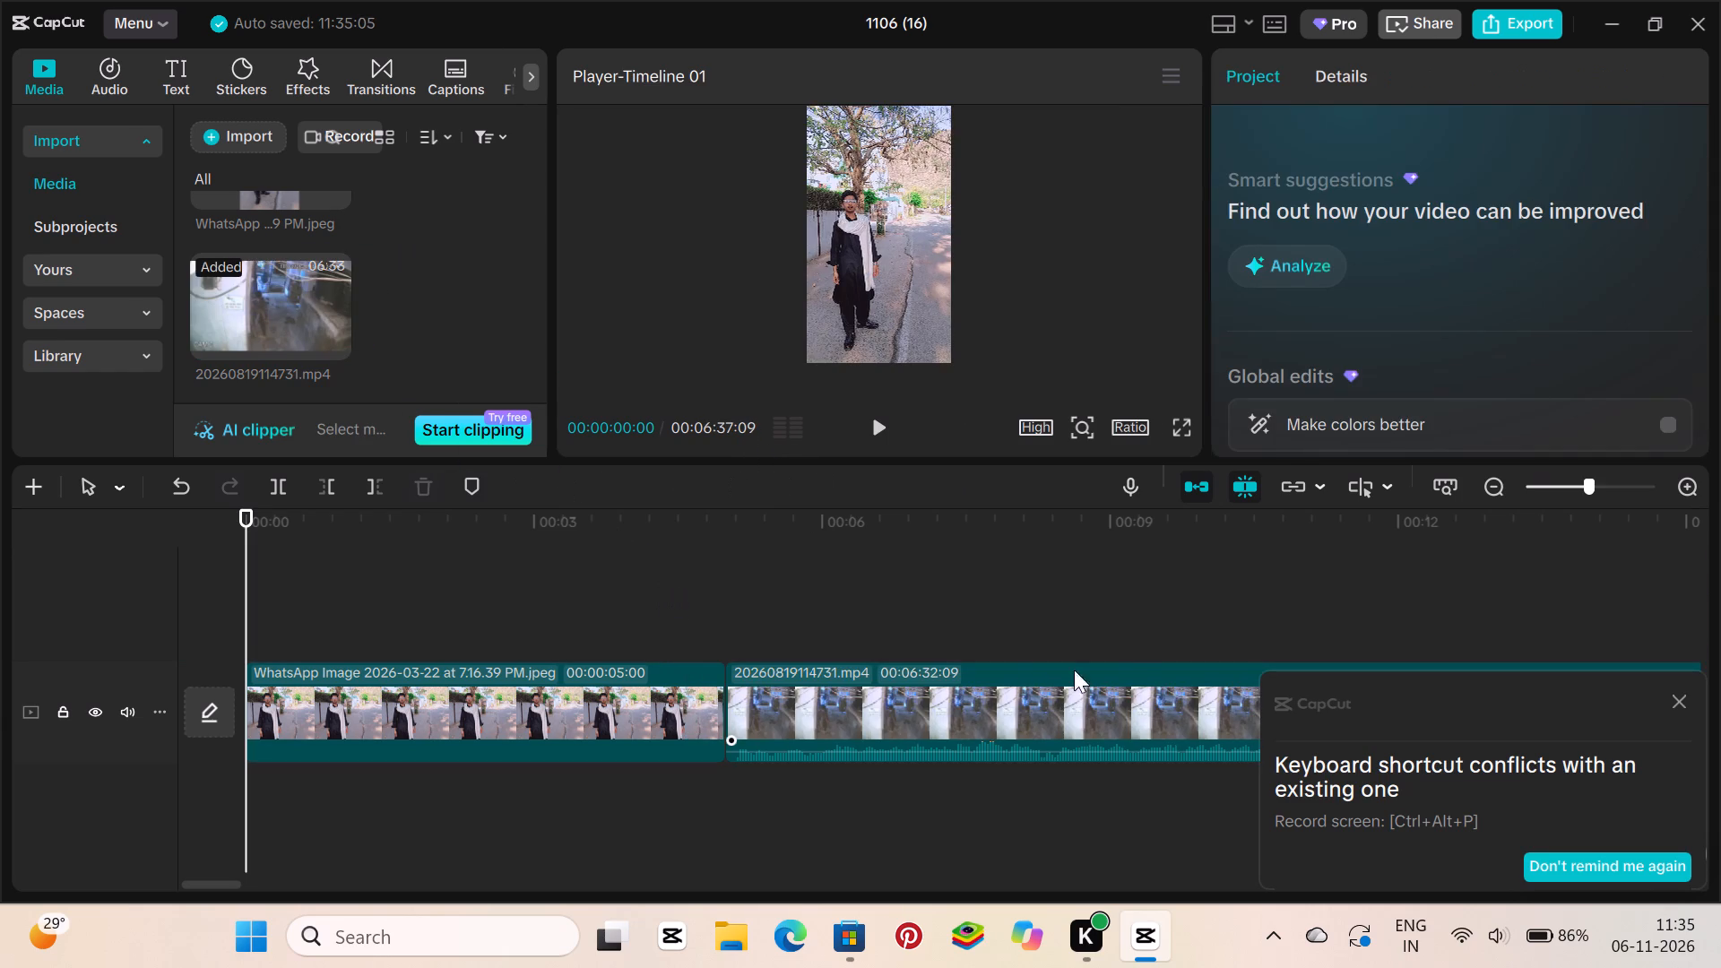
{"action": "left_click", "coordinate": [1683, 696]}
{"action": "left_click", "coordinate": [1469, 601]}
{"action": "left_click_drag", "start_coordinate": [1469, 601], "coordinate": [1720, 670]}
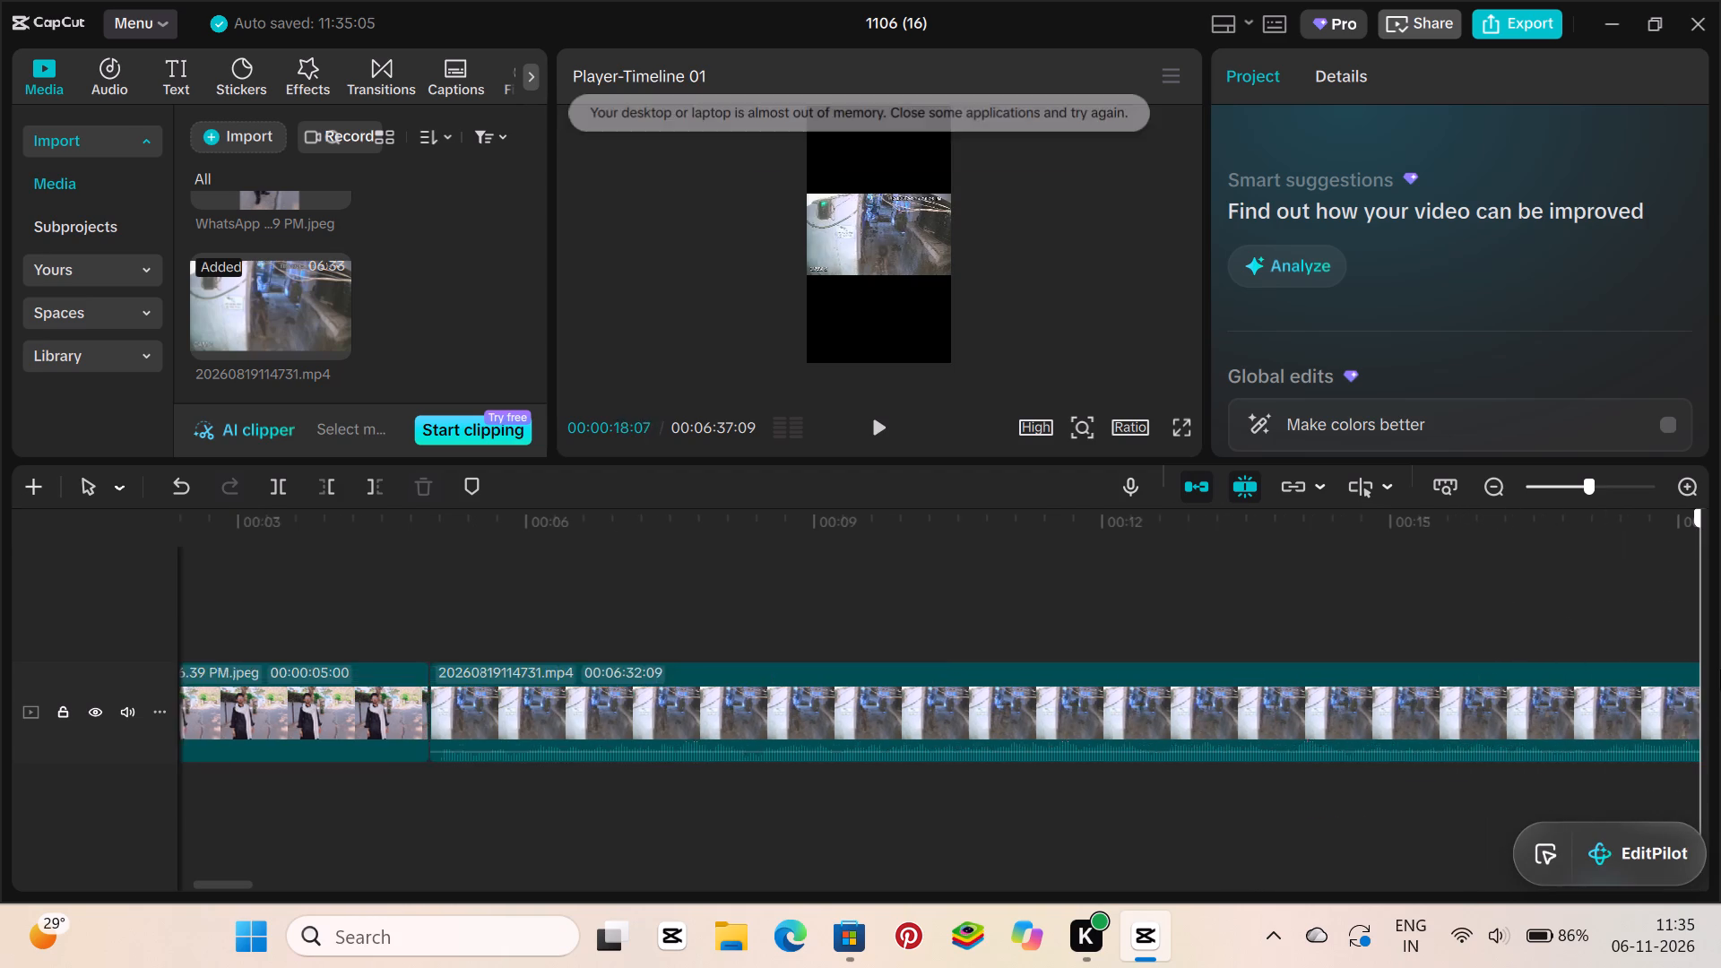
{"action": "left_click_drag", "start_coordinate": [1720, 670], "coordinate": [1720, 711]}
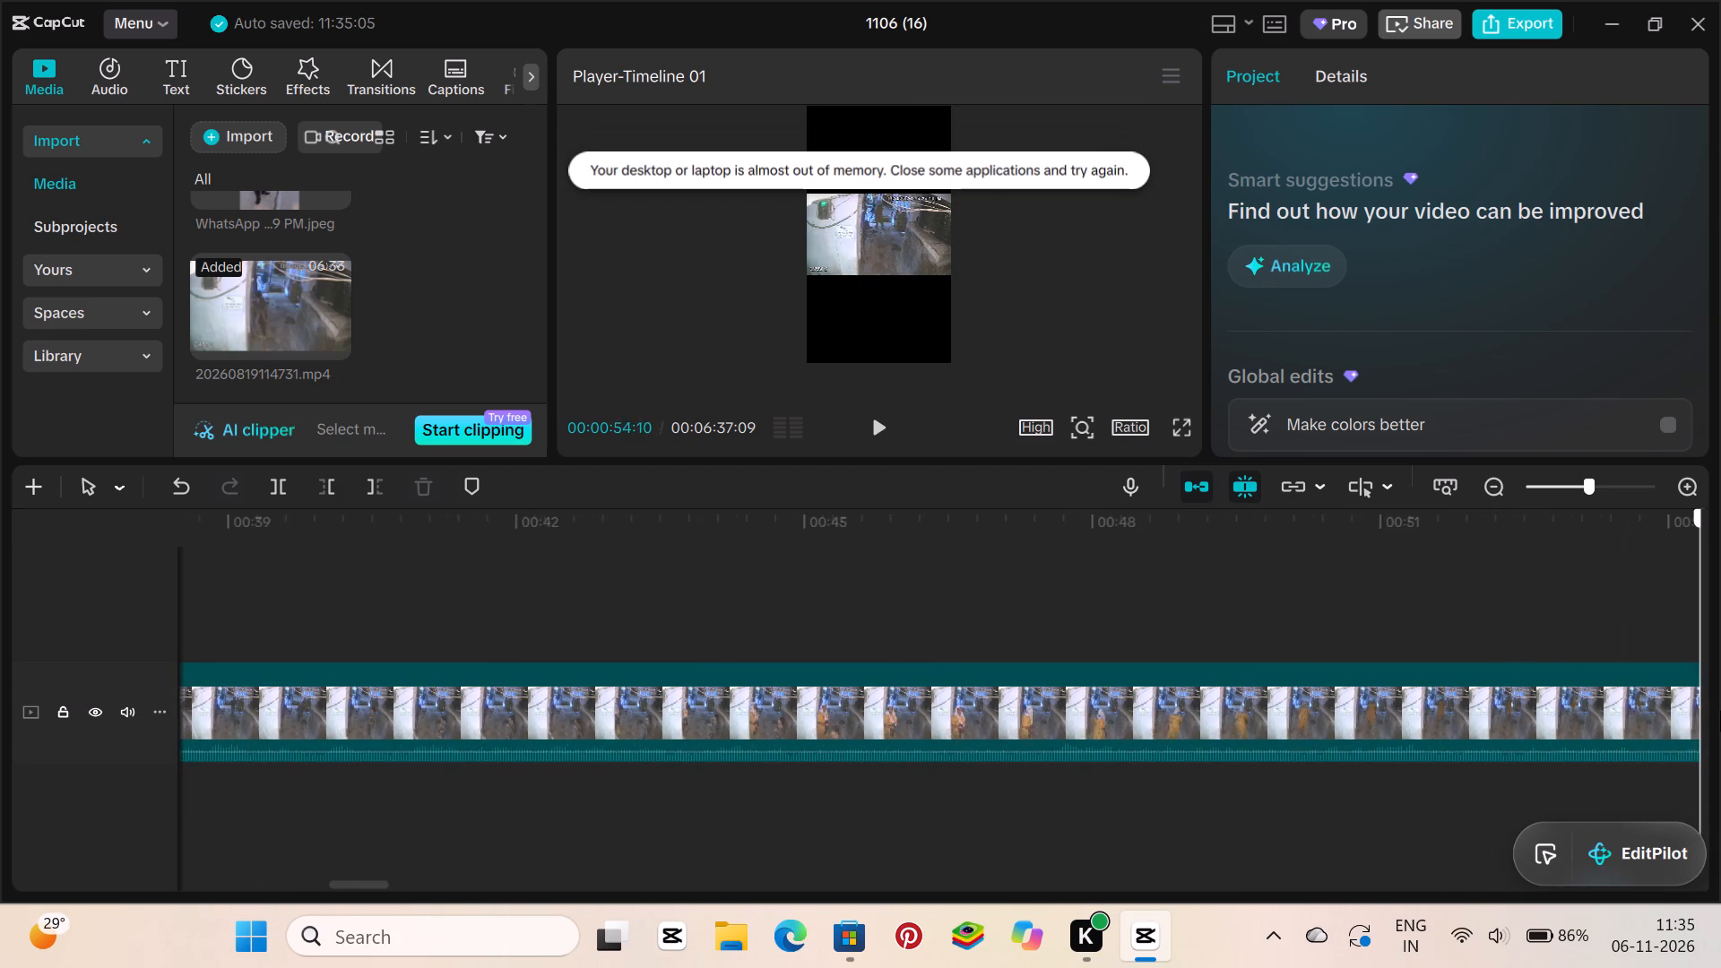
{"action": "left_click_drag", "start_coordinate": [1720, 711], "coordinate": [1546, 493]}
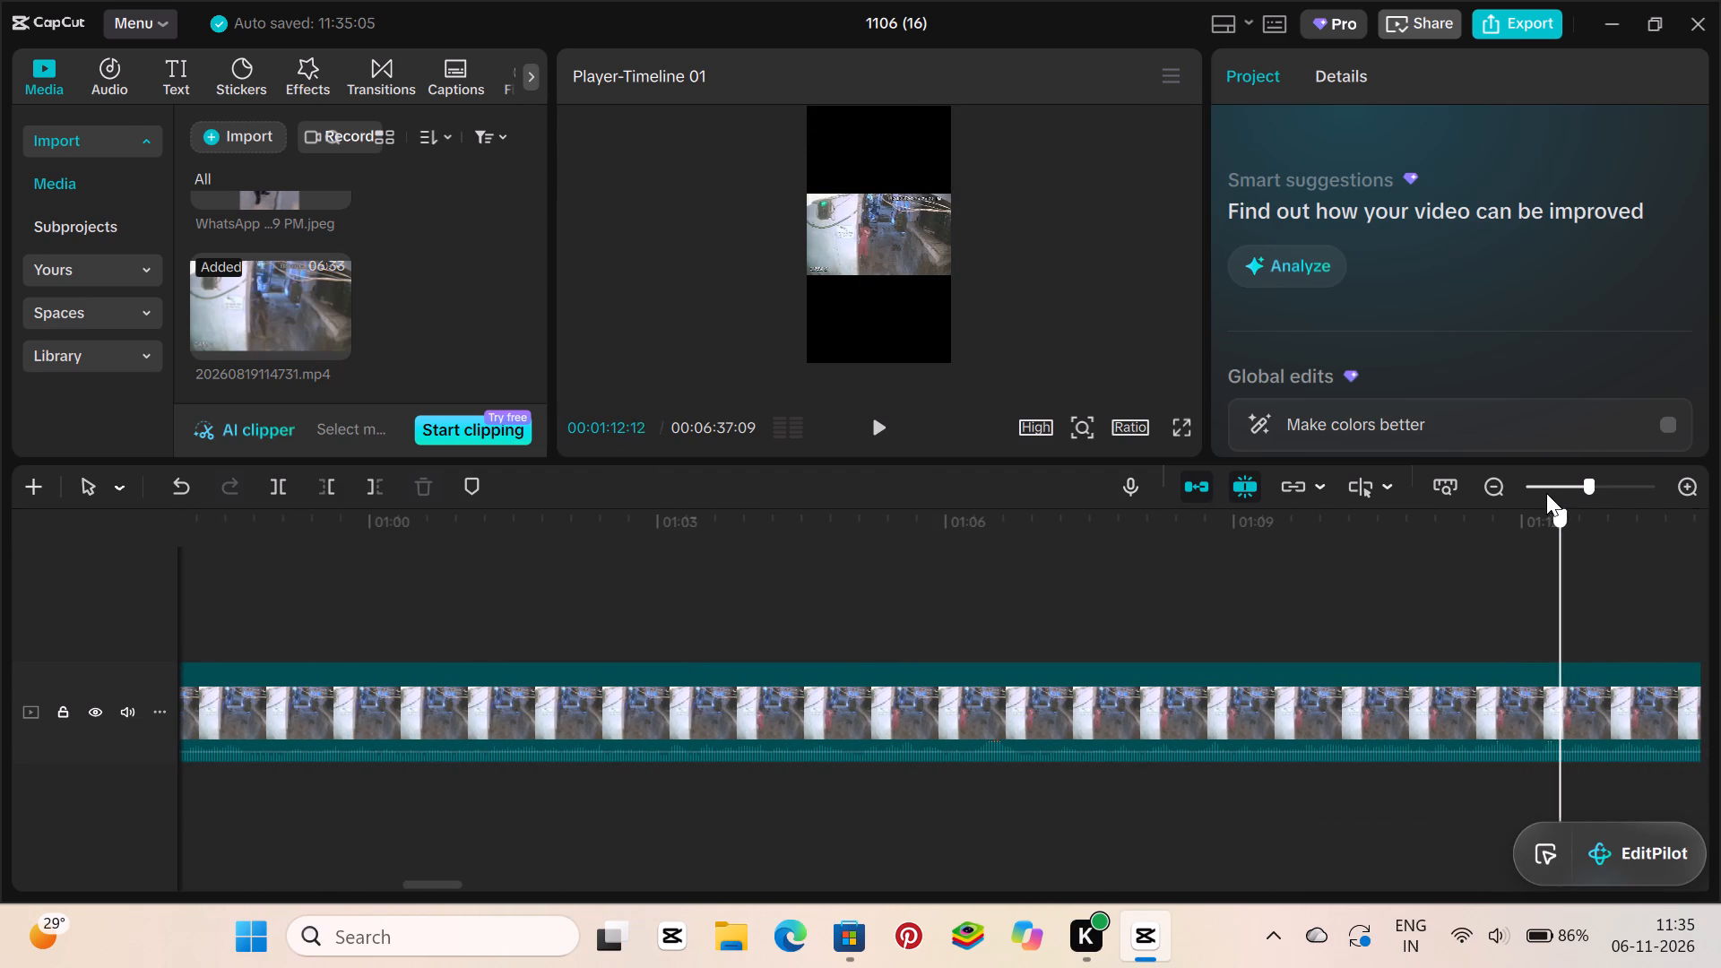
{"action": "left_click_drag", "start_coordinate": [1546, 493], "coordinate": [1545, 489]}
{"action": "left_click", "coordinate": [1548, 480]}
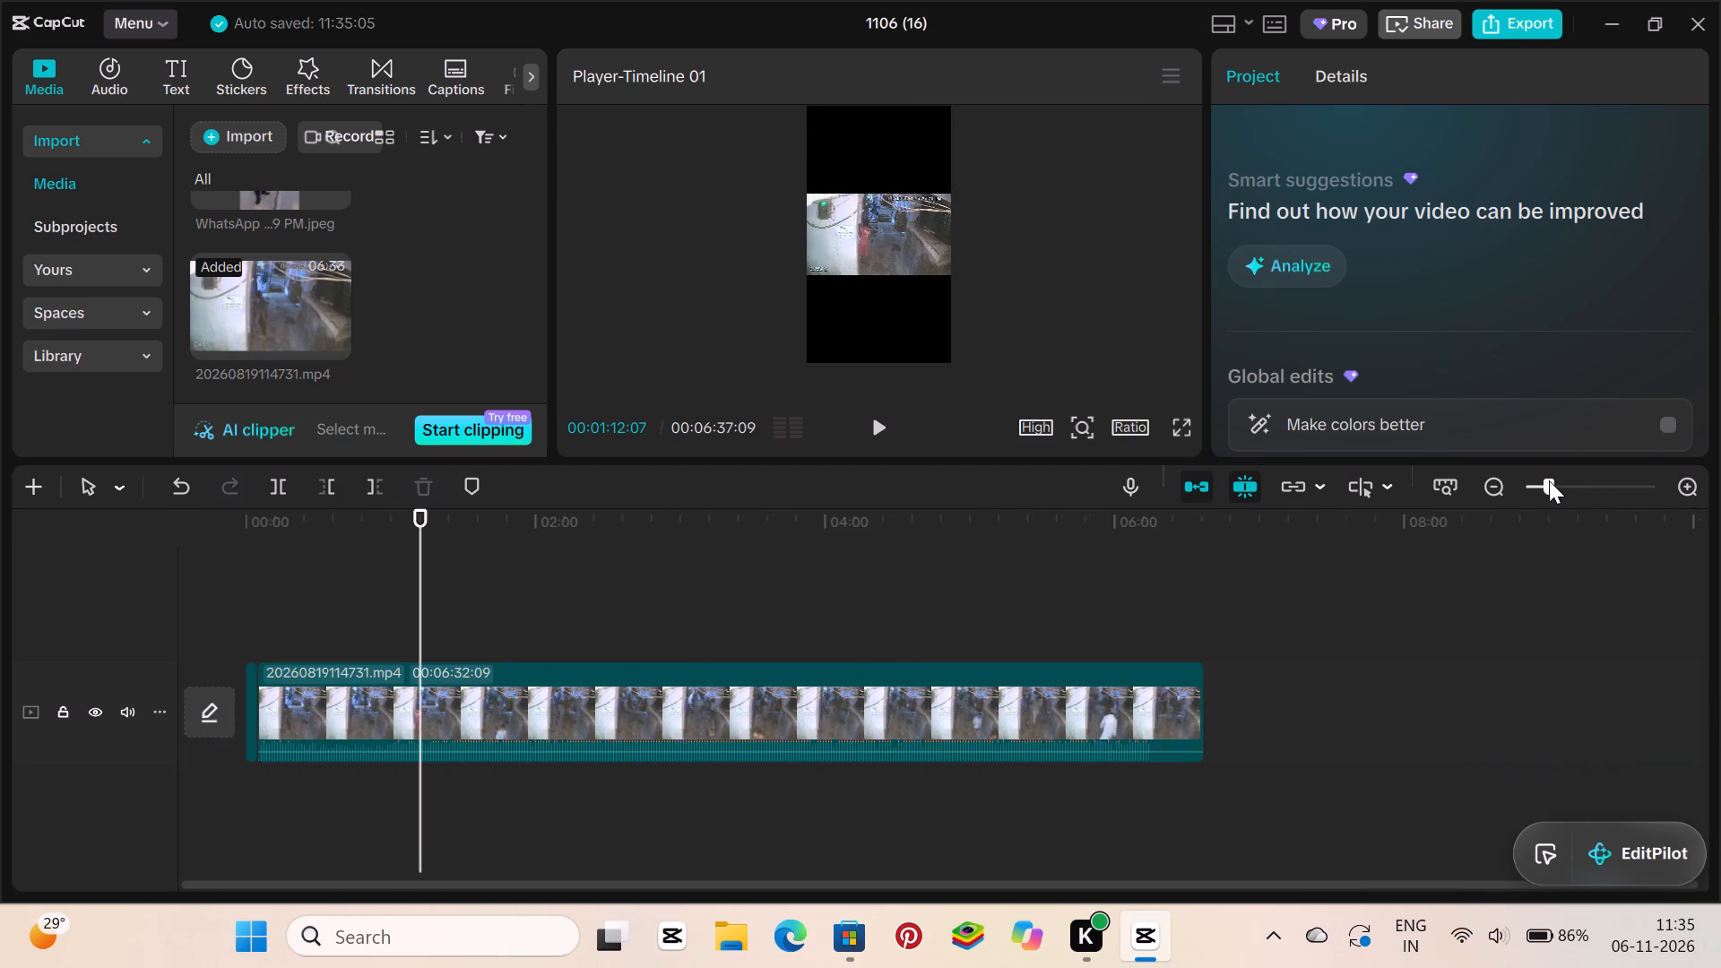
{"action": "left_click", "coordinate": [1244, 599]}
{"action": "left_click_drag", "start_coordinate": [1245, 598], "coordinate": [368, 629]}
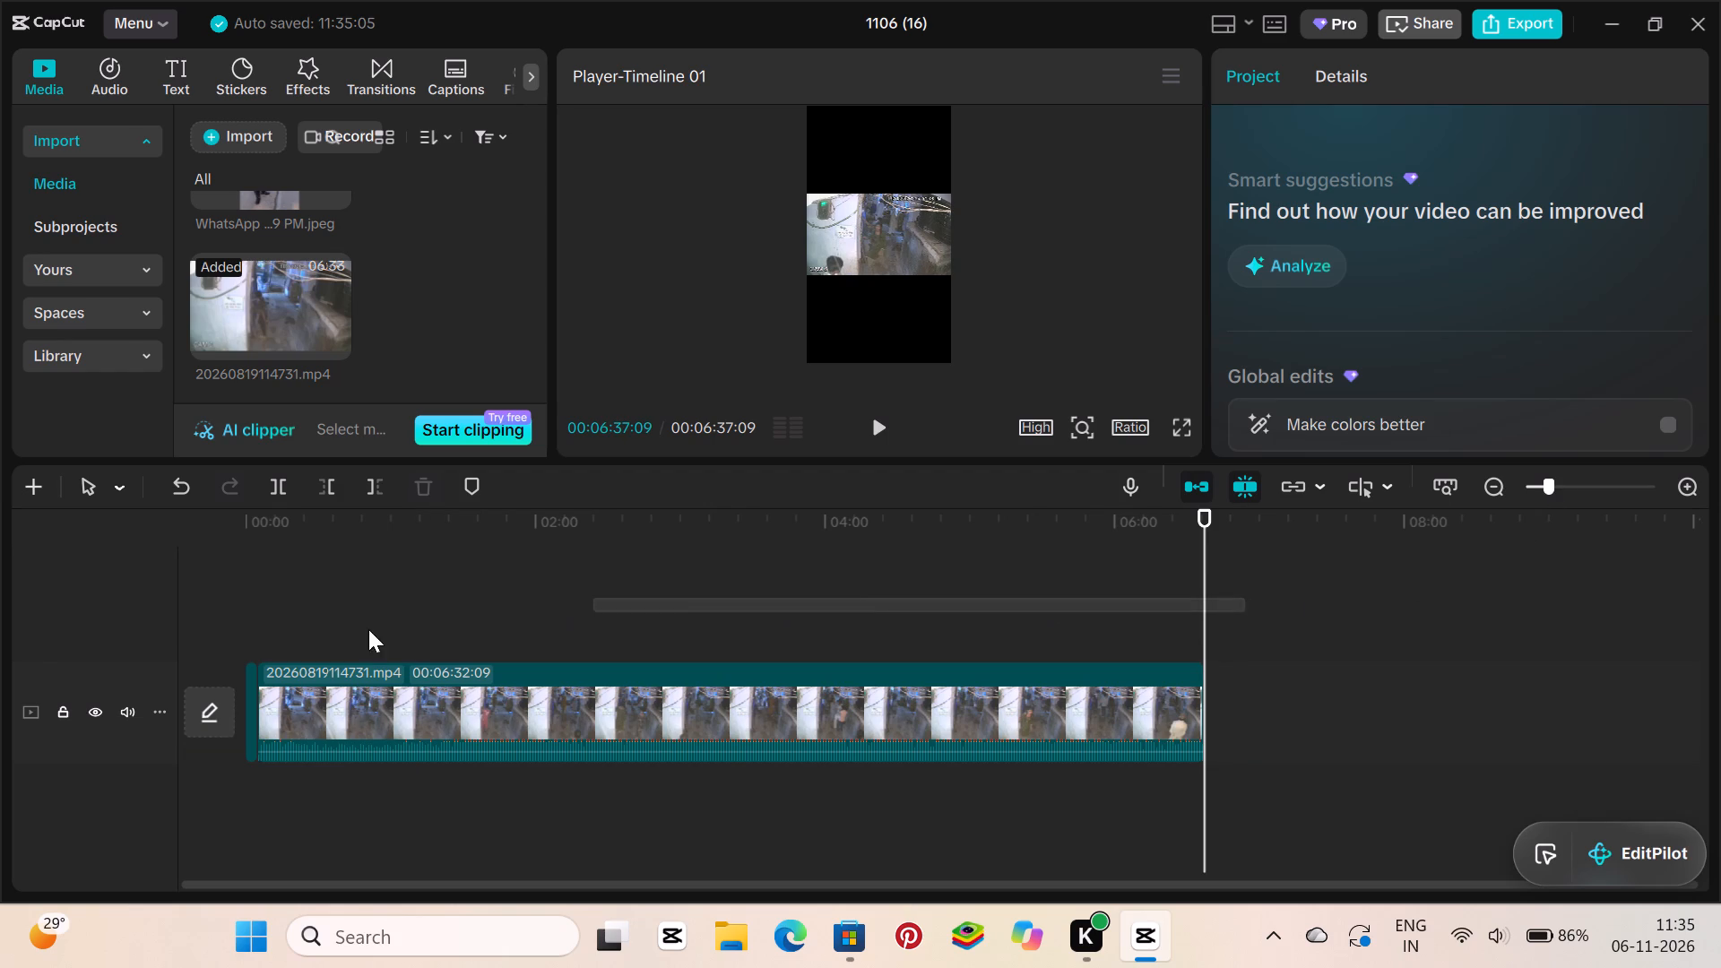
{"action": "left_click_drag", "start_coordinate": [368, 629], "coordinate": [319, 631]}
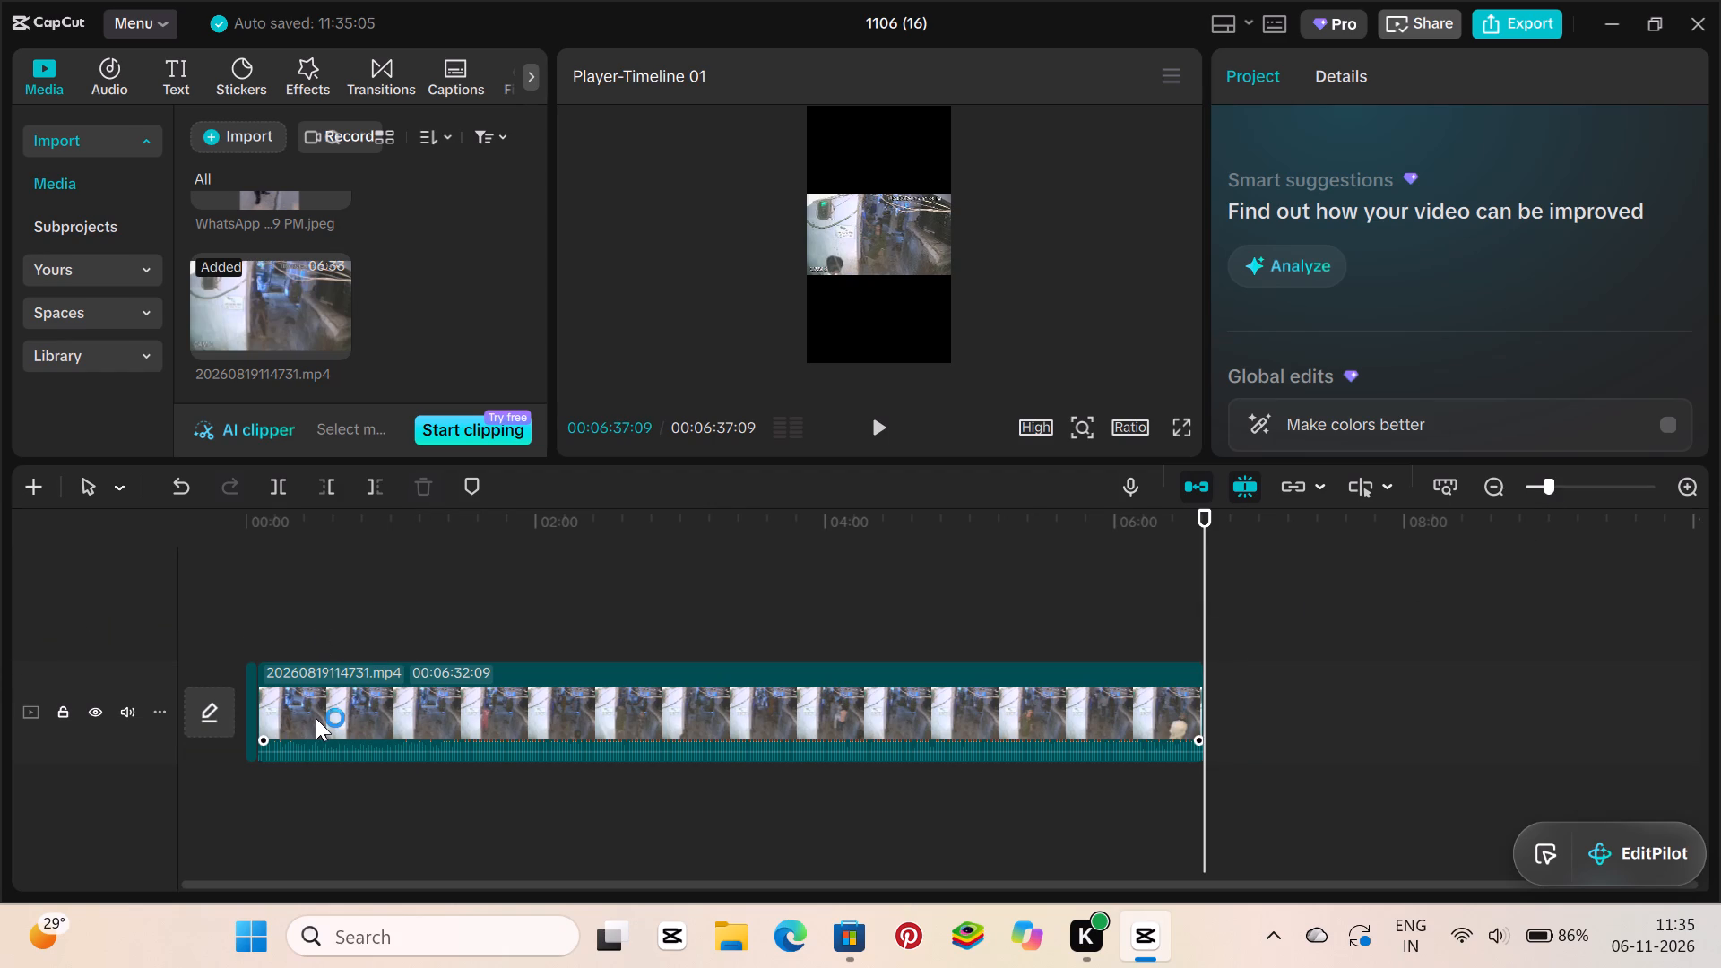
{"action": "left_click", "coordinate": [316, 717]}
{"action": "left_click", "coordinate": [362, 704]}
{"action": "left_click", "coordinate": [463, 624]}
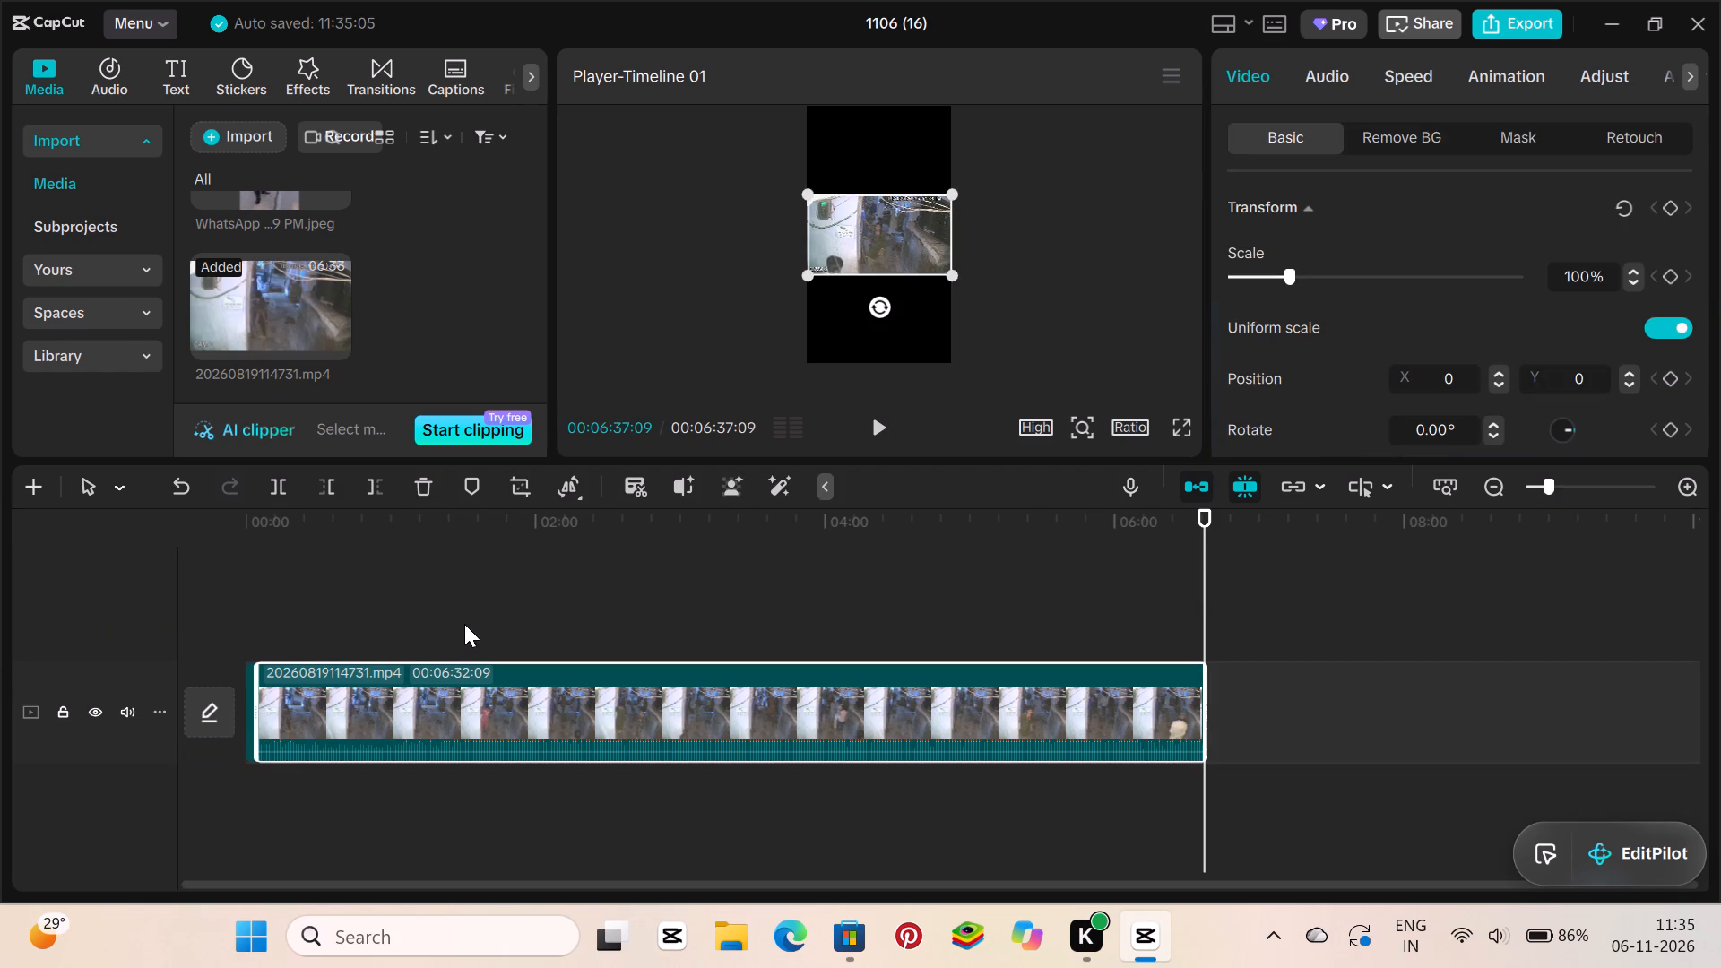
{"action": "left_click", "coordinate": [273, 485]}
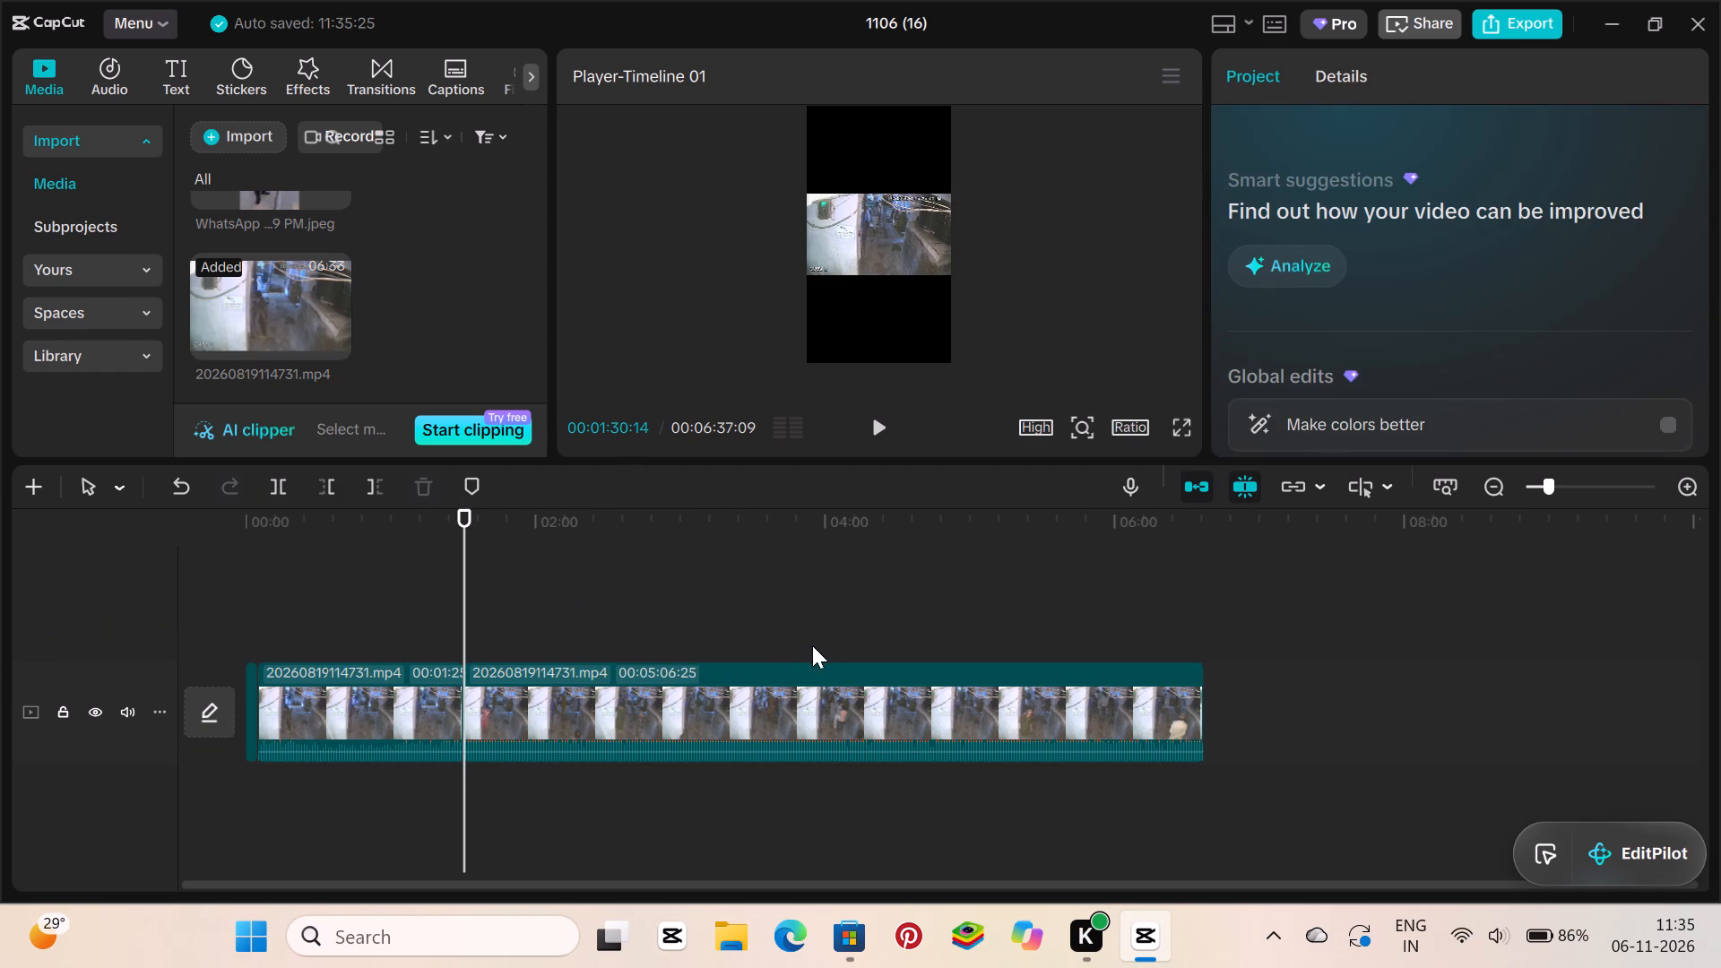
Split the rest of the video clip at about 00:02:54, 00:04:18 and 00:05:41.
{"action": "left_click", "coordinate": [793, 653]}
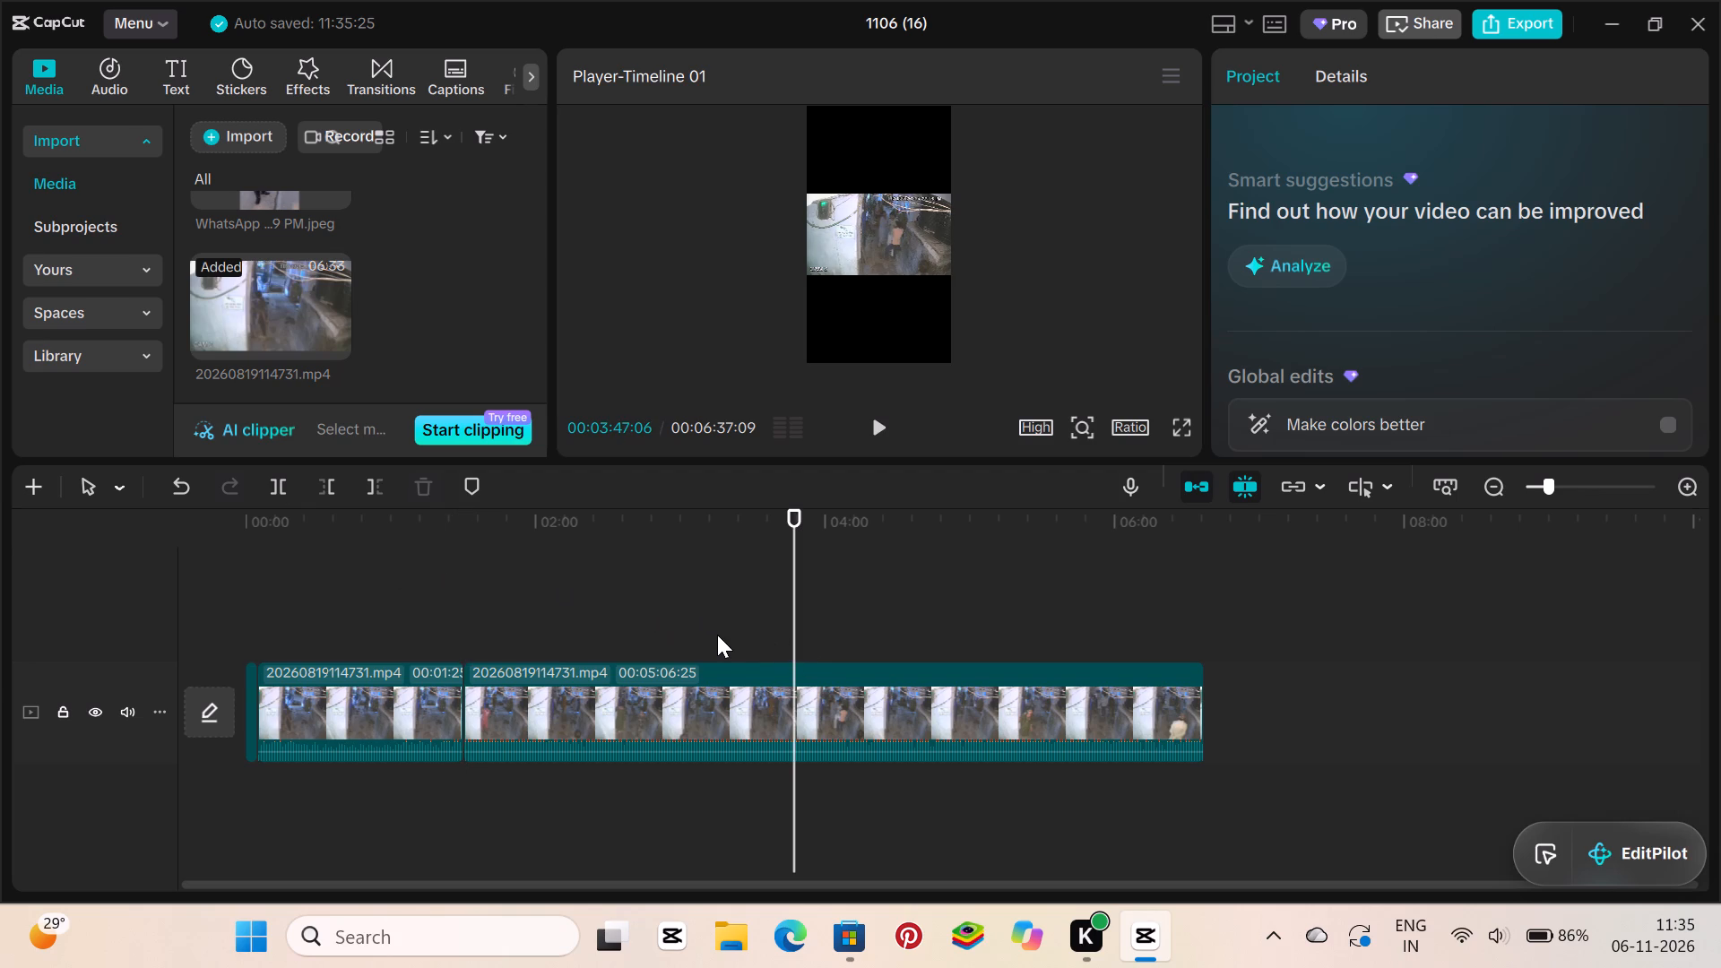
{"action": "left_click", "coordinate": [720, 634]}
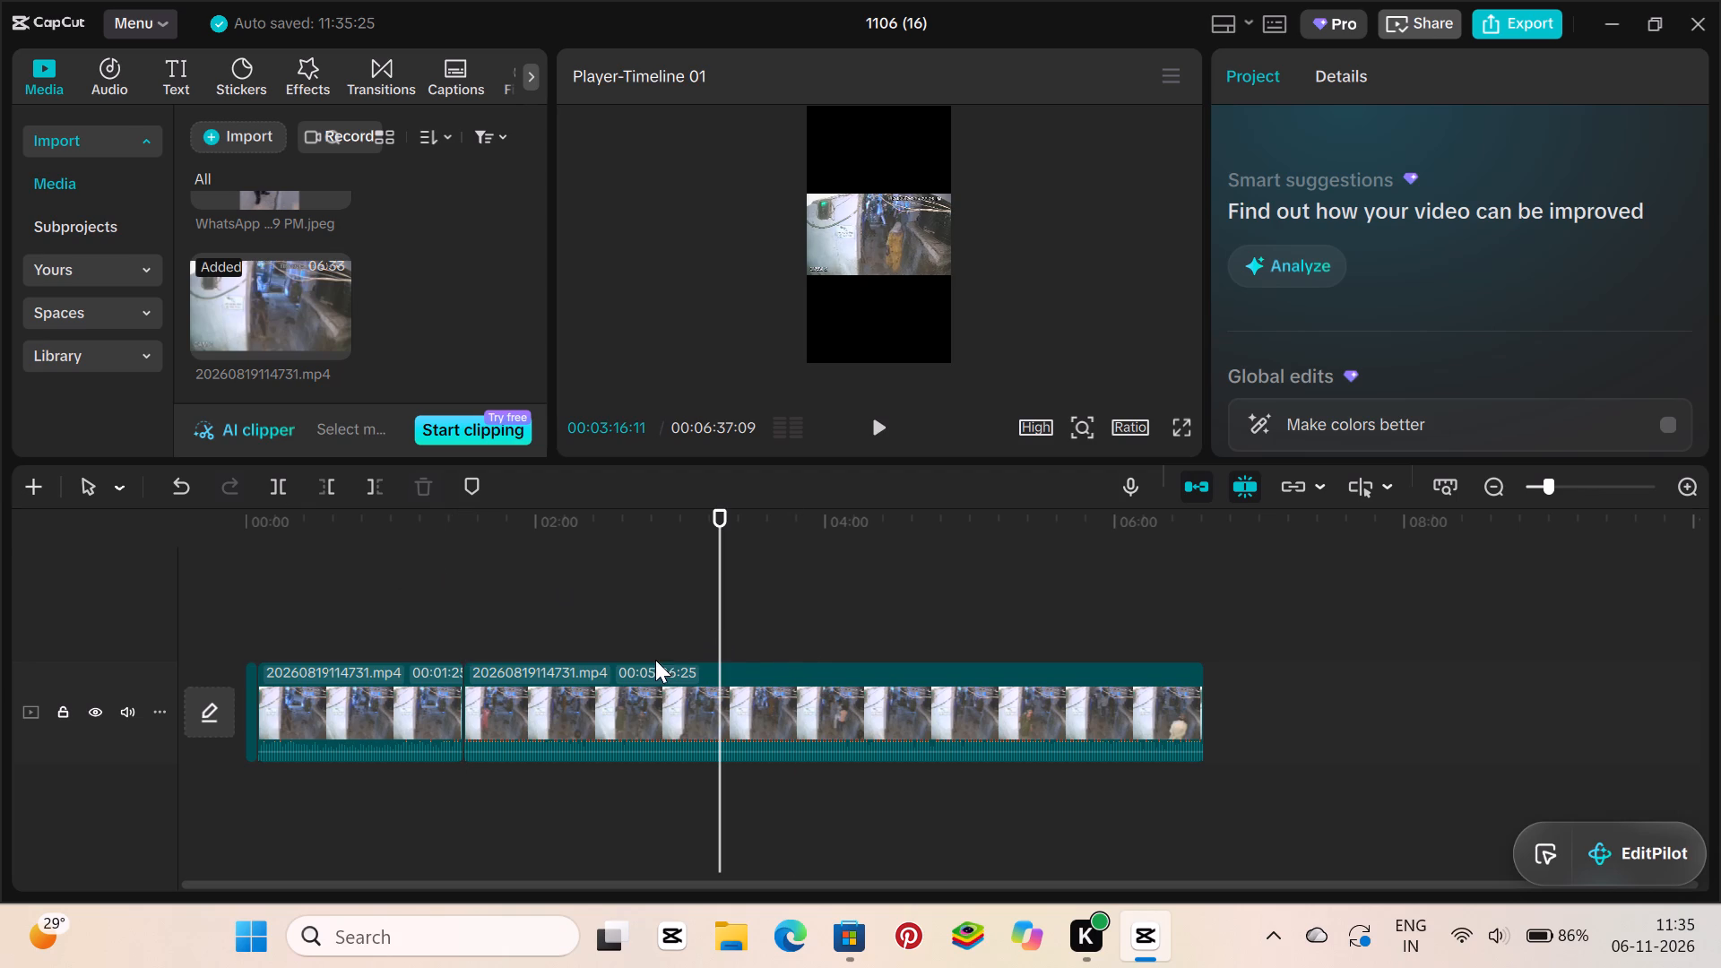
{"action": "left_click", "coordinate": [654, 655]}
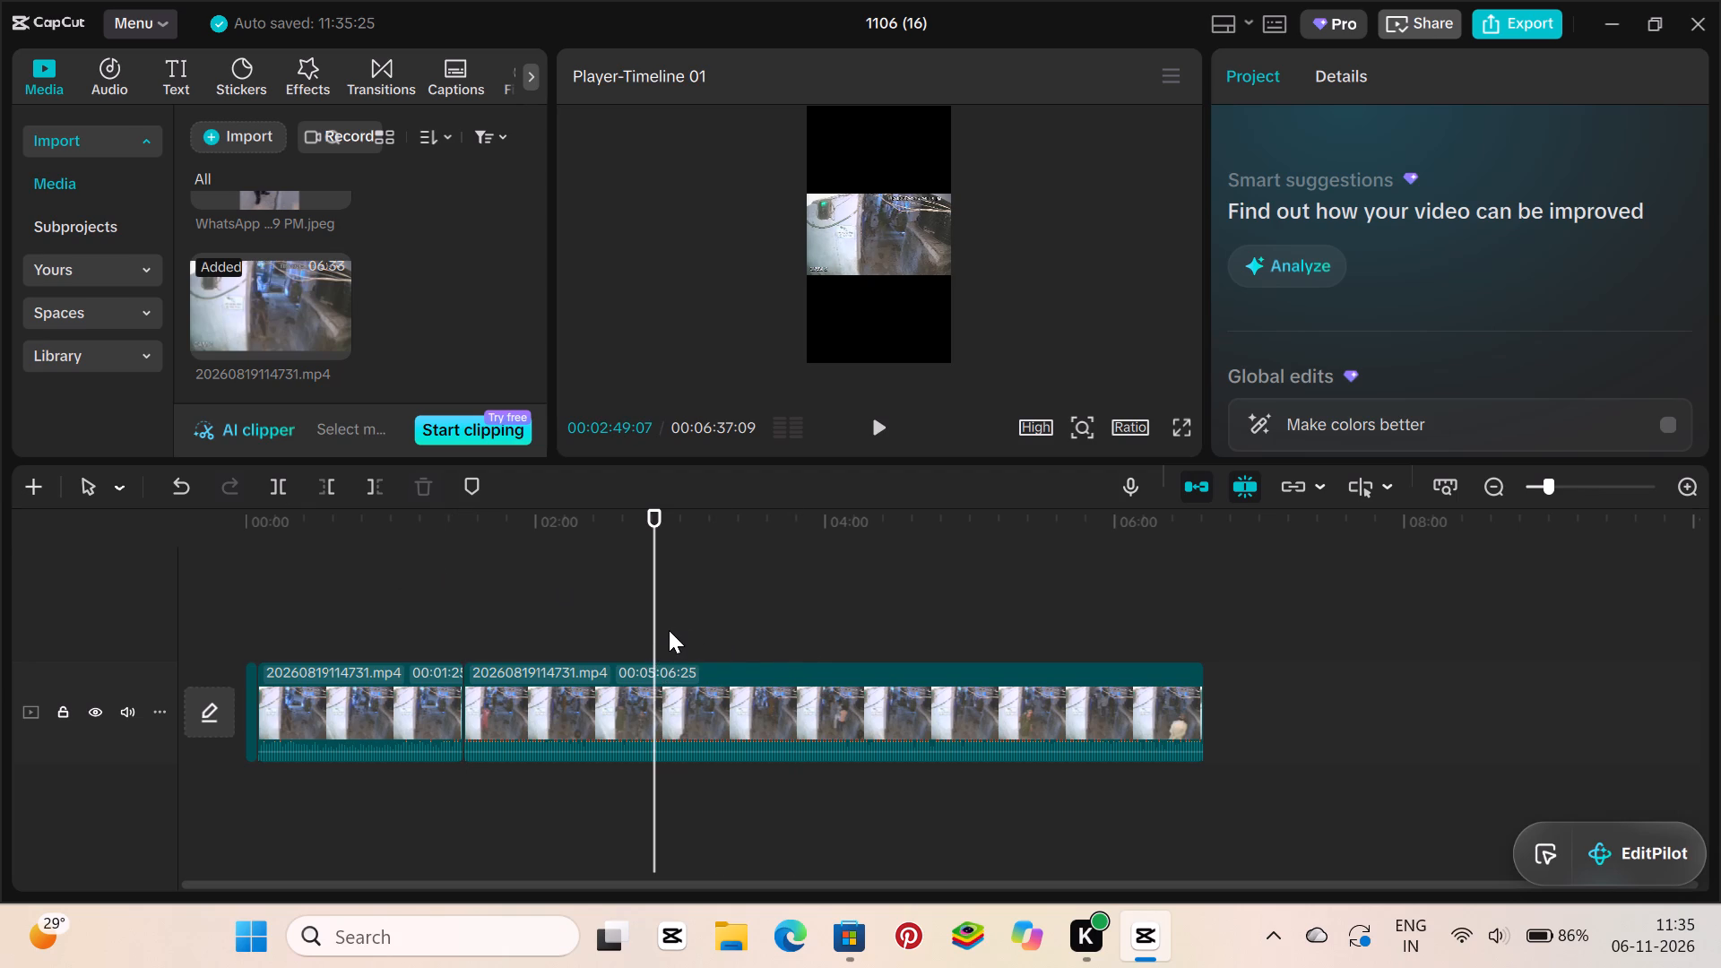
{"action": "left_click", "coordinate": [666, 630]}
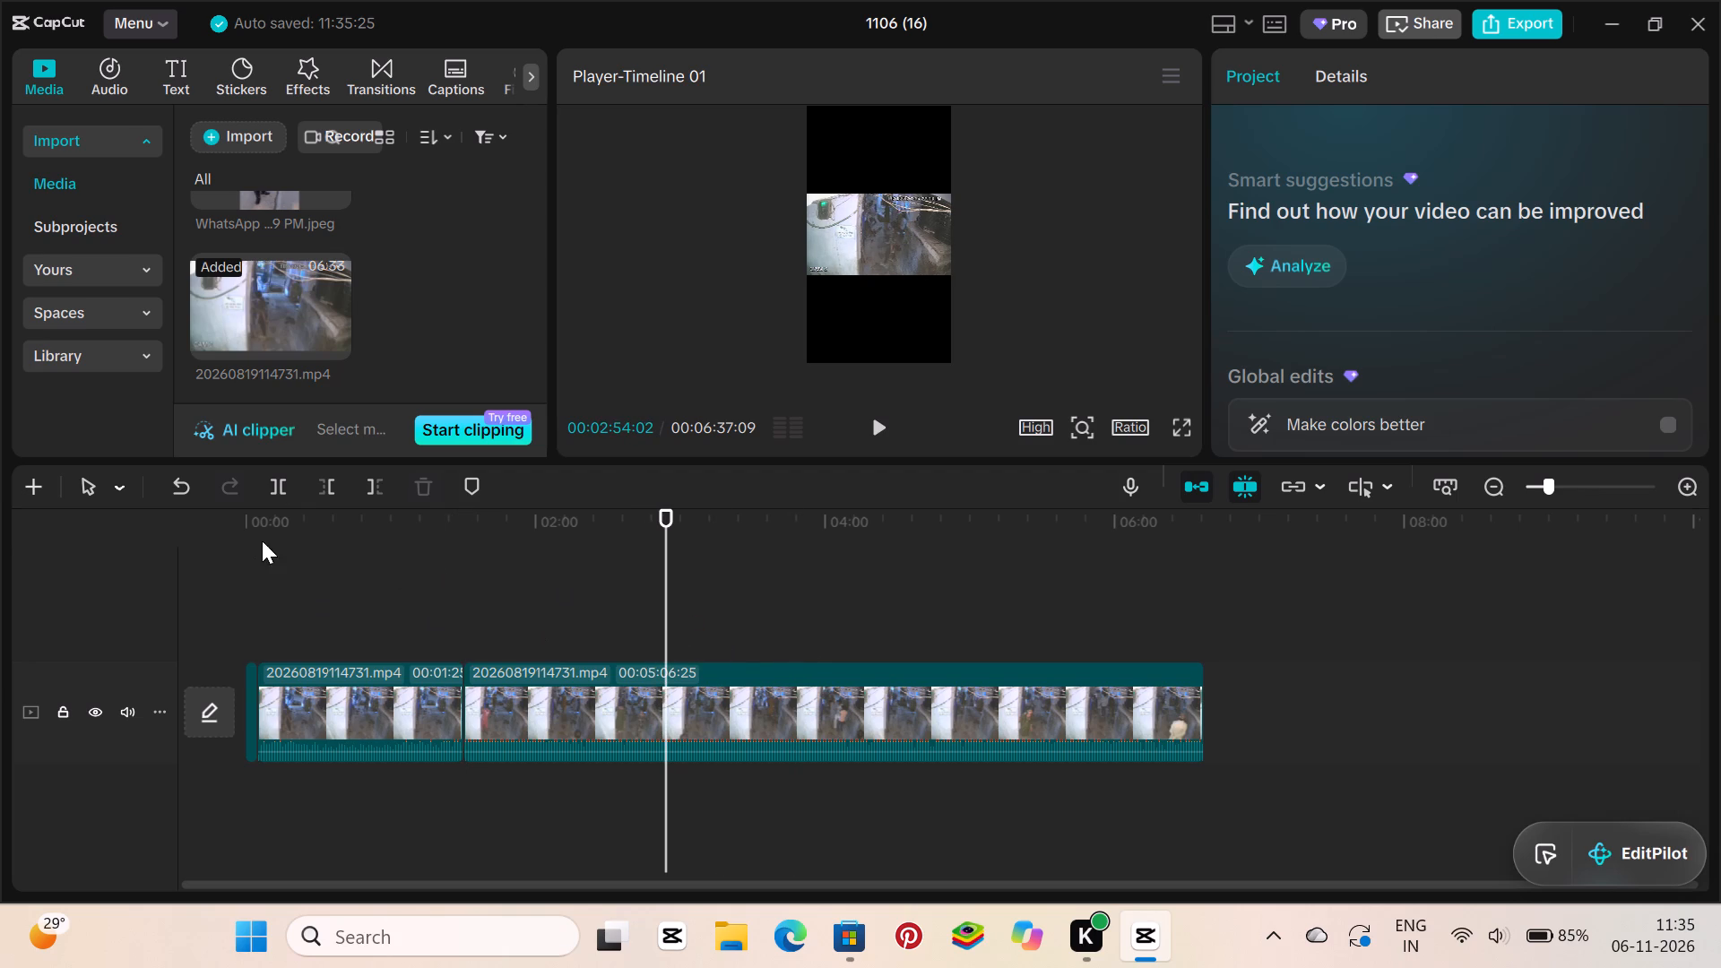
{"action": "left_click", "coordinate": [273, 488]}
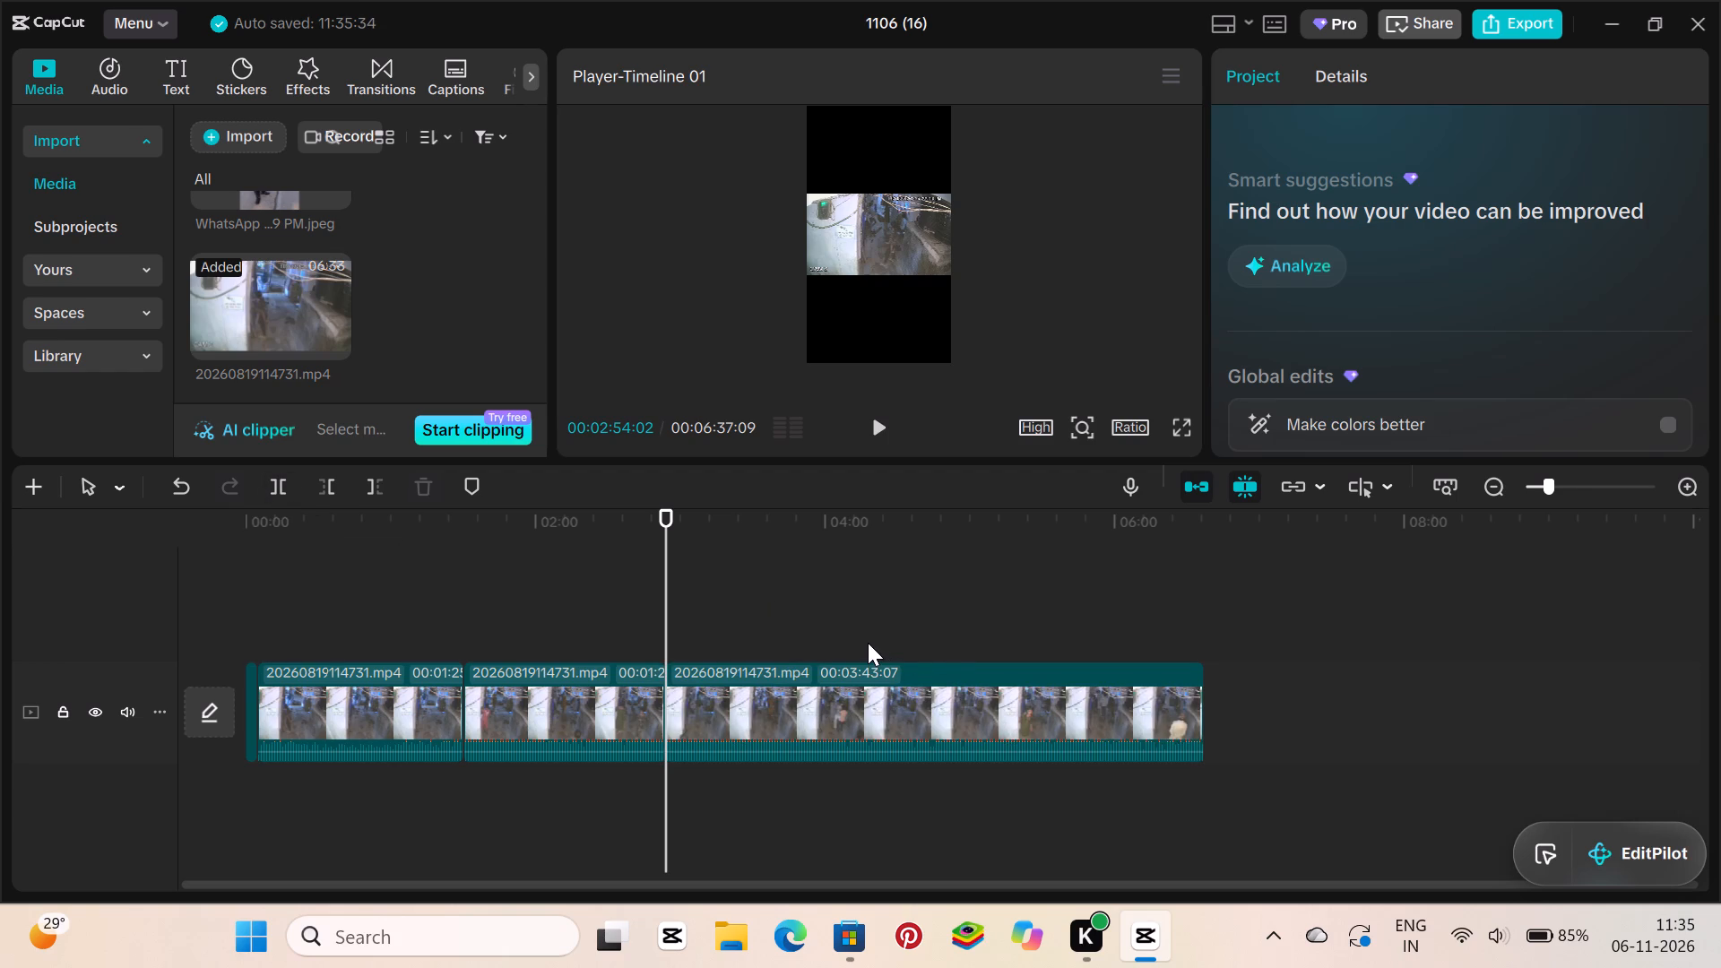
{"action": "left_click", "coordinate": [868, 643]}
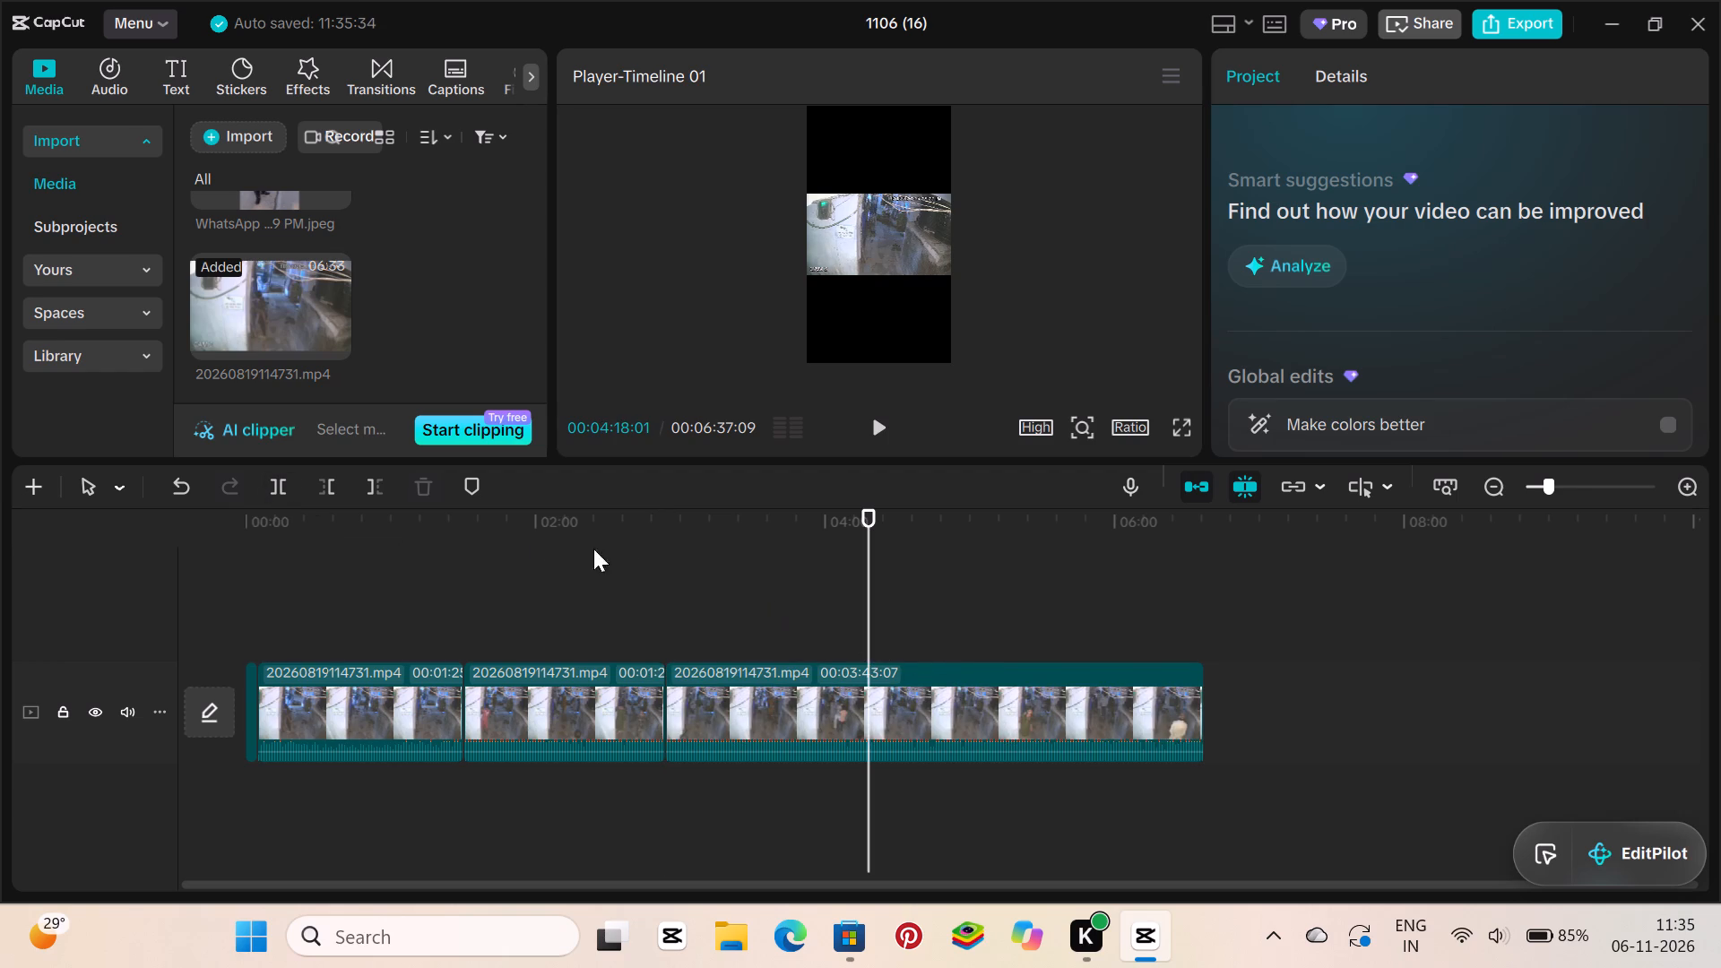
{"action": "left_click", "coordinate": [279, 480]}
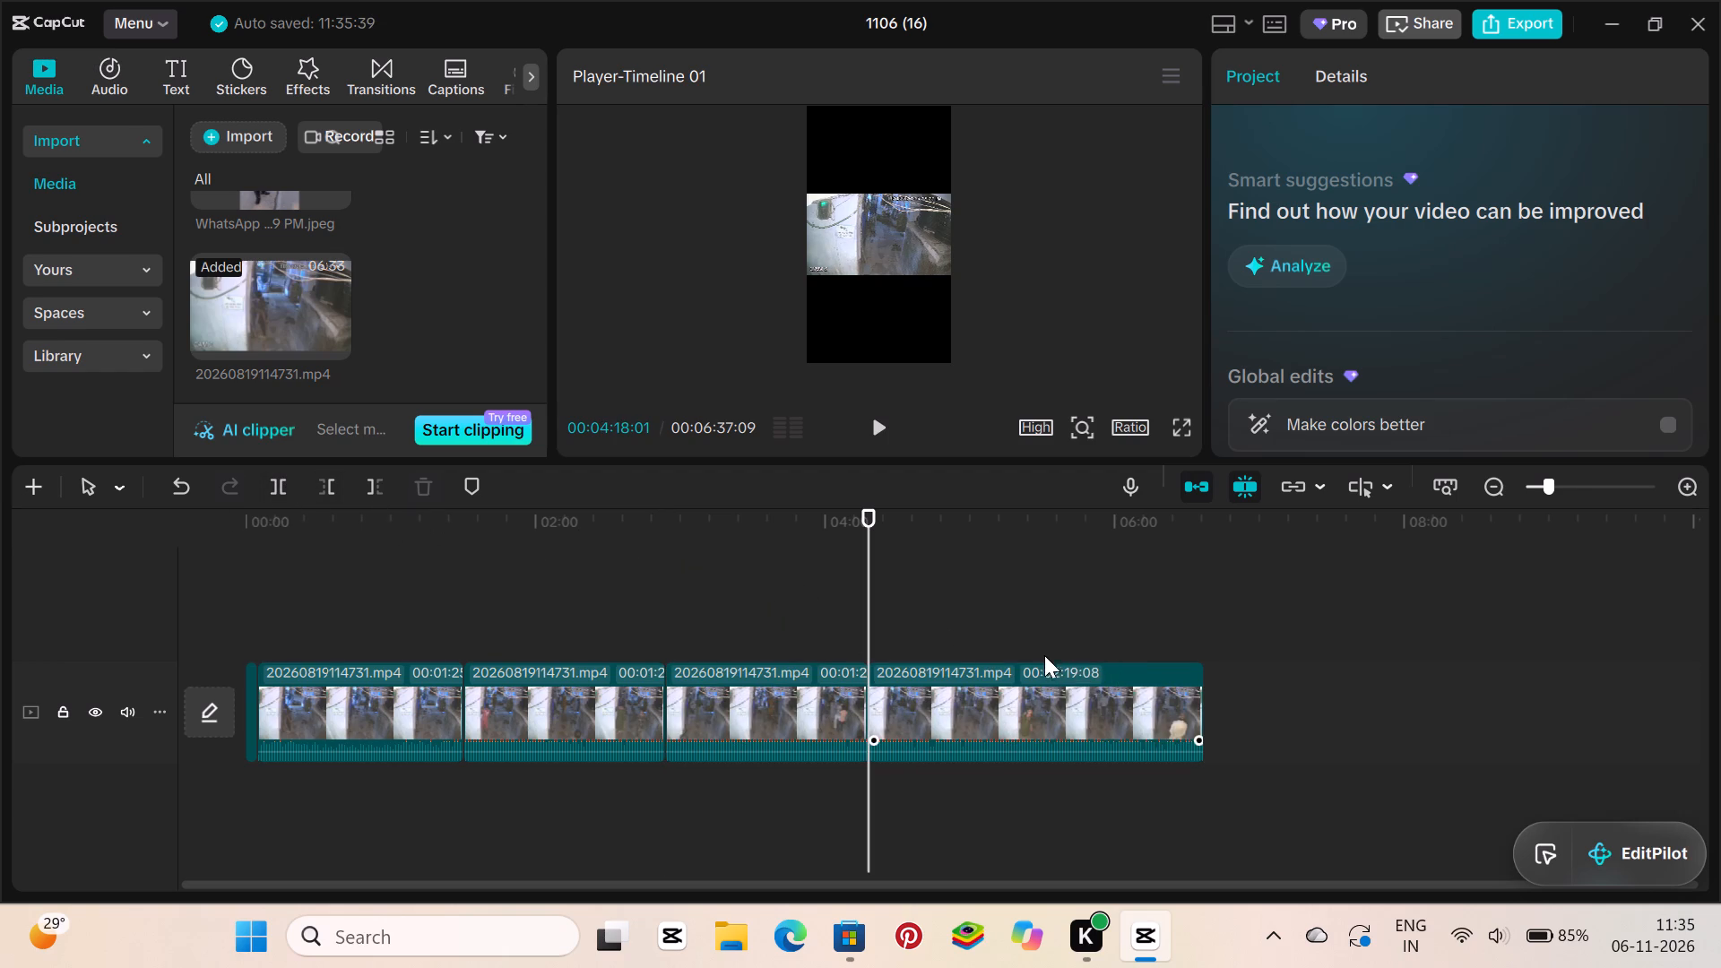
{"action": "left_click", "coordinate": [1059, 636]}
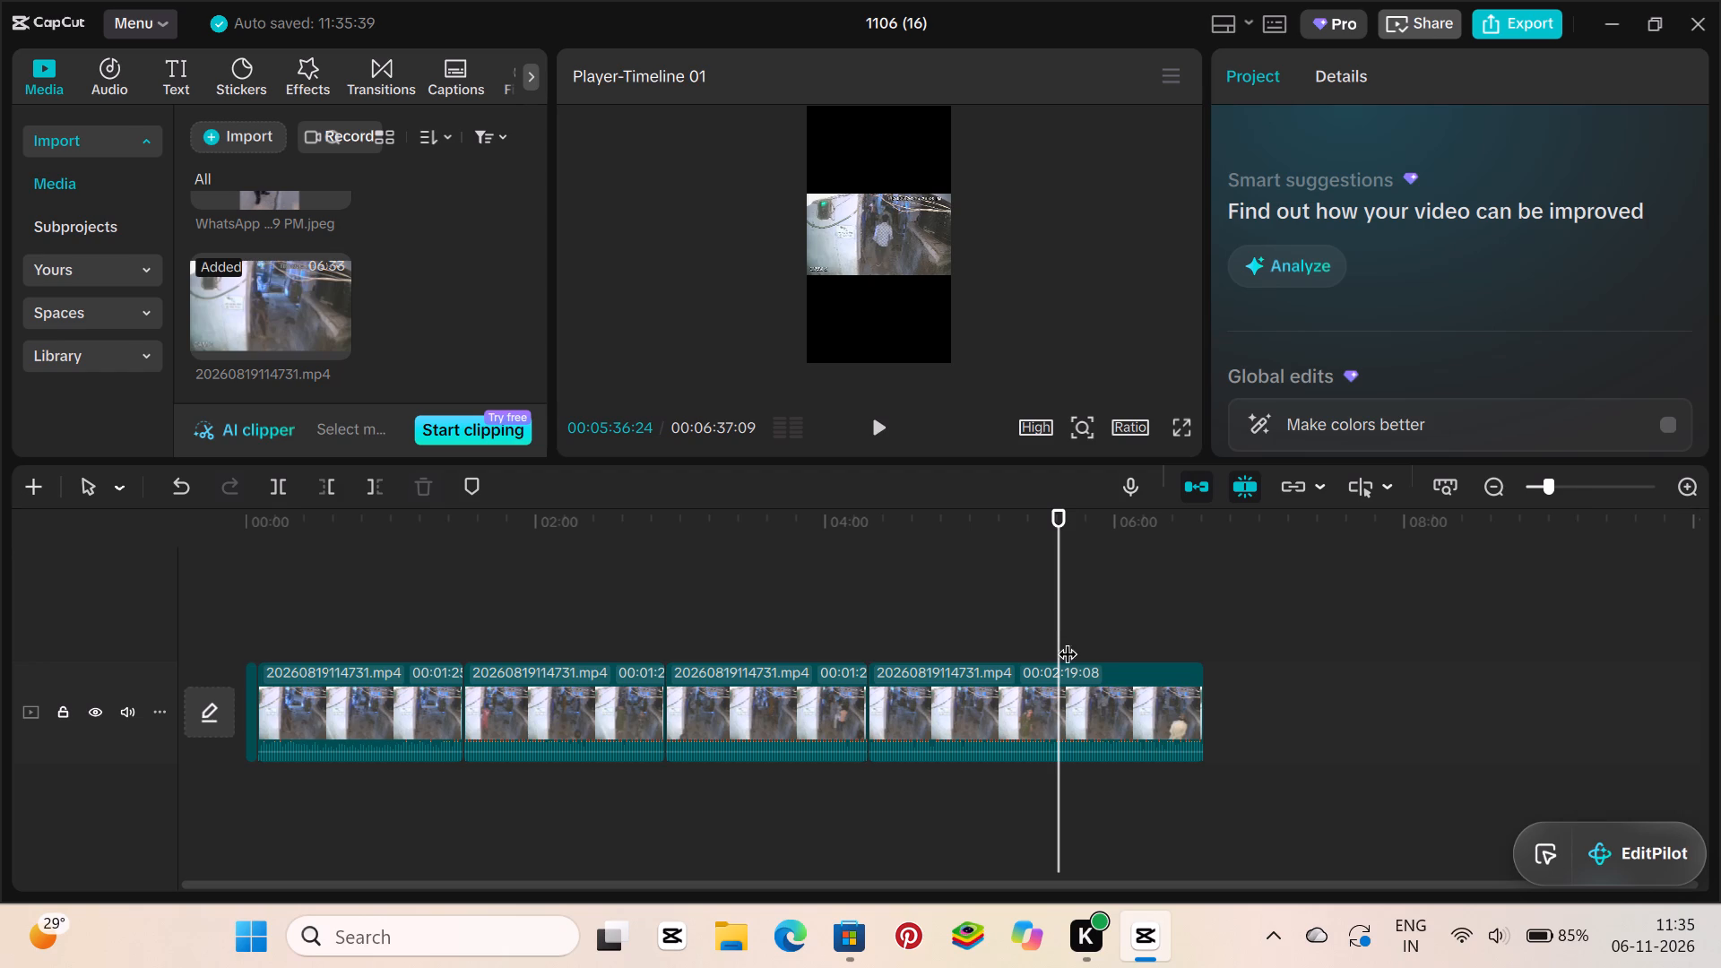
{"action": "left_click", "coordinate": [1069, 640]}
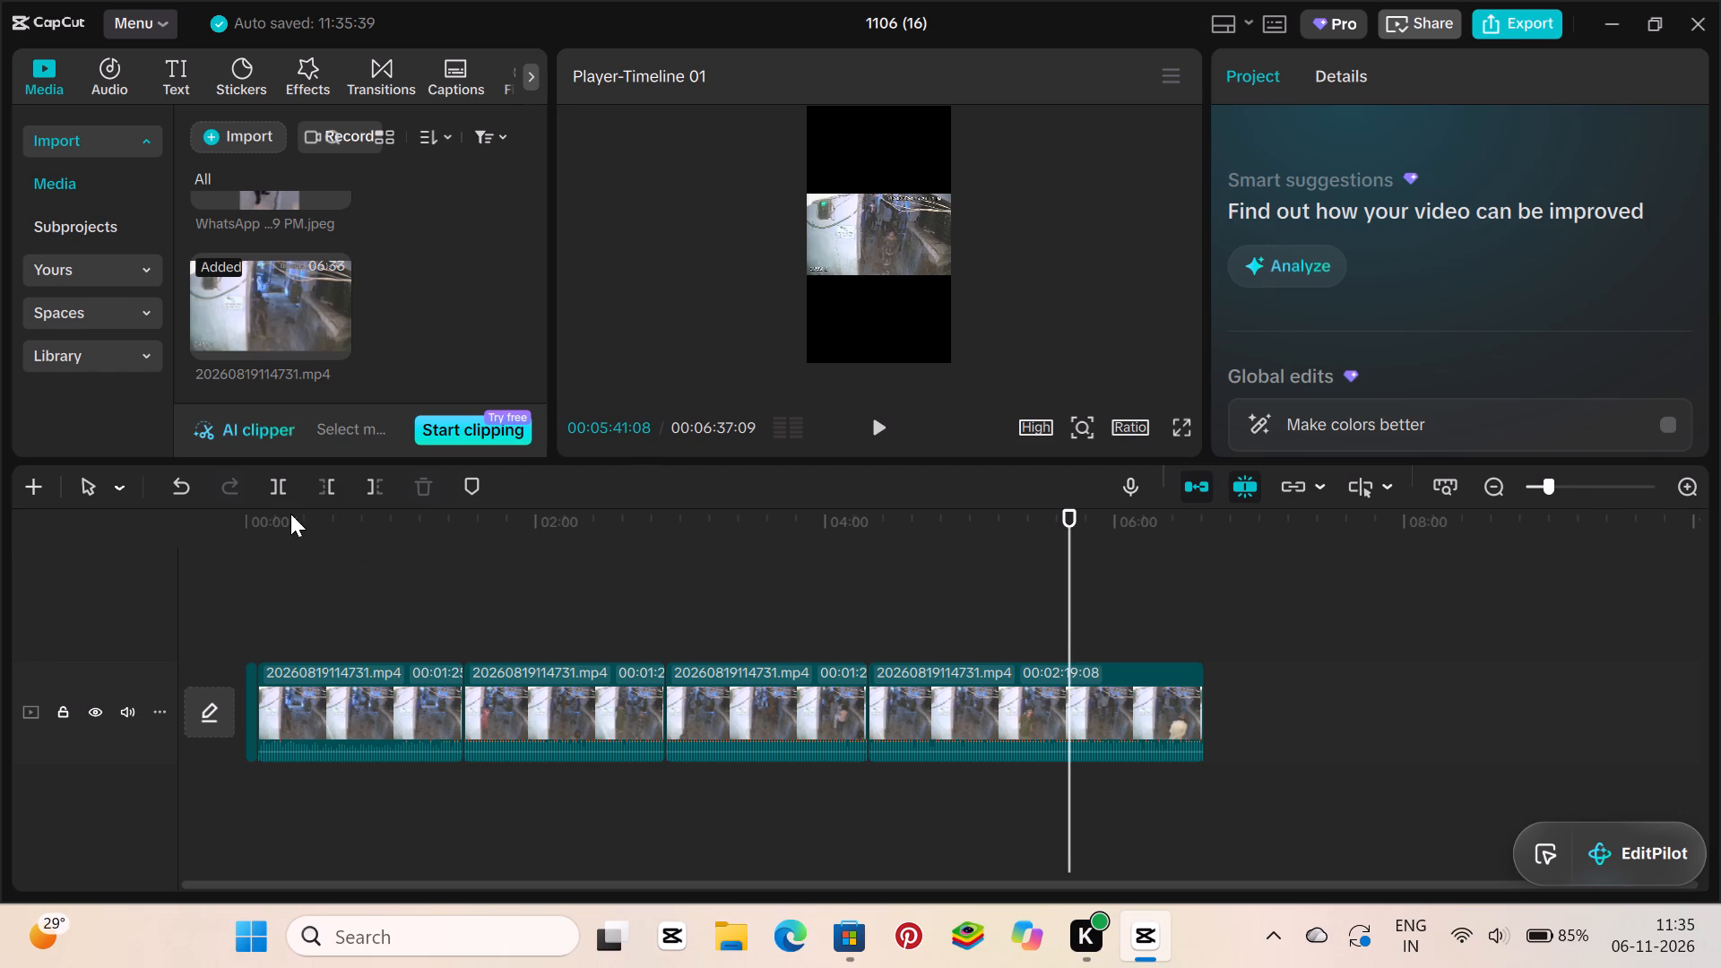
{"action": "left_click", "coordinate": [284, 479]}
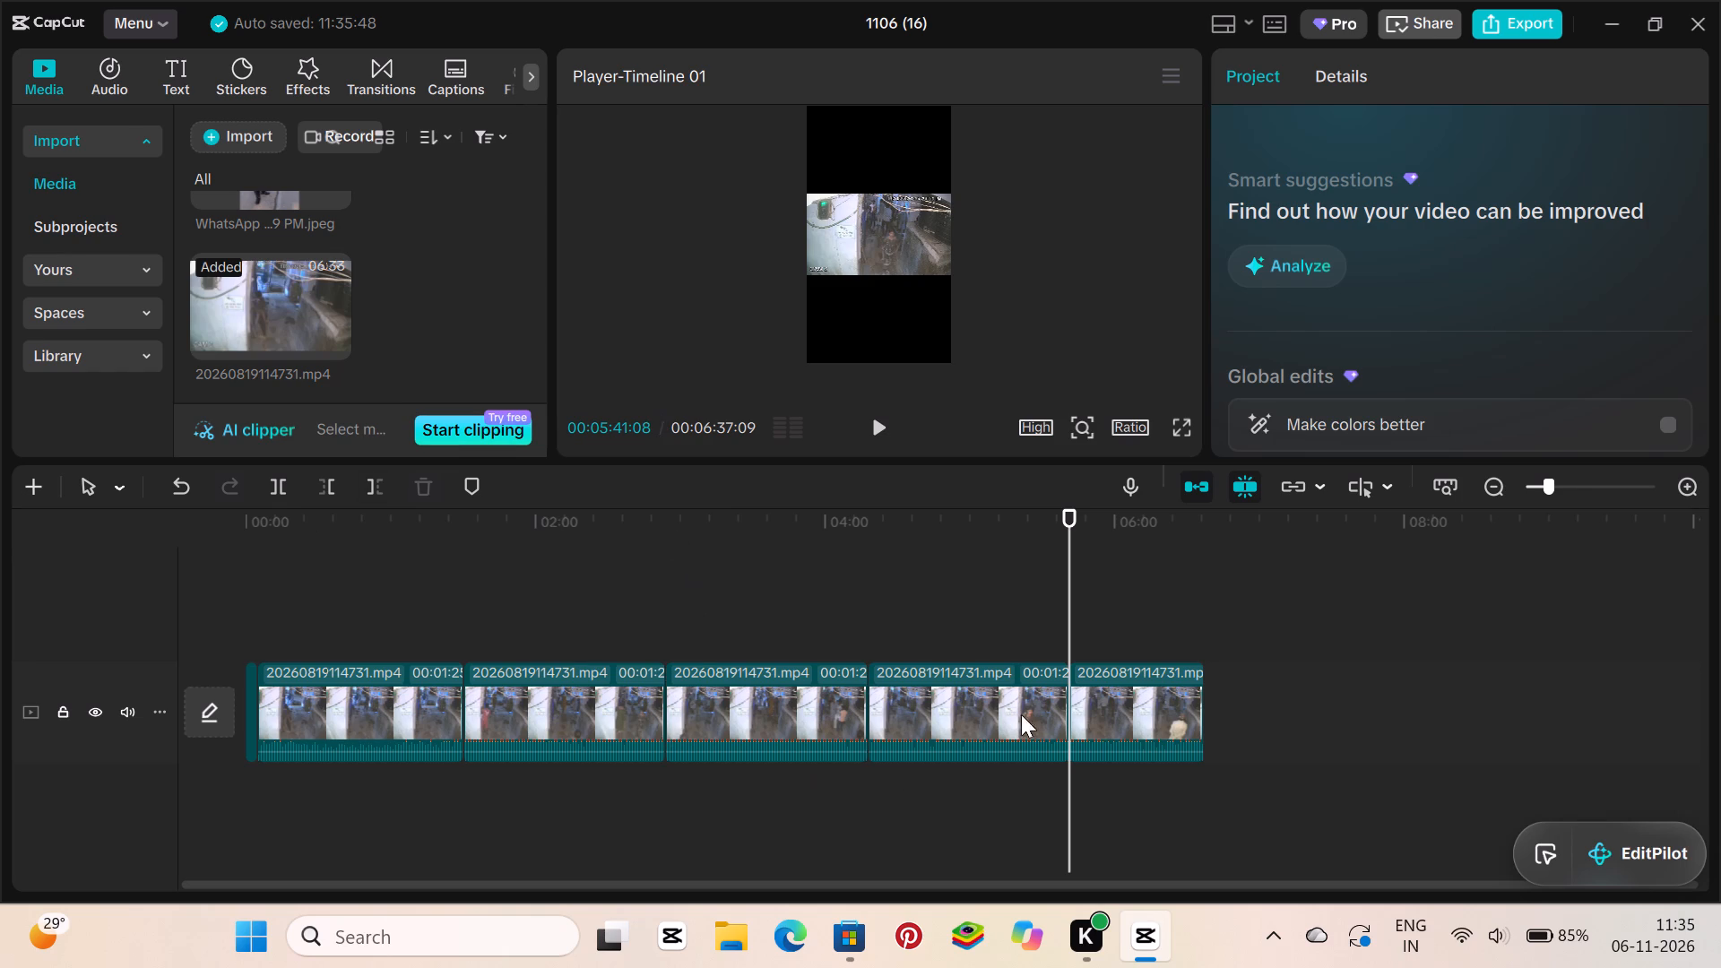
Delete the last video segment, after the 00:05:41 cut.
{"action": "left_click", "coordinate": [1130, 691]}
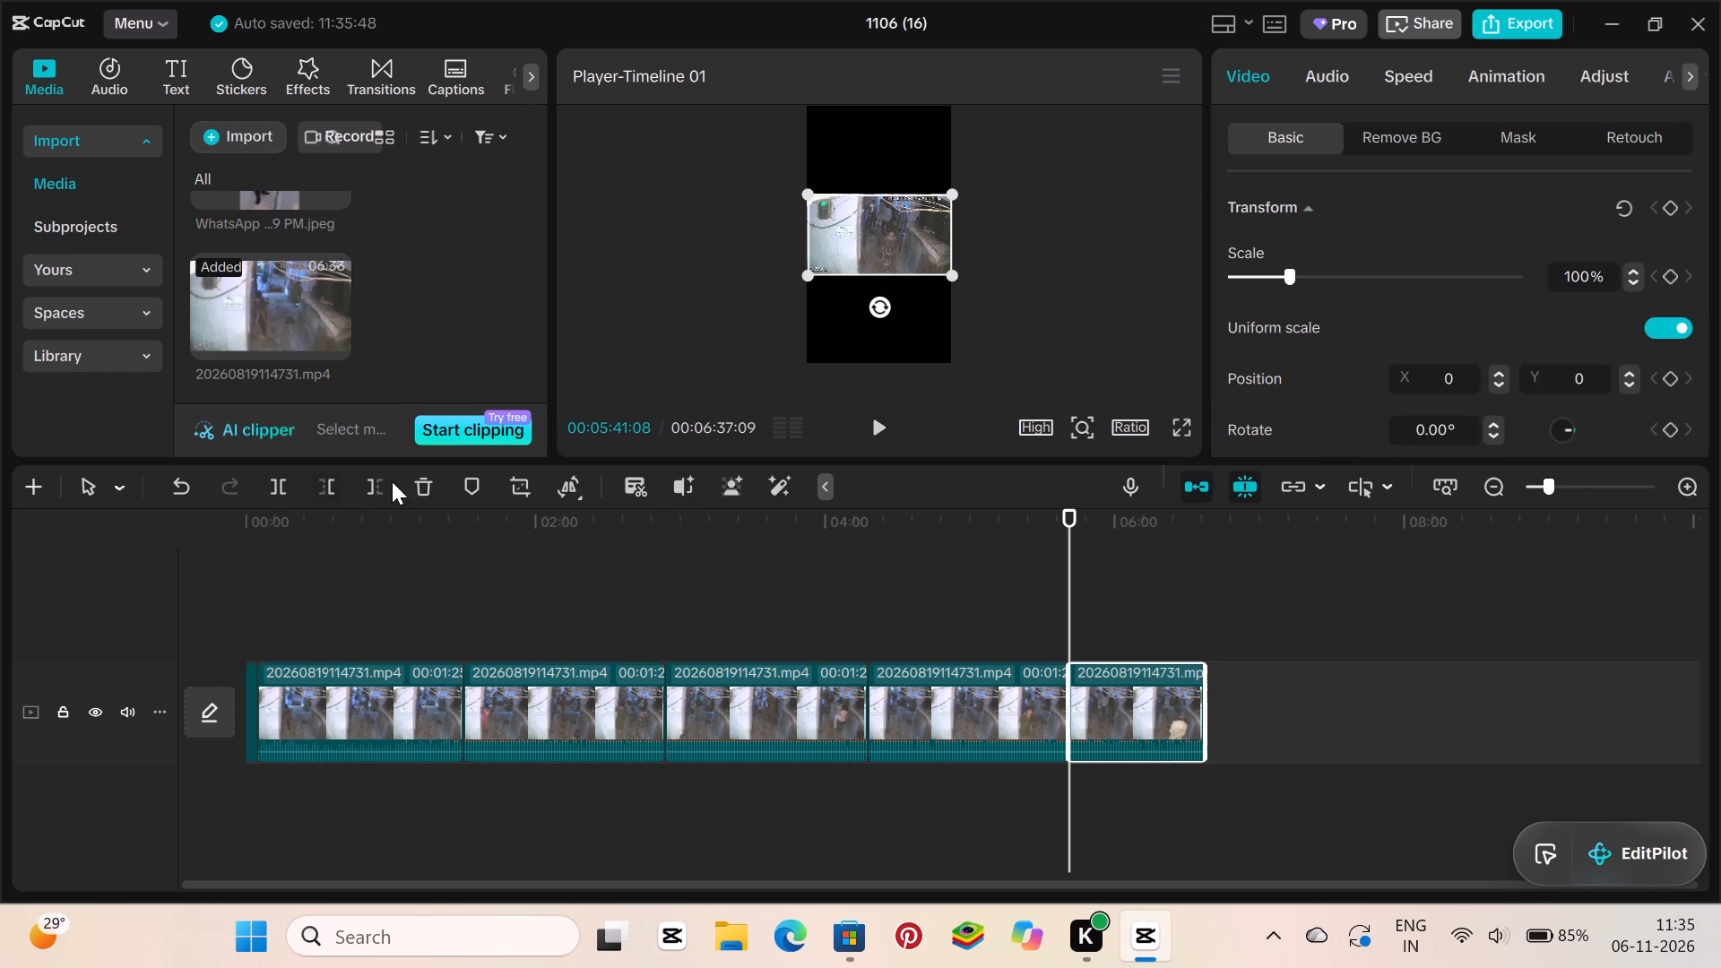
{"action": "left_click", "coordinate": [428, 486]}
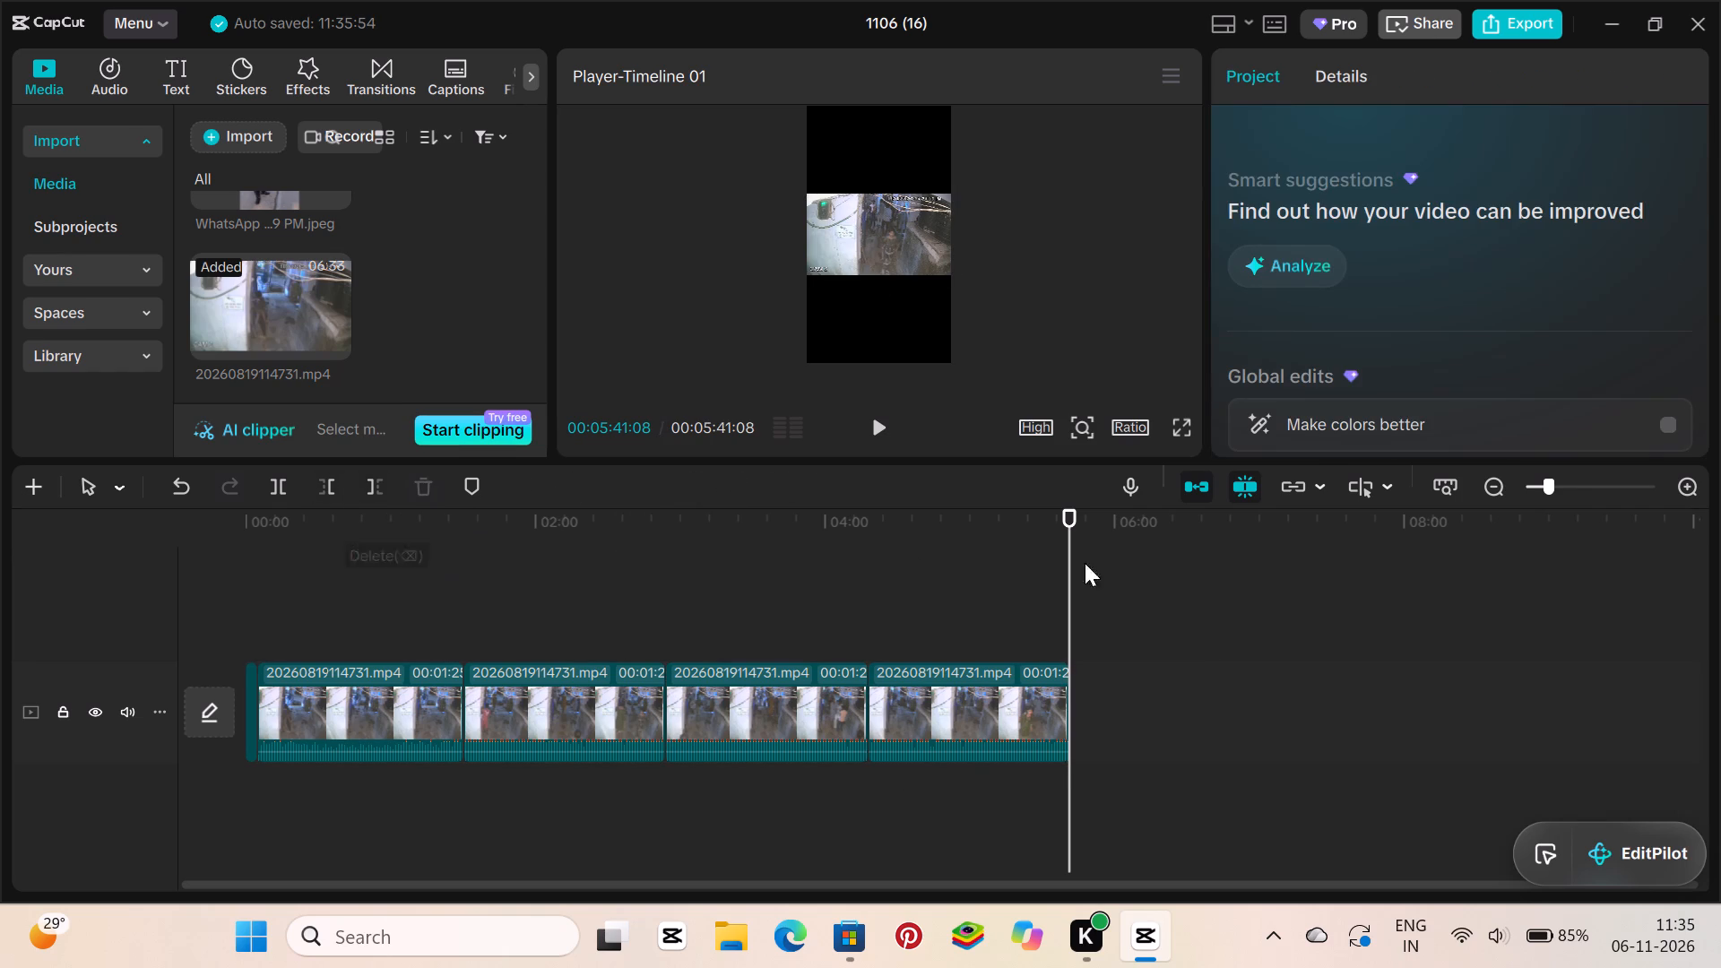
Import the signature image RTOHAFIZ from the Downloads folder into the project media.
{"action": "left_click", "coordinate": [336, 665]}
{"action": "left_click", "coordinate": [365, 719]}
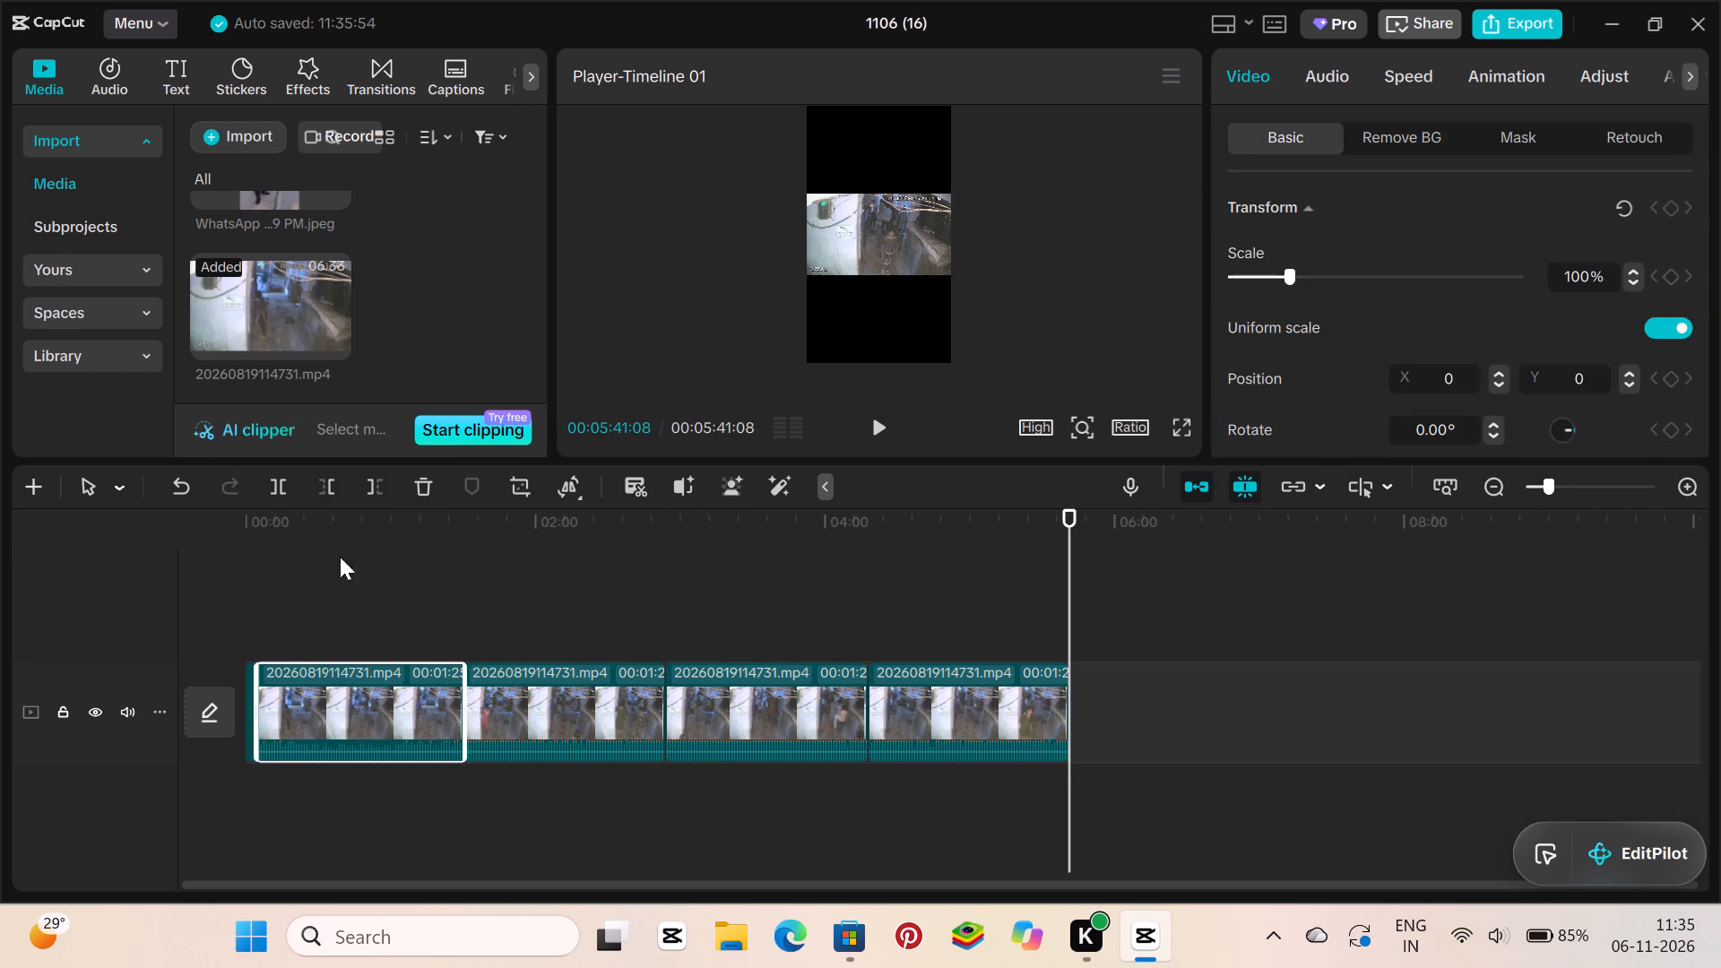
{"action": "left_click", "coordinate": [255, 133]}
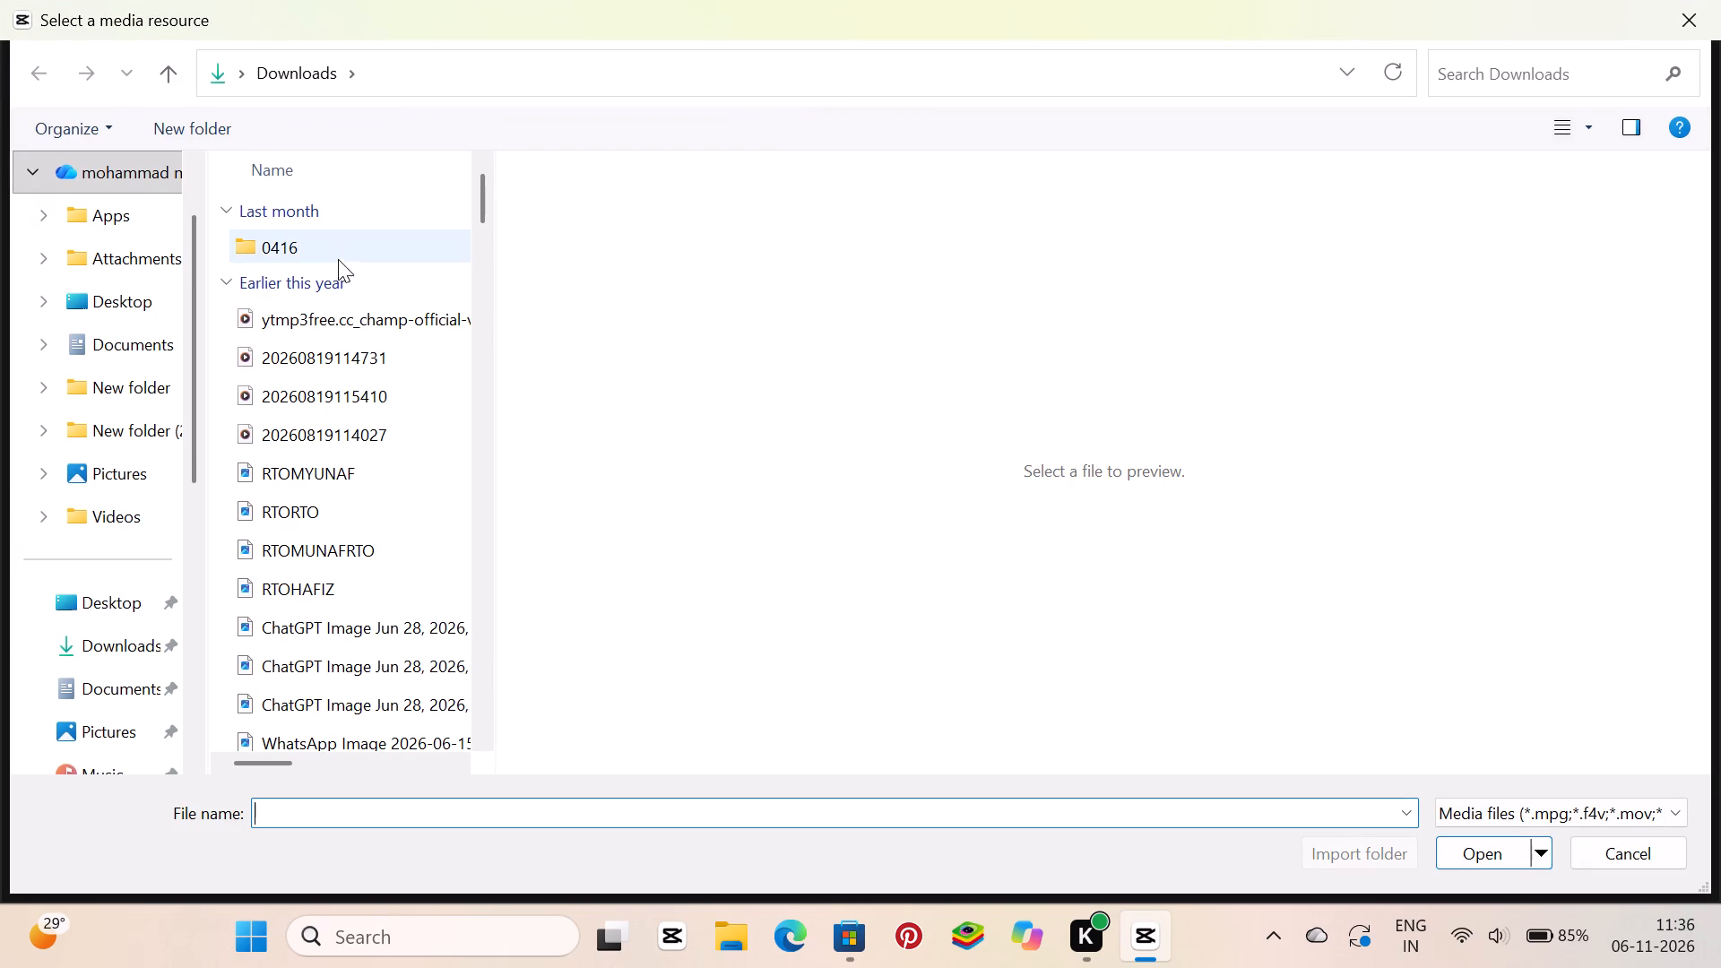
{"action": "scroll", "coordinate": [325, 349], "scroll_direction": "down", "scroll_amount": 2}
{"action": "left_click", "coordinate": [338, 396]}
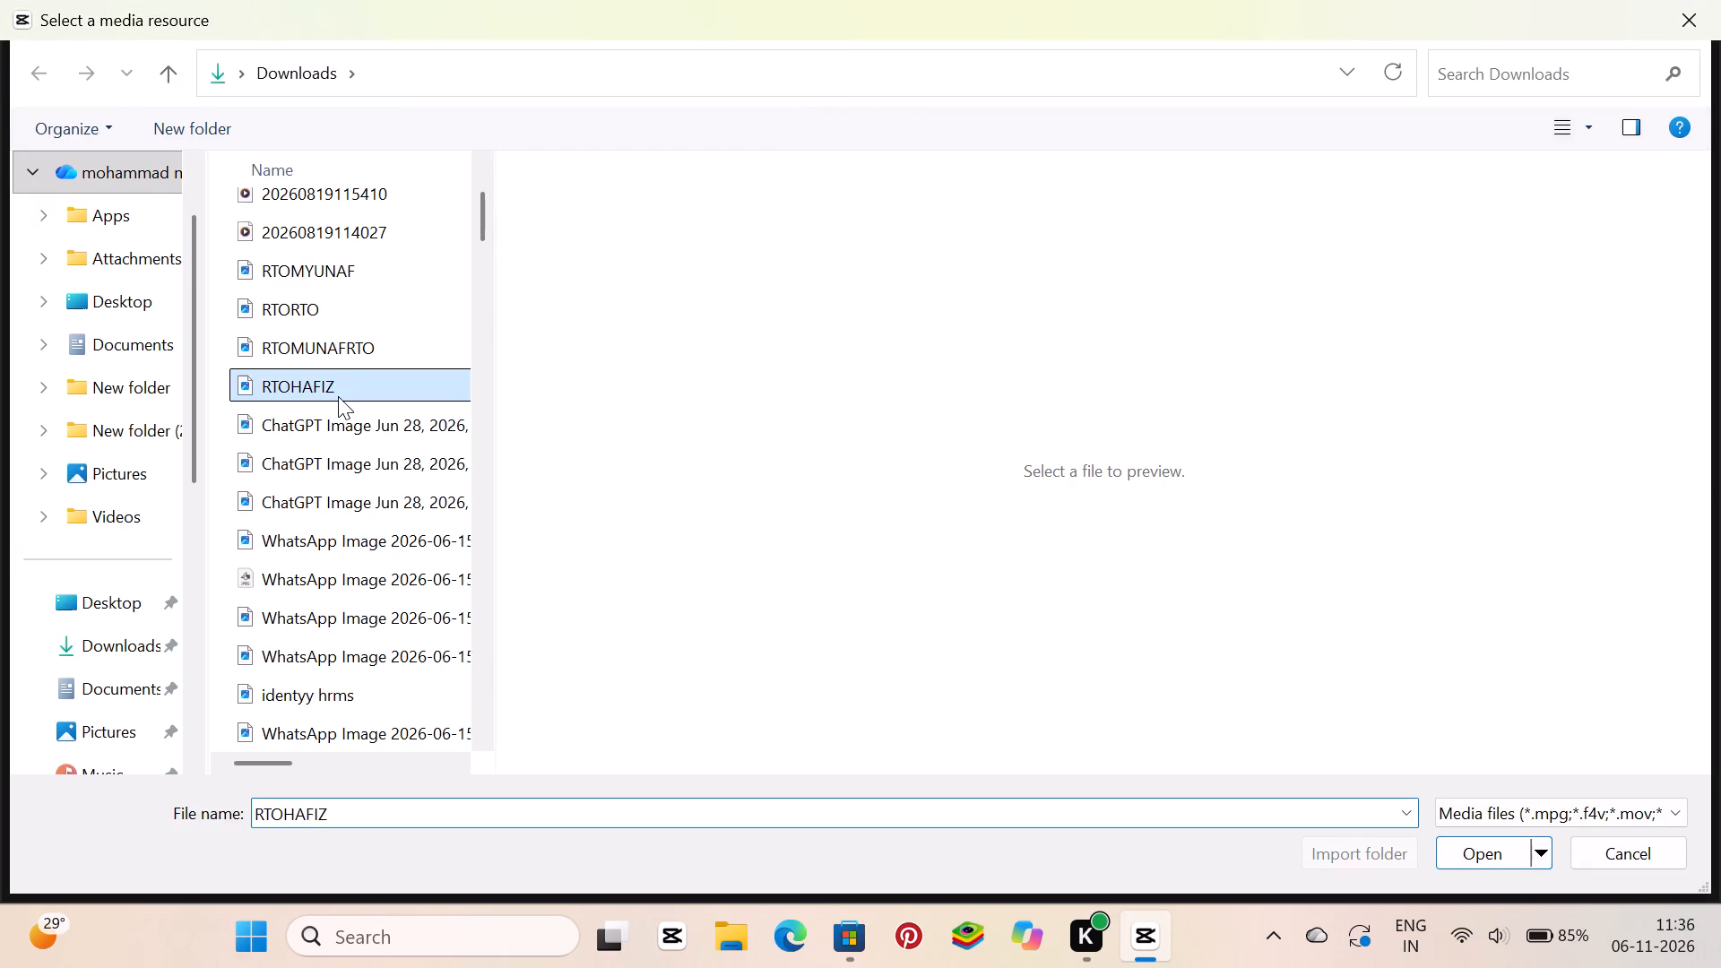
{"action": "scroll", "coordinate": [322, 395], "scroll_direction": "down", "scroll_amount": 3}
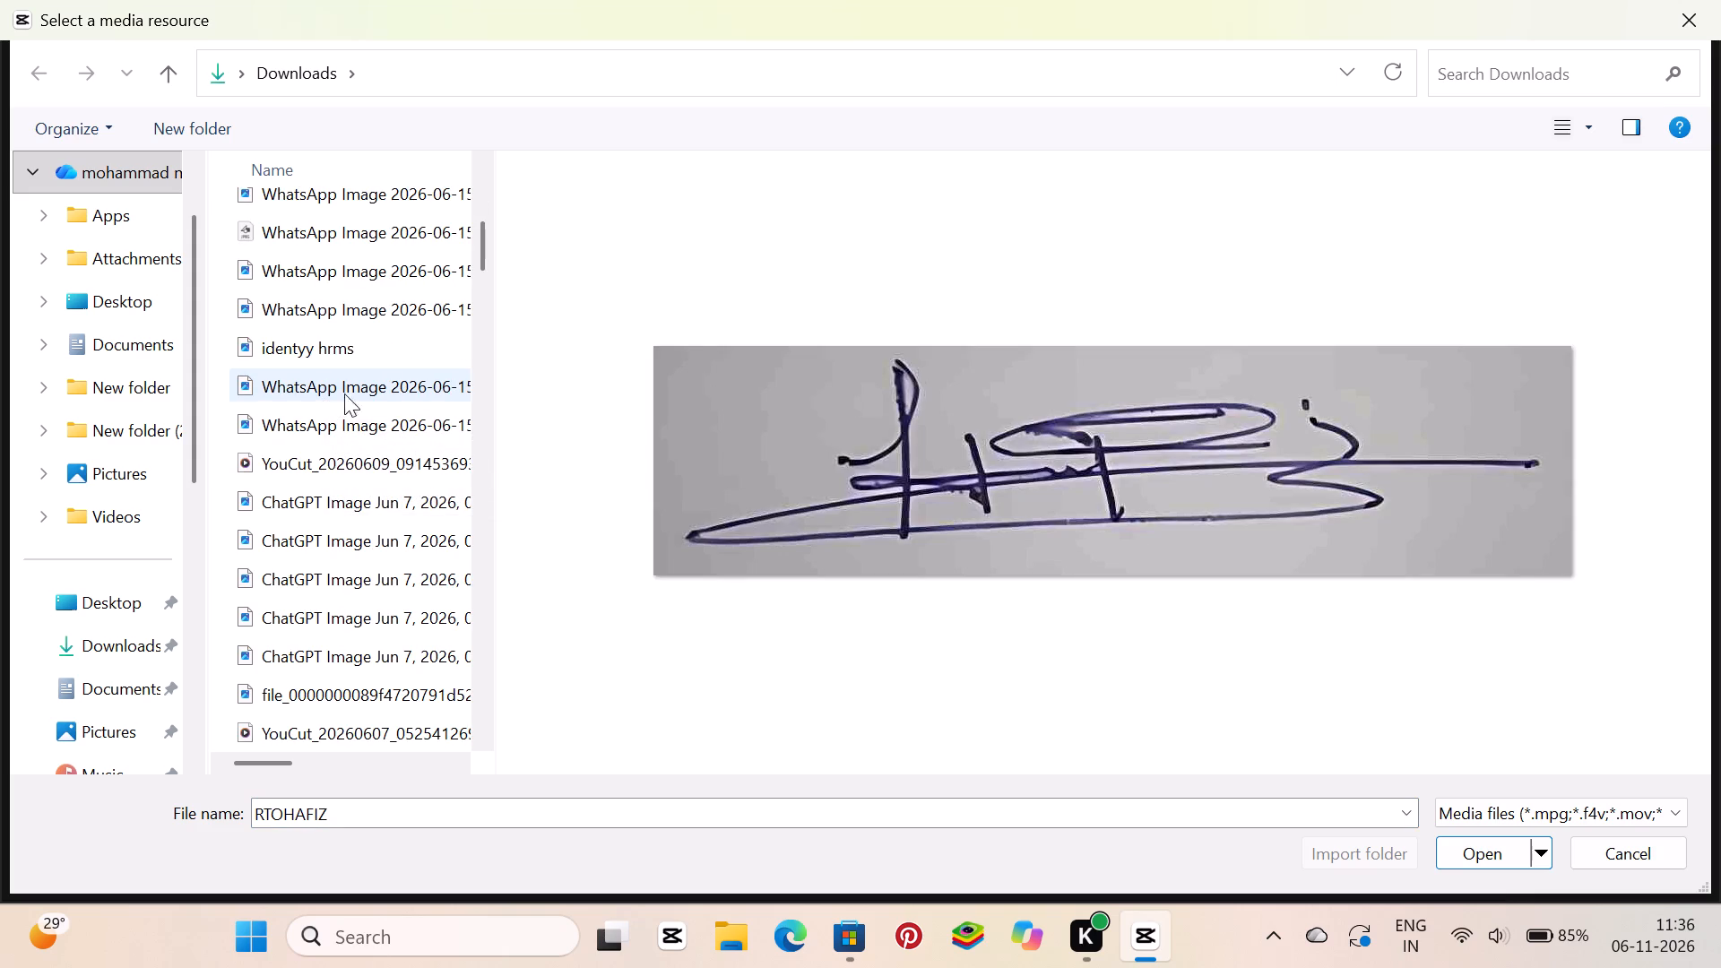
{"action": "left_click", "coordinate": [1477, 853]}
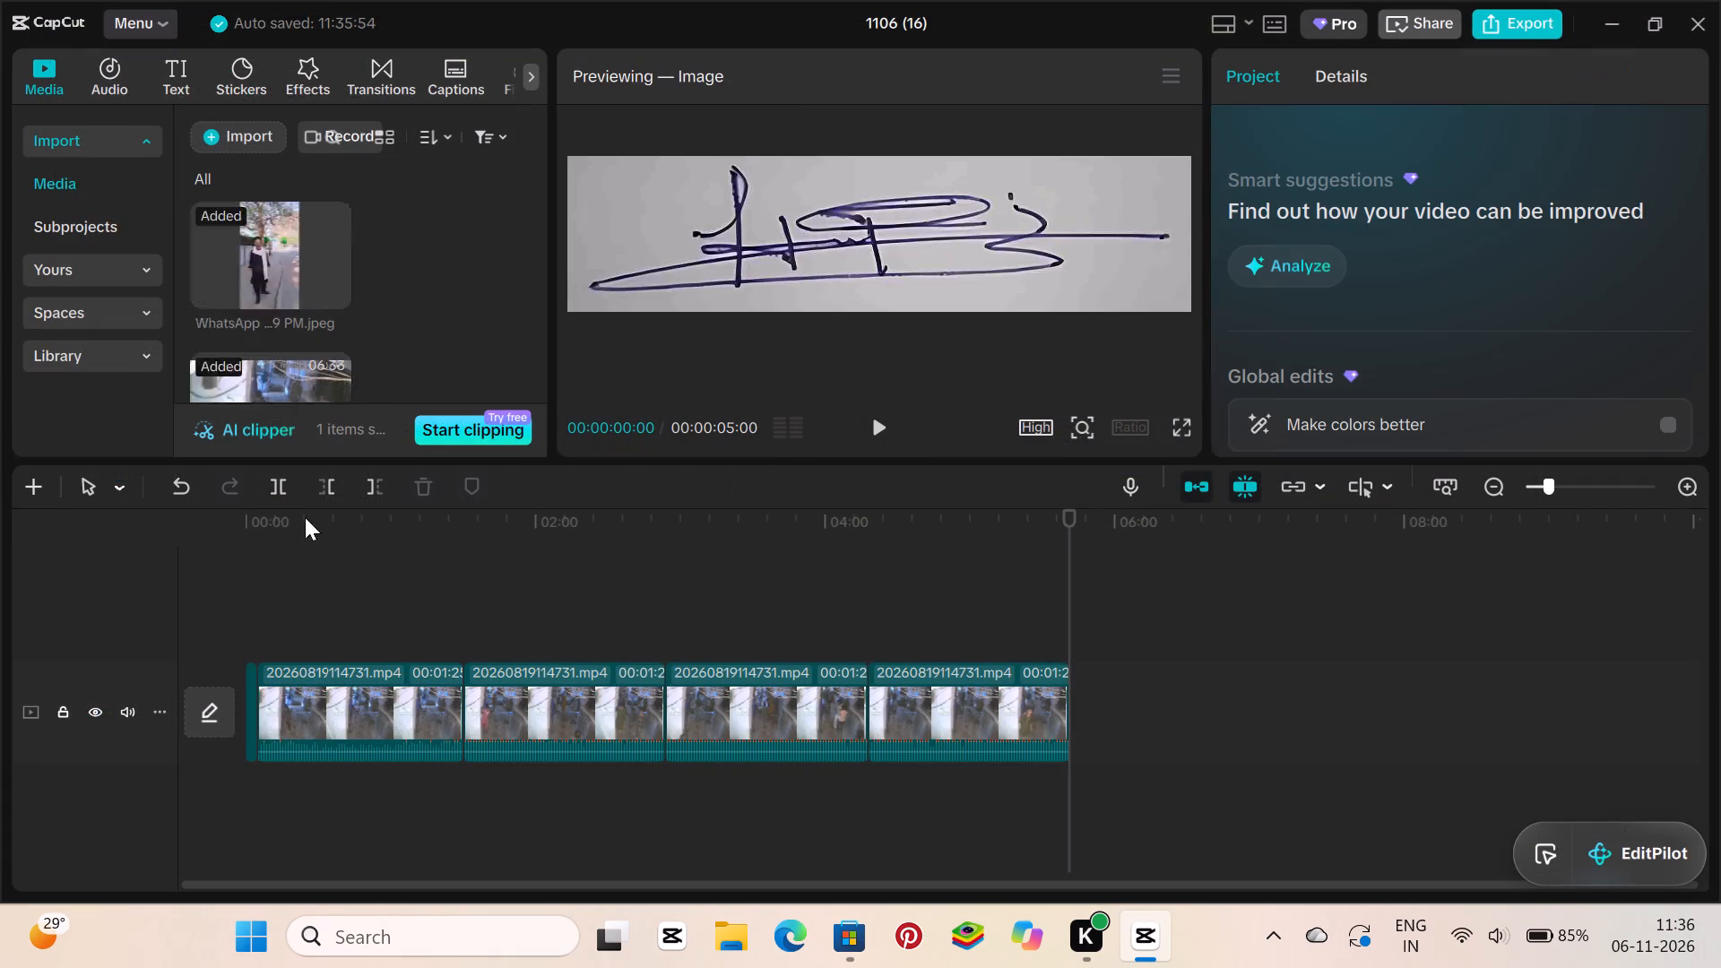
Insert the RTOHAFIZ image on the main track between each of the four video segments and after the last one.
{"action": "left_click_drag", "start_coordinate": [279, 307], "coordinate": [461, 714]}
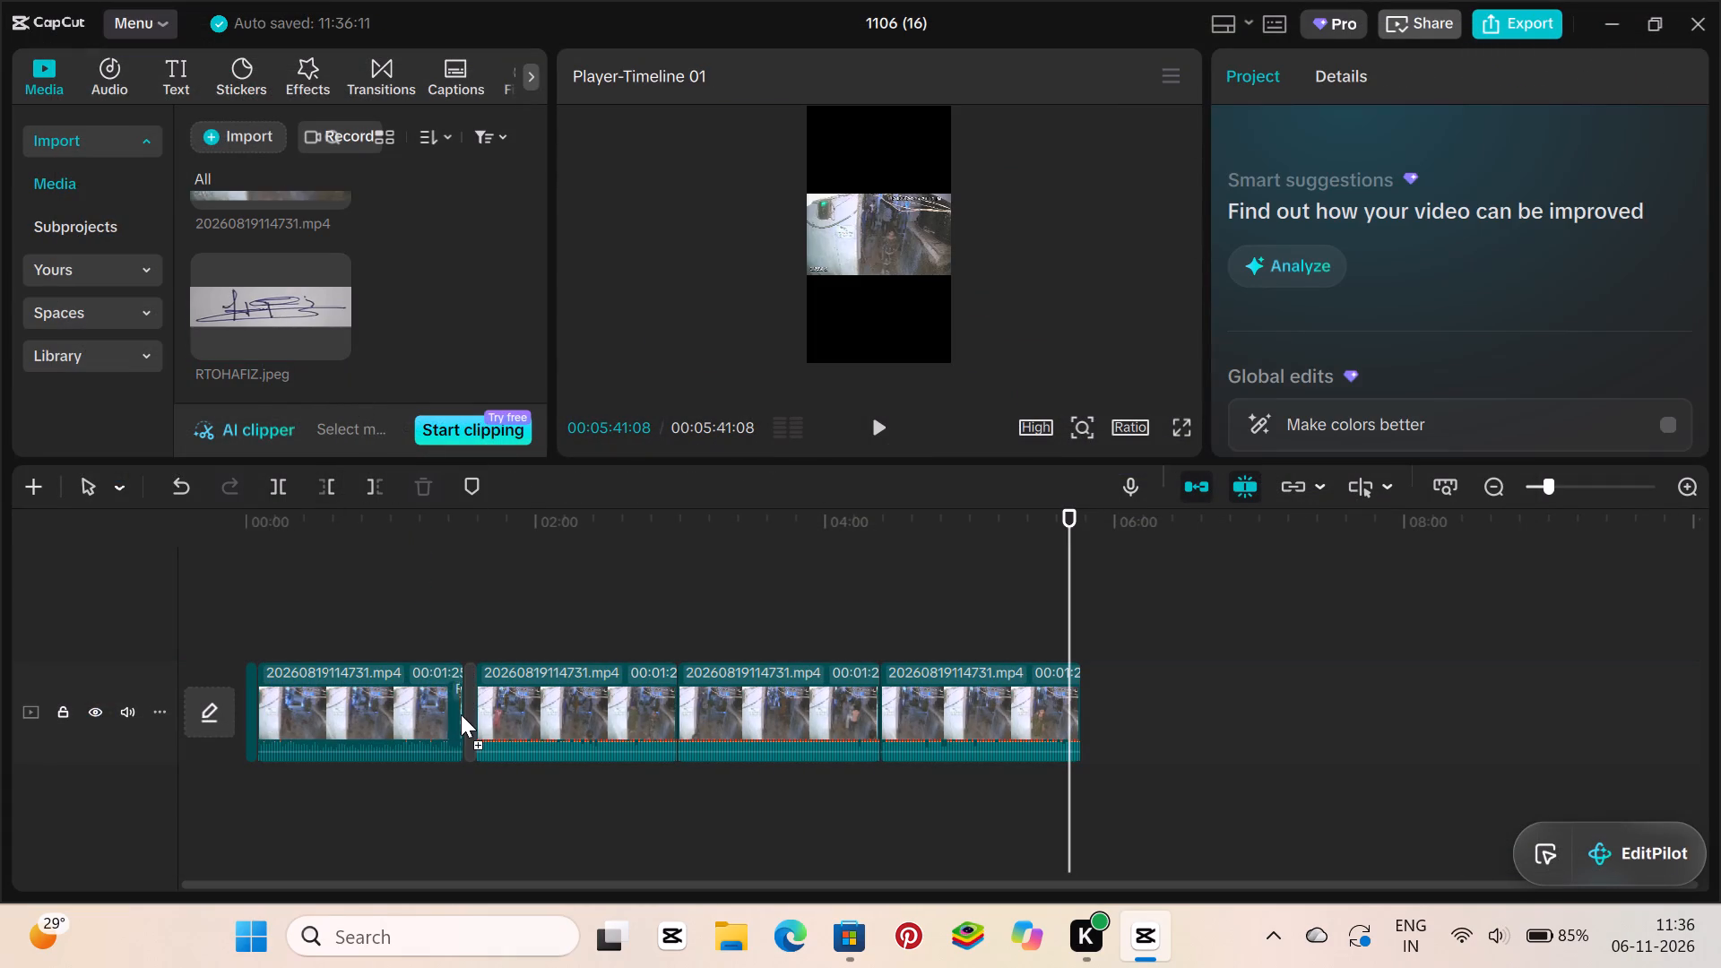
{"action": "left_click_drag", "start_coordinate": [461, 714], "coordinate": [464, 713]}
{"action": "left_click_drag", "start_coordinate": [271, 279], "coordinate": [326, 311]}
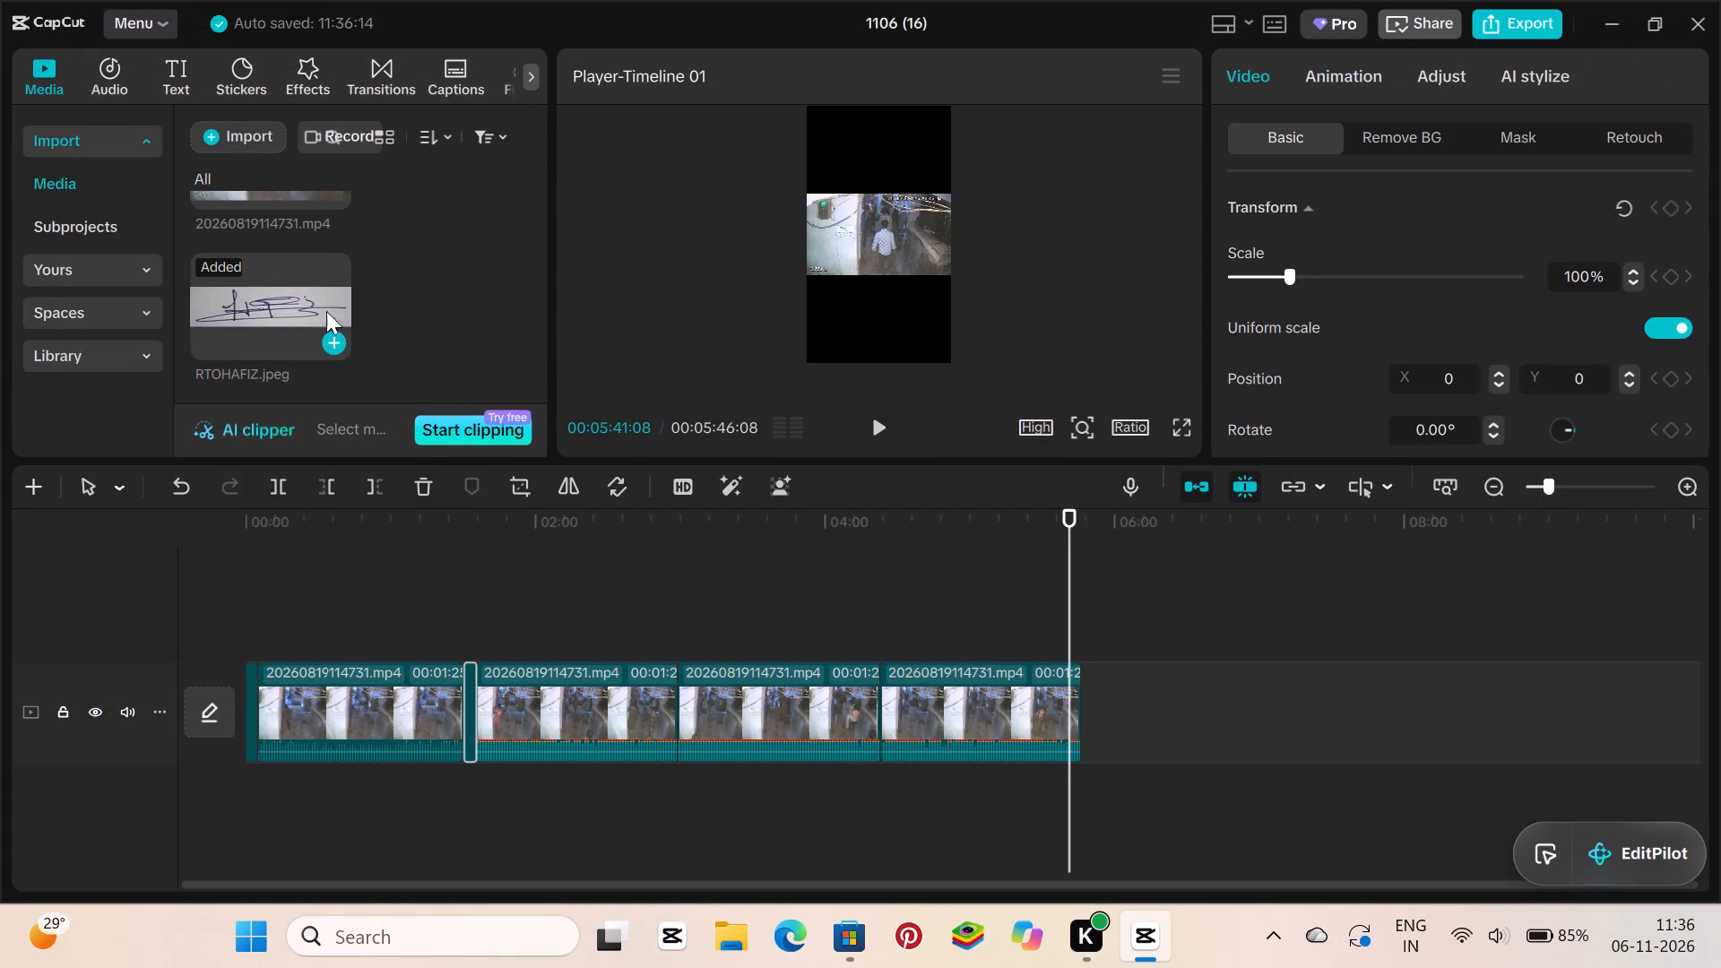
{"action": "left_click_drag", "start_coordinate": [326, 311], "coordinate": [675, 714]}
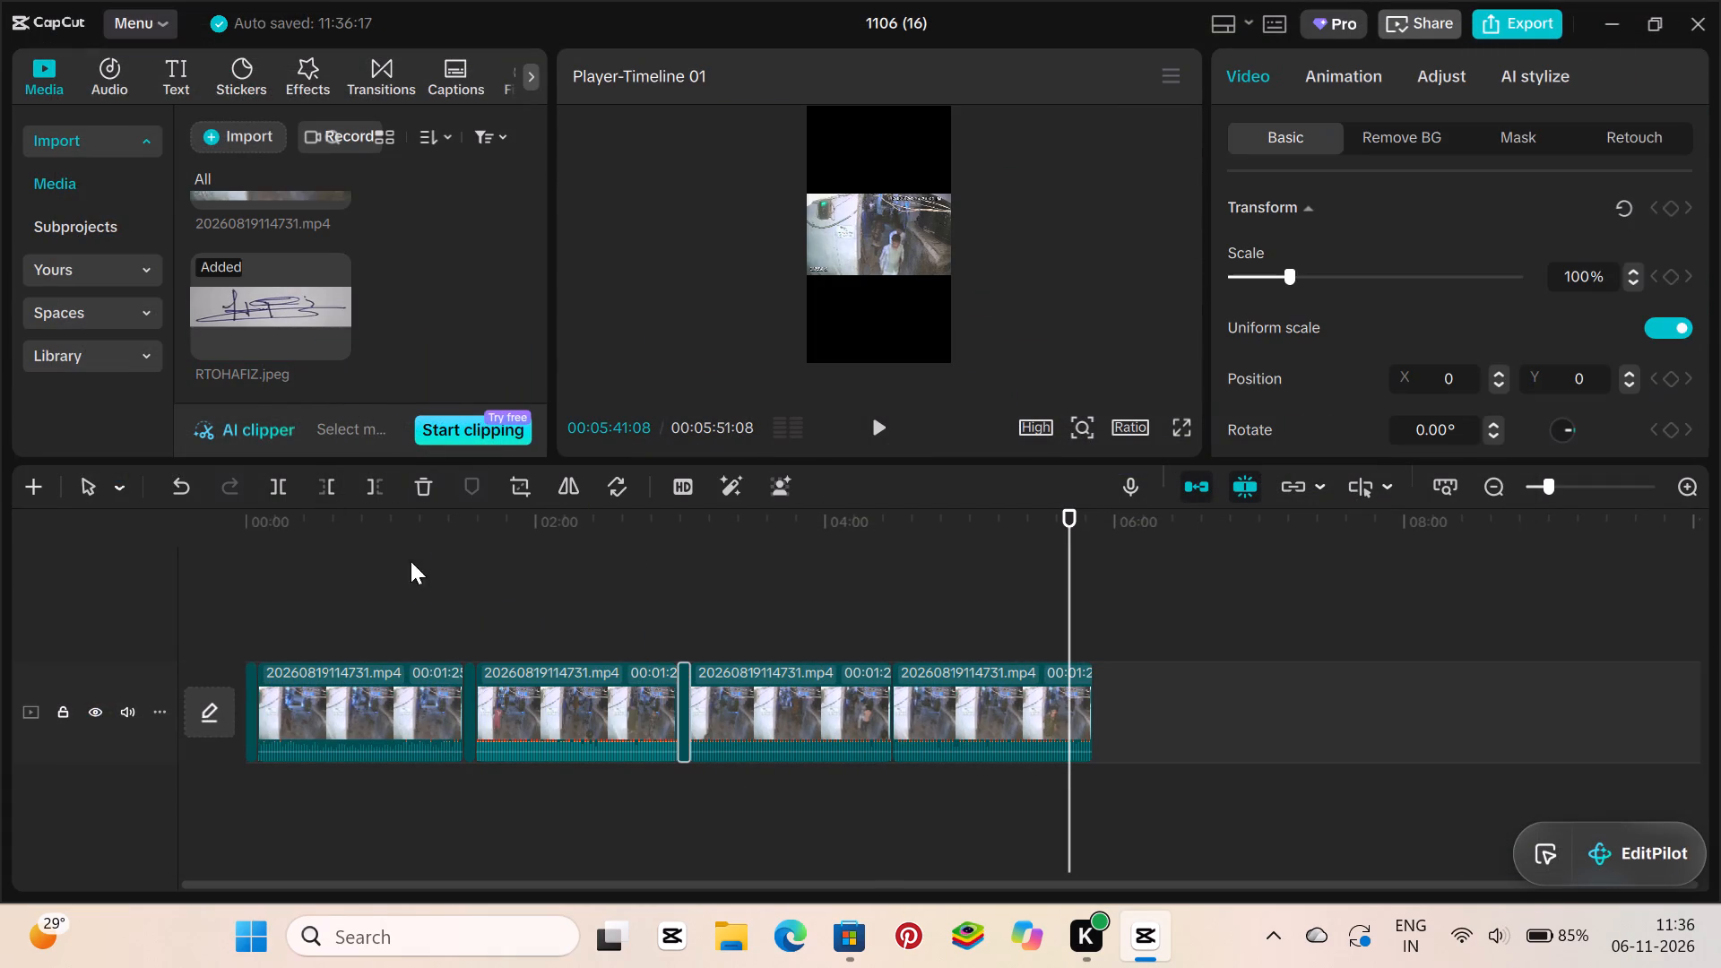
{"action": "left_click_drag", "start_coordinate": [234, 307], "coordinate": [894, 710]}
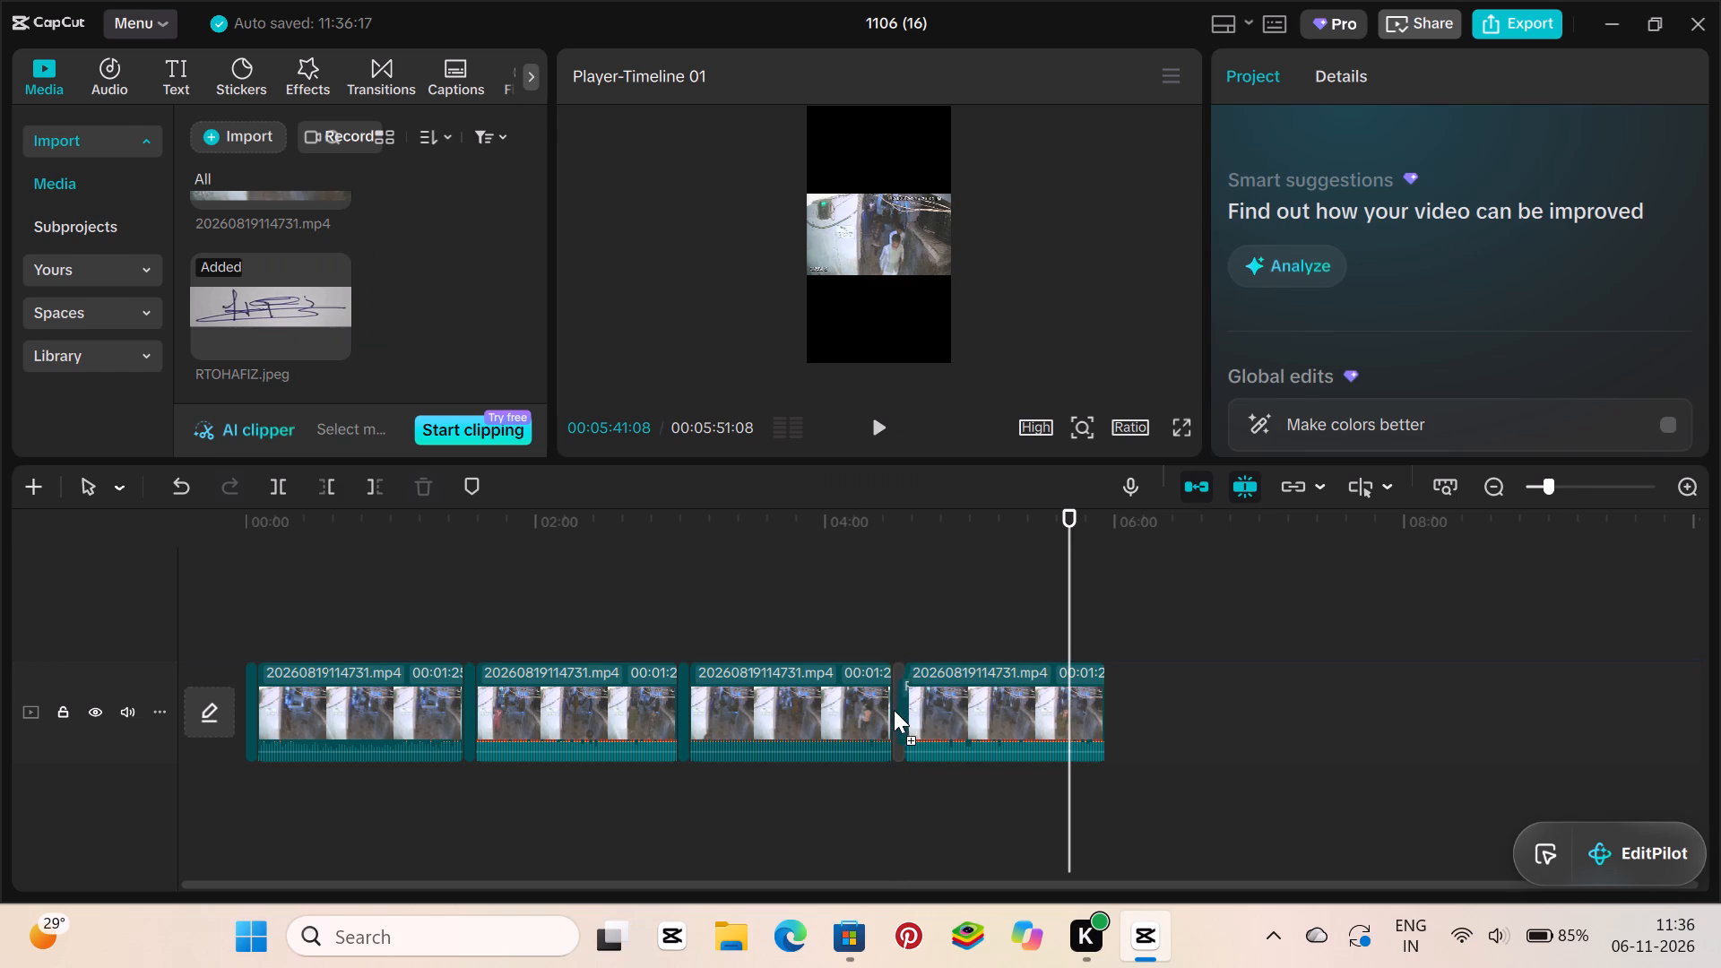
{"action": "left_click_drag", "start_coordinate": [894, 710], "coordinate": [895, 710]}
{"action": "left_click_drag", "start_coordinate": [291, 315], "coordinate": [1223, 575]}
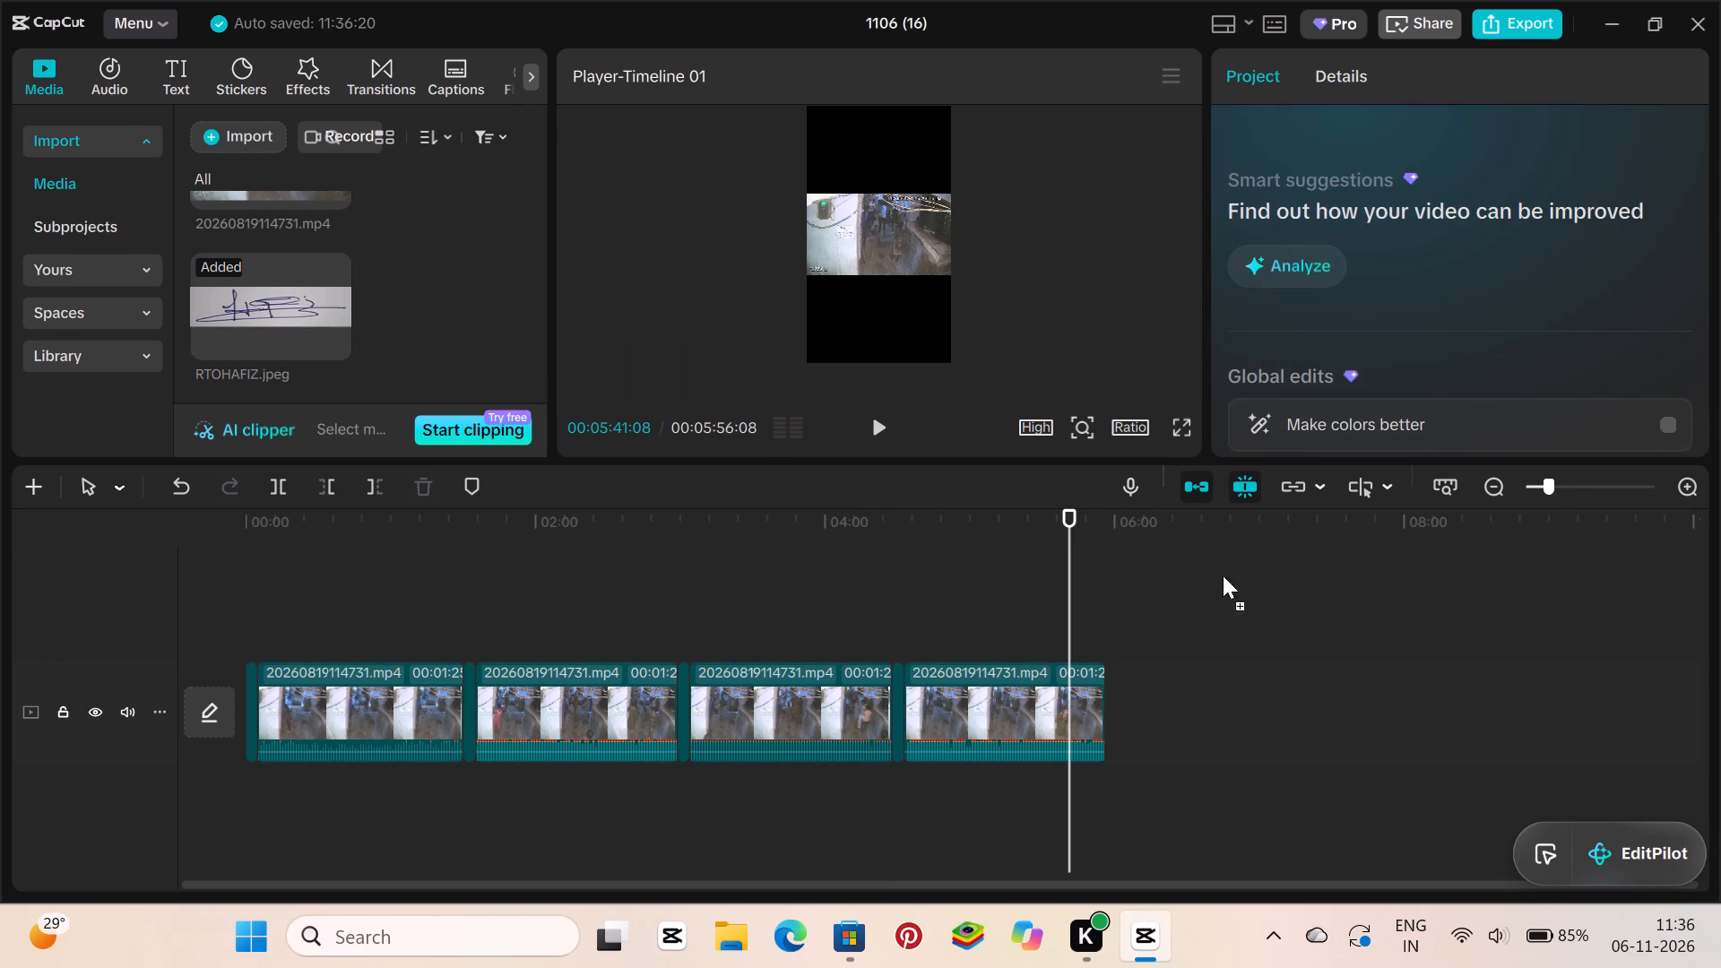
{"action": "left_click_drag", "start_coordinate": [1223, 575], "coordinate": [1122, 689]}
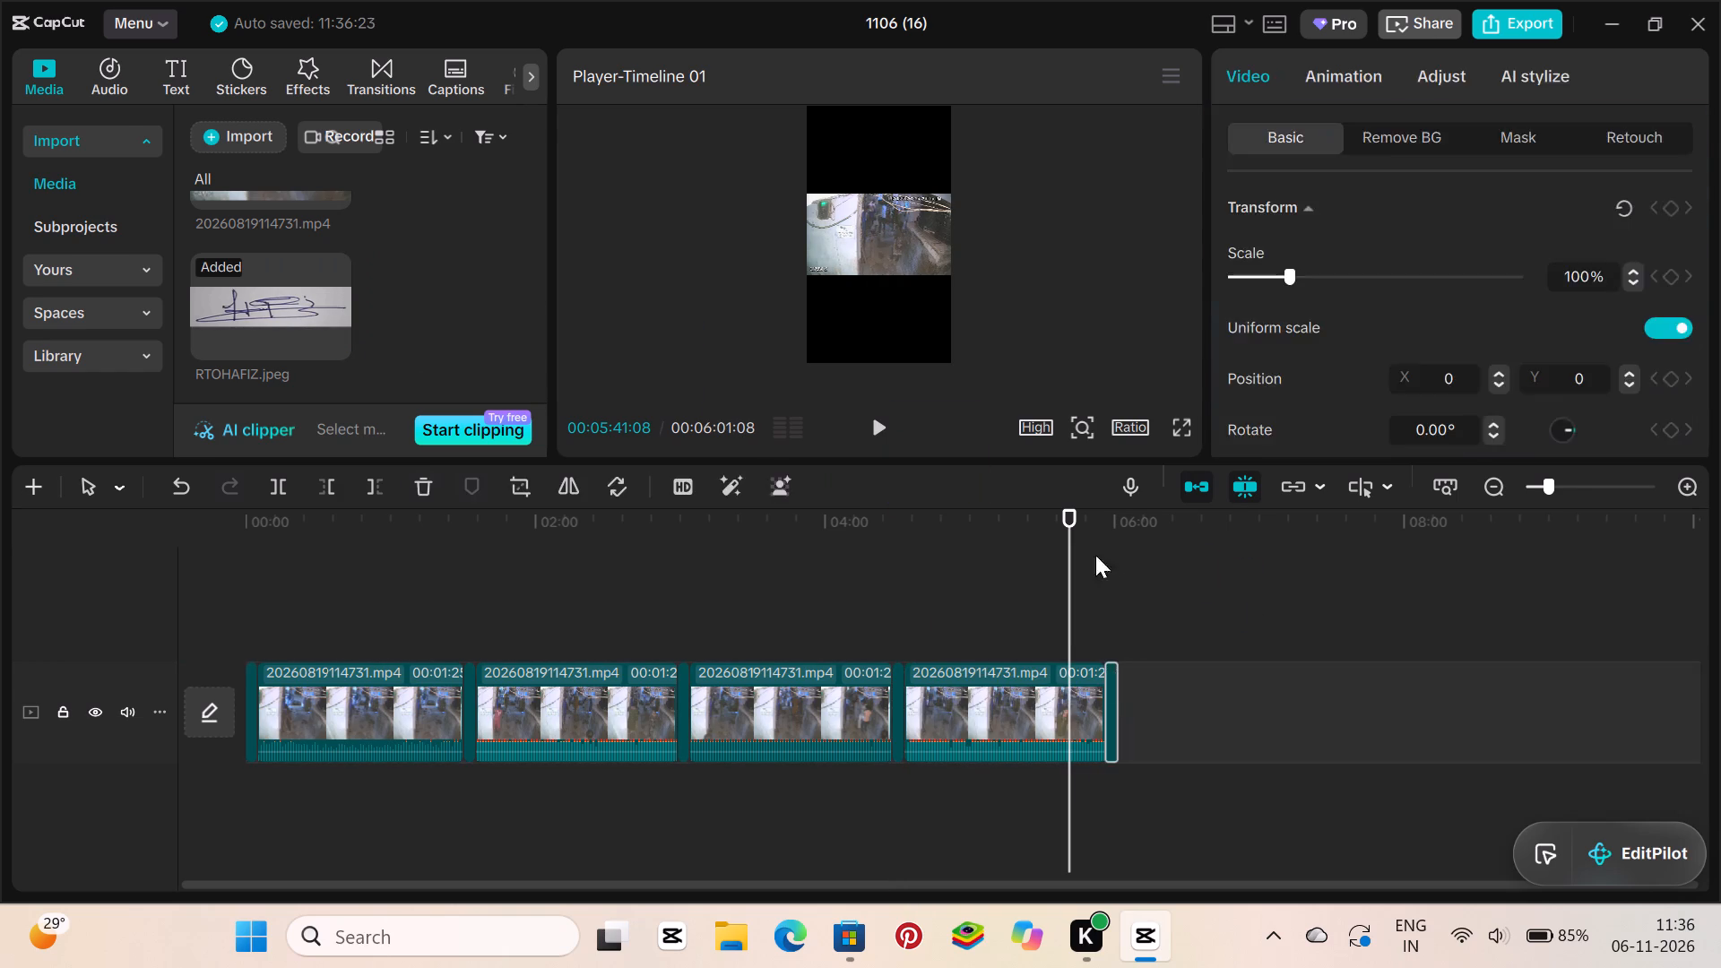
Split the four video segments near their middles, at about 00:05:18, 00:03:43, 00:02:12 and 00:00:43.
{"action": "left_click", "coordinate": [1092, 558]}
{"action": "left_click_drag", "start_coordinate": [1095, 554], "coordinate": [1110, 546]}
{"action": "left_click", "coordinate": [1107, 539]}
{"action": "left_click", "coordinate": [1137, 610]}
{"action": "left_click", "coordinate": [993, 632]}
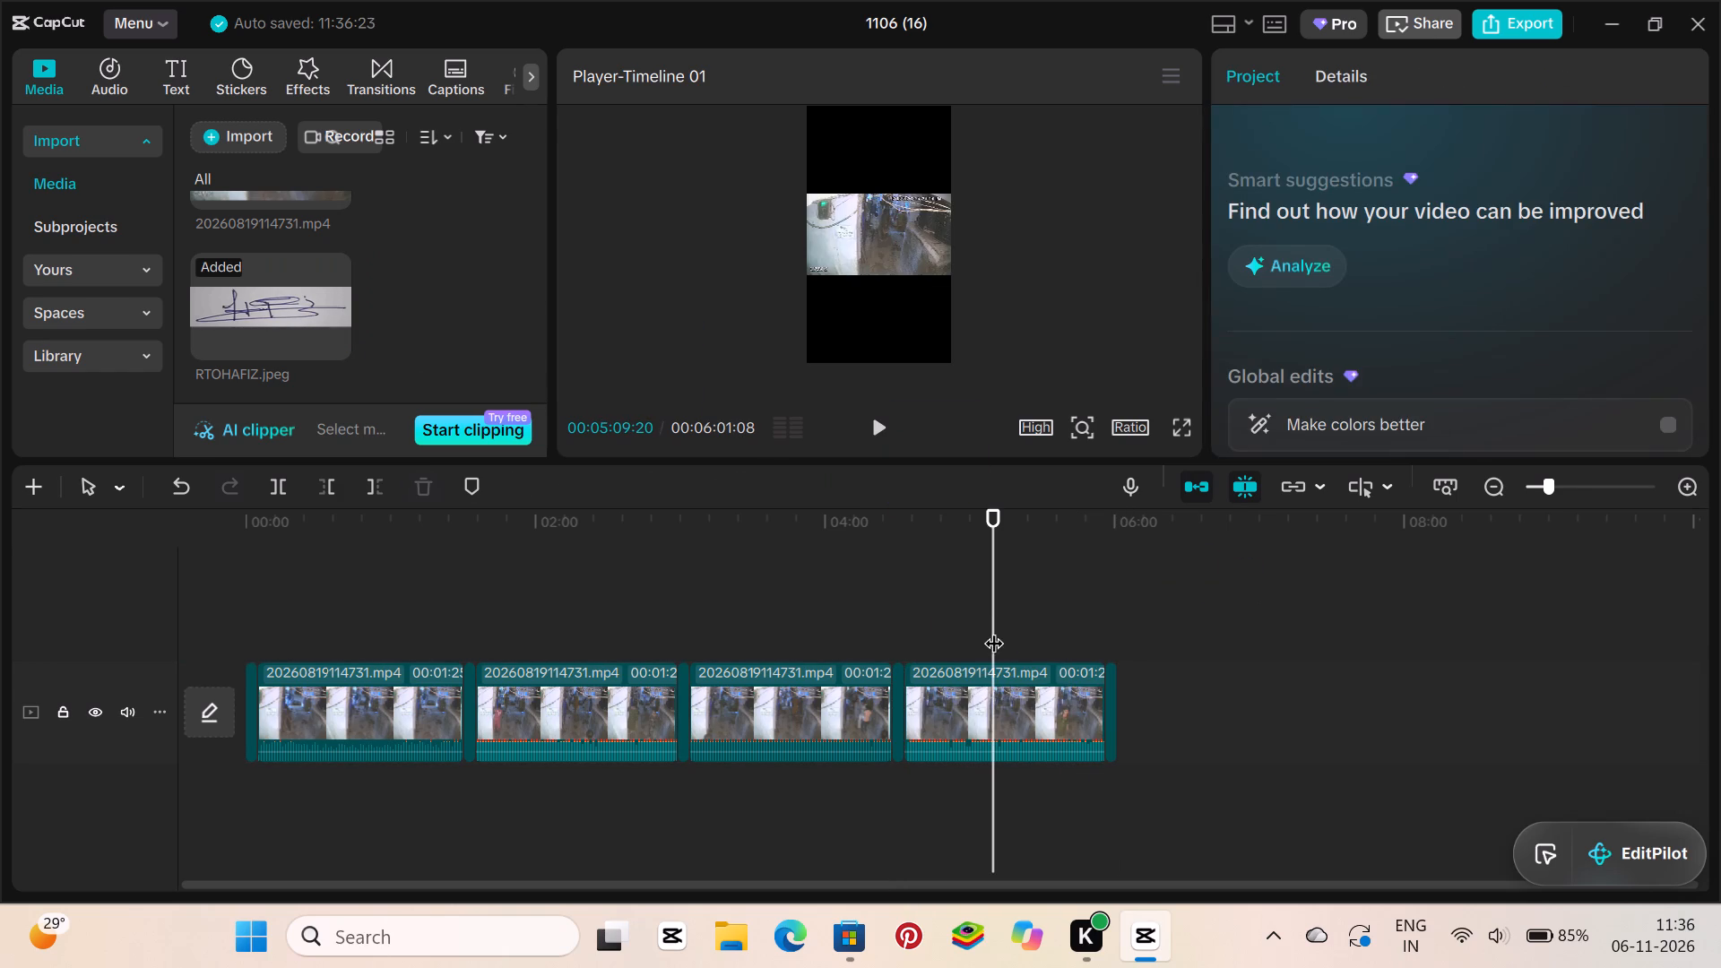
{"action": "left_click", "coordinate": [1016, 621]}
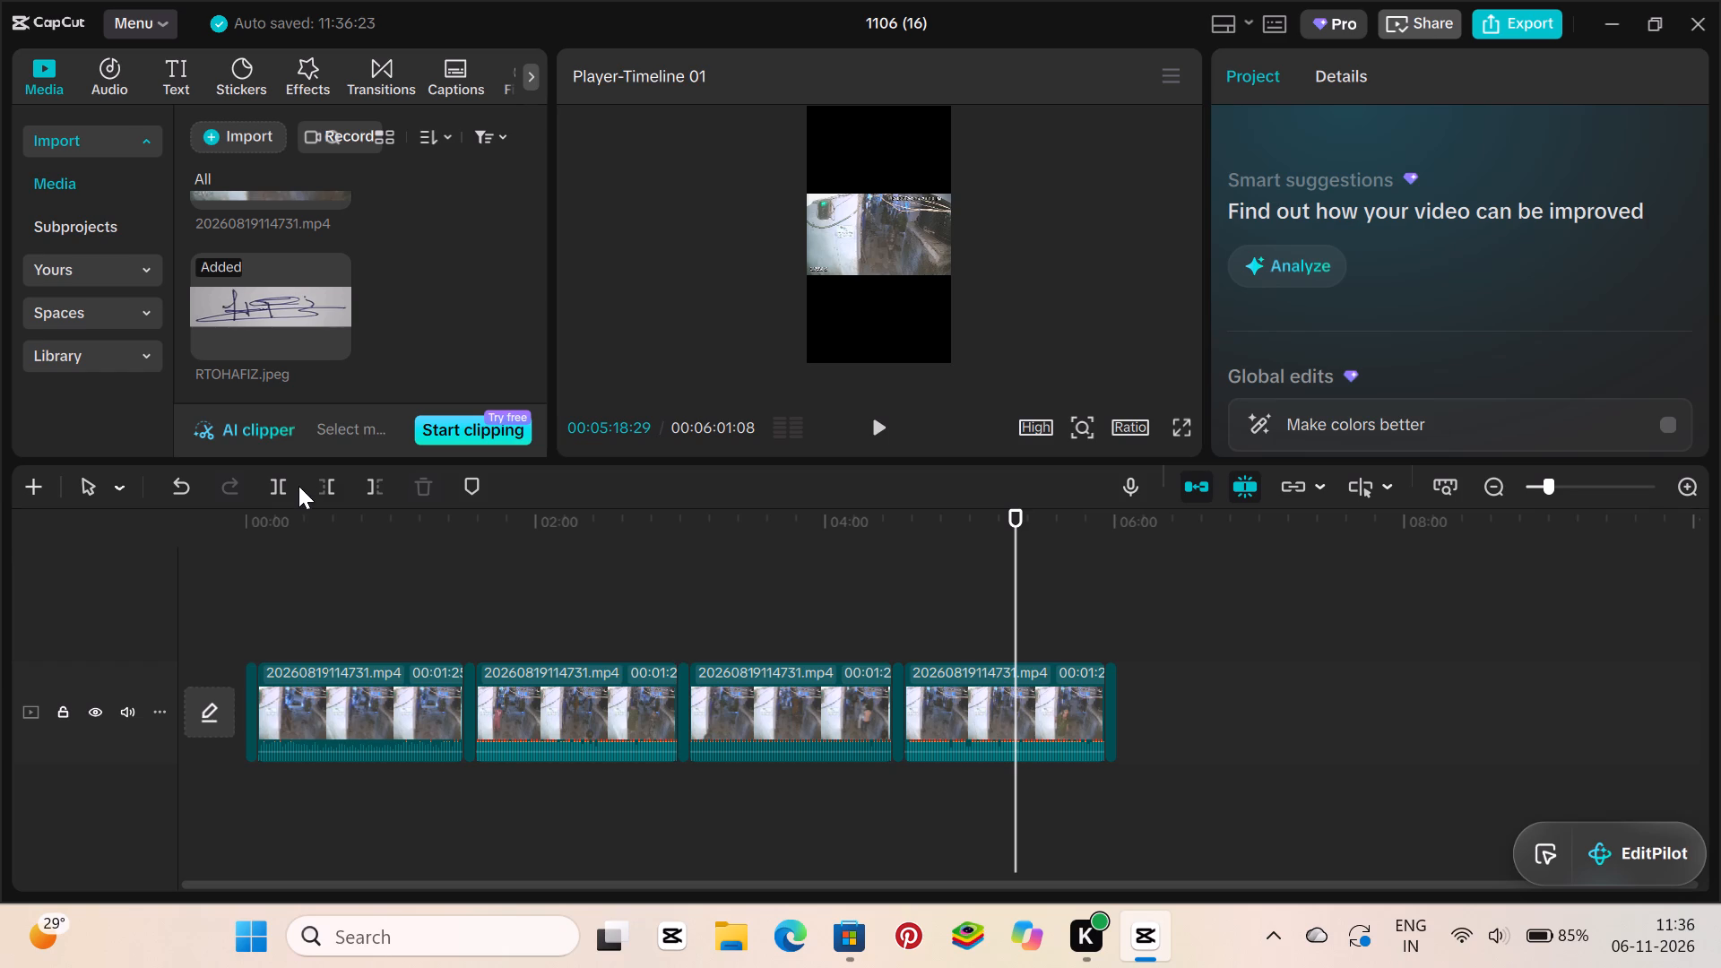
{"action": "left_click", "coordinate": [291, 486]}
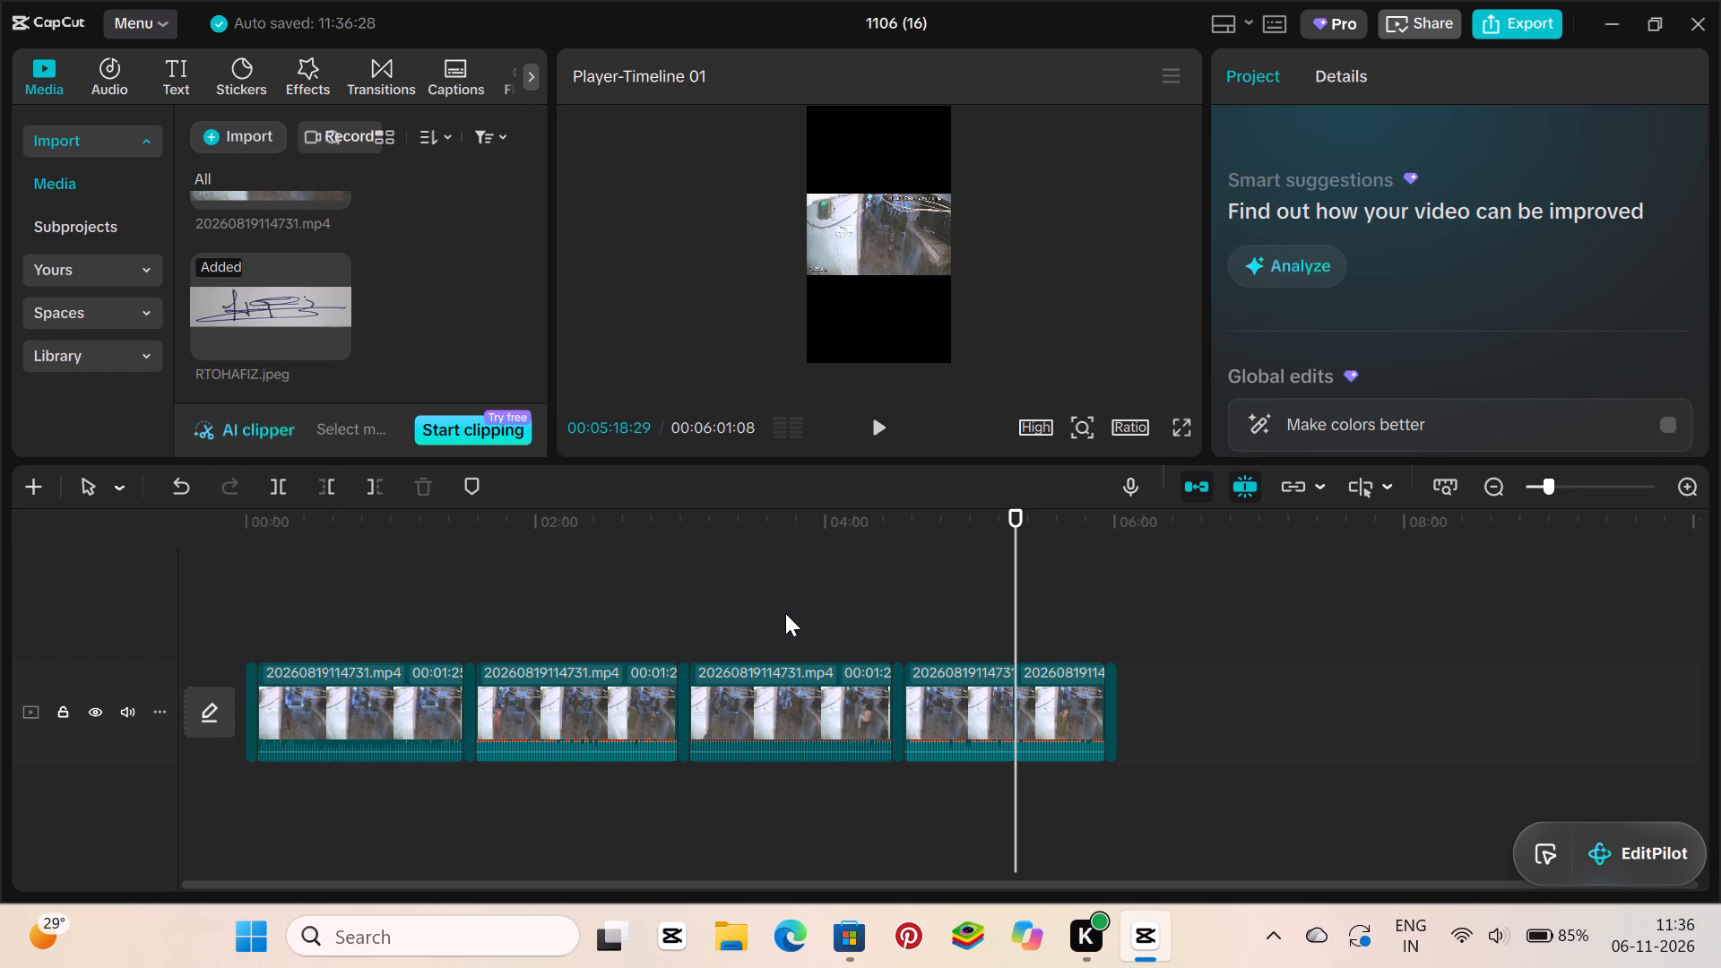
{"action": "left_click", "coordinate": [785, 613]}
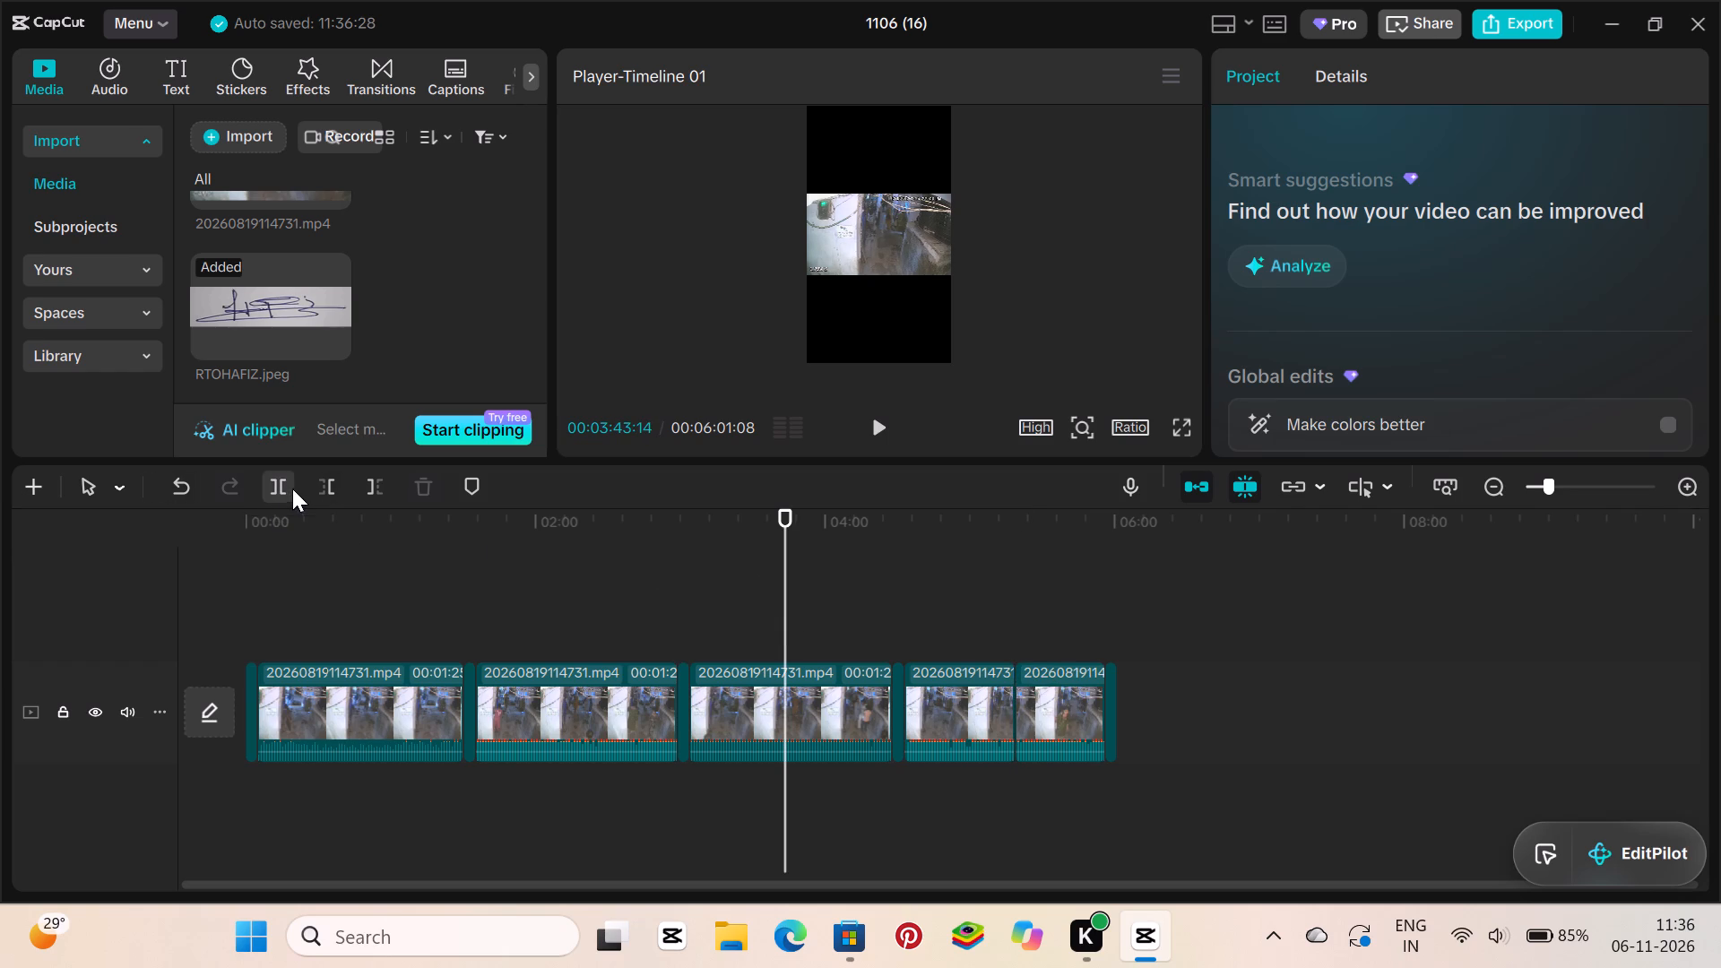
{"action": "left_click", "coordinate": [292, 488]}
{"action": "left_click", "coordinate": [566, 632]}
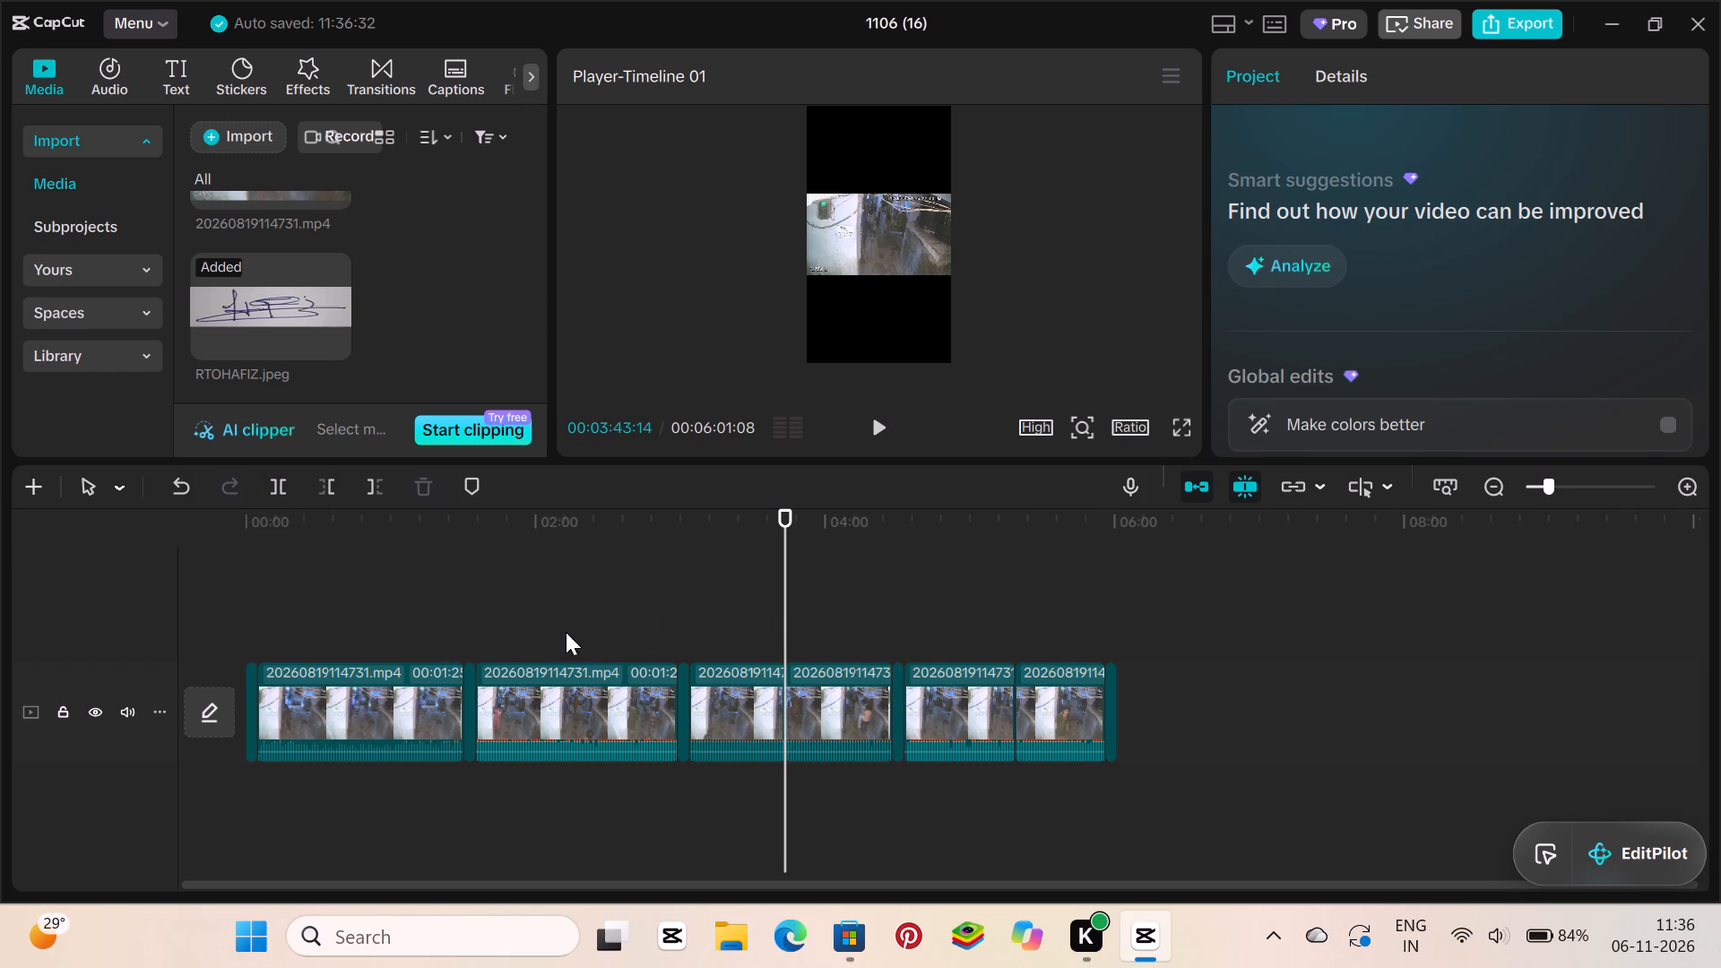
{"action": "left_click", "coordinate": [287, 494]}
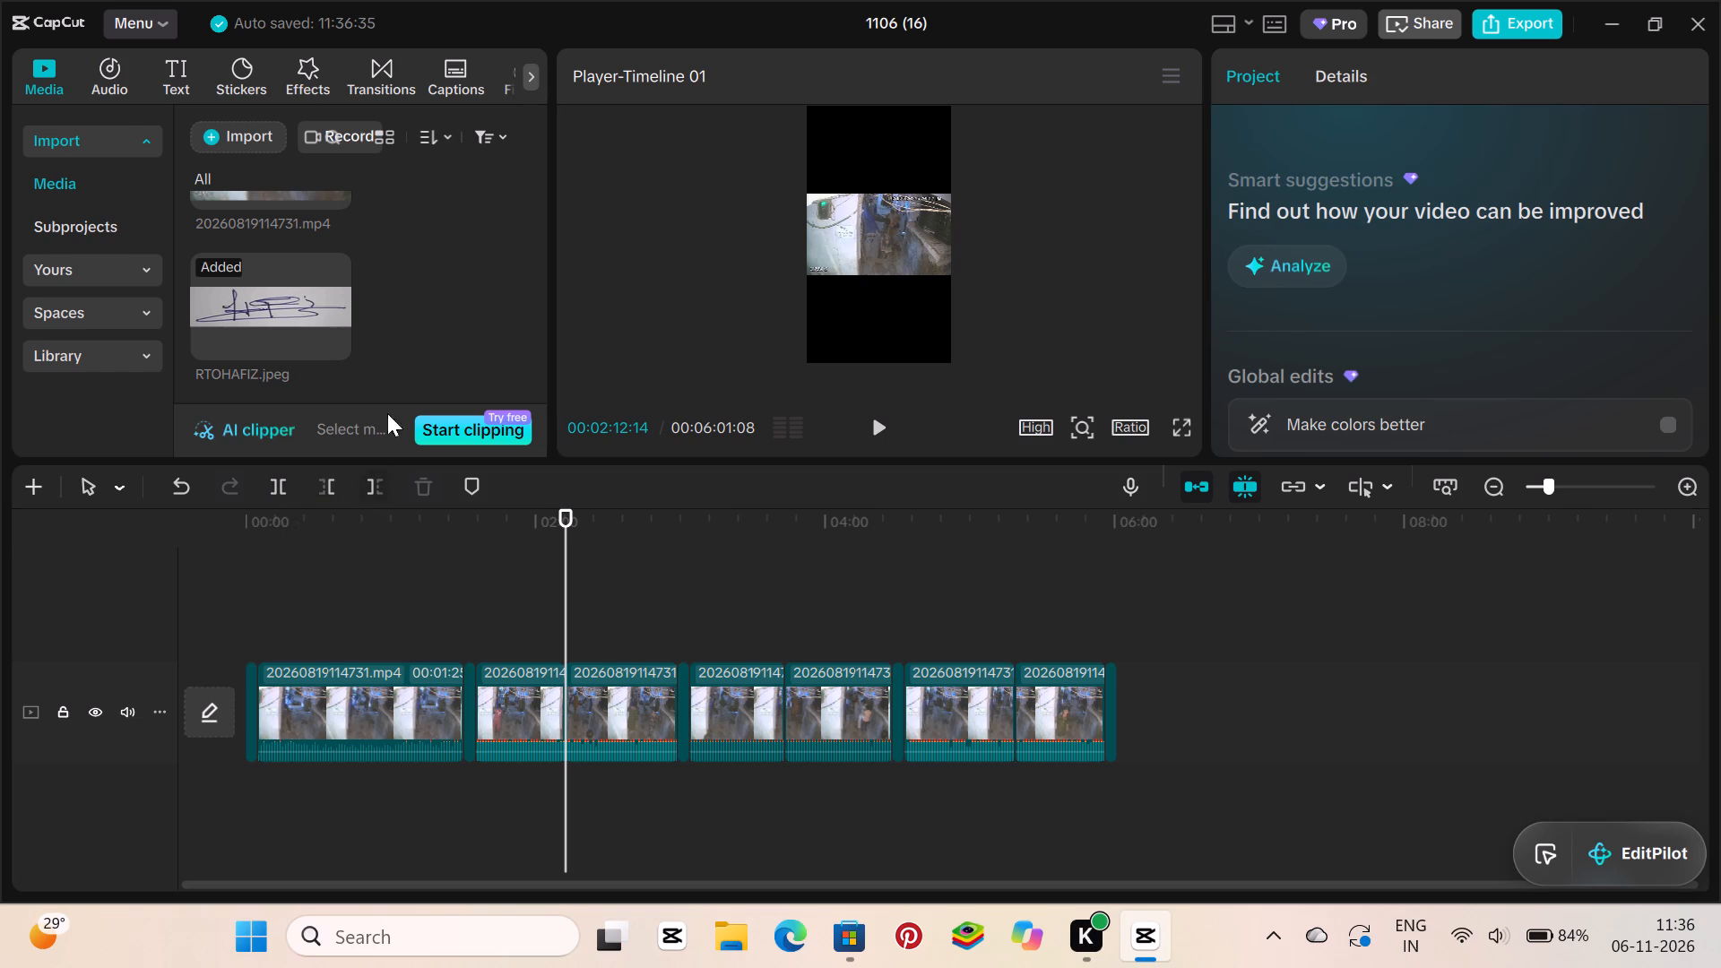
{"action": "left_click", "coordinate": [348, 620]}
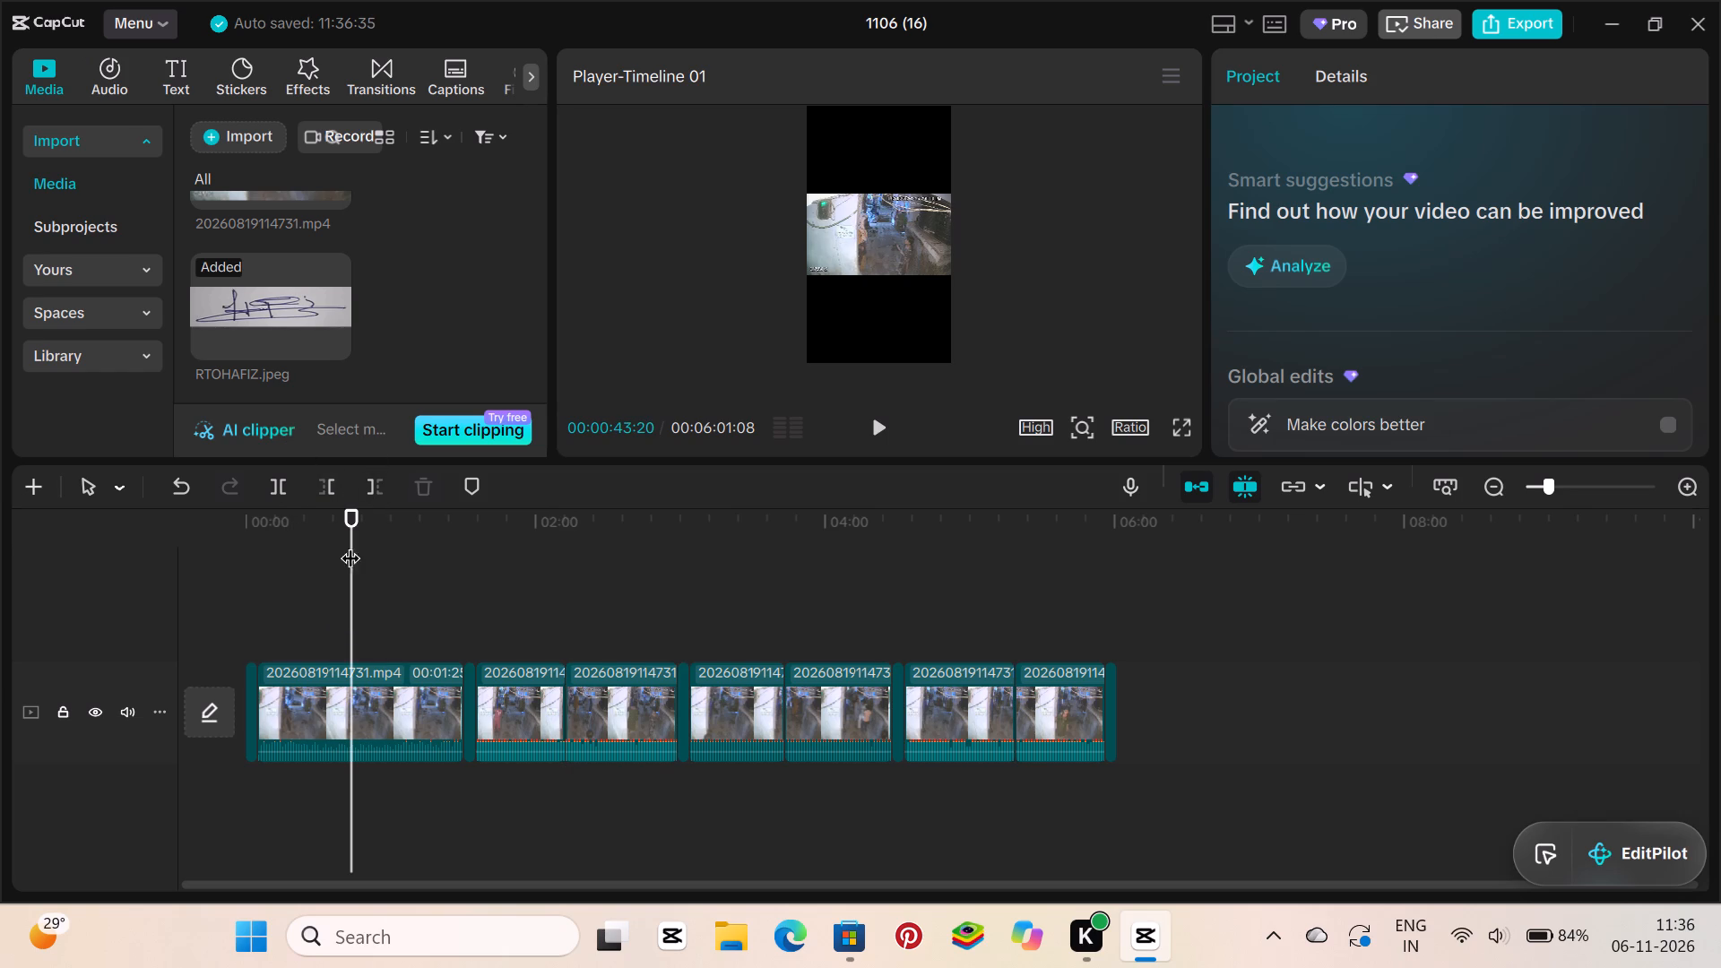
{"action": "left_click", "coordinate": [287, 480]}
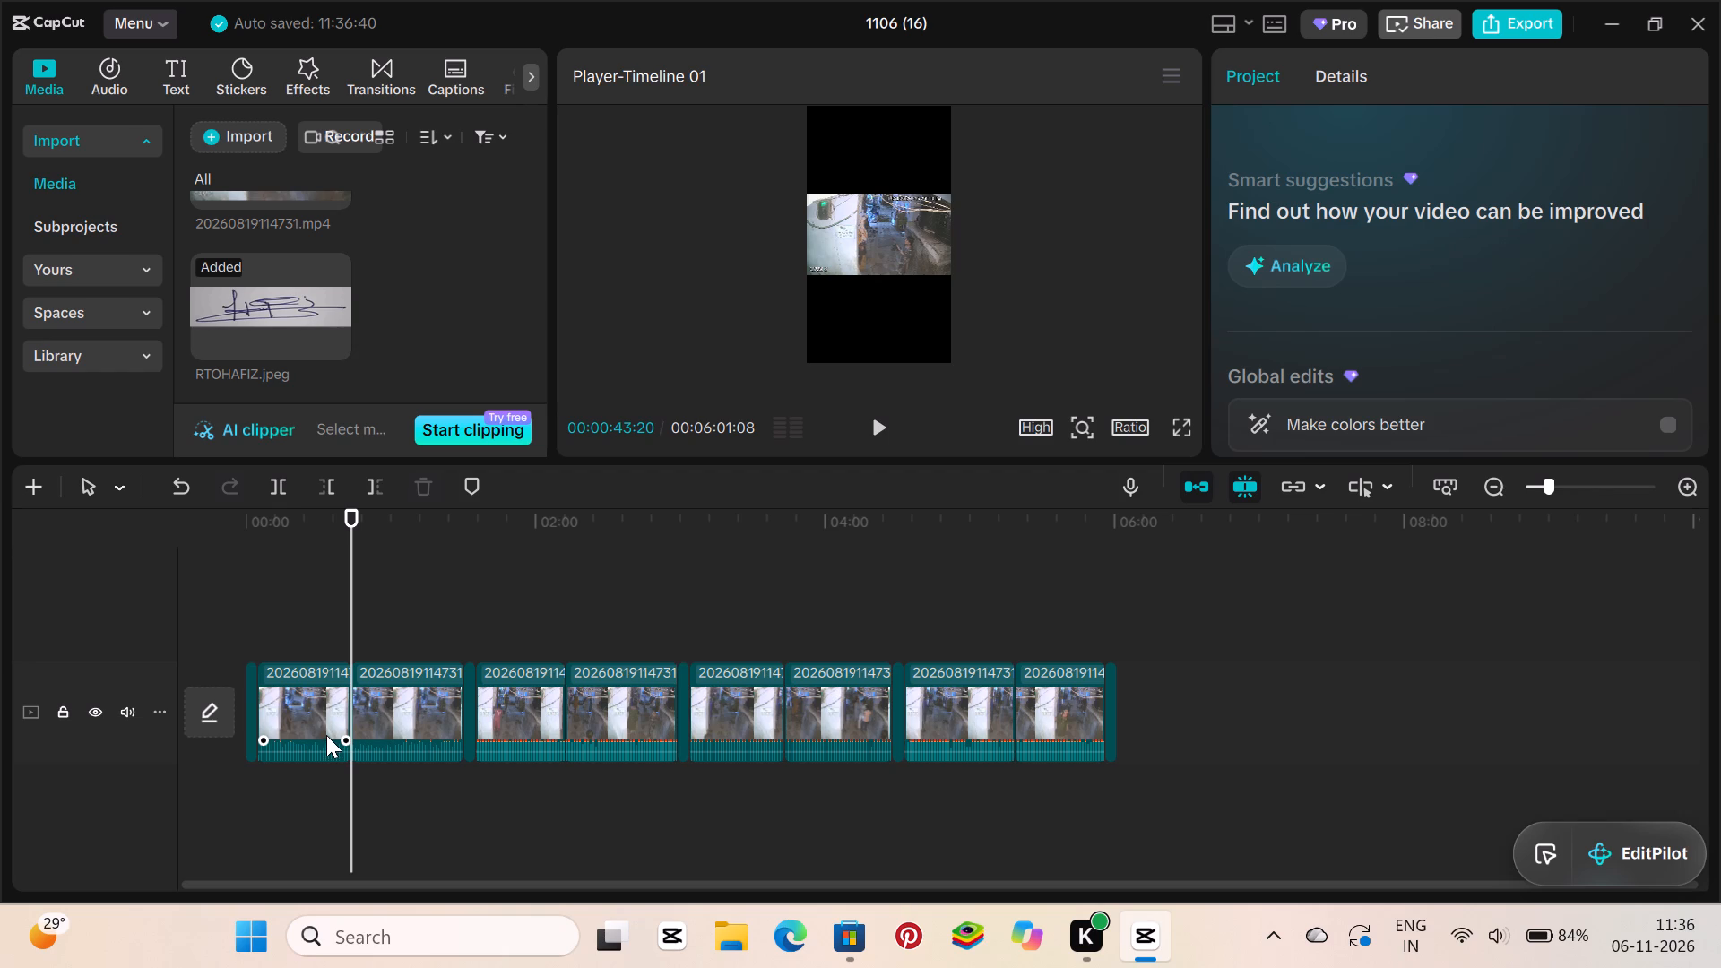
Insert the RTOHAFIZ image at the middle cuts of the first and second original video segments.
{"action": "left_click_drag", "start_coordinate": [270, 234], "coordinate": [344, 519]}
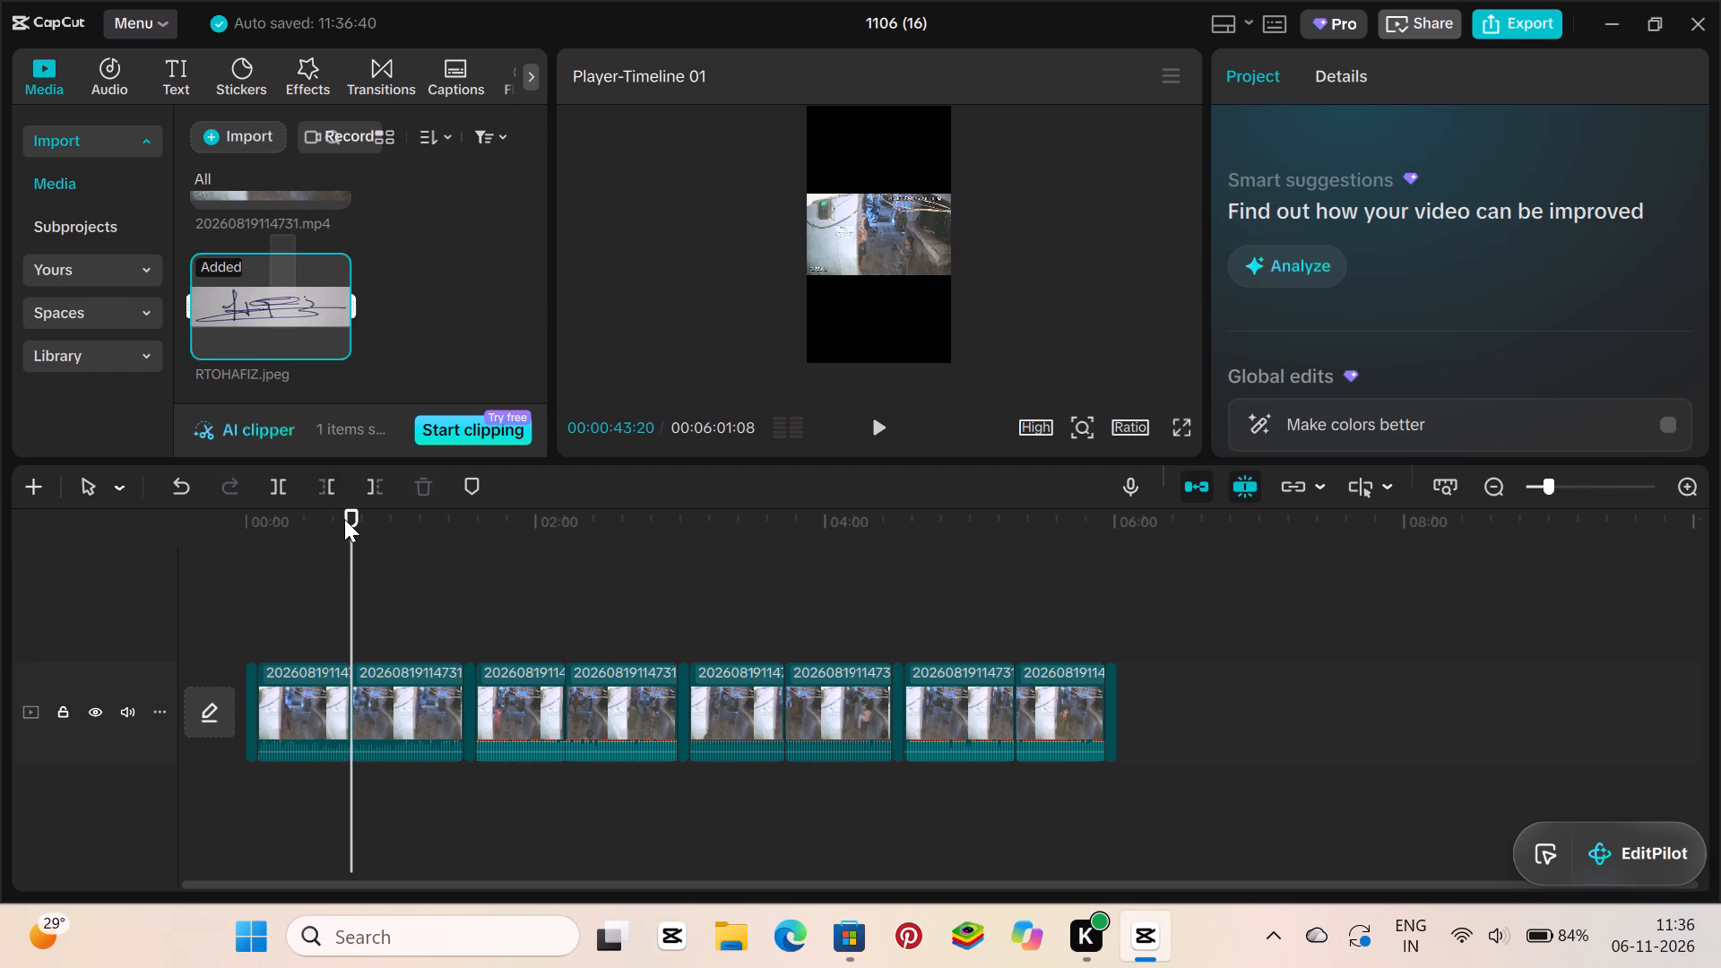
{"action": "left_click_drag", "start_coordinate": [344, 519], "coordinate": [398, 738]}
{"action": "left_click_drag", "start_coordinate": [274, 312], "coordinate": [314, 707]}
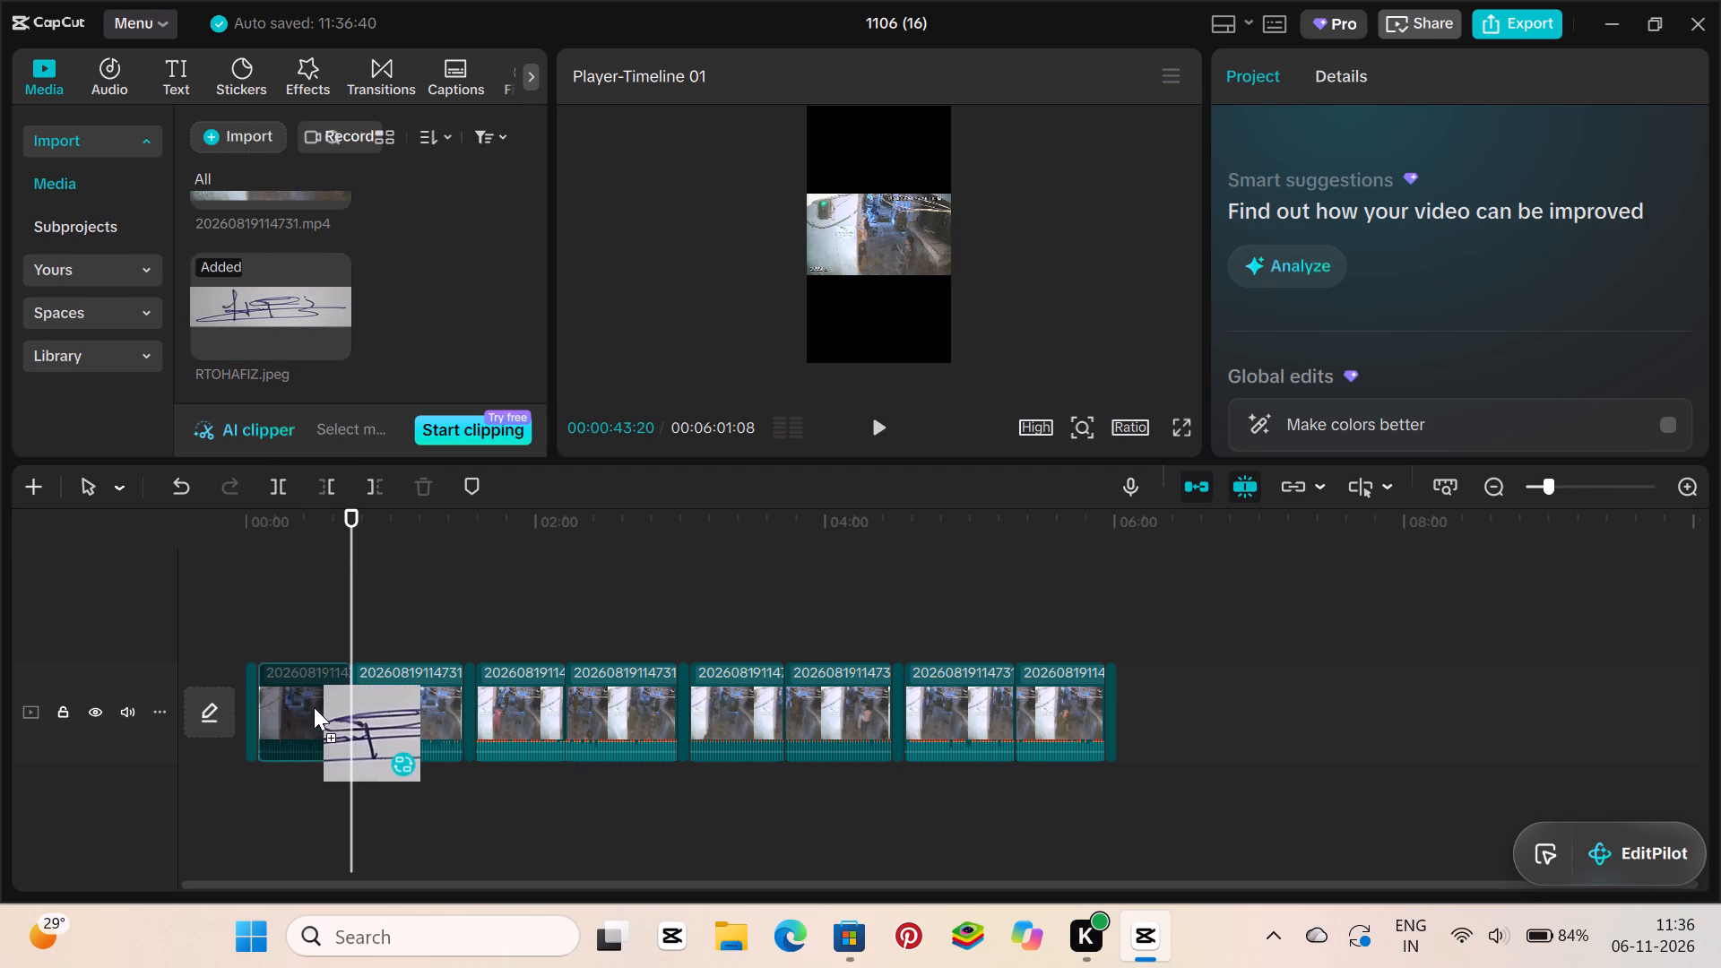
{"action": "left_click_drag", "start_coordinate": [314, 707], "coordinate": [356, 686]}
{"action": "left_click_drag", "start_coordinate": [229, 308], "coordinate": [423, 619]}
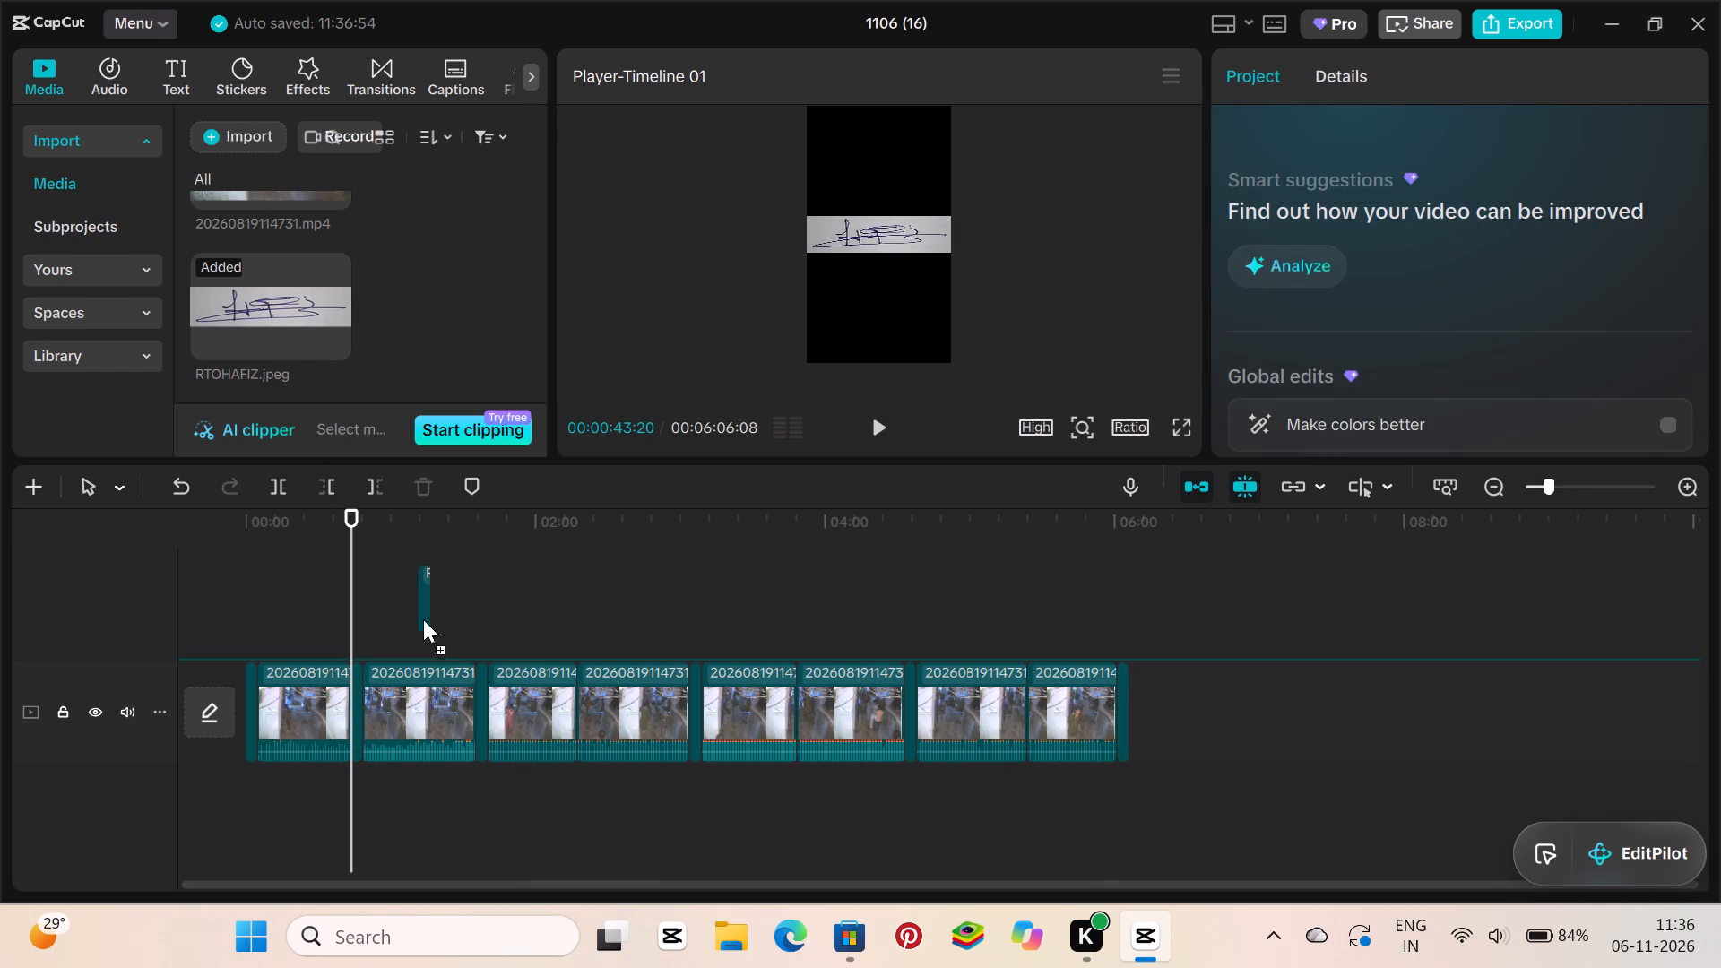
{"action": "left_click_drag", "start_coordinate": [423, 619], "coordinate": [570, 681]}
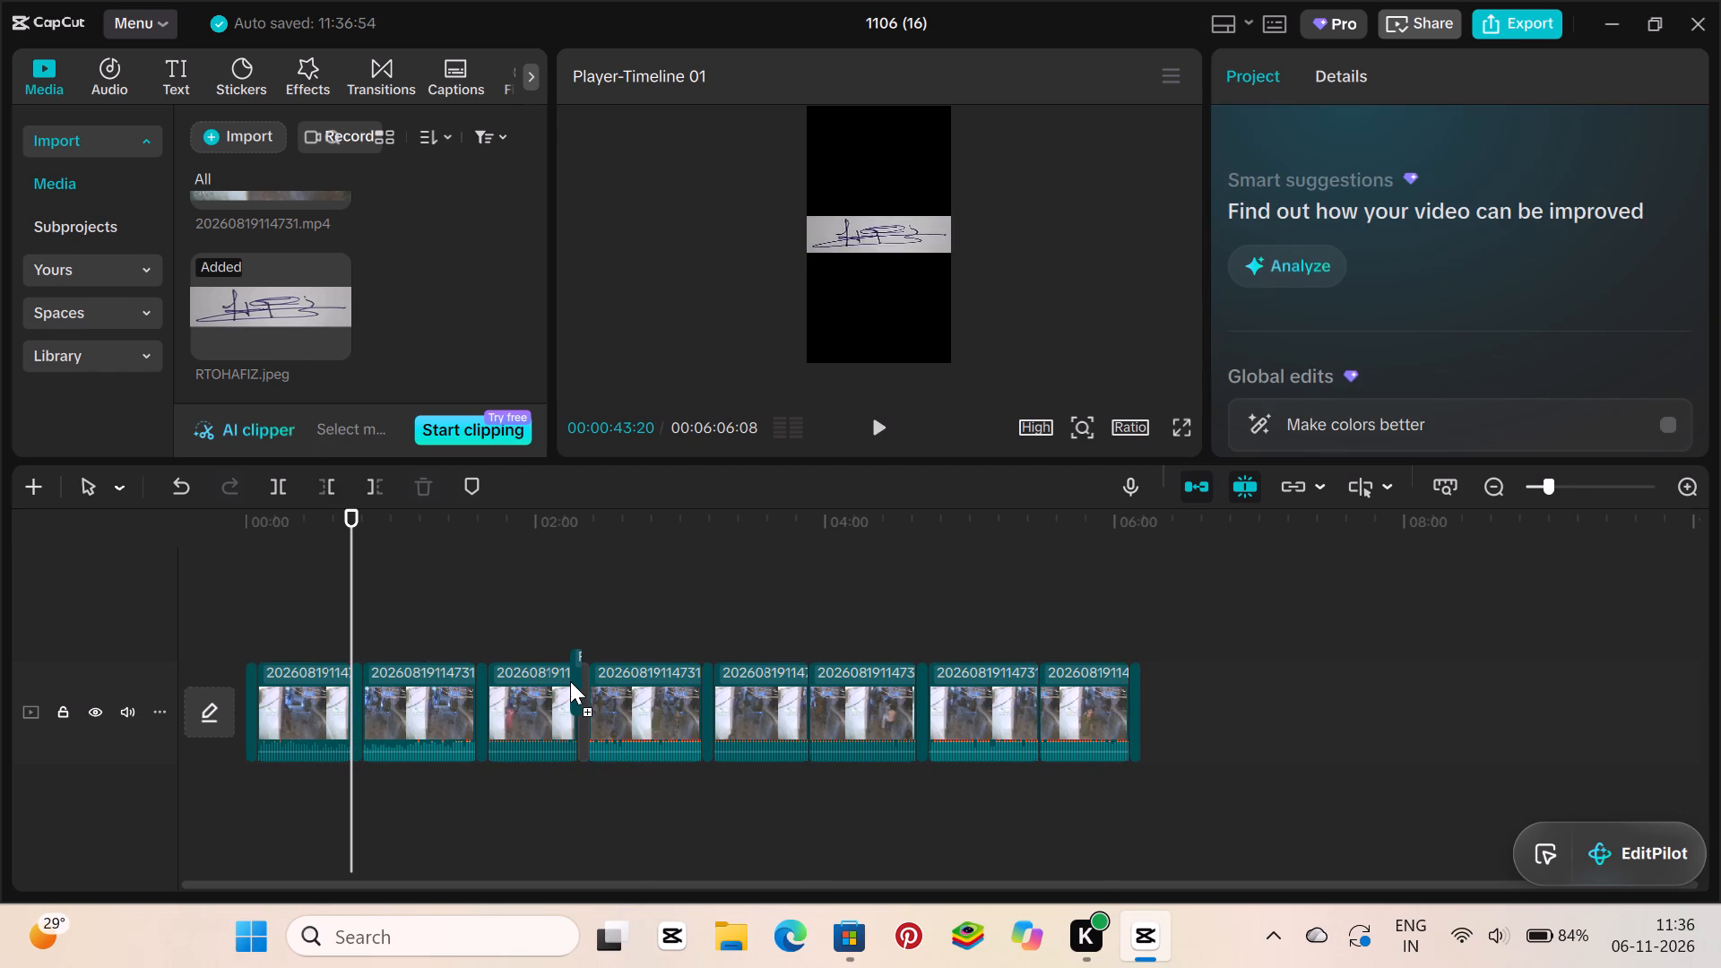
{"action": "left_click_drag", "start_coordinate": [570, 681], "coordinate": [575, 687]}
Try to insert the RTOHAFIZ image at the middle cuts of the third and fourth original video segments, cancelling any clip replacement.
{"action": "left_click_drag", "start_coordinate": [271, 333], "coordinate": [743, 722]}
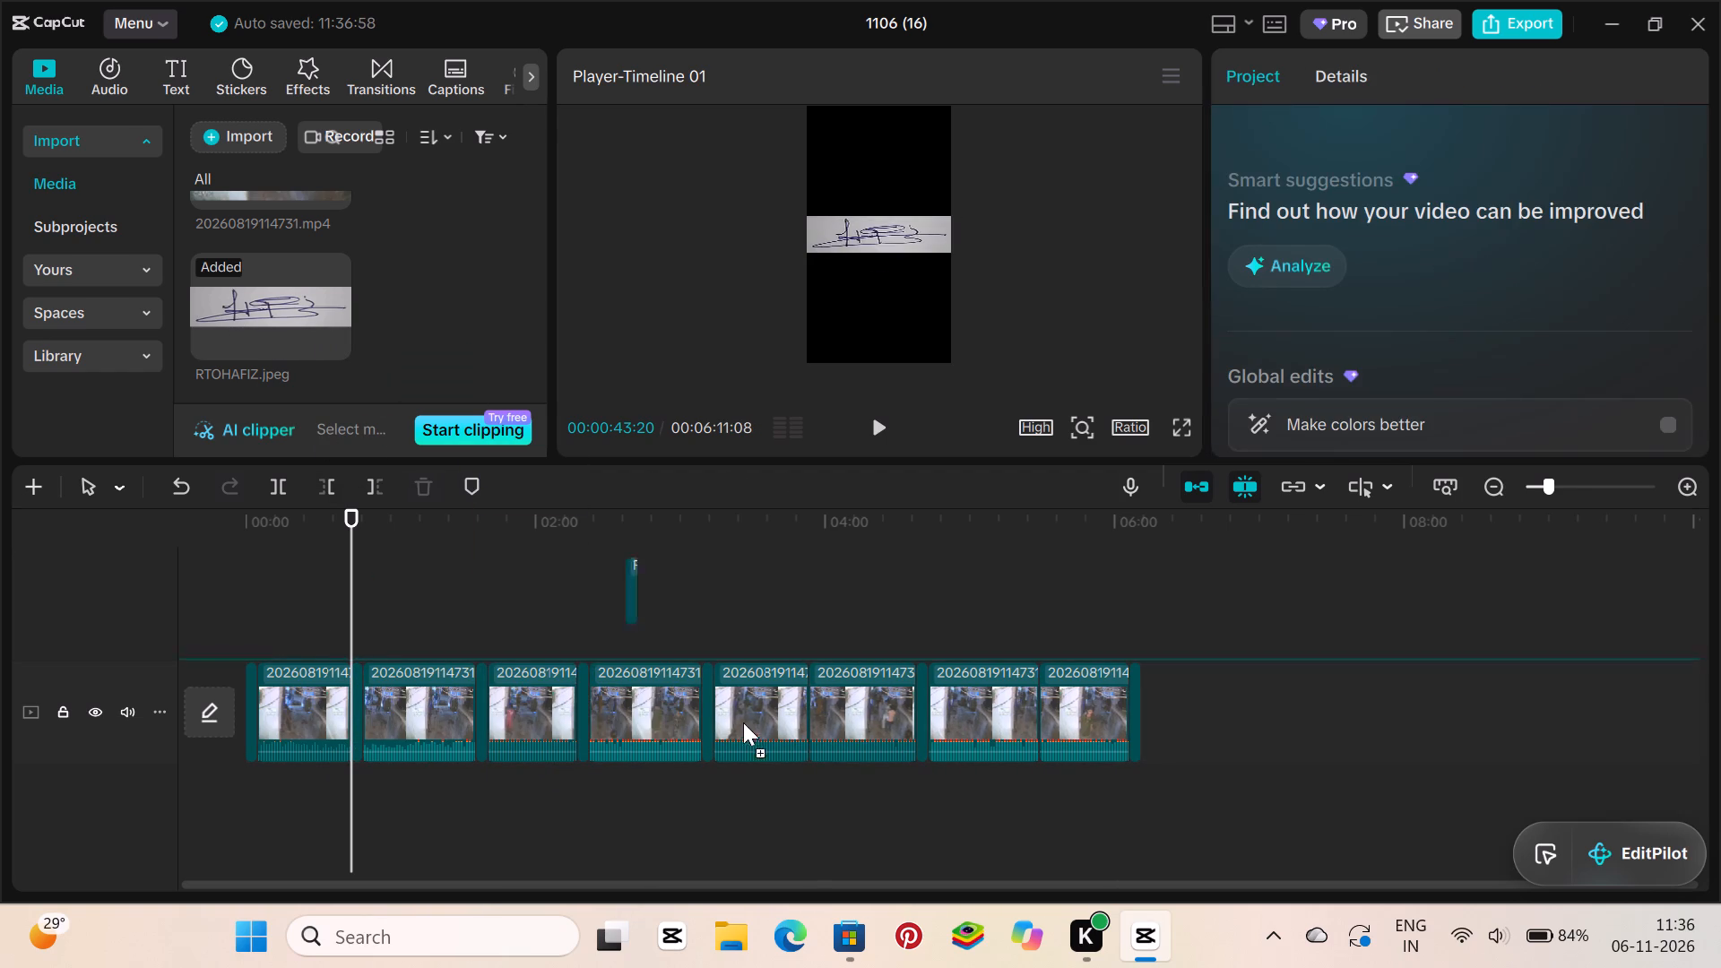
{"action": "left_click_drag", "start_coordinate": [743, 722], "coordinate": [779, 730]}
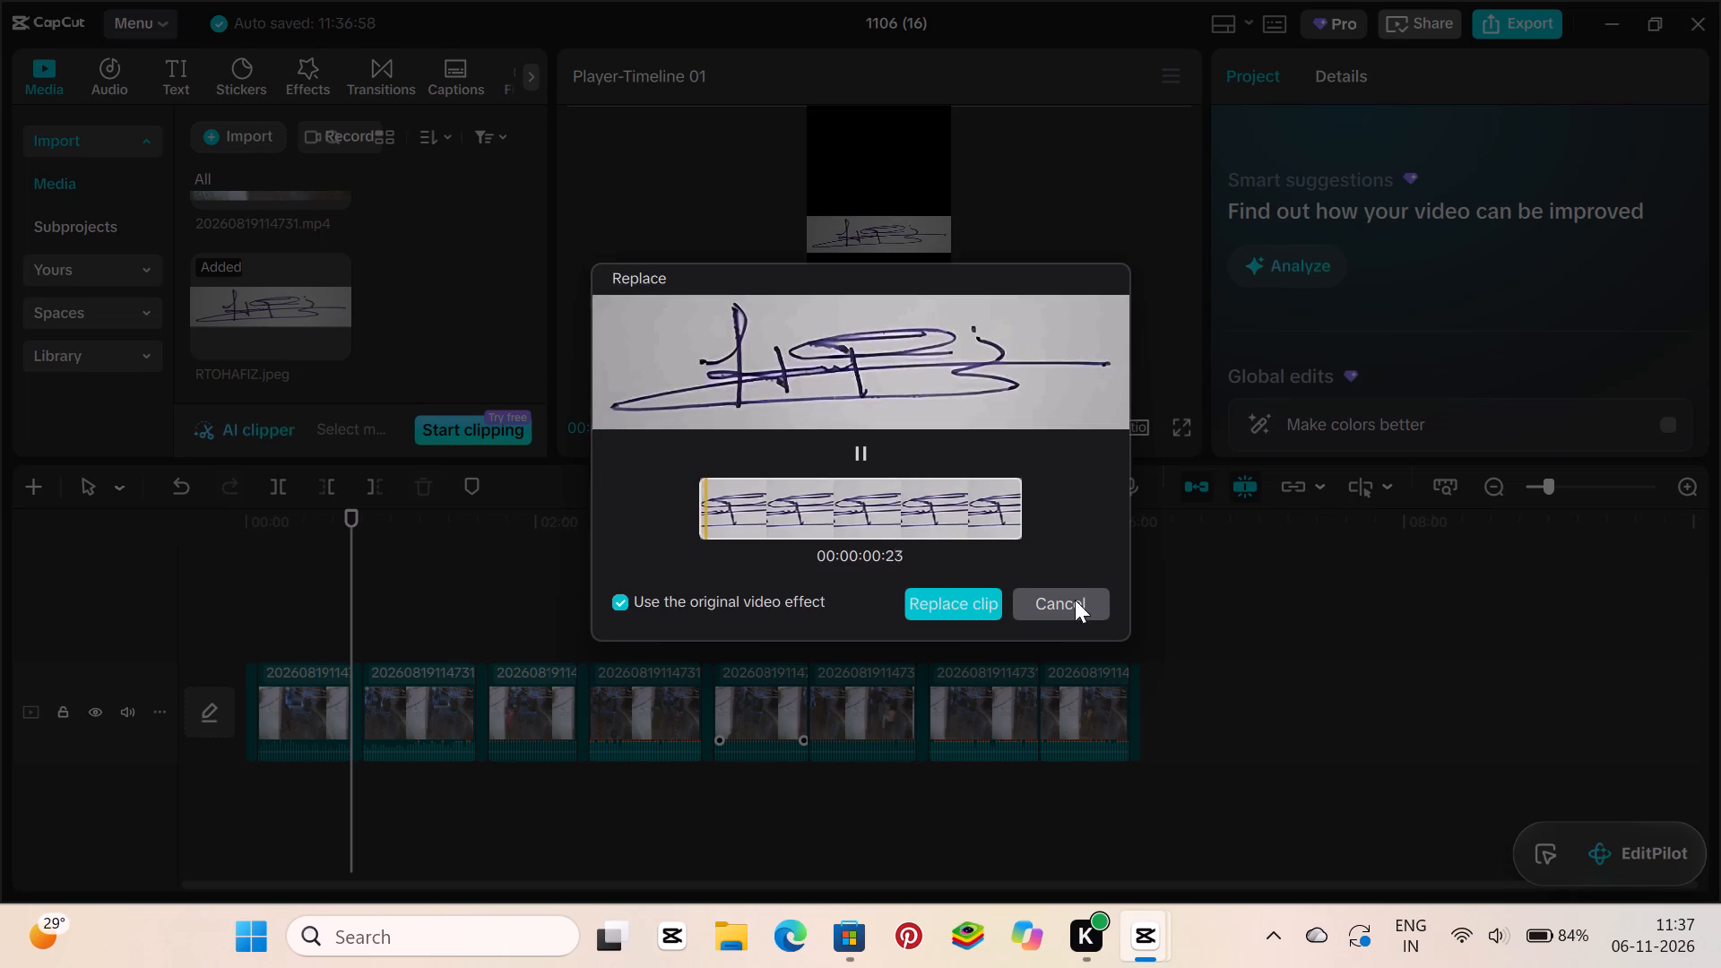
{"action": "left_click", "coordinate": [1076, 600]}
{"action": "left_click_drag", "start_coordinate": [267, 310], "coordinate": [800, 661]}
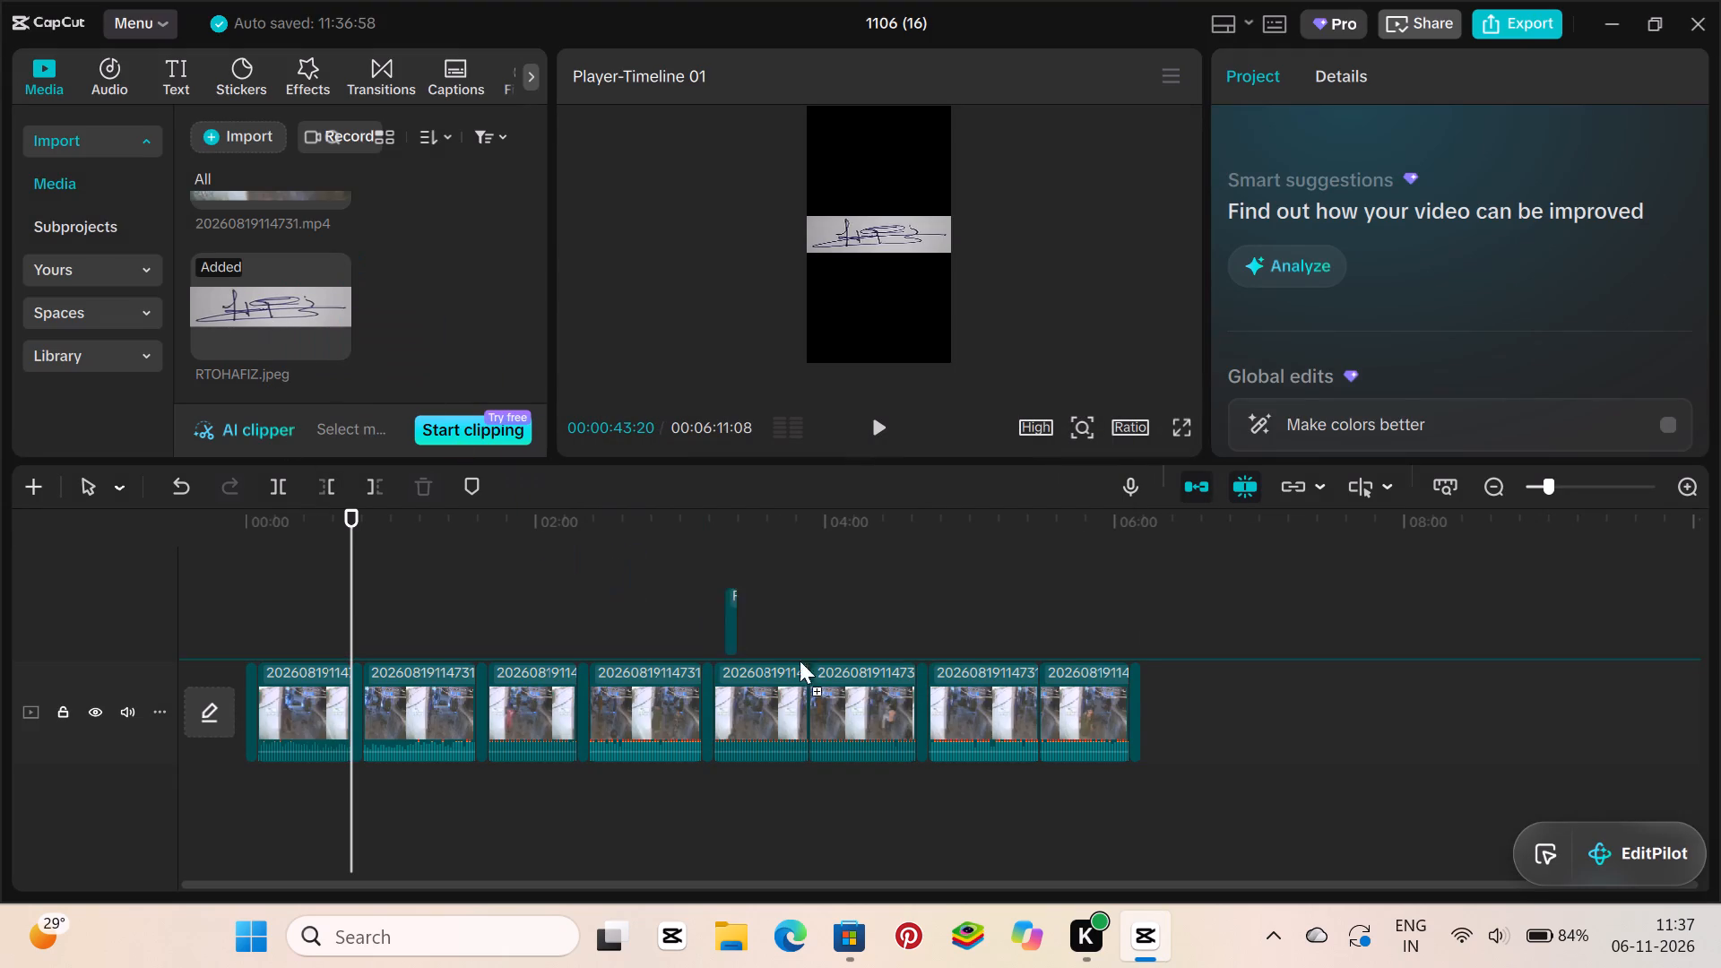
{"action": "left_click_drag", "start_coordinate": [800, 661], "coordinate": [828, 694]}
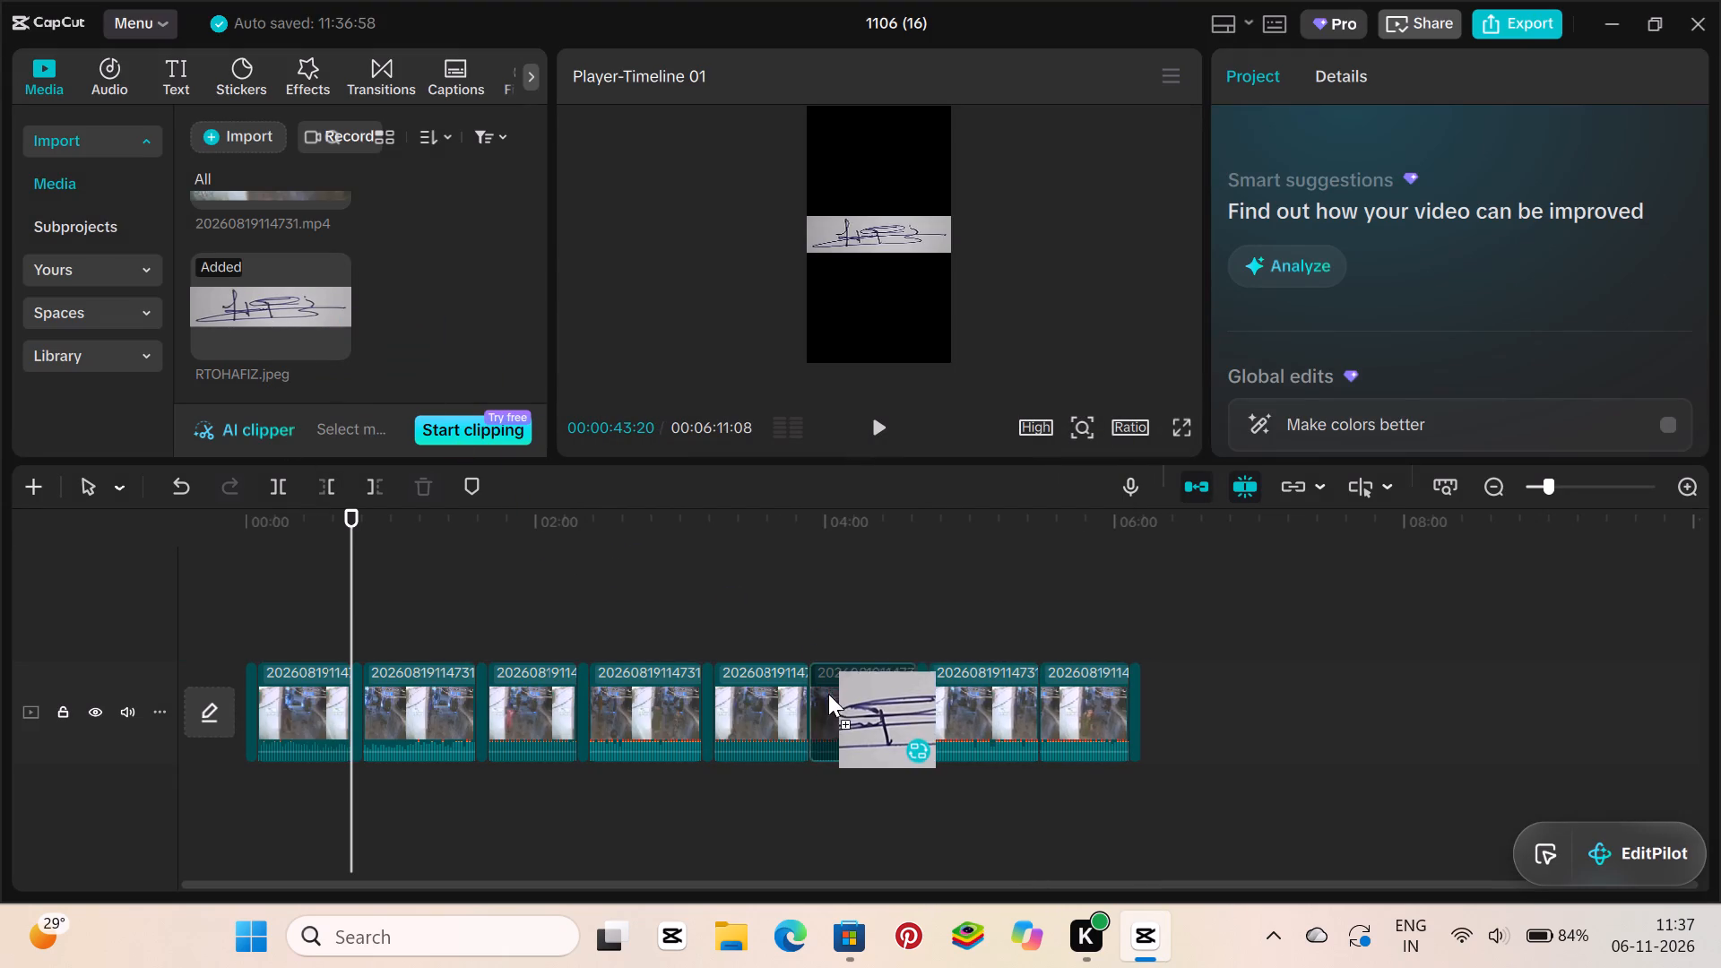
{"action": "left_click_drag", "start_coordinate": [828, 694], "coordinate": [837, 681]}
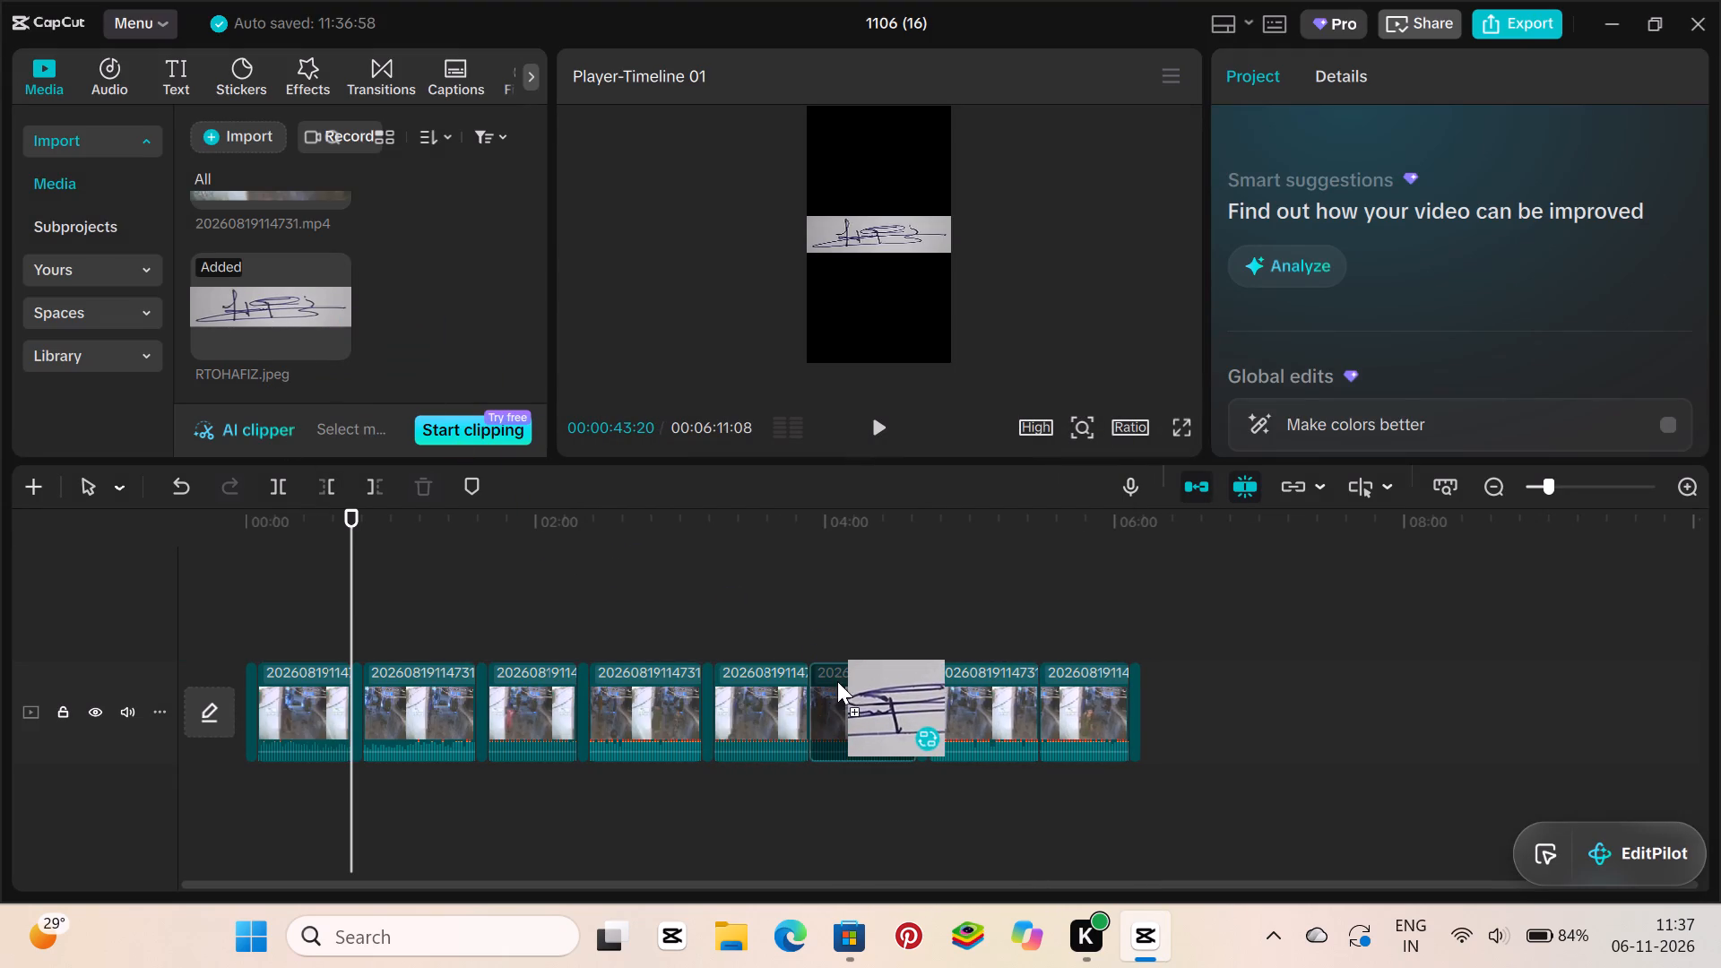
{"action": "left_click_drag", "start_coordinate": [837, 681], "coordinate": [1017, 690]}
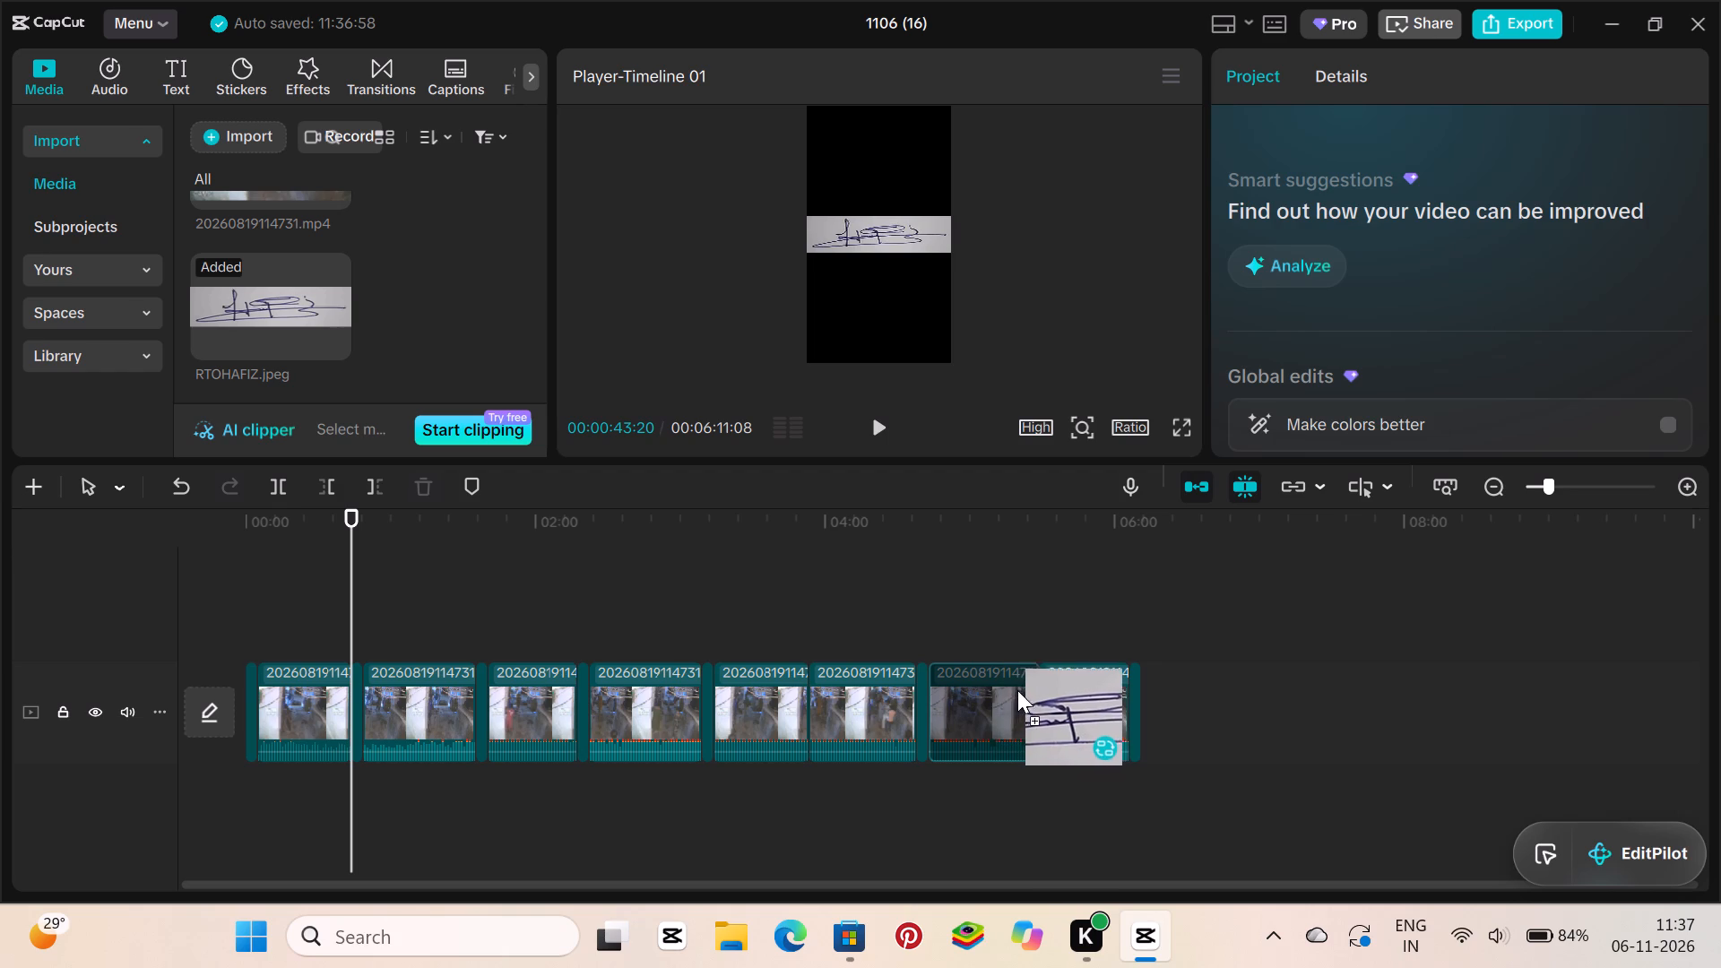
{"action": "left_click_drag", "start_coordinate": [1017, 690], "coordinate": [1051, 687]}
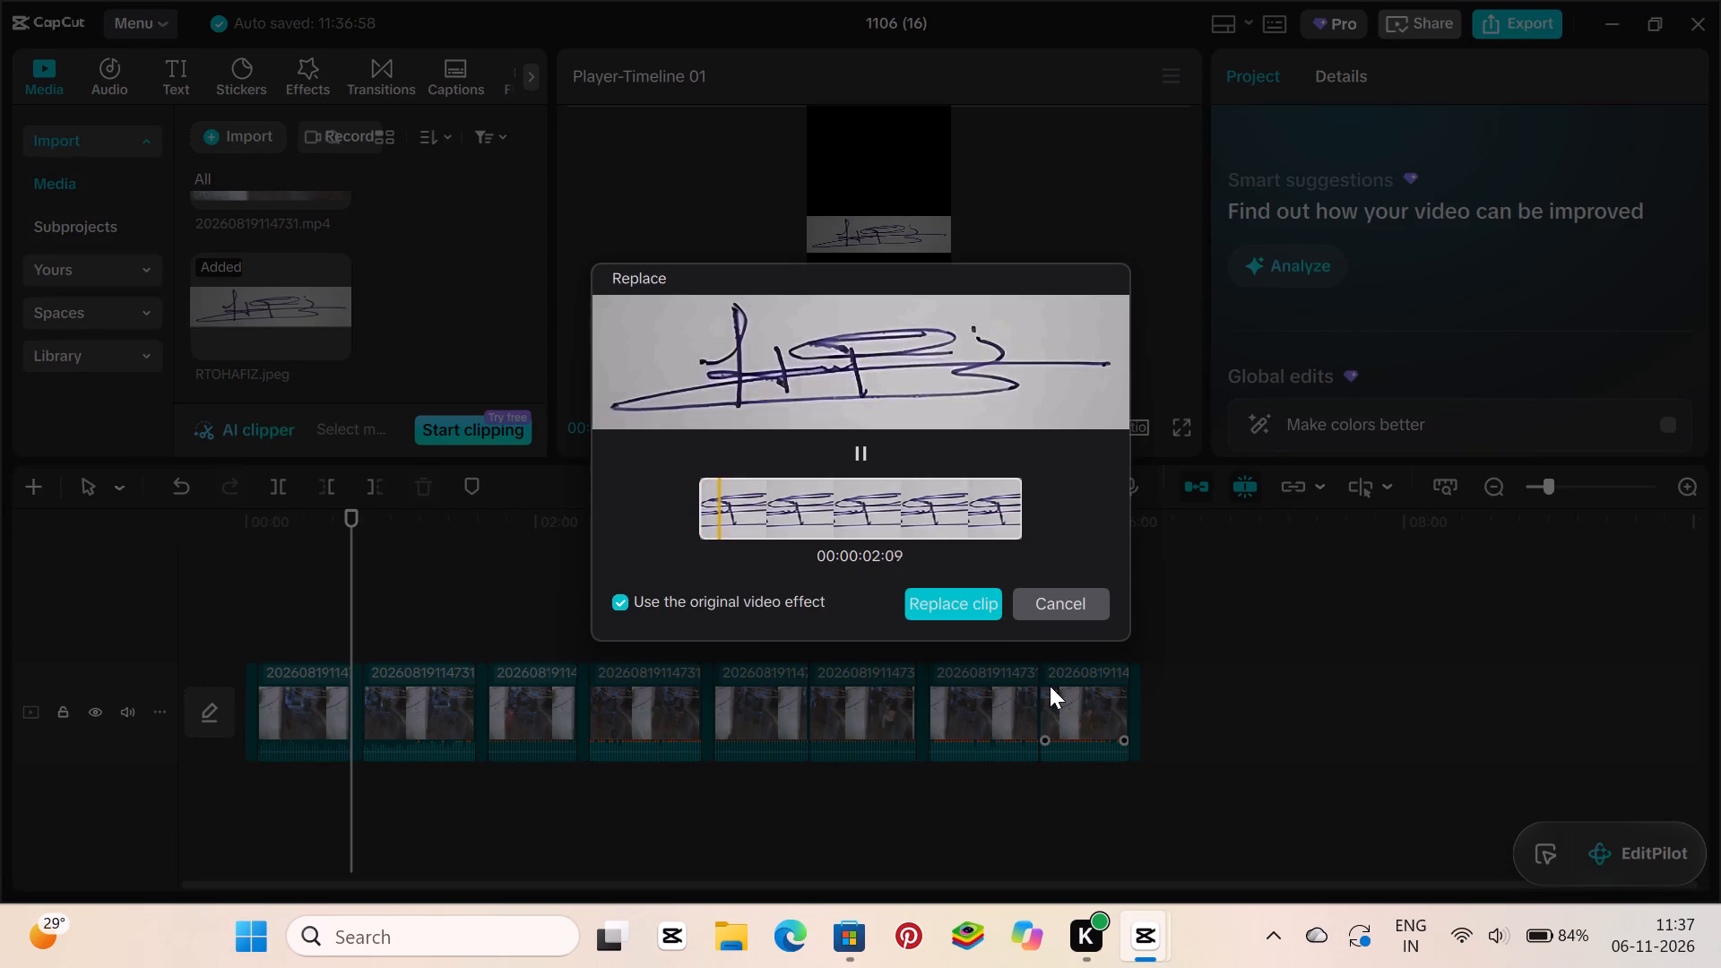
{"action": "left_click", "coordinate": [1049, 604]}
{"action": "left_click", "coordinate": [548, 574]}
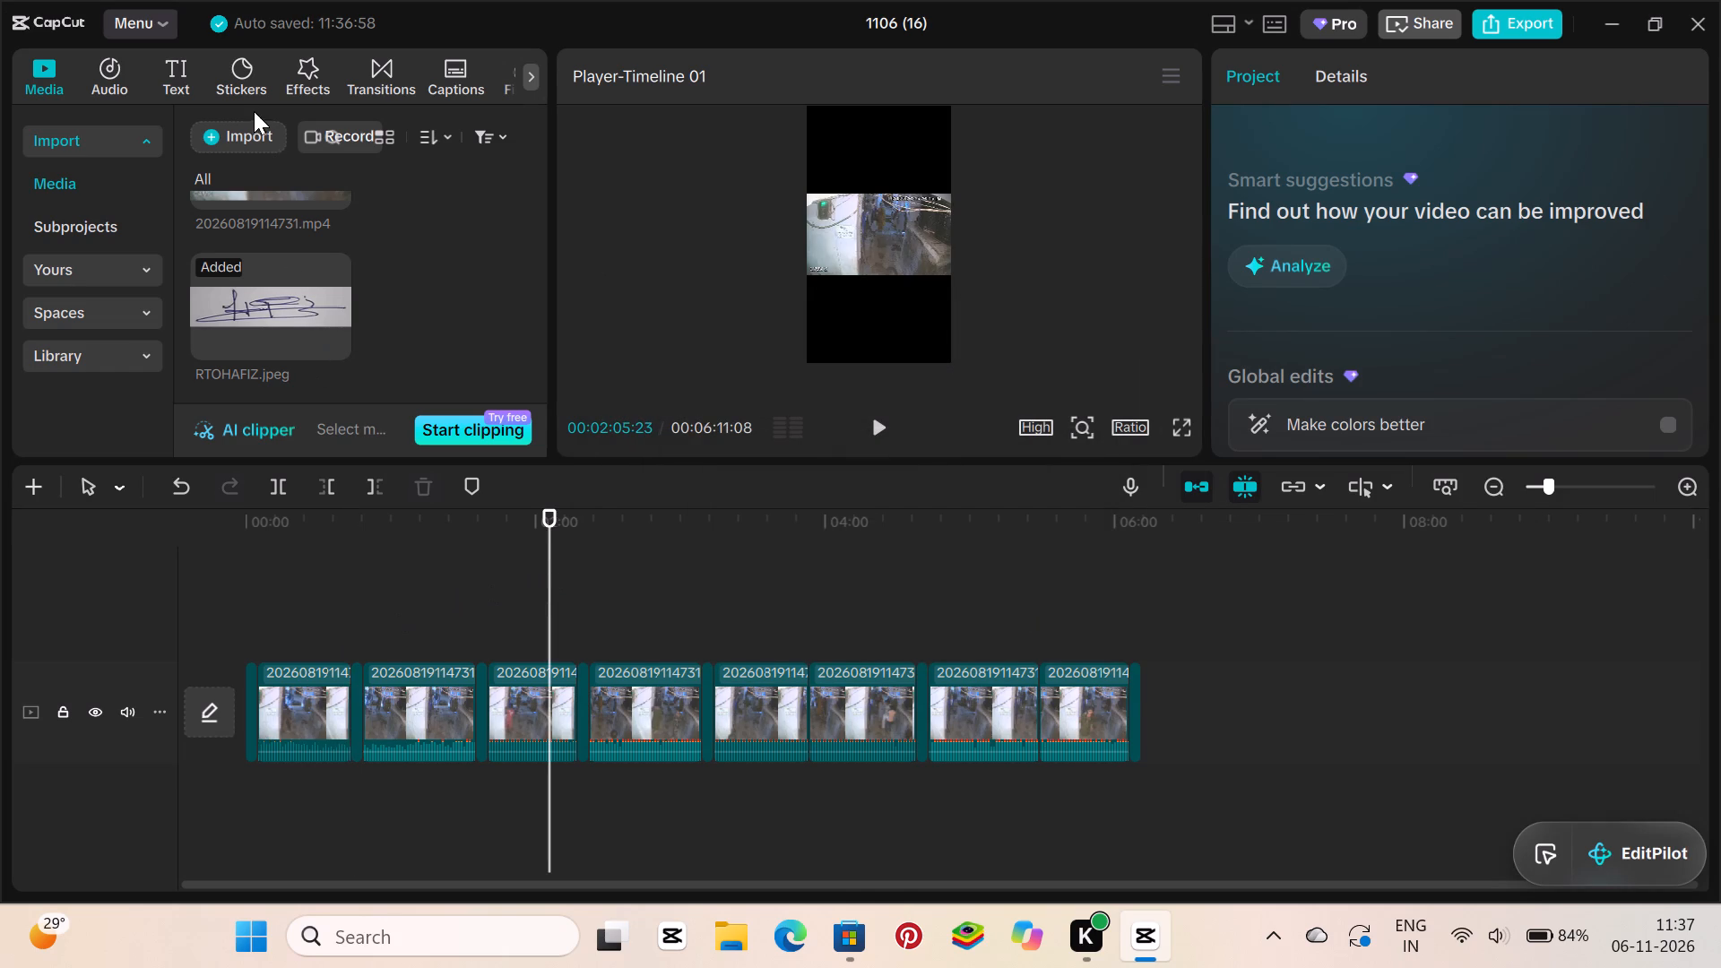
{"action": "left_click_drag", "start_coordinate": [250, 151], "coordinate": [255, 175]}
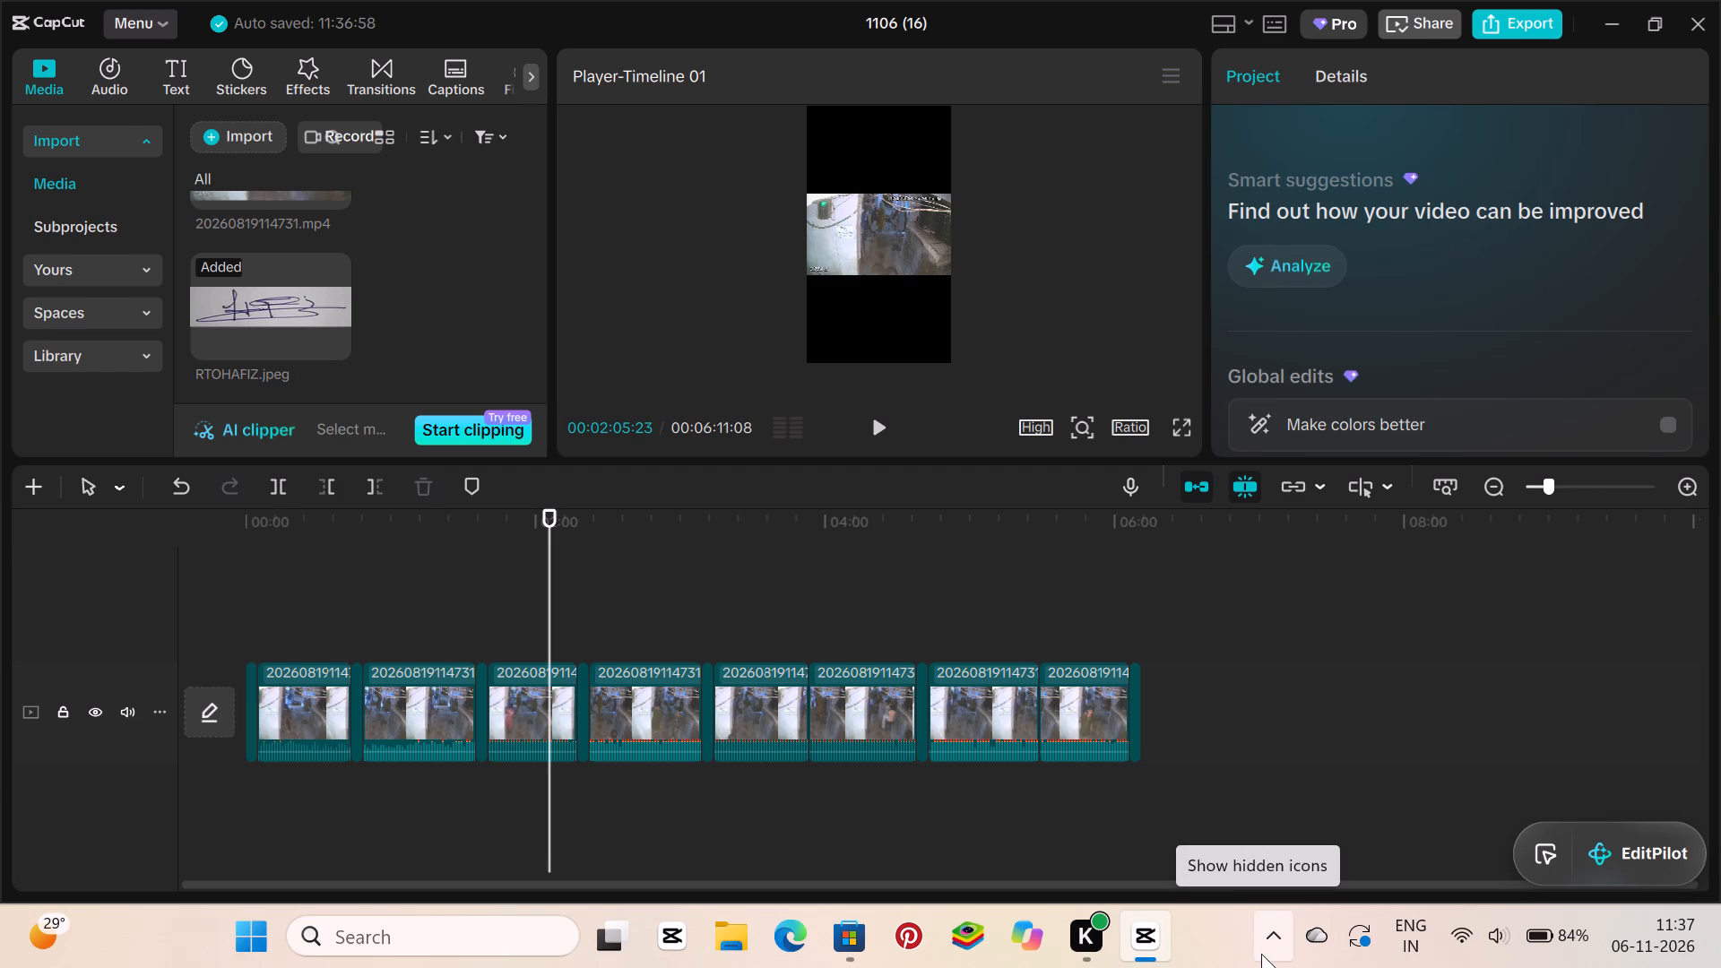
Mirror all the clips that follow the opening photo on the main track and rotate them 90°.
{"action": "left_click", "coordinate": [812, 529]}
{"action": "left_click_drag", "start_coordinate": [1236, 557], "coordinate": [264, 967]}
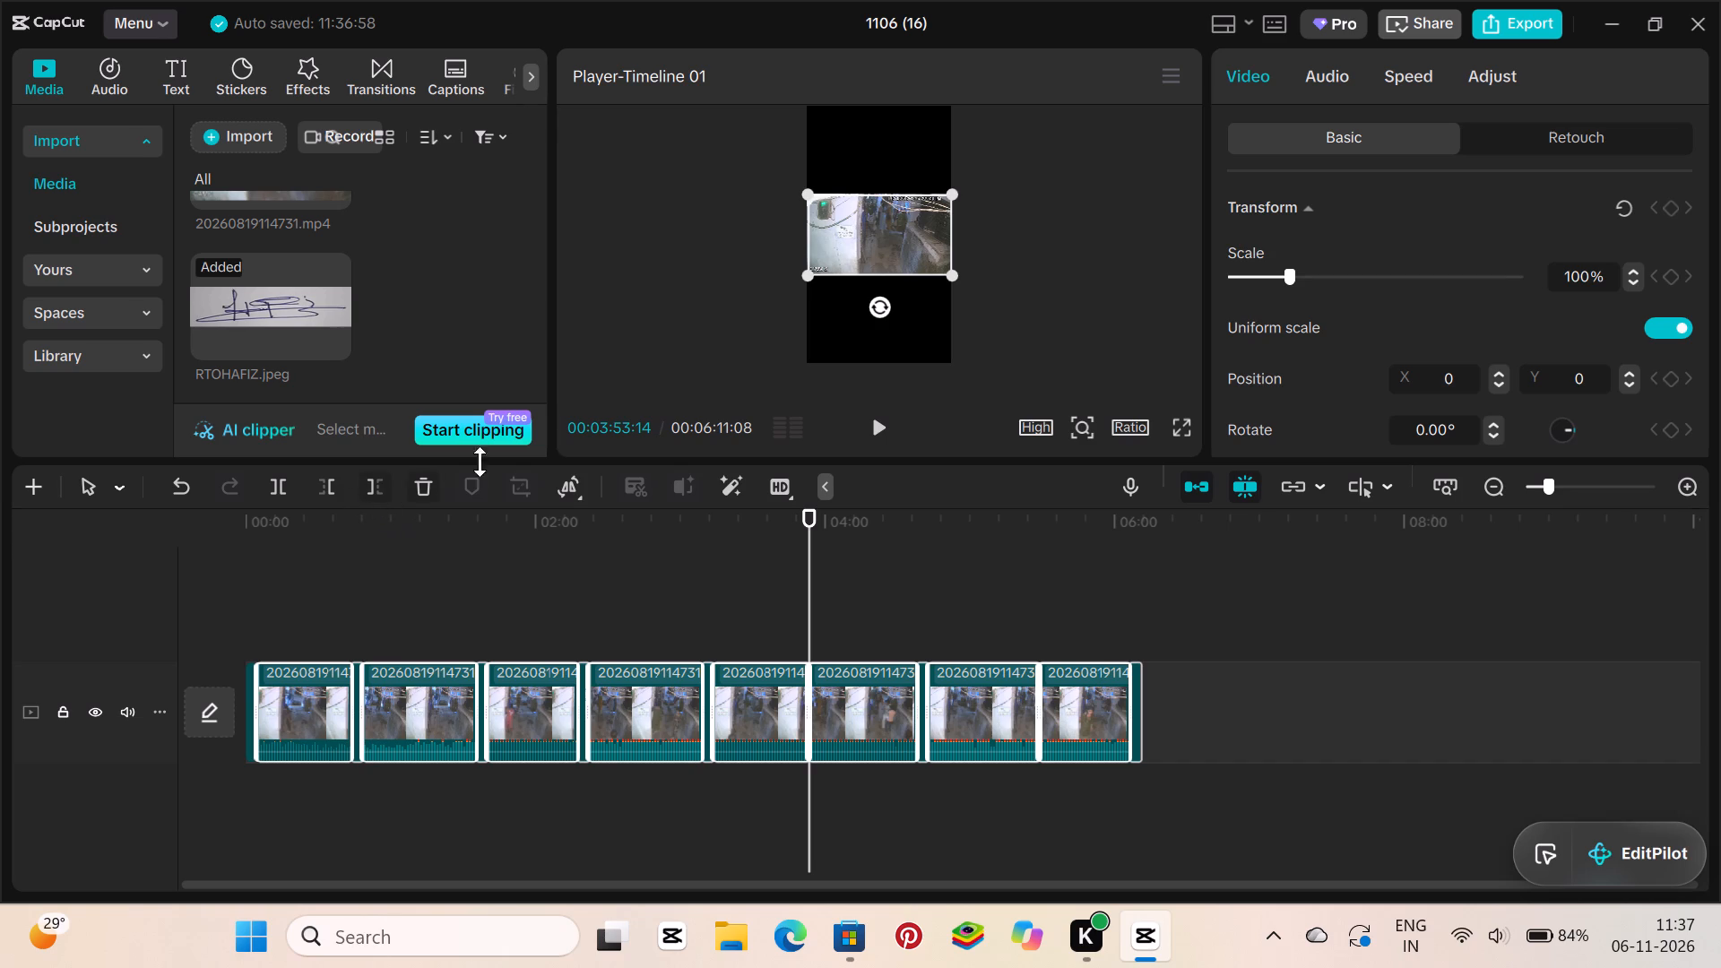
{"action": "left_click", "coordinate": [566, 487]}
{"action": "left_click", "coordinate": [626, 641]}
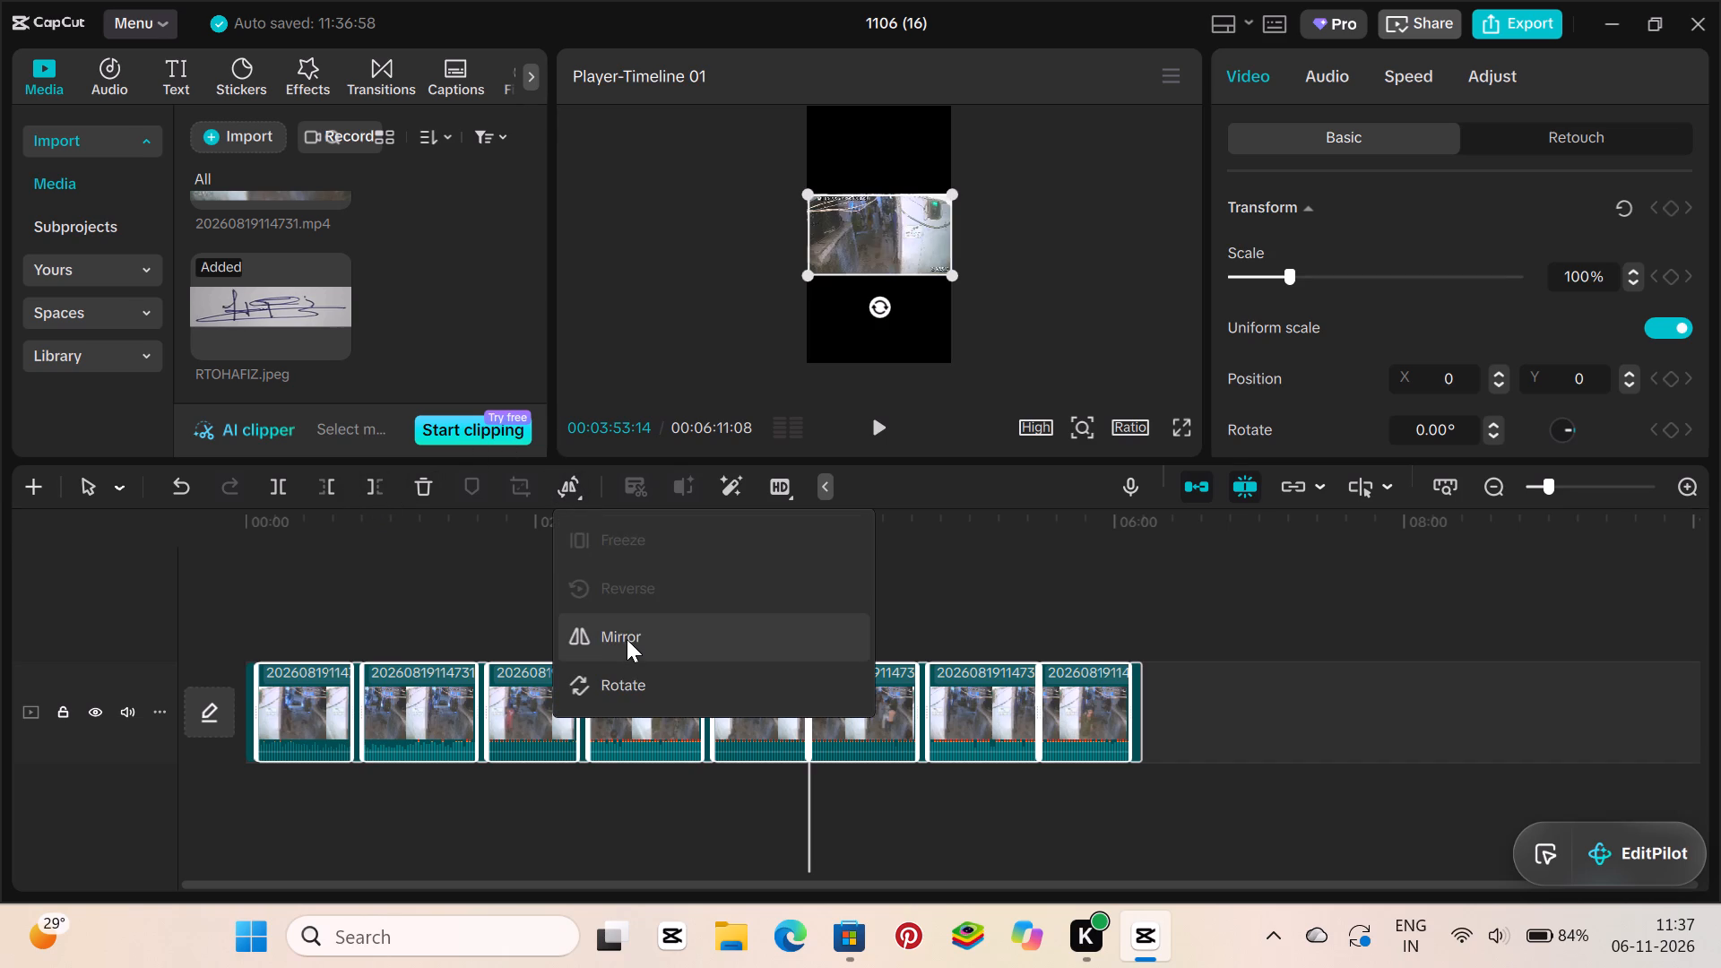
{"action": "left_click", "coordinate": [648, 677]}
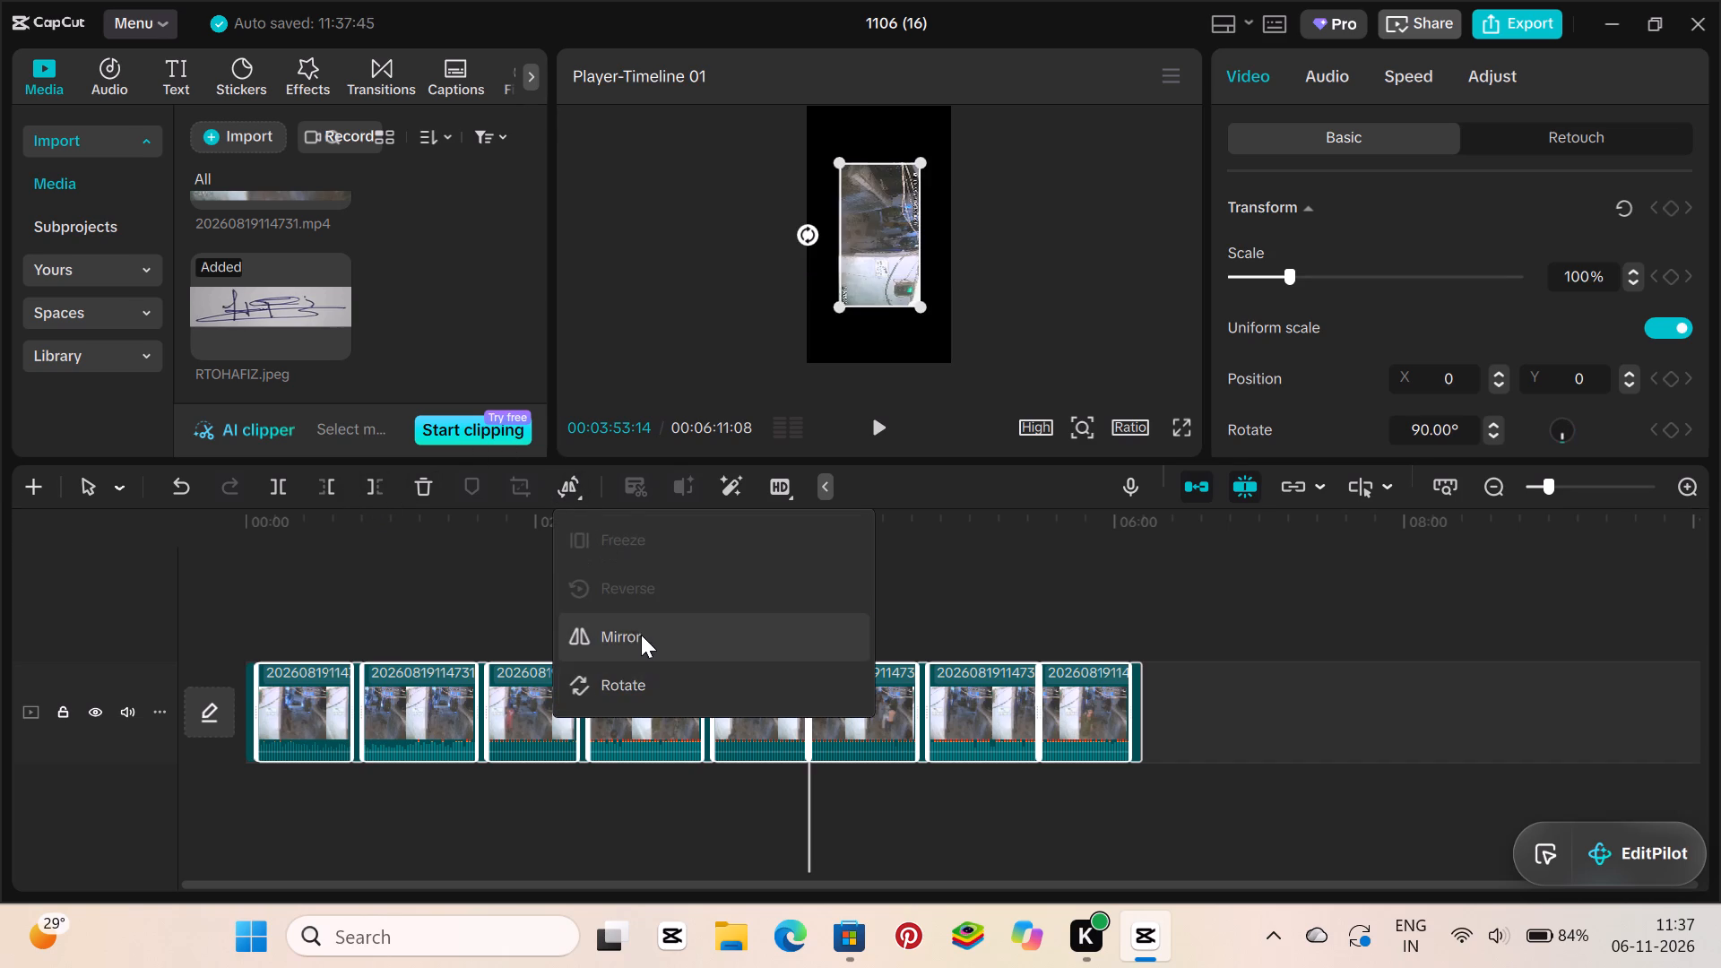
Set the volume of the selected clips after the opening photo to -24.7 dB.
{"action": "left_click", "coordinate": [1345, 87]}
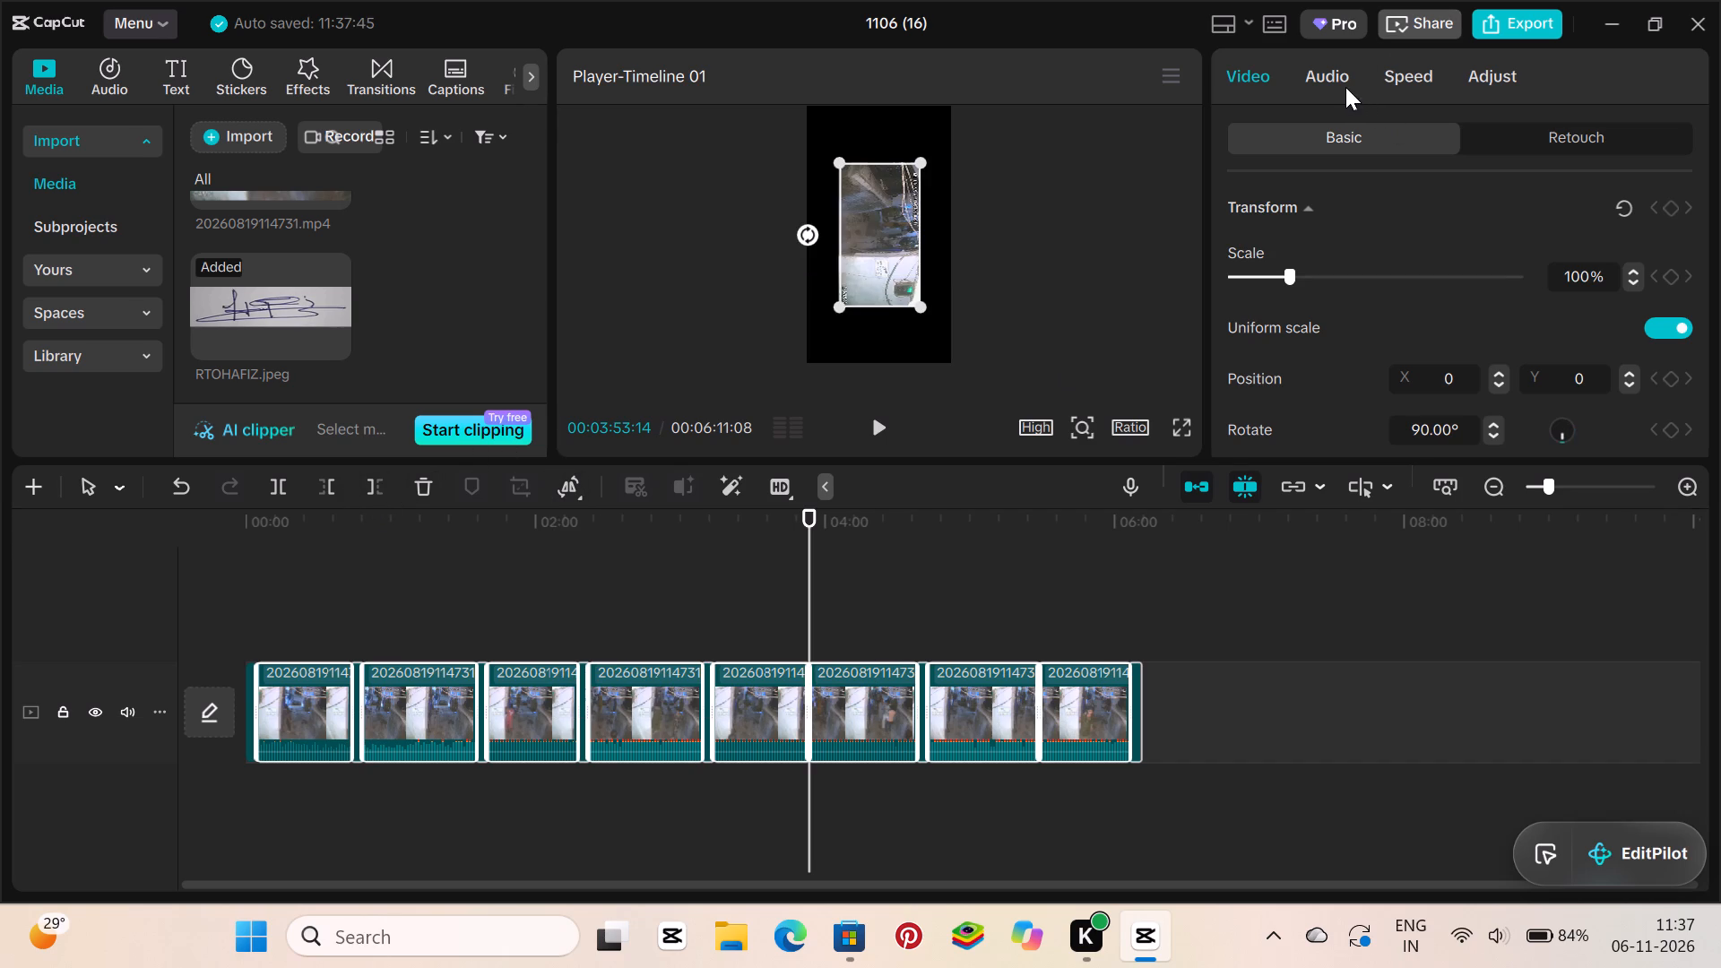
{"action": "left_click", "coordinate": [1353, 264]}
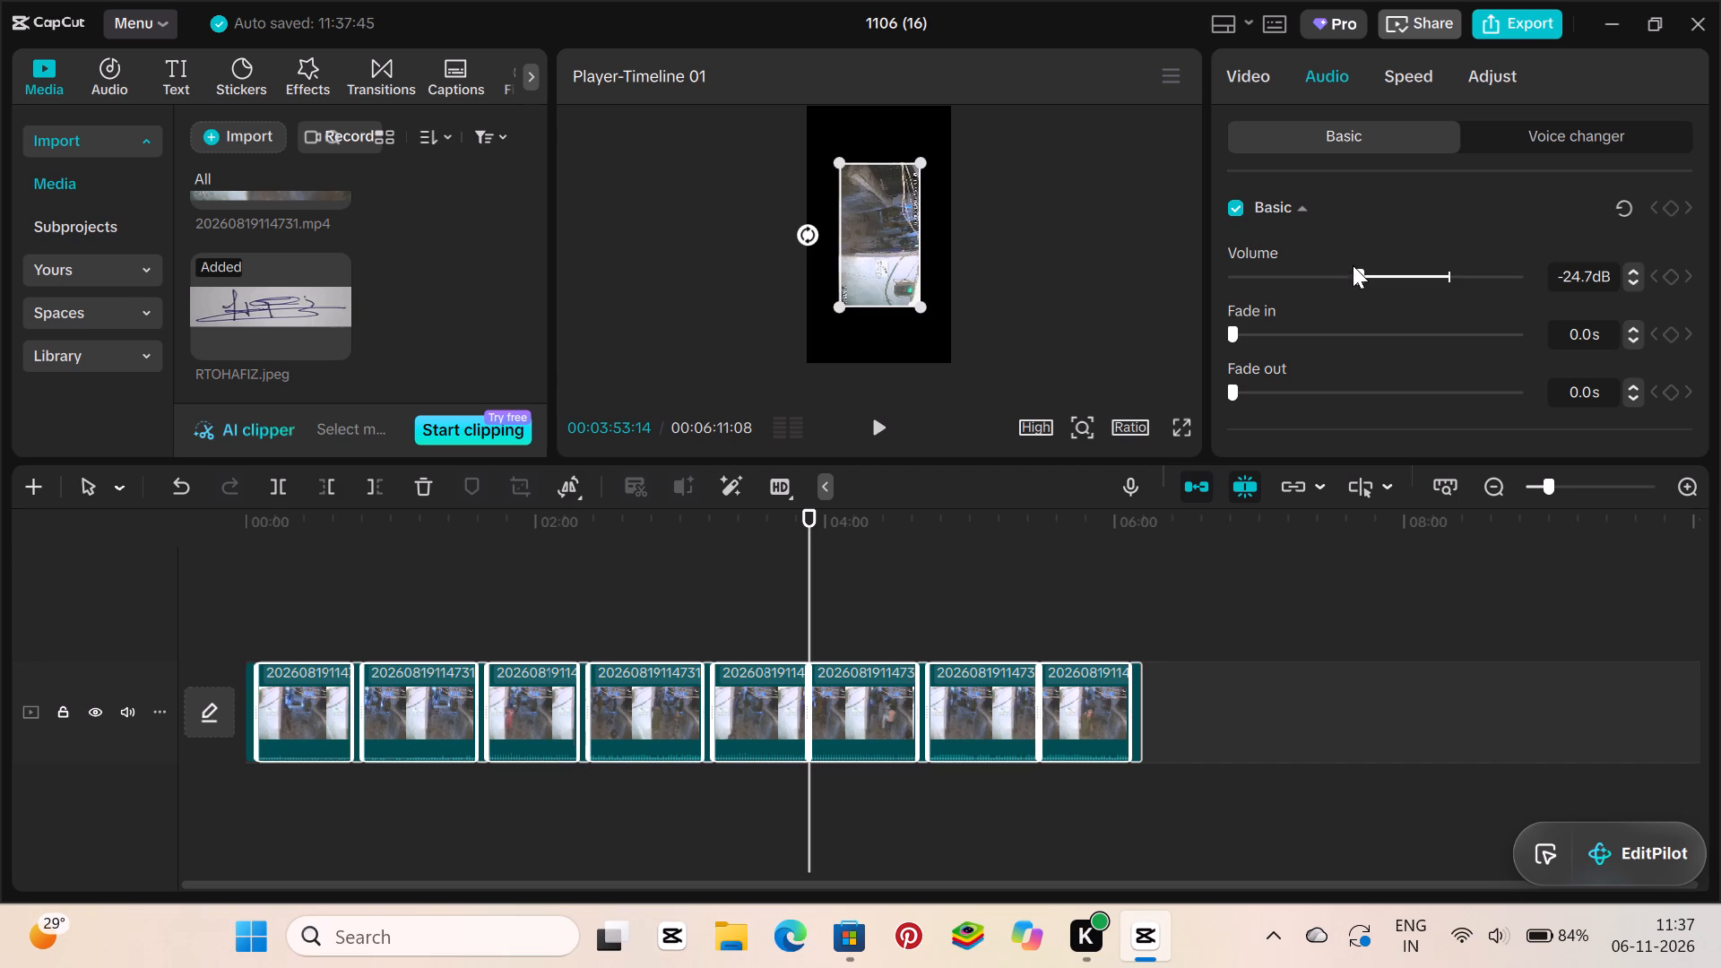
{"action": "left_click", "coordinate": [1362, 75]}
Set the playback speed of the selected clips to about 1.37x.
{"action": "left_click", "coordinate": [1401, 77]}
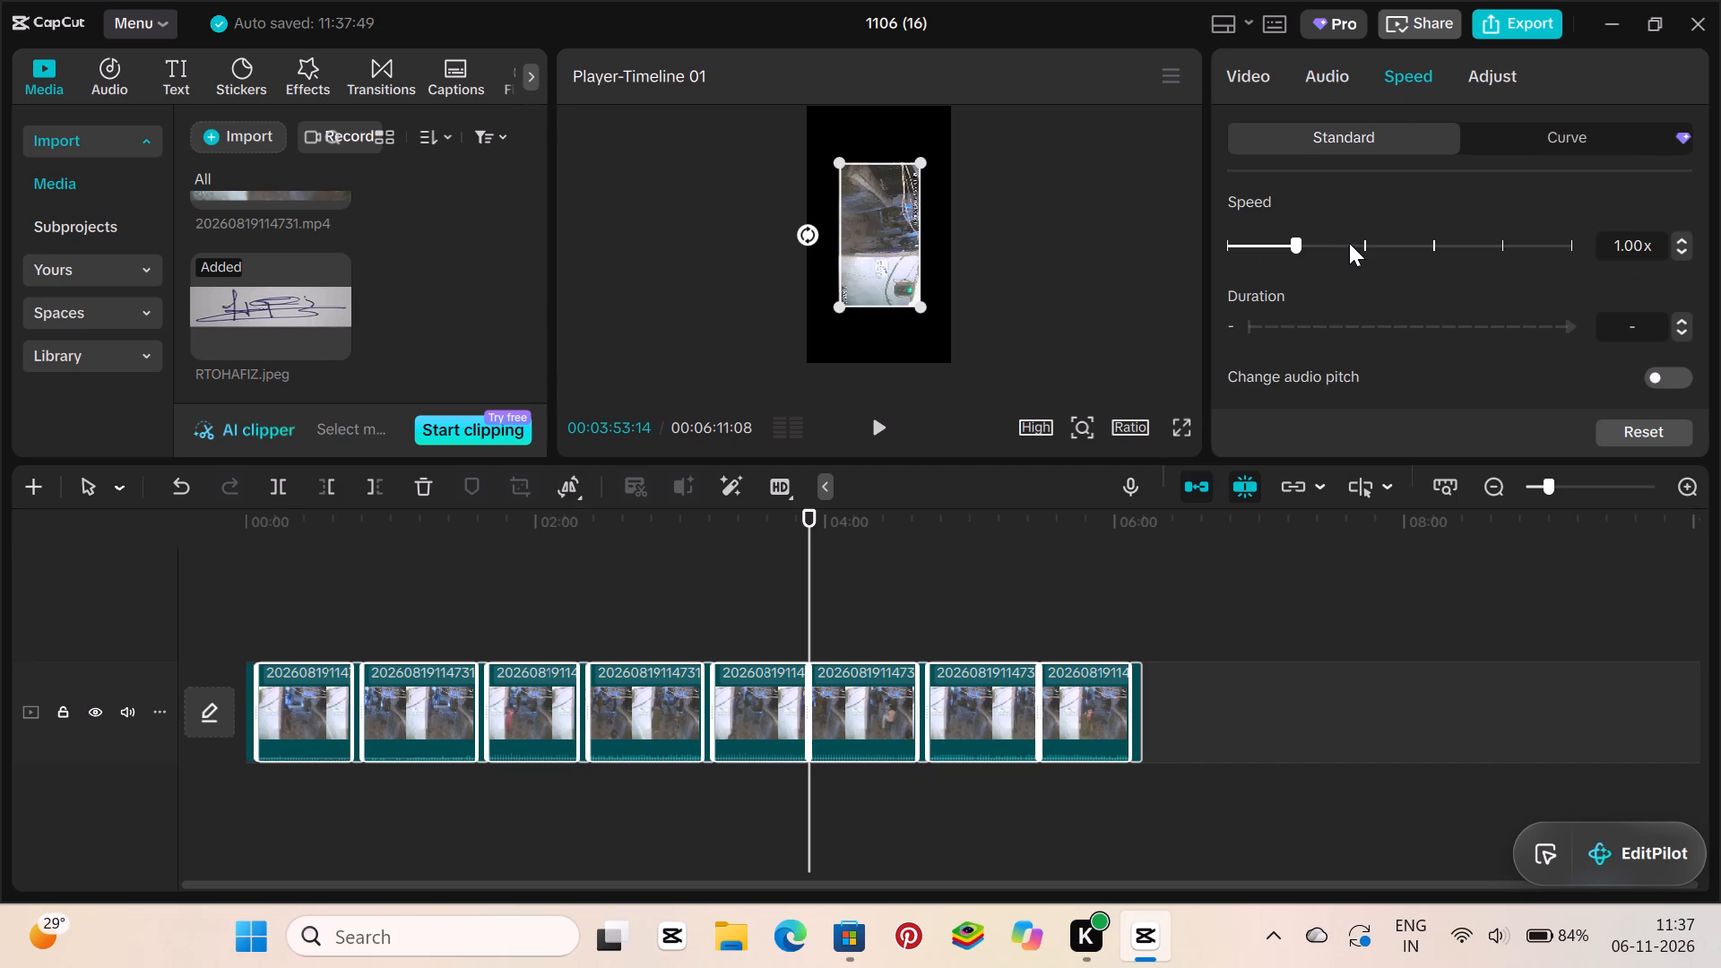
{"action": "left_click", "coordinate": [1349, 243]}
{"action": "left_click_drag", "start_coordinate": [1393, 229], "coordinate": [1399, 237]}
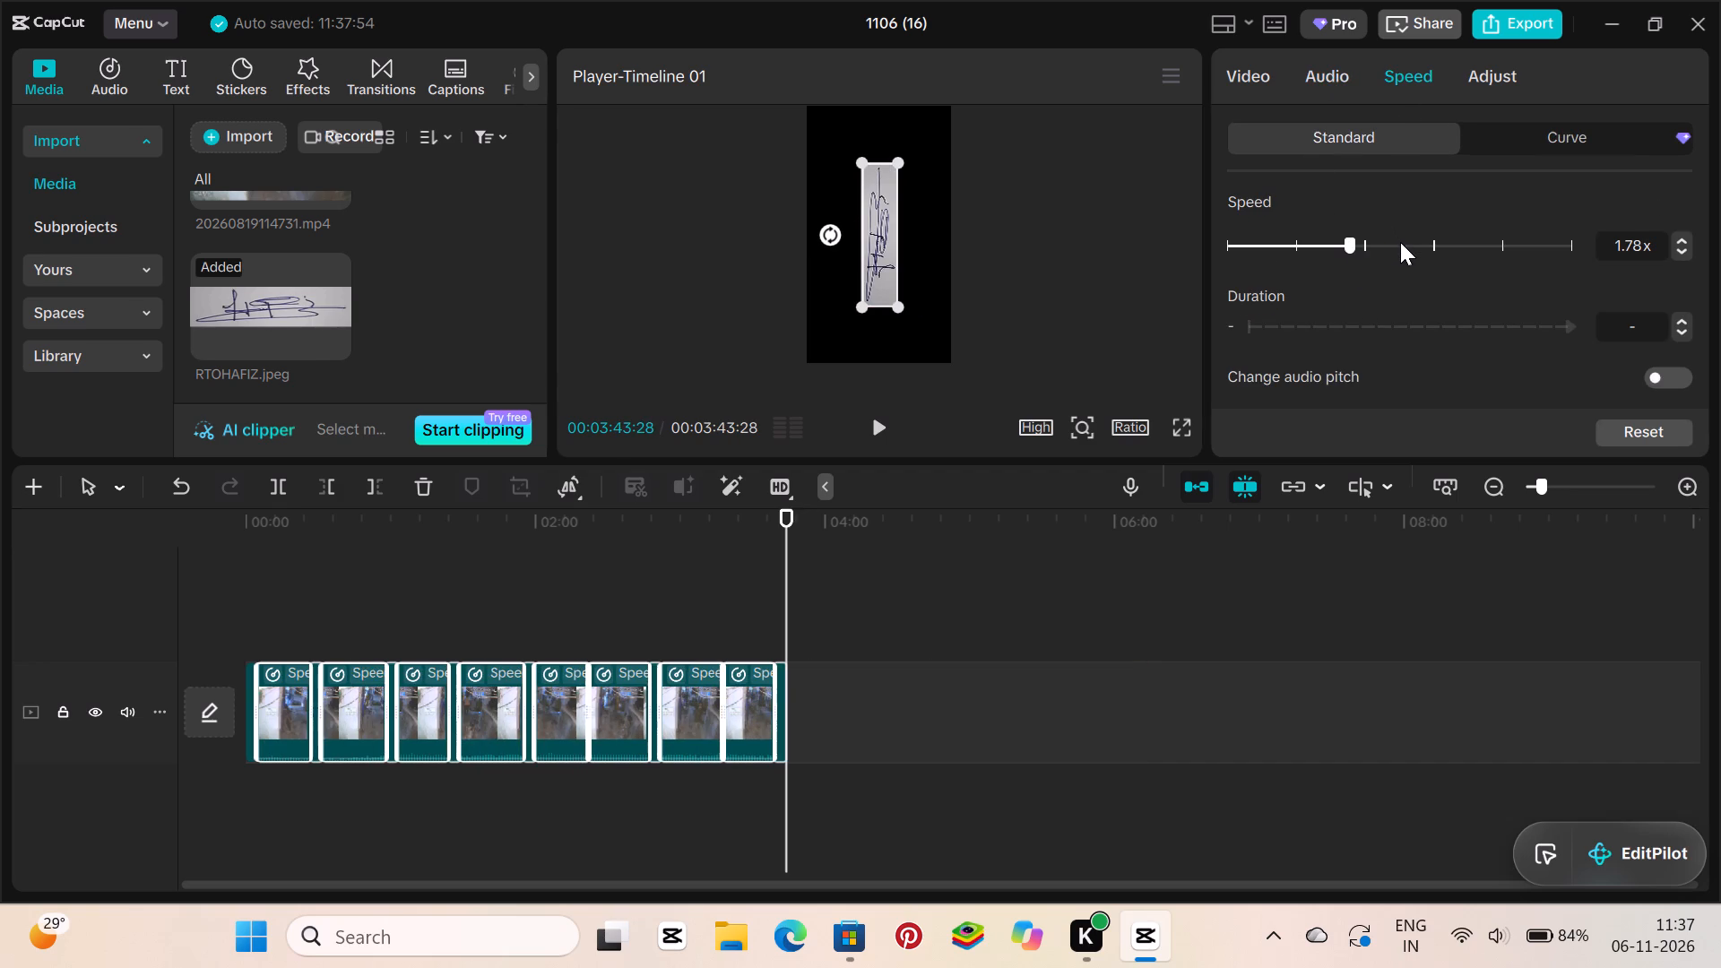
{"action": "left_click", "coordinate": [1400, 242]}
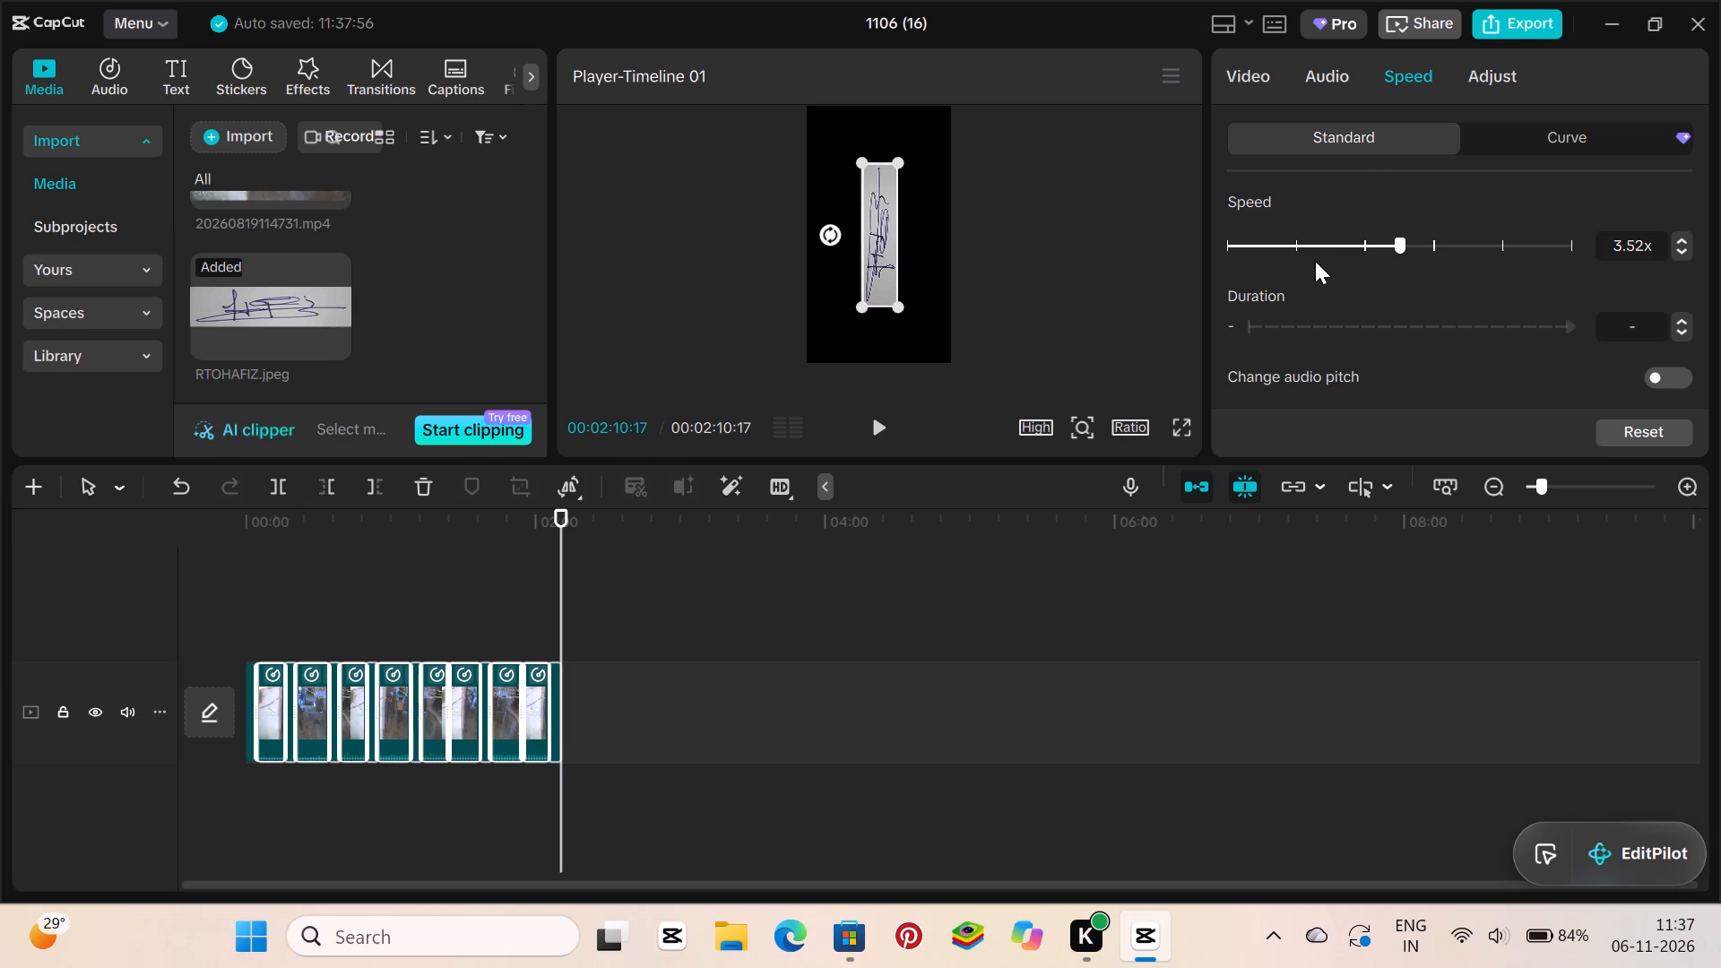
{"action": "left_click", "coordinate": [1321, 240]}
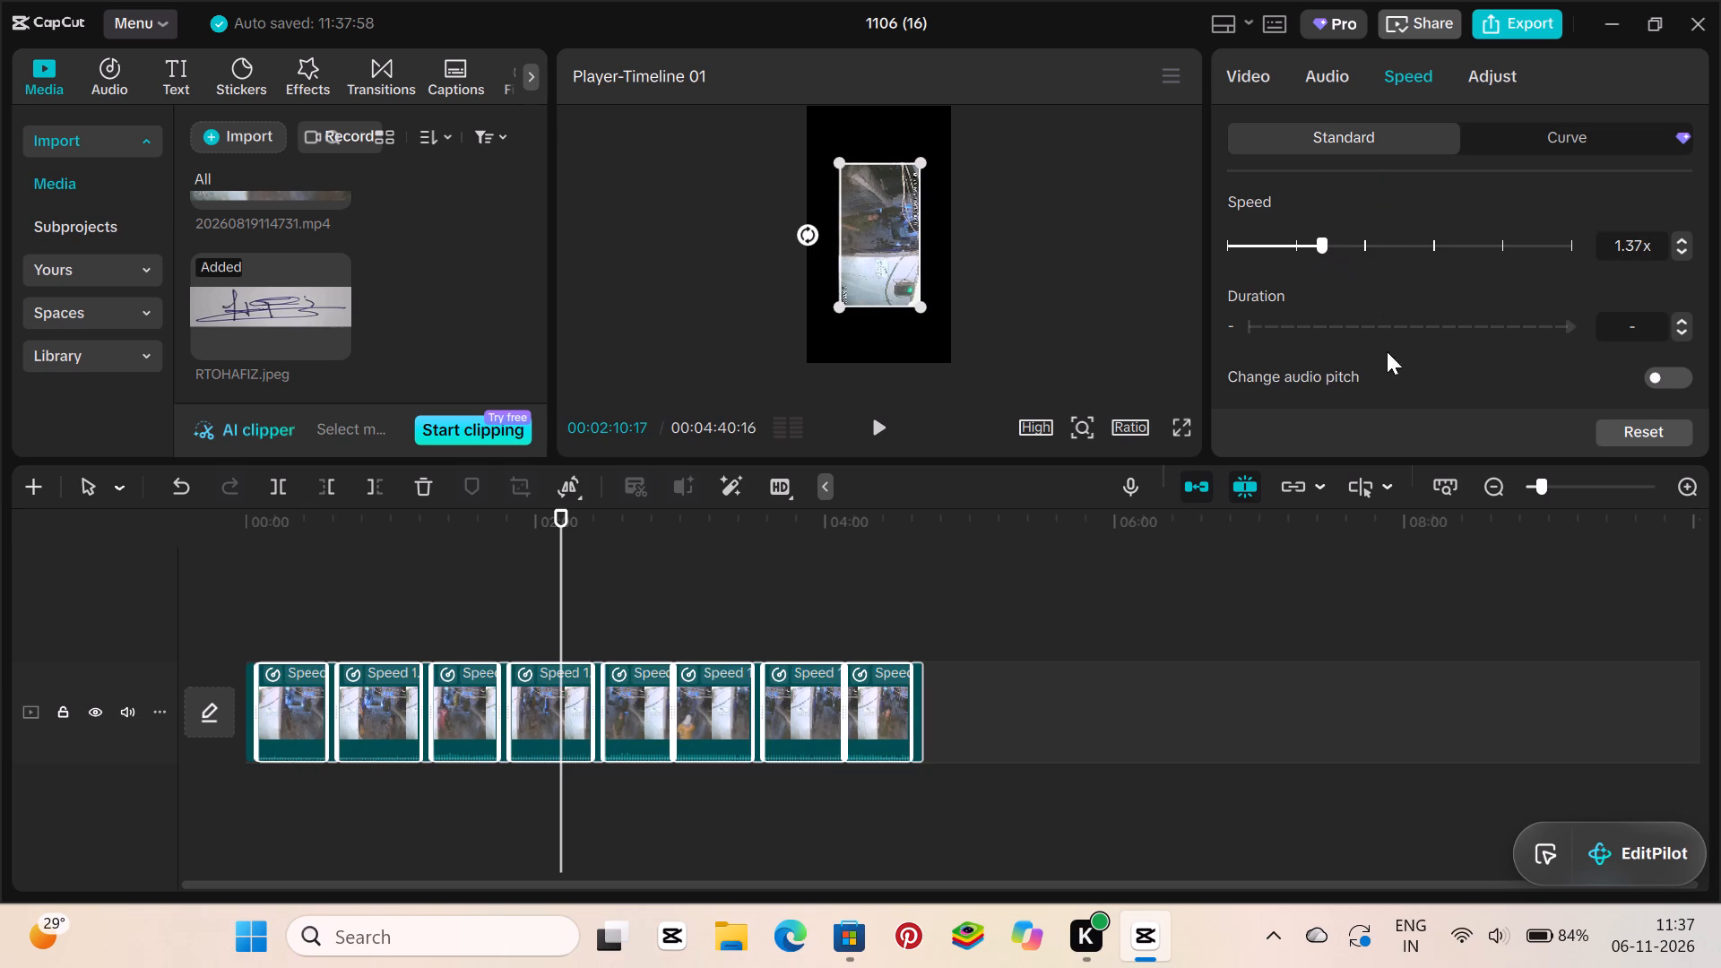
Scale the selected clips up to 156% uniformly so they fill more of the frame, and deselect them.
{"action": "left_click", "coordinate": [1505, 79]}
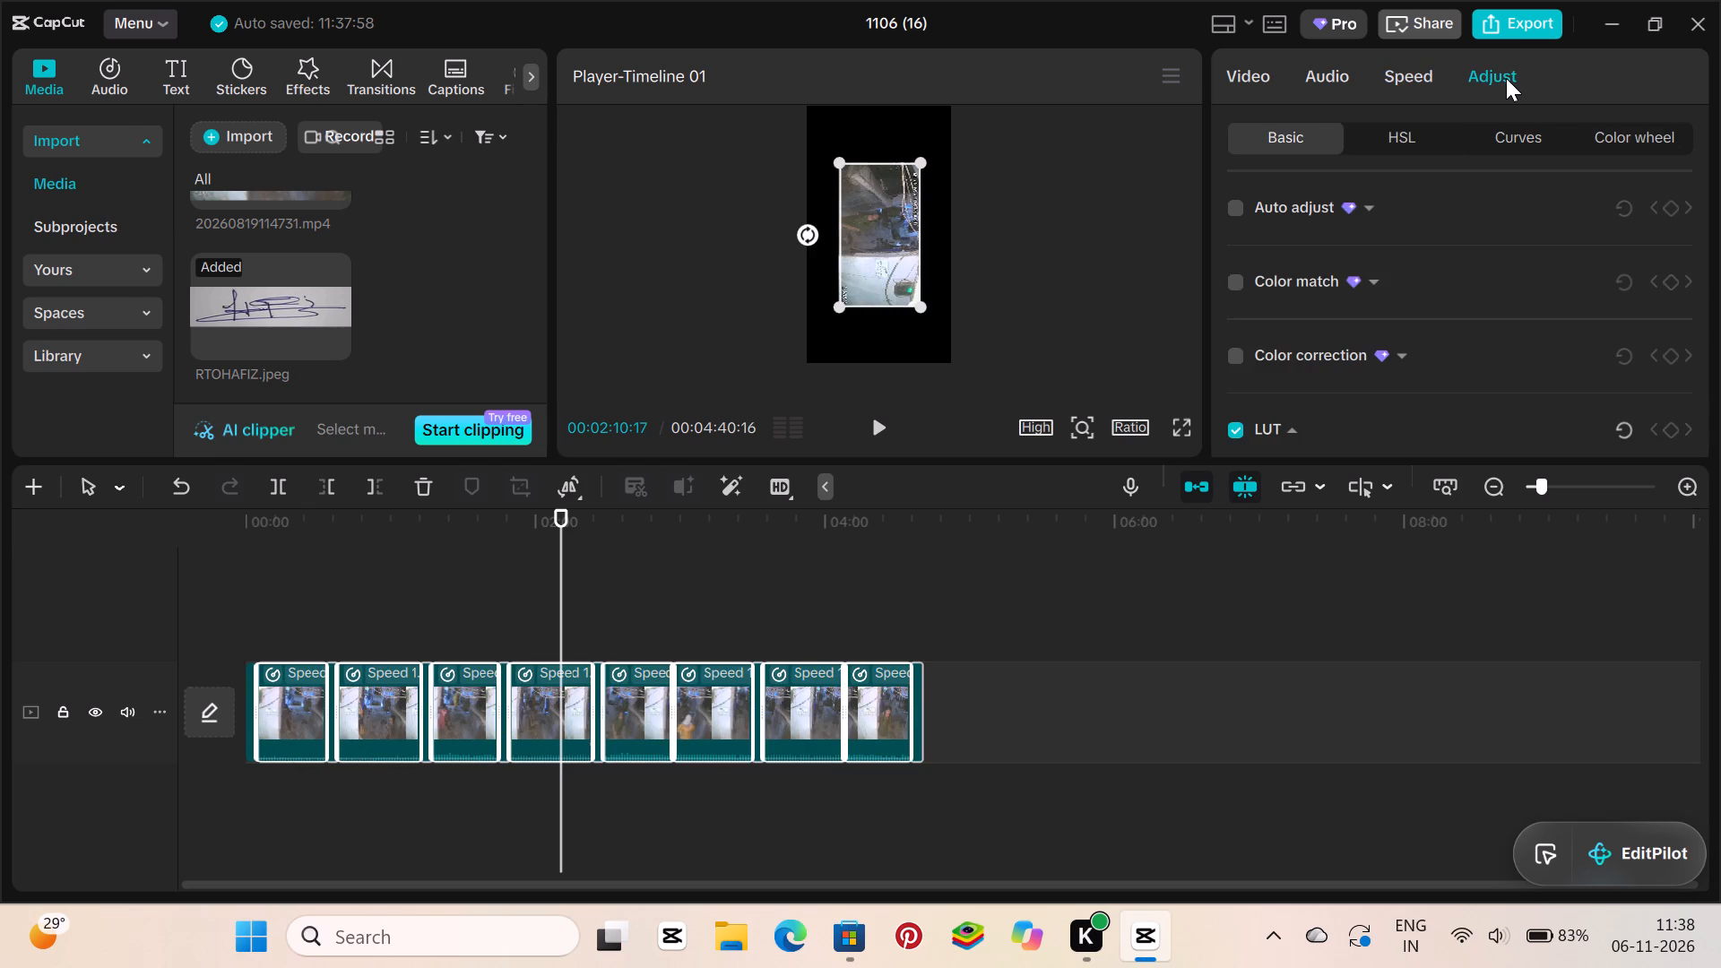
{"action": "left_click", "coordinate": [1336, 74]}
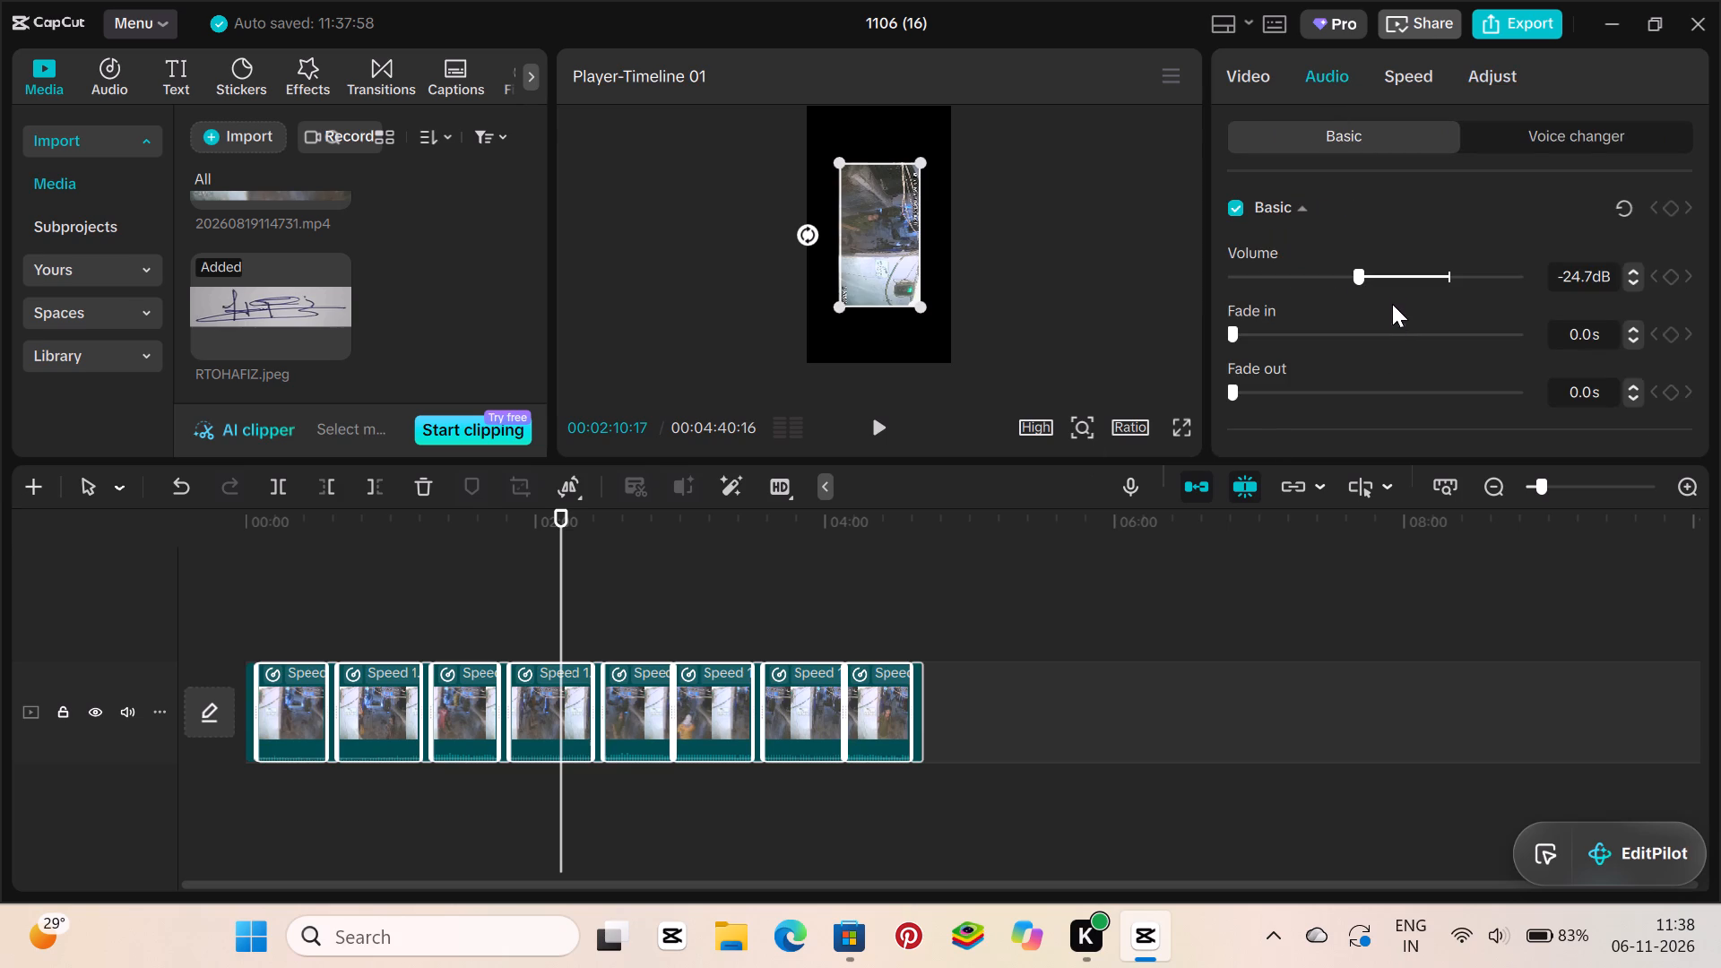
{"action": "left_click", "coordinate": [1250, 69]}
{"action": "left_click", "coordinate": [1321, 274]}
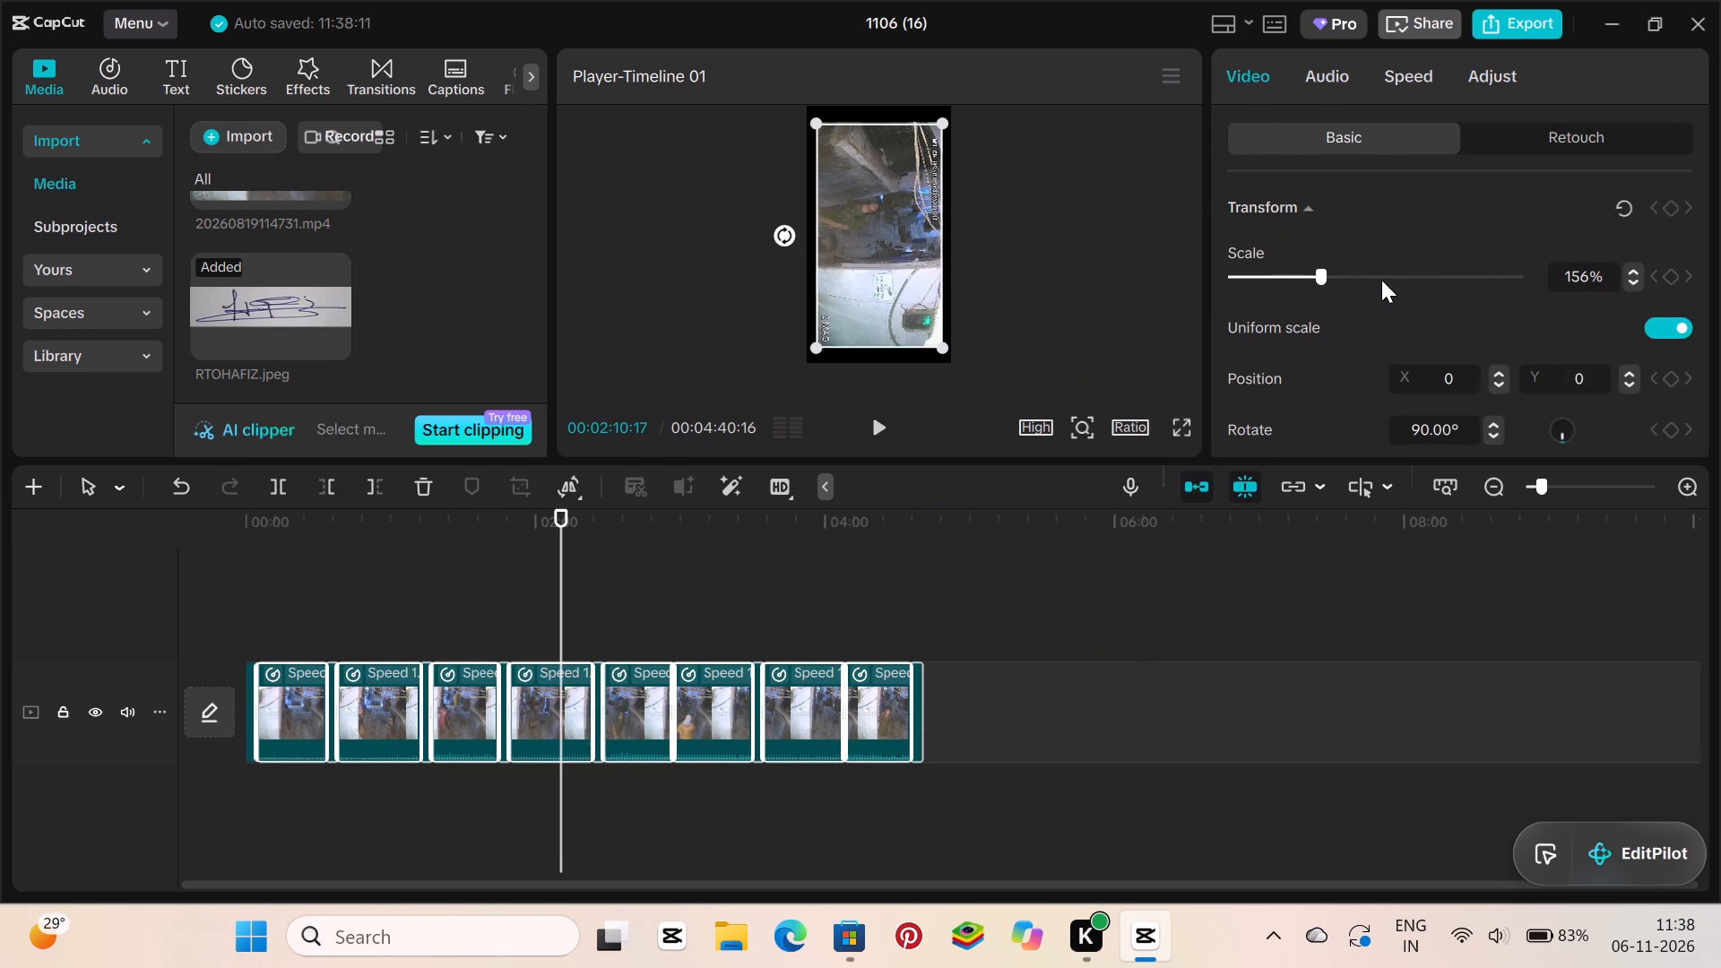
{"action": "left_click", "coordinate": [812, 601]}
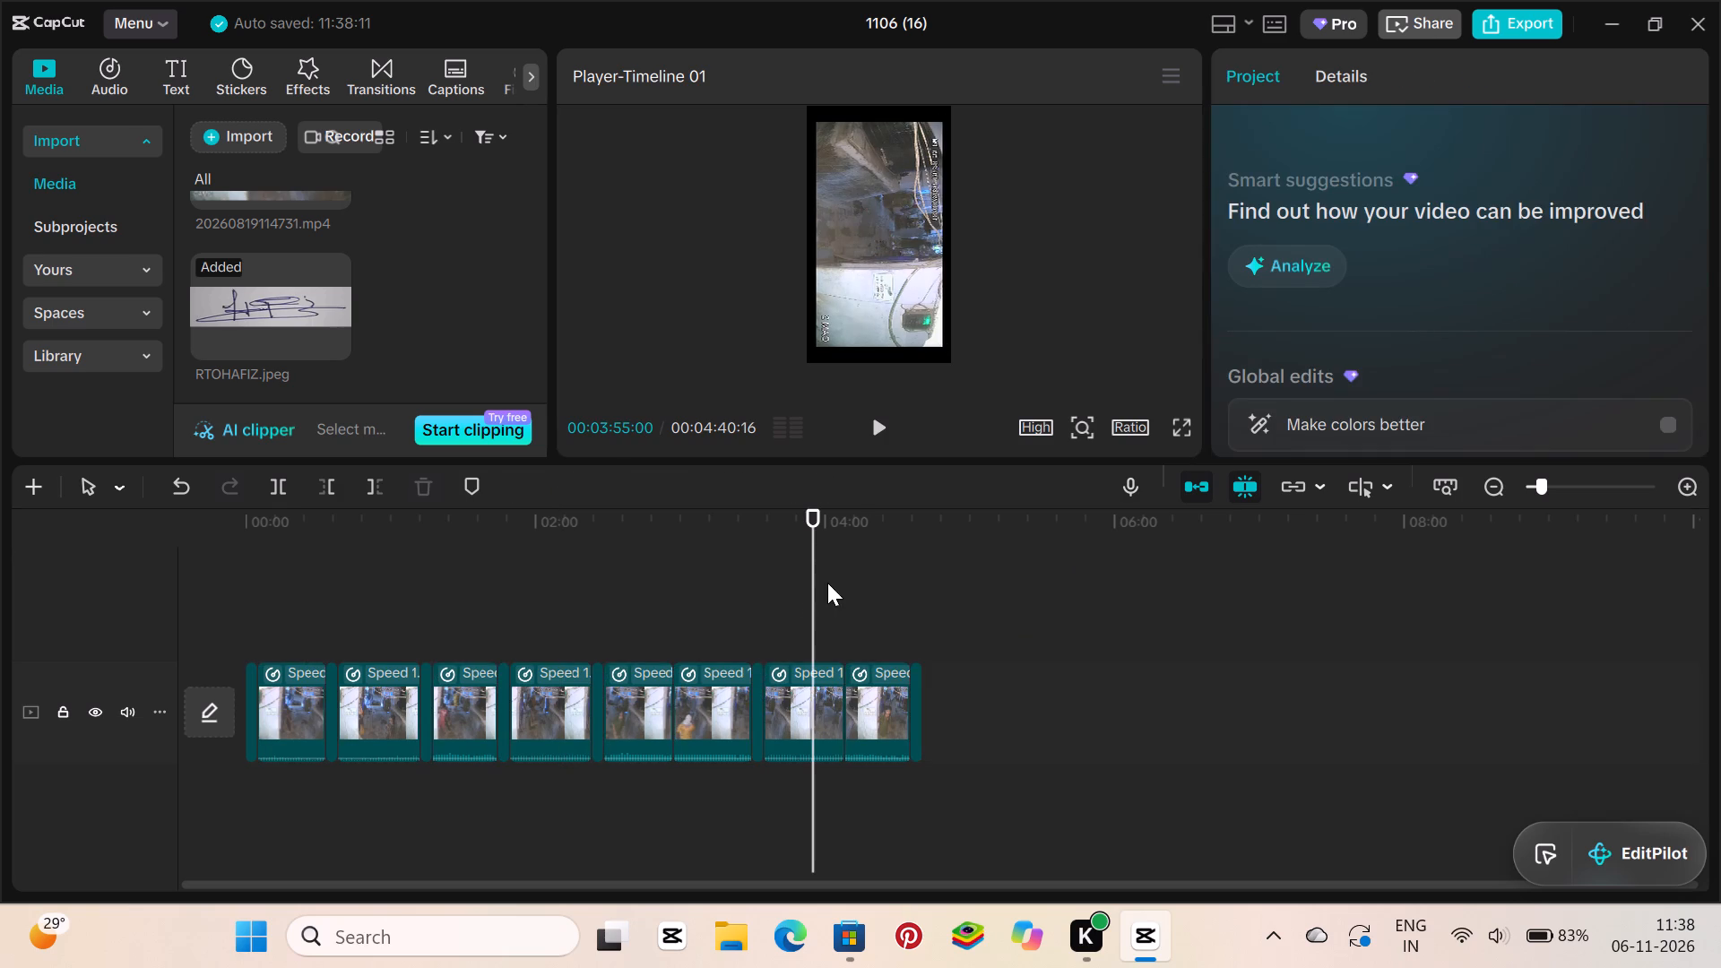
Append the WhatsApp portrait photo after the last clip on the main track.
{"action": "left_click", "coordinate": [830, 583]}
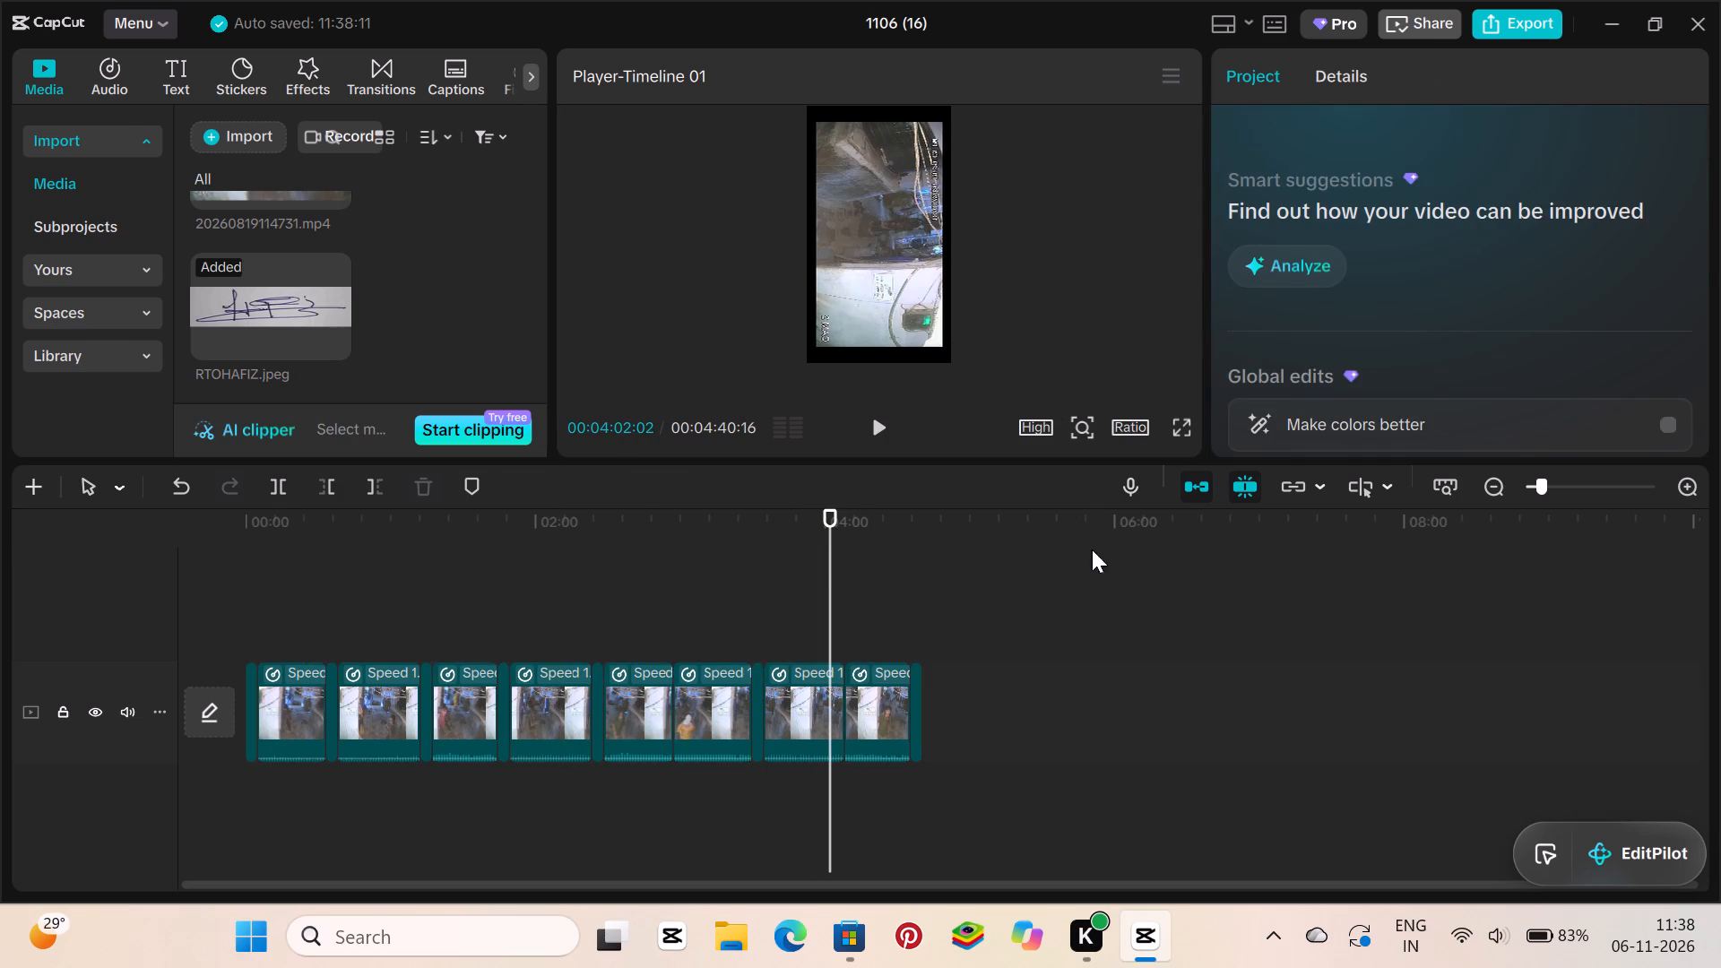
{"action": "left_click_drag", "start_coordinate": [993, 611], "coordinate": [215, 932]}
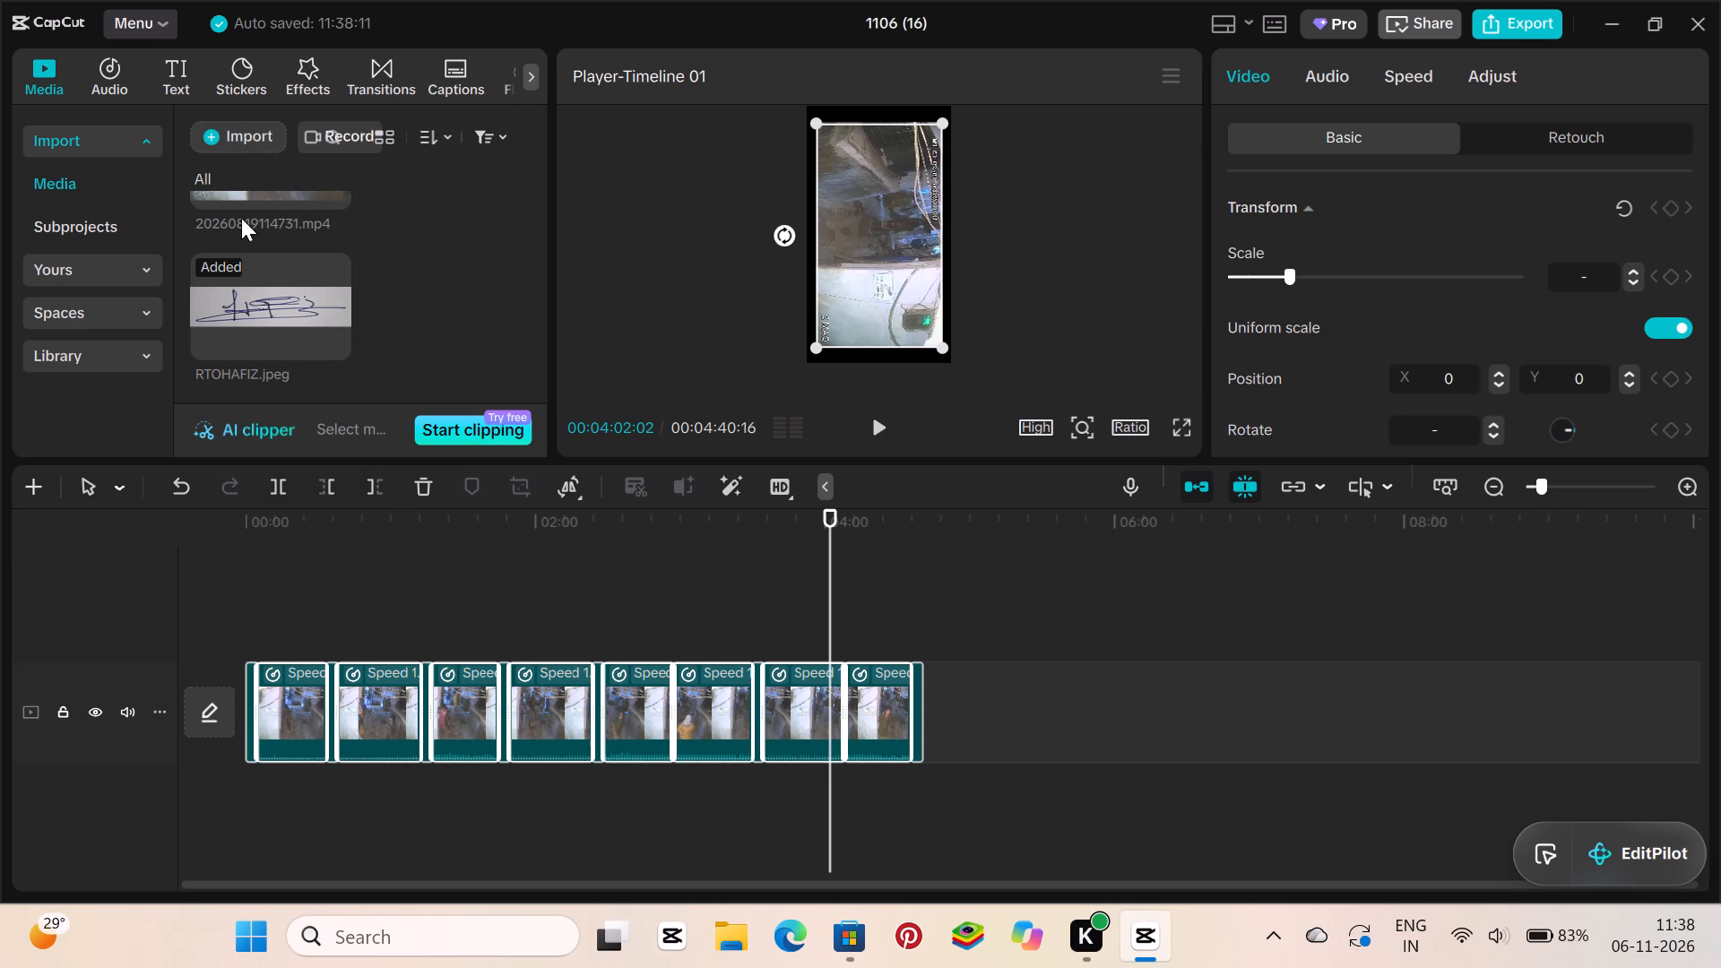
{"action": "scroll", "coordinate": [271, 328], "scroll_direction": "down", "scroll_amount": 2}
{"action": "scroll", "coordinate": [286, 343], "scroll_direction": "up", "scroll_amount": 2}
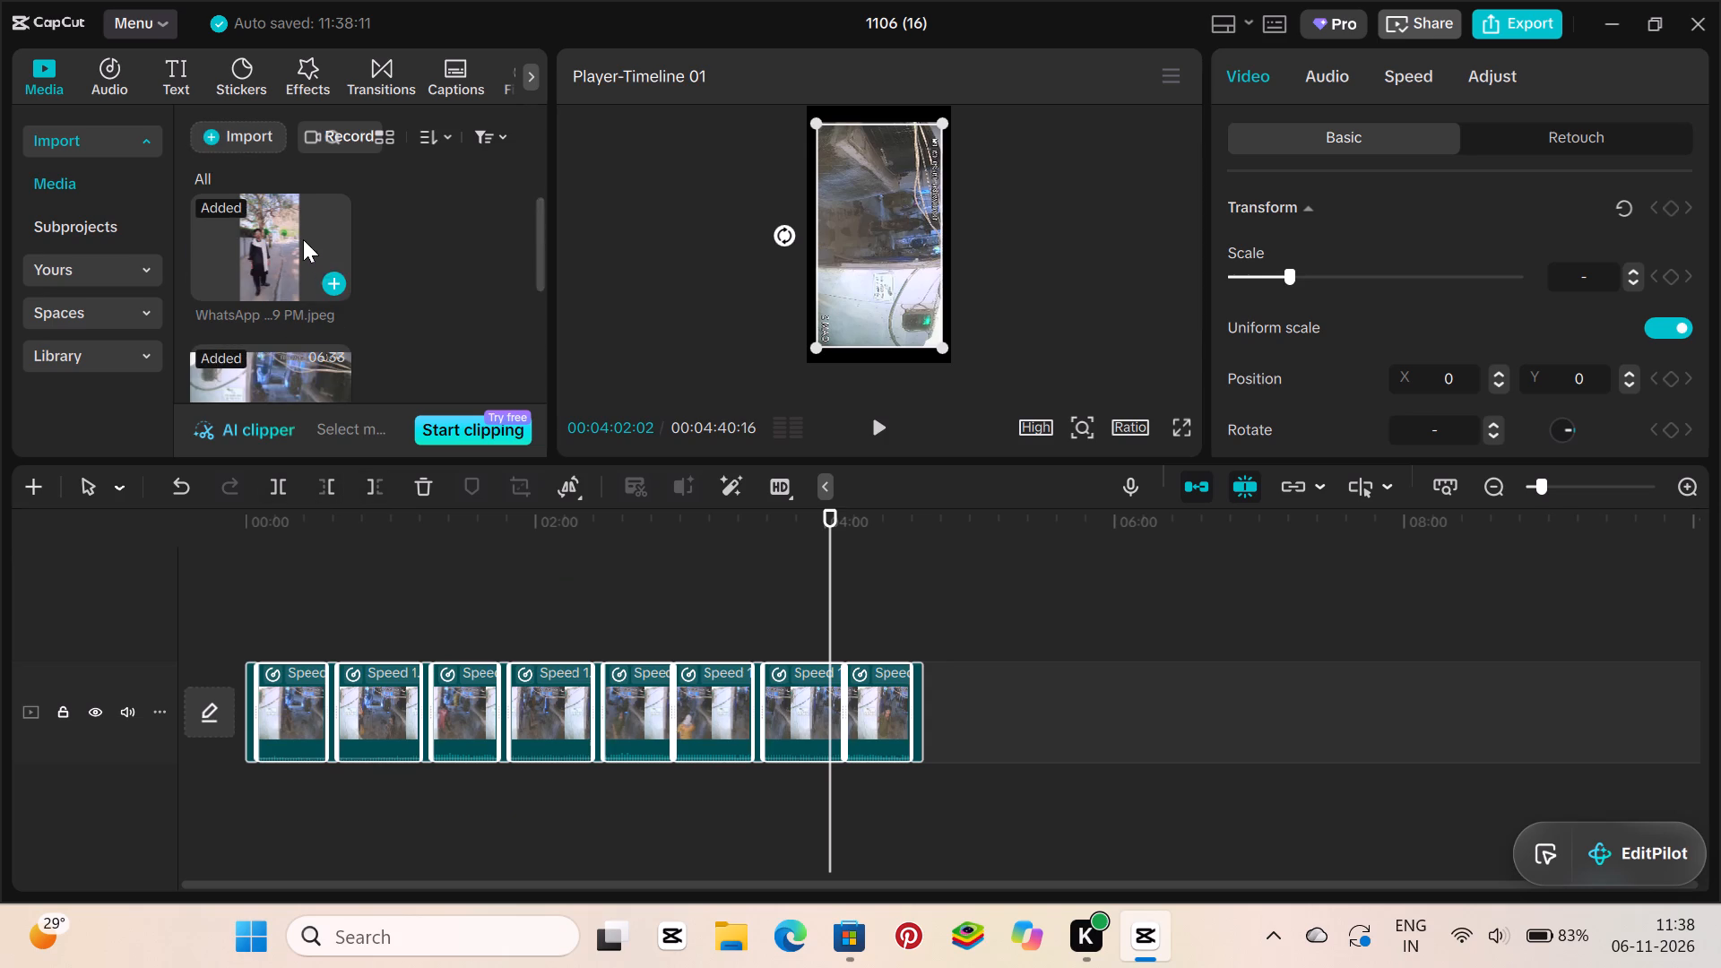
{"action": "left_click_drag", "start_coordinate": [303, 239], "coordinate": [984, 720]}
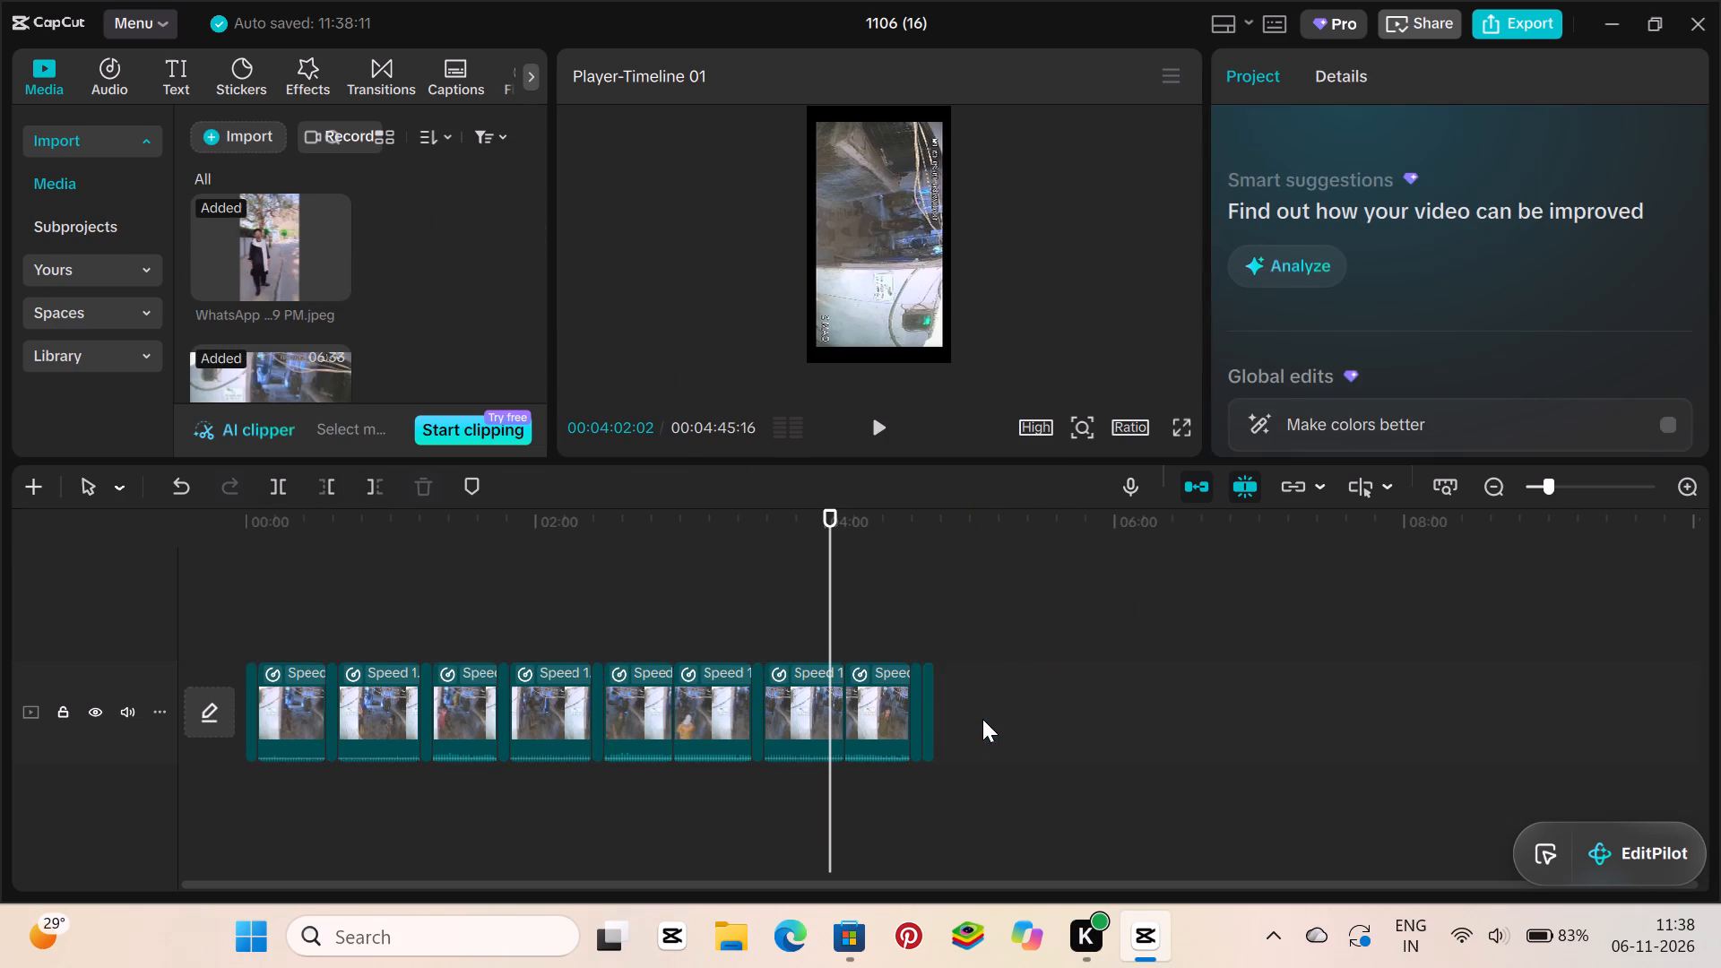
Trim the appended photo at the end of the main track down to a single frame.
{"action": "left_click", "coordinate": [865, 697]}
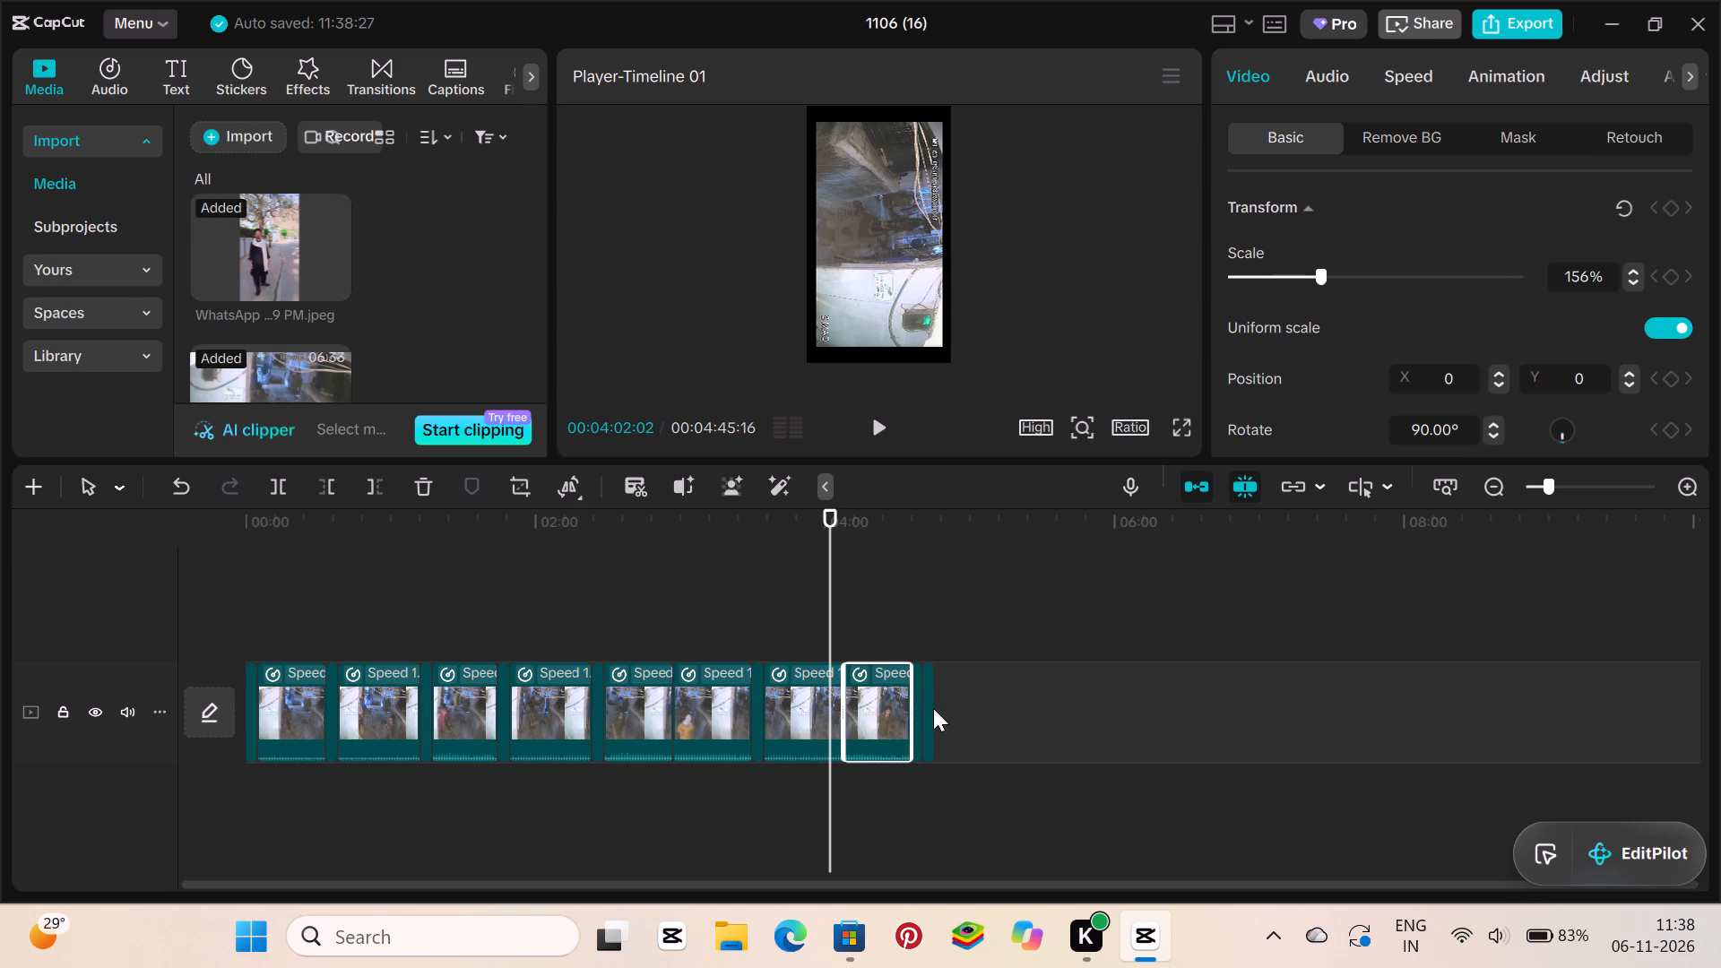
{"action": "left_click", "coordinate": [933, 708]}
{"action": "left_click_drag", "start_coordinate": [930, 707], "coordinate": [843, 669]}
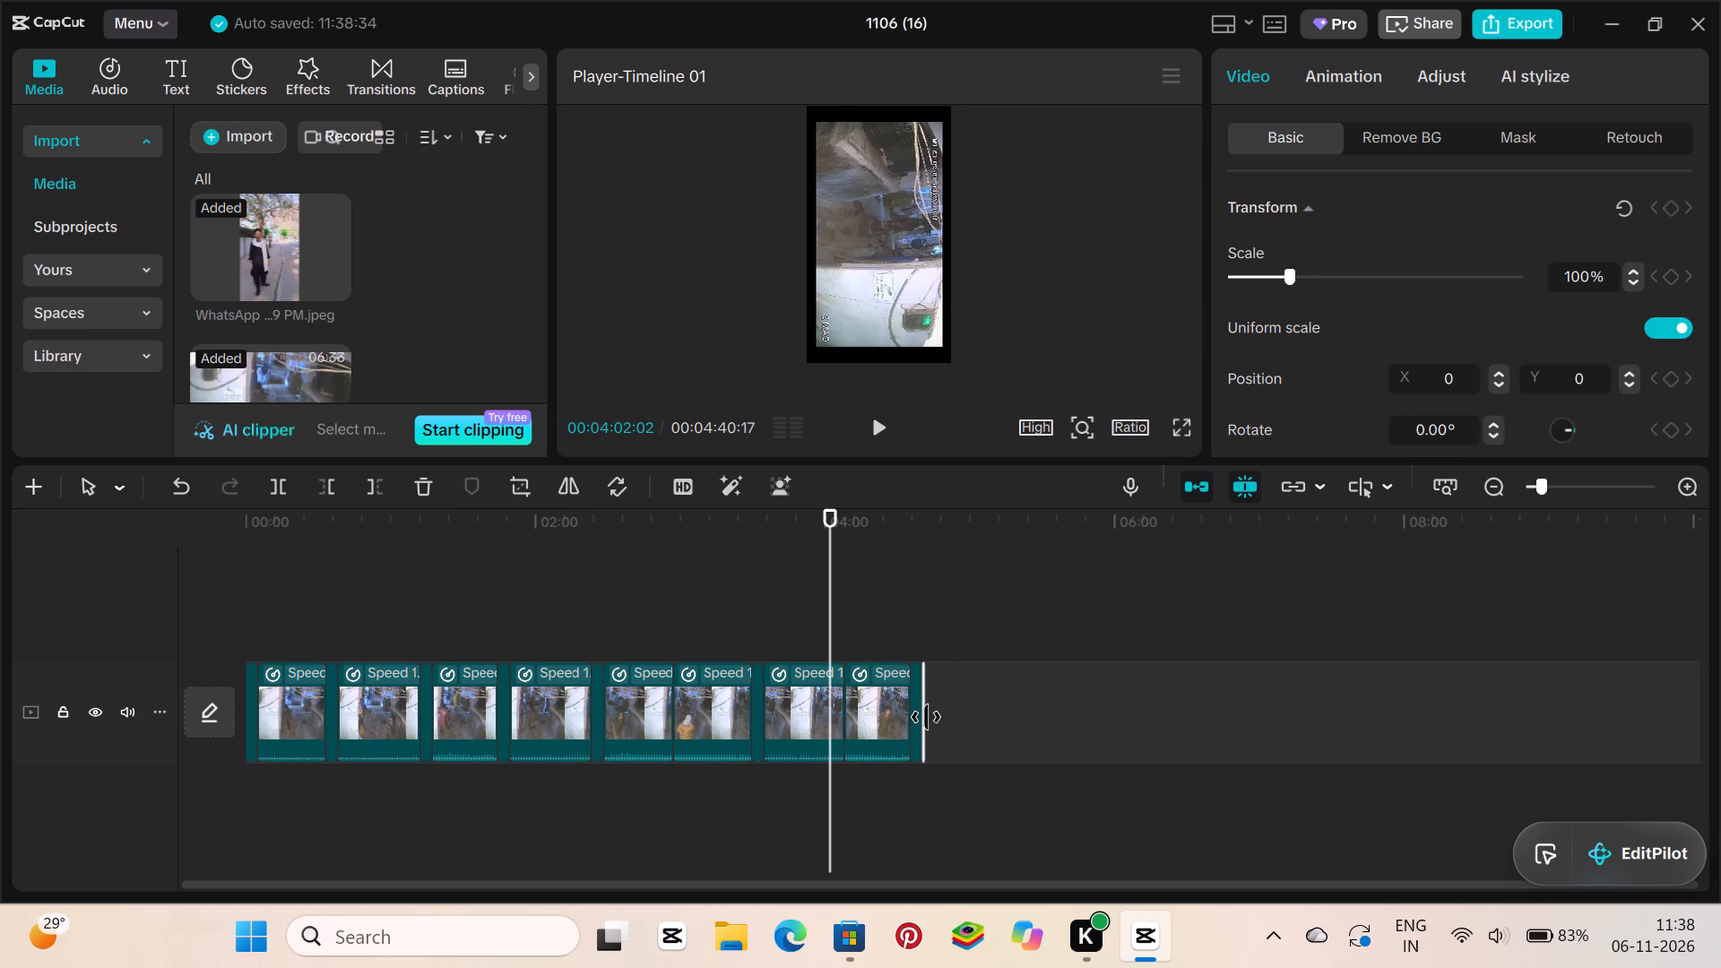
{"action": "left_click", "coordinate": [926, 717]}
{"action": "left_click", "coordinate": [933, 718]}
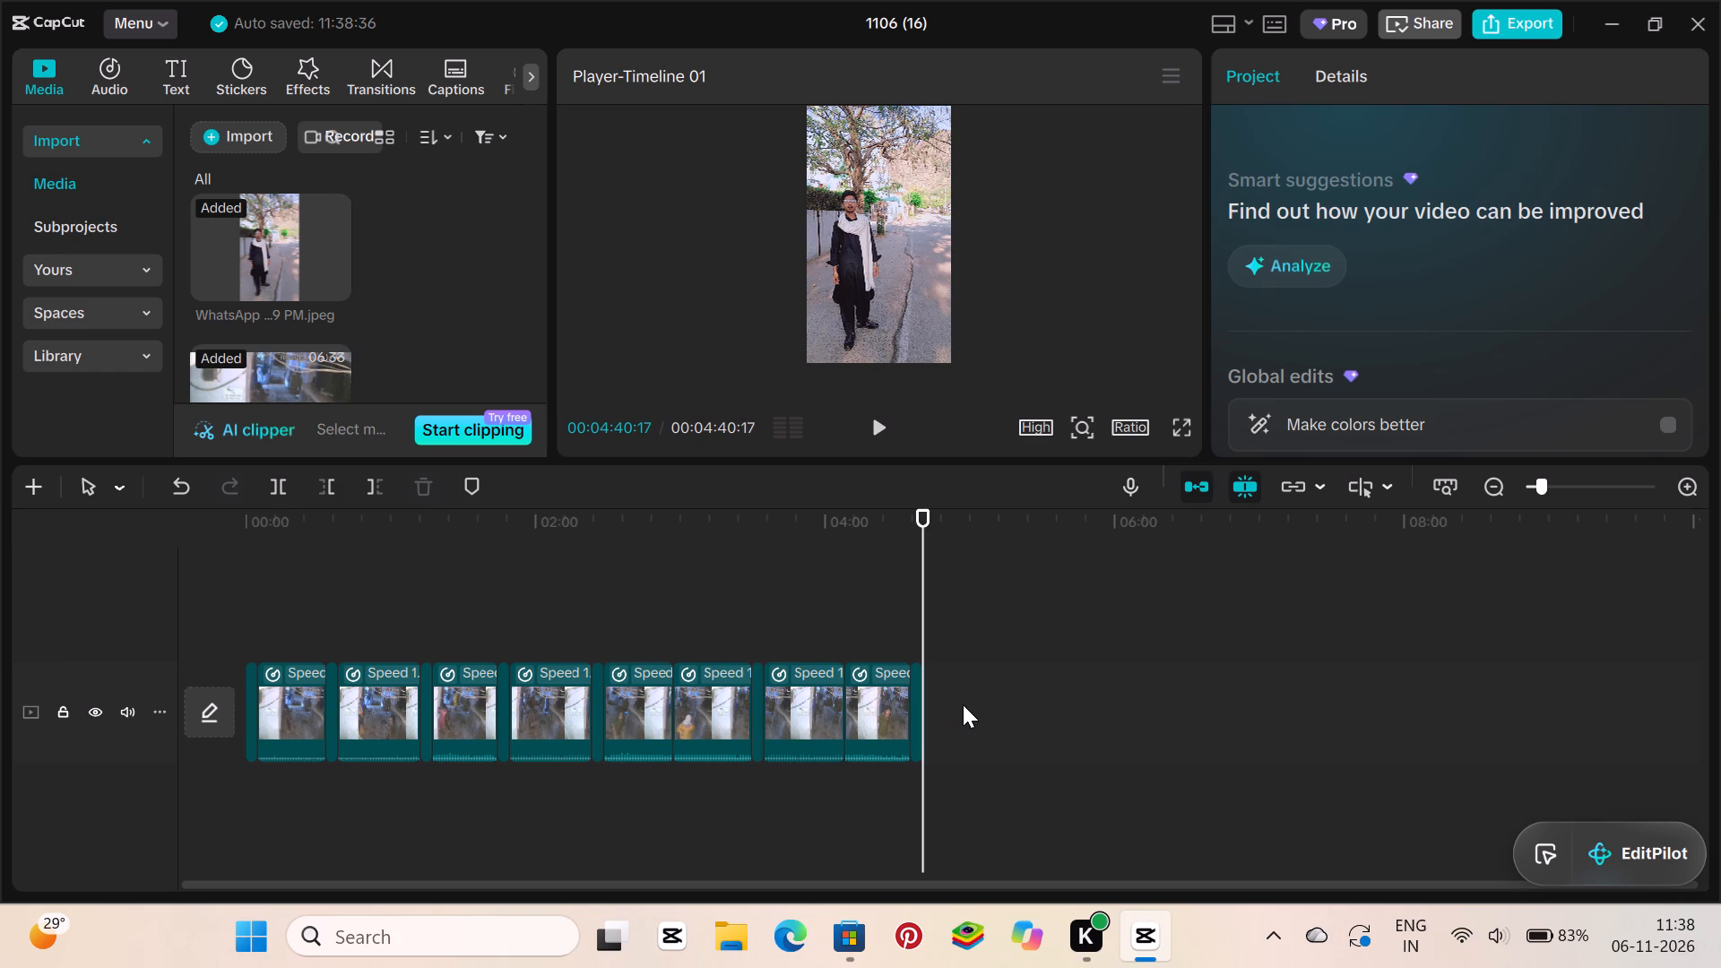
Move the signature image clip from near the track's end to the cut between the last two video segments.
{"action": "scroll", "coordinate": [970, 702], "scroll_direction": "up", "scroll_amount": 2}
{"action": "scroll", "coordinate": [981, 700], "scroll_direction": "down", "scroll_amount": 3}
{"action": "scroll", "coordinate": [990, 702], "scroll_direction": "up", "scroll_amount": 1}
{"action": "left_click", "coordinate": [1559, 480]}
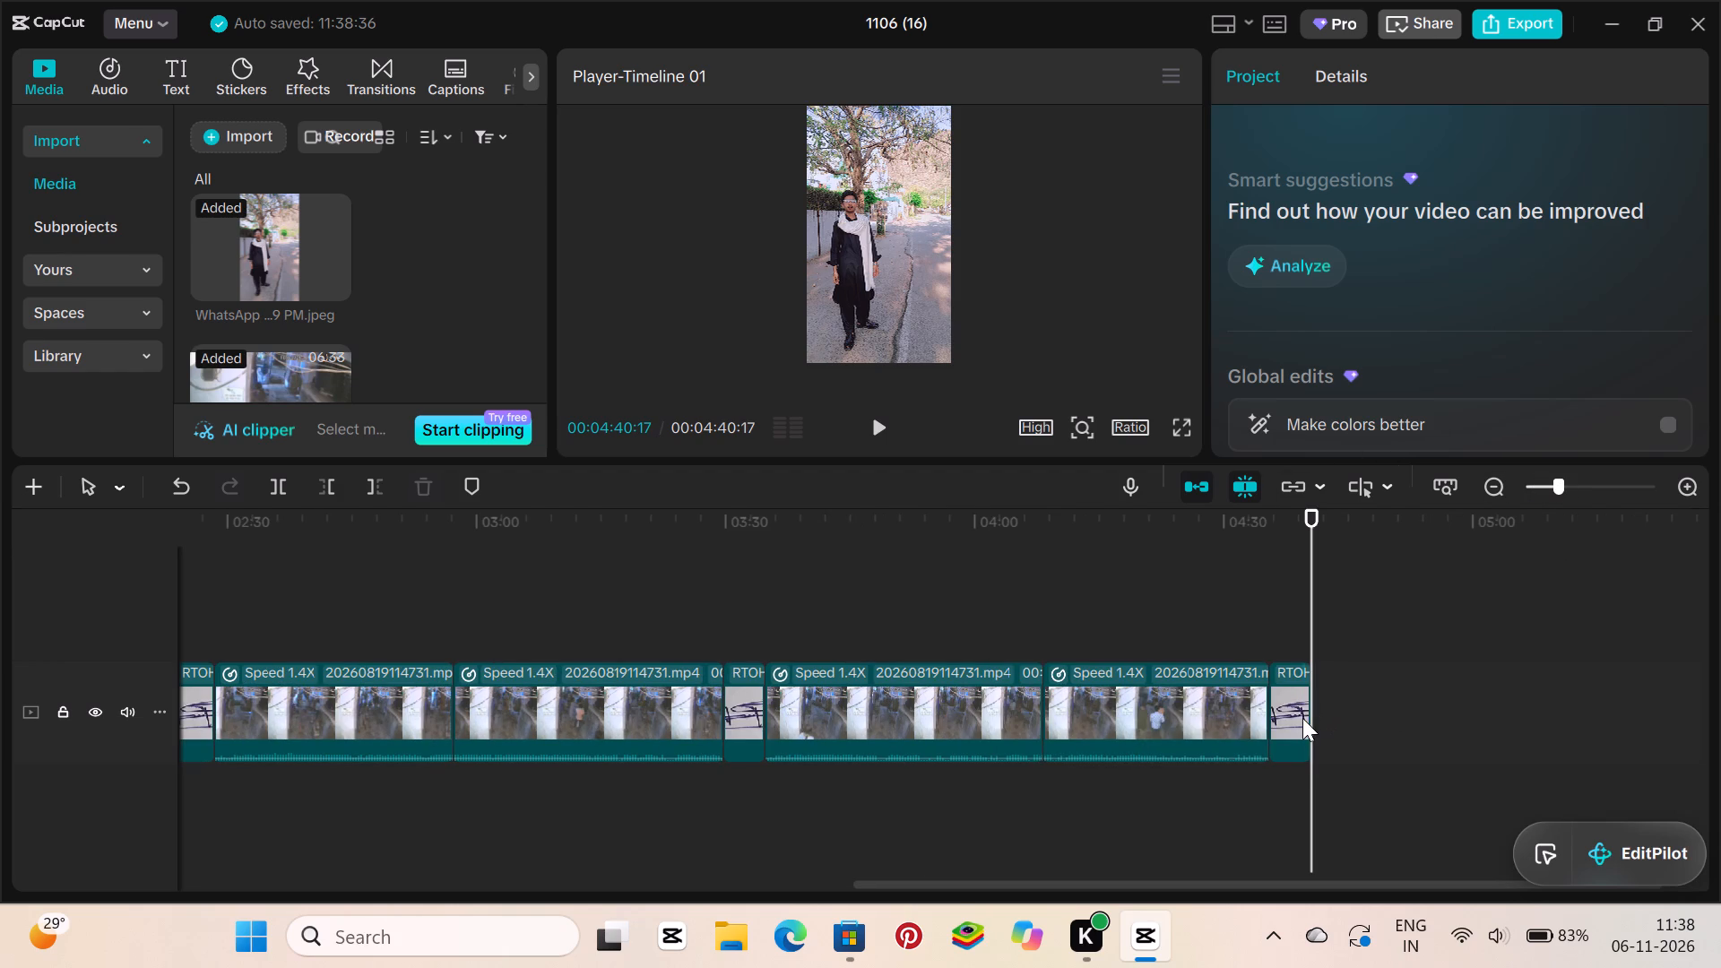
{"action": "left_click", "coordinate": [1300, 719]}
{"action": "left_click_drag", "start_coordinate": [1298, 716], "coordinate": [1240, 608]}
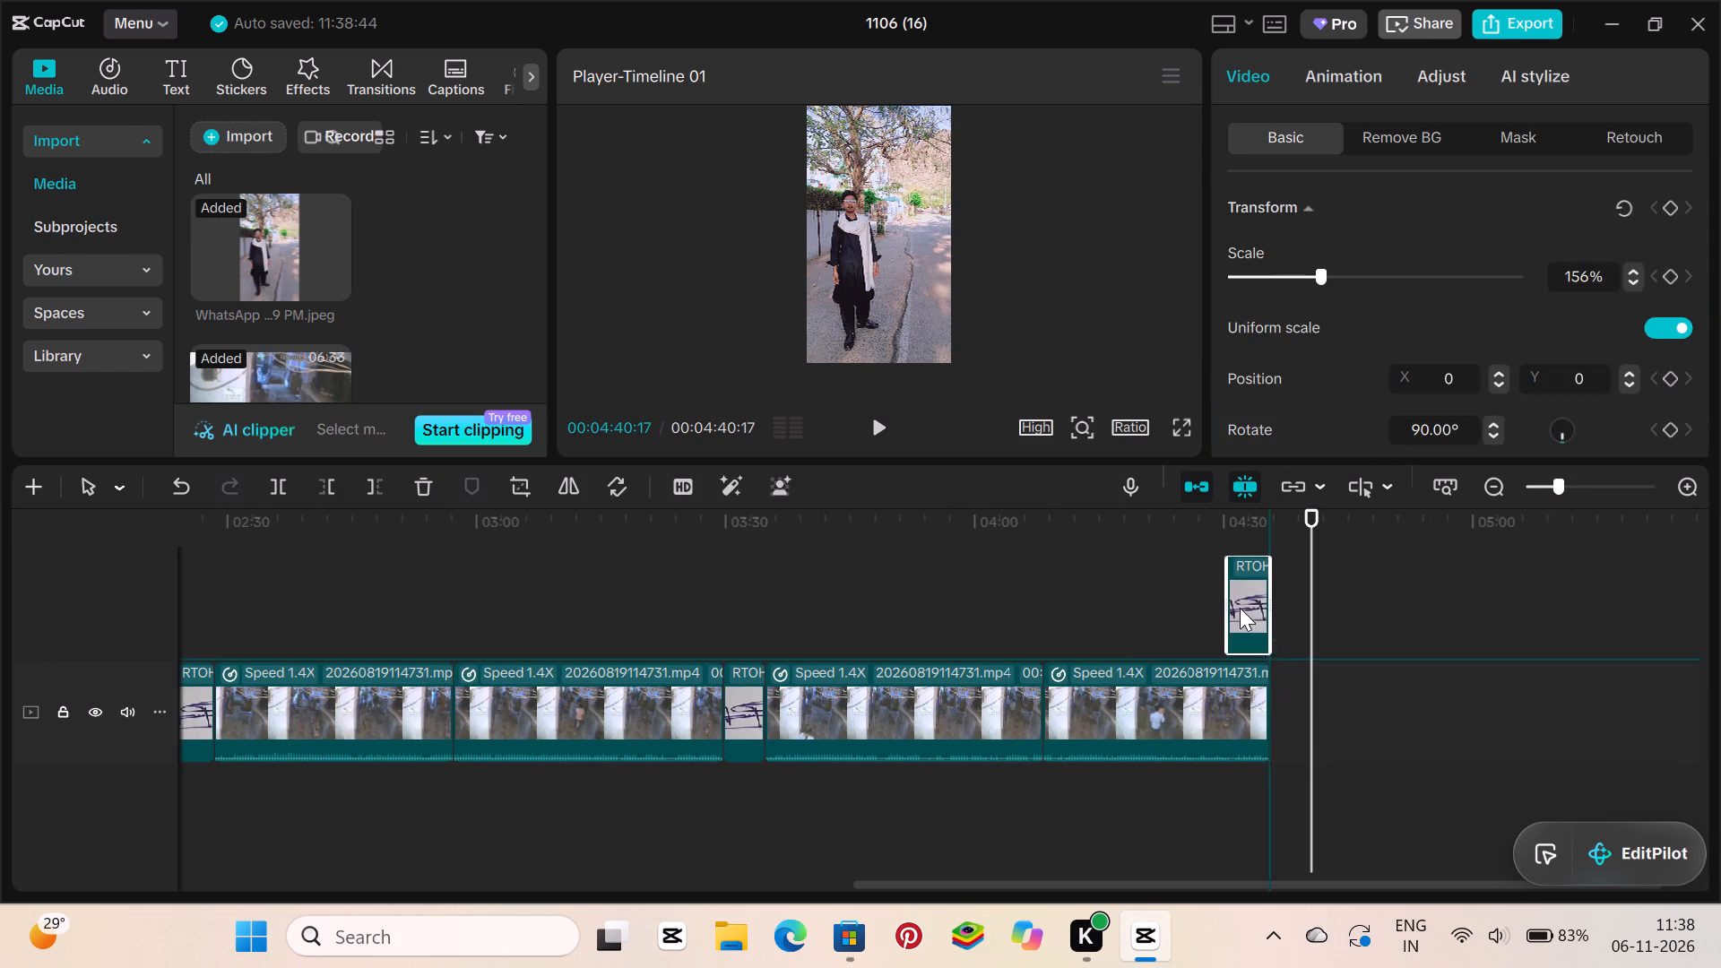
{"action": "left_click_drag", "start_coordinate": [1240, 608], "coordinate": [1054, 712]}
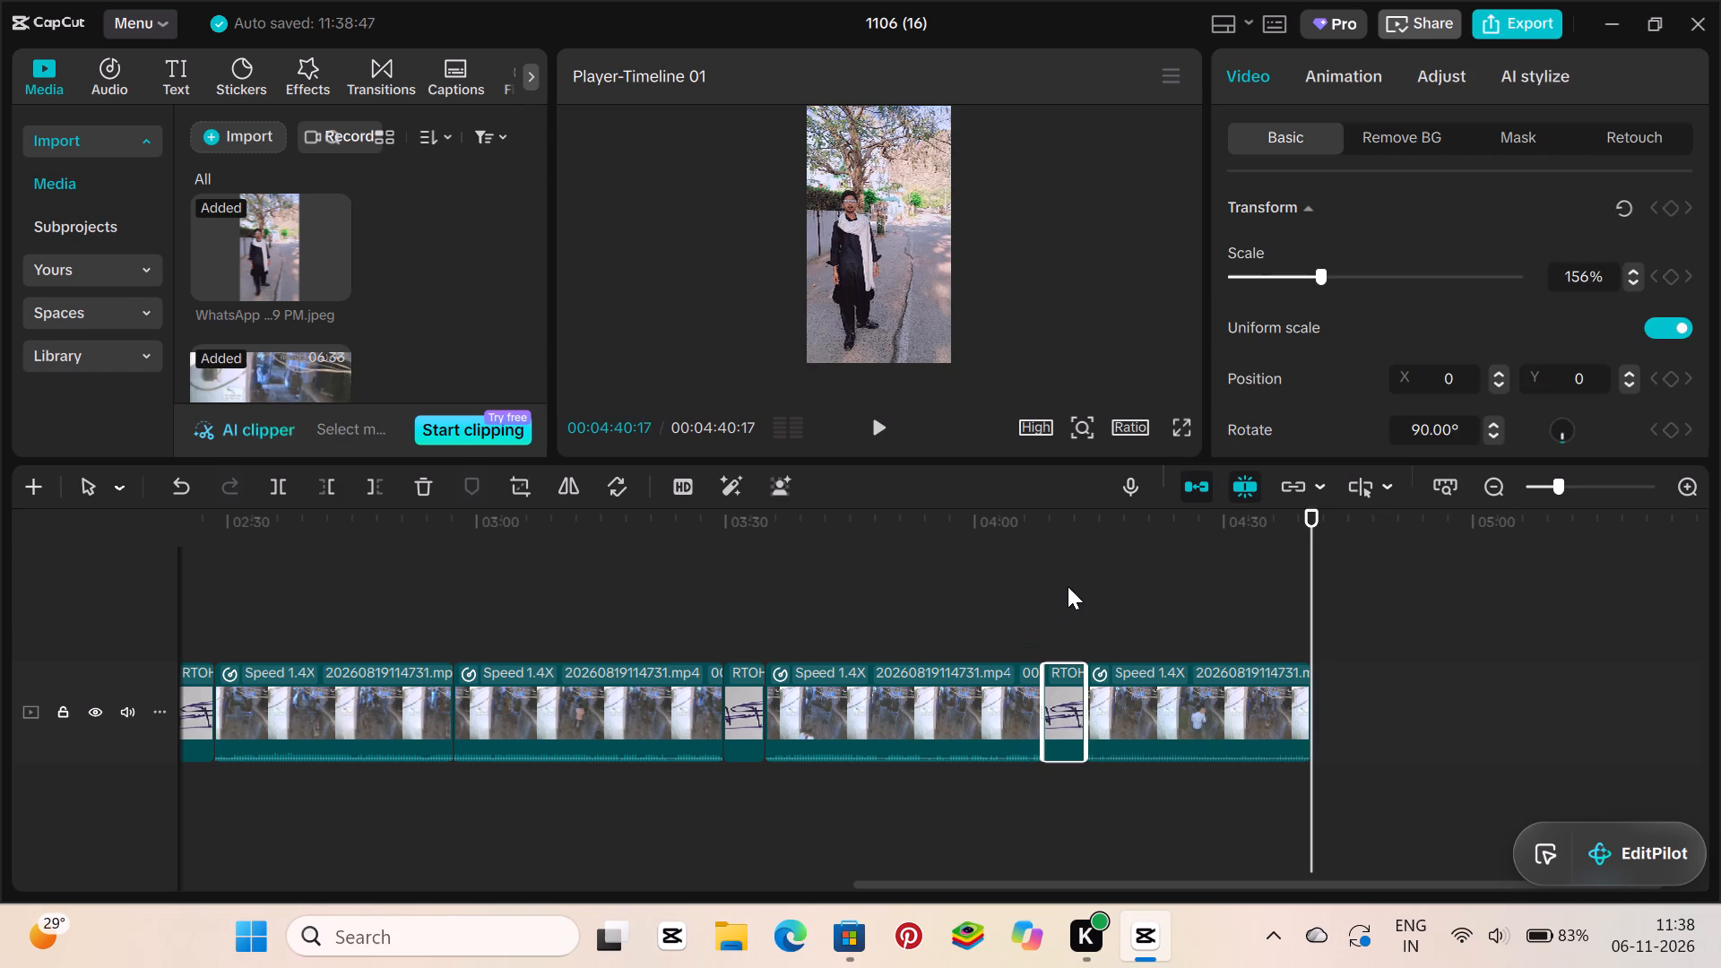
{"action": "left_click", "coordinate": [1067, 581]}
{"action": "left_click_drag", "start_coordinate": [1068, 581], "coordinate": [1594, 600]}
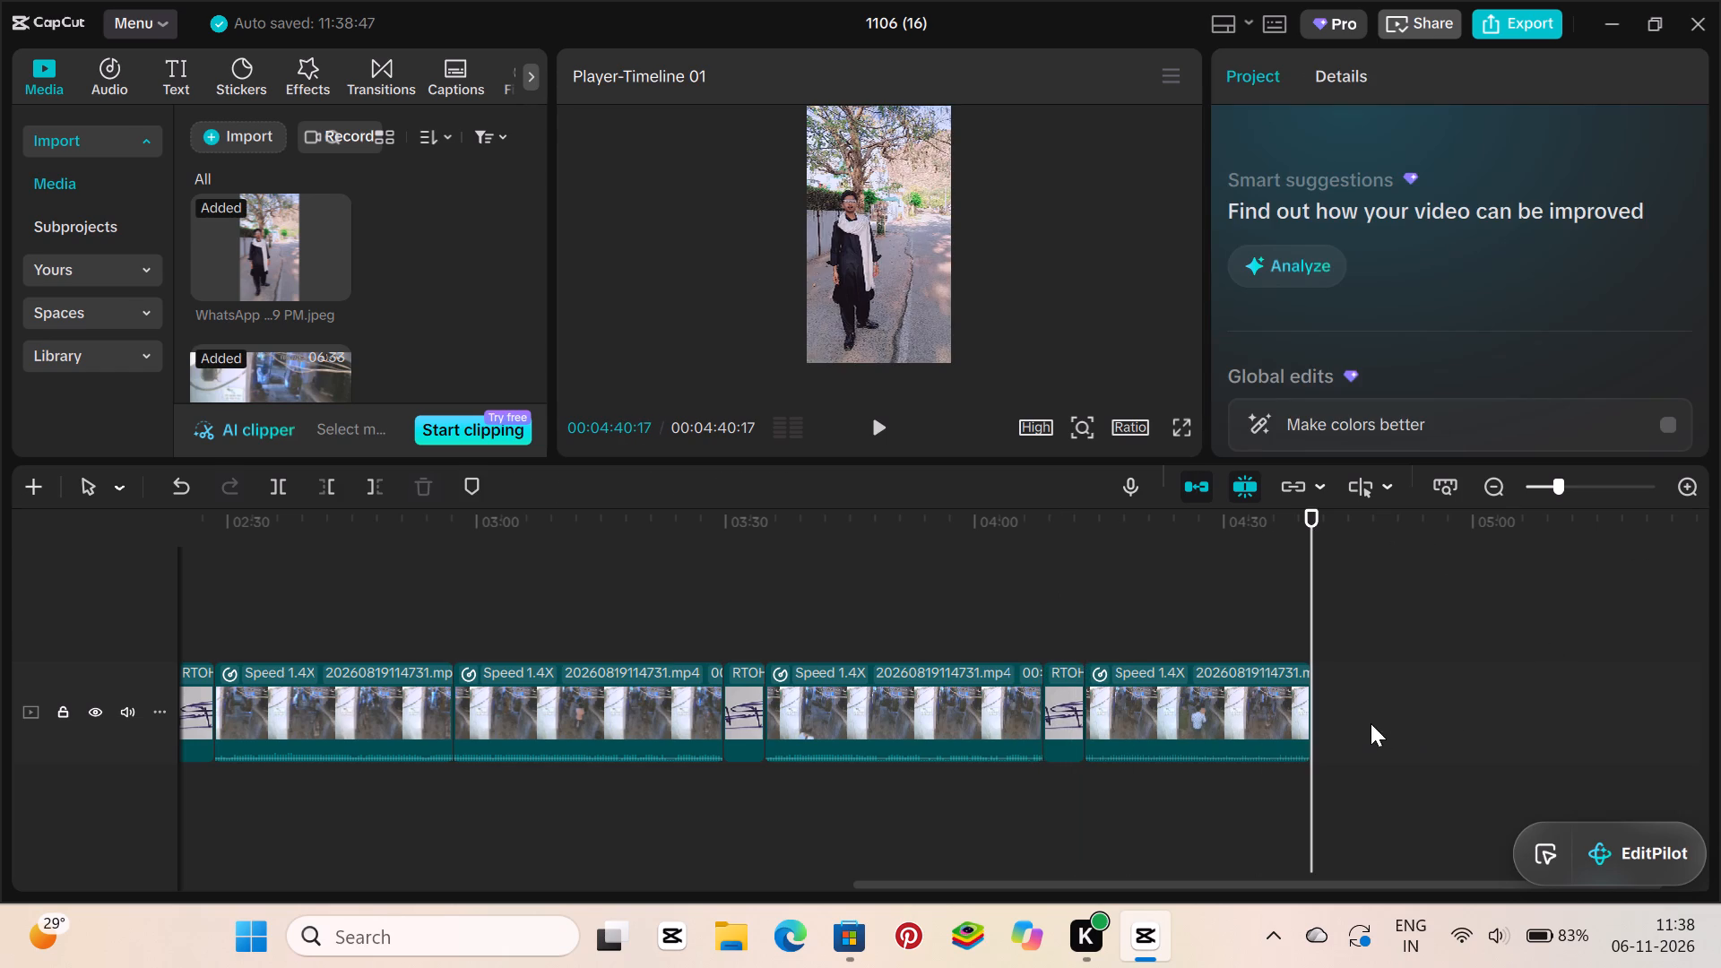
Copy that signature image clip and paste it at the end of the main track, at 00:04:40:17.
{"action": "left_click", "coordinate": [1063, 714]}
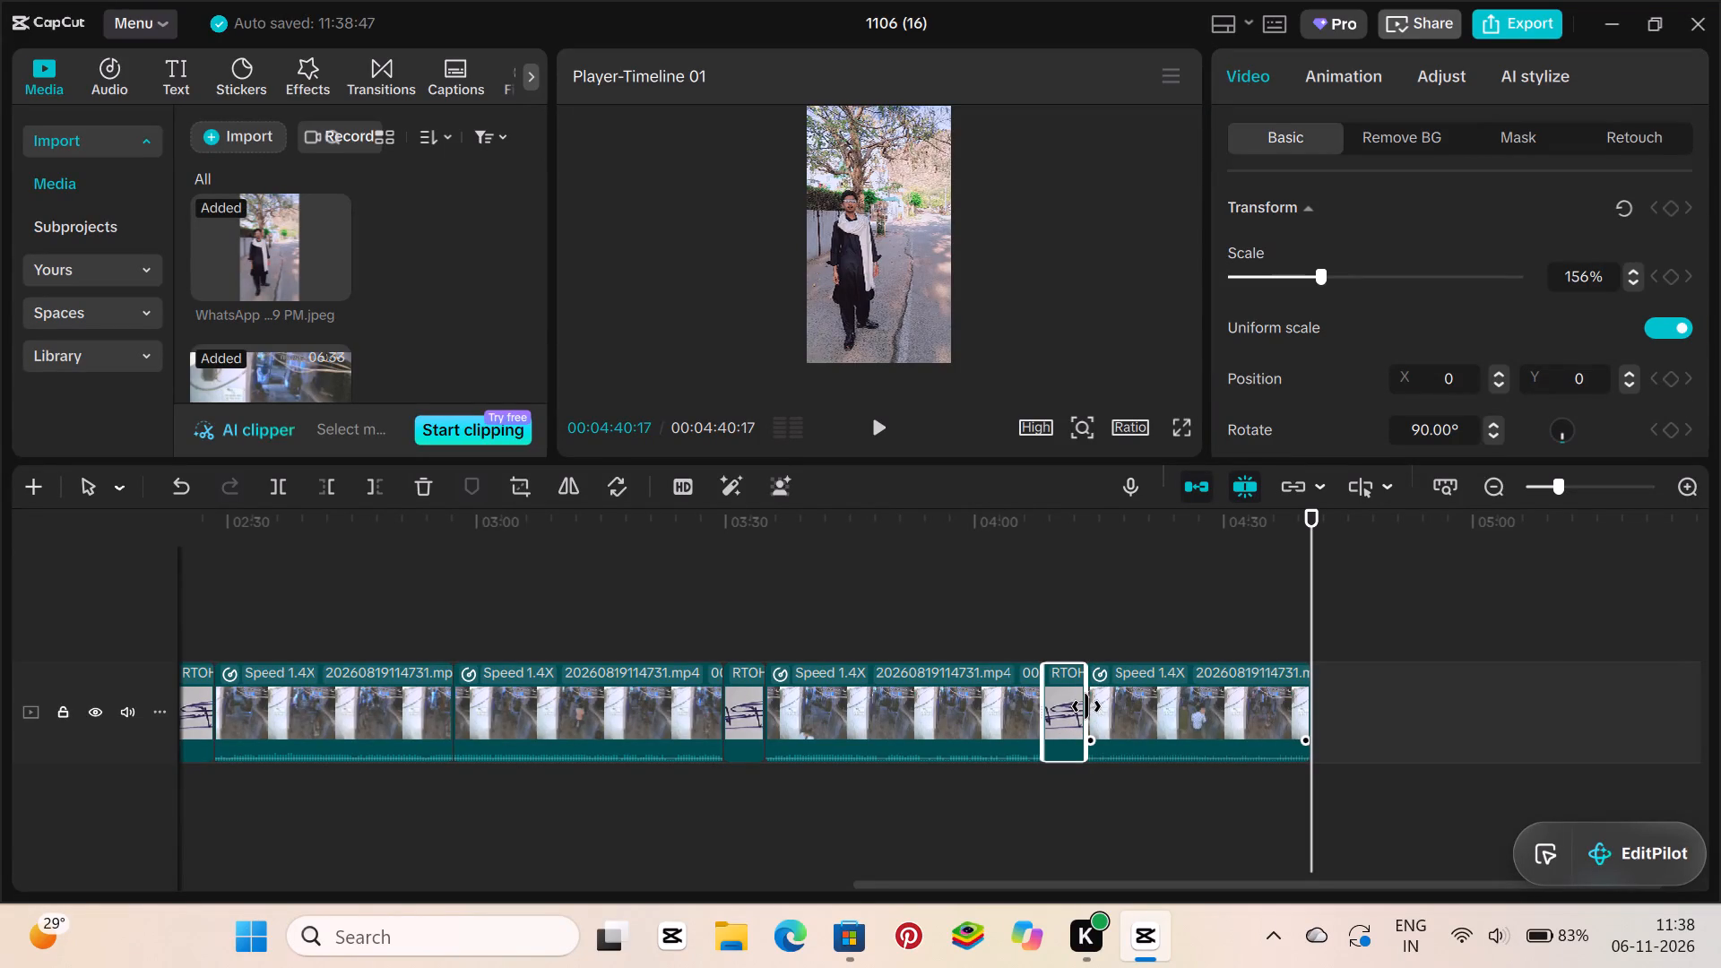
{"action": "key", "text": "ctrl+c"}
{"action": "key", "text": "ctrl+v"}
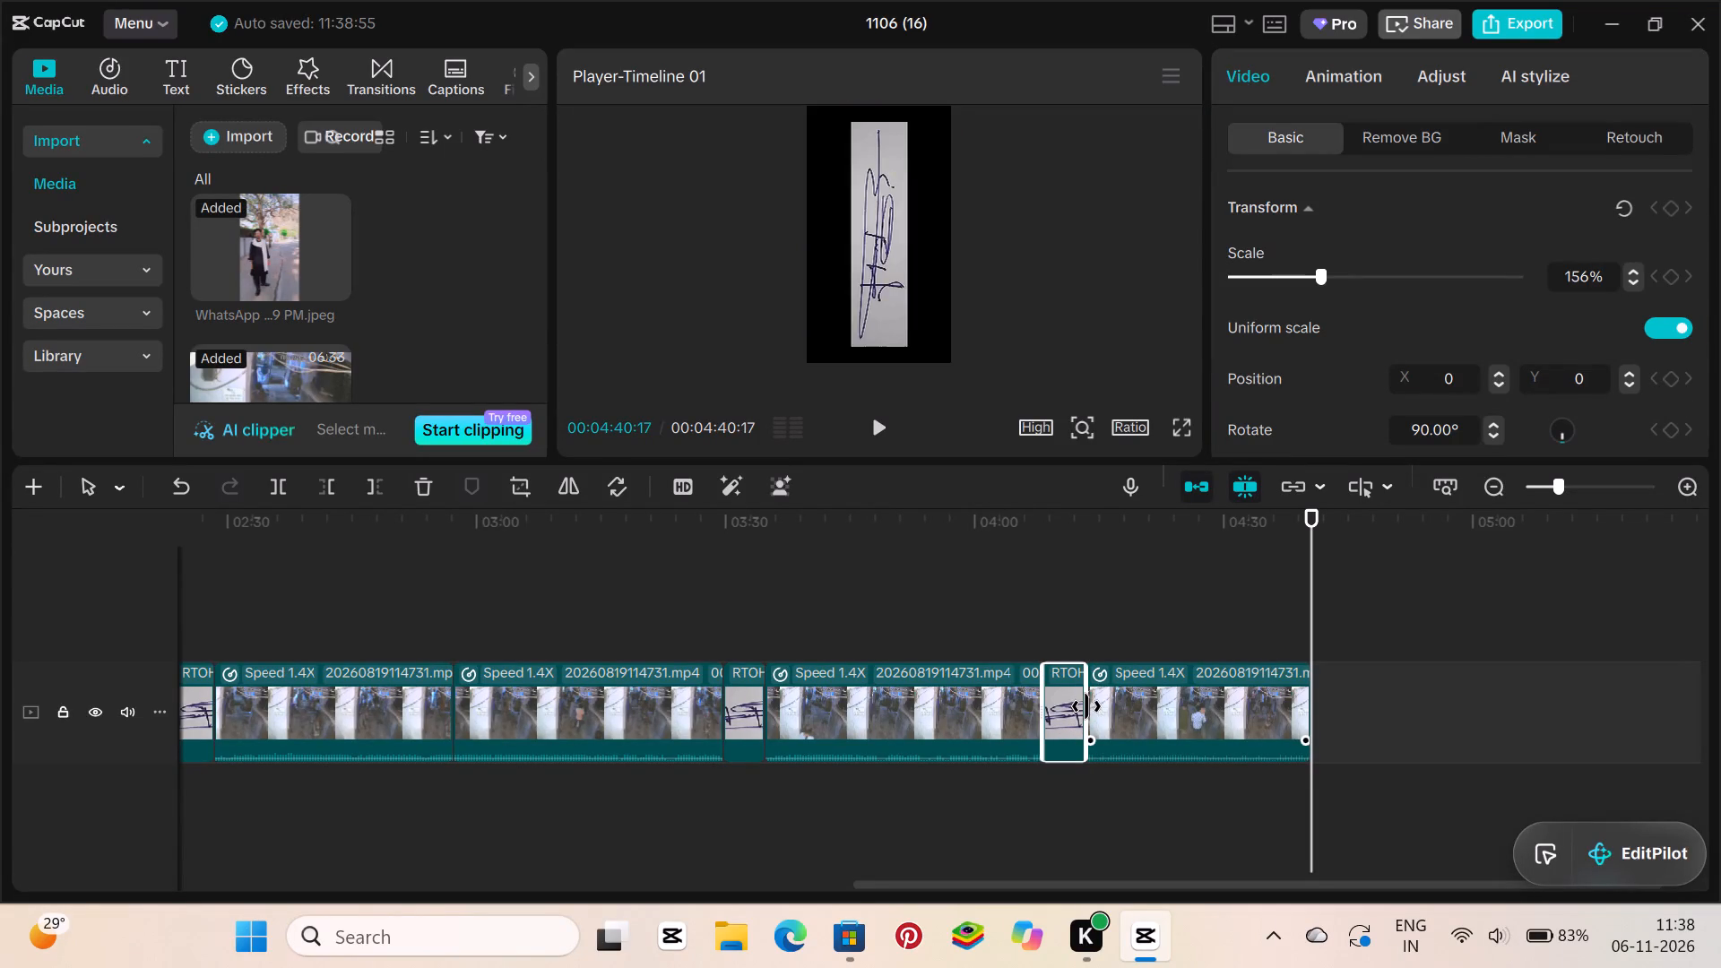
{"action": "left_click_drag", "start_coordinate": [1336, 660], "coordinate": [1346, 764]}
{"action": "left_click", "coordinate": [1346, 764]}
{"action": "left_click", "coordinate": [1350, 608]}
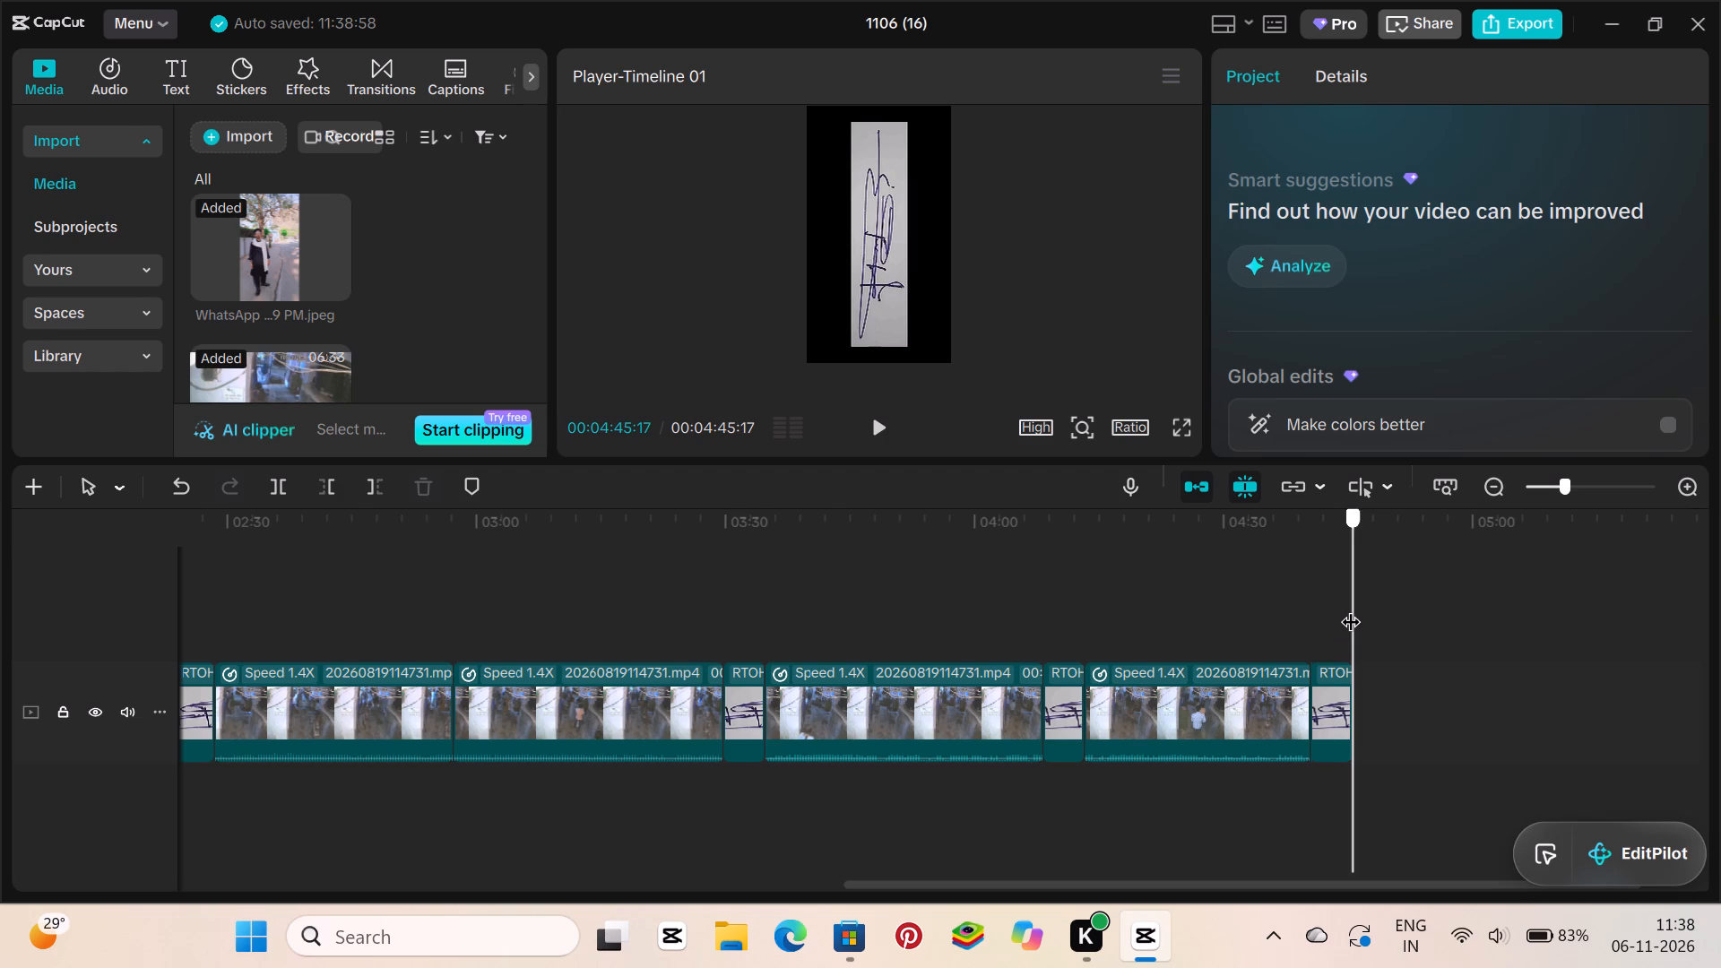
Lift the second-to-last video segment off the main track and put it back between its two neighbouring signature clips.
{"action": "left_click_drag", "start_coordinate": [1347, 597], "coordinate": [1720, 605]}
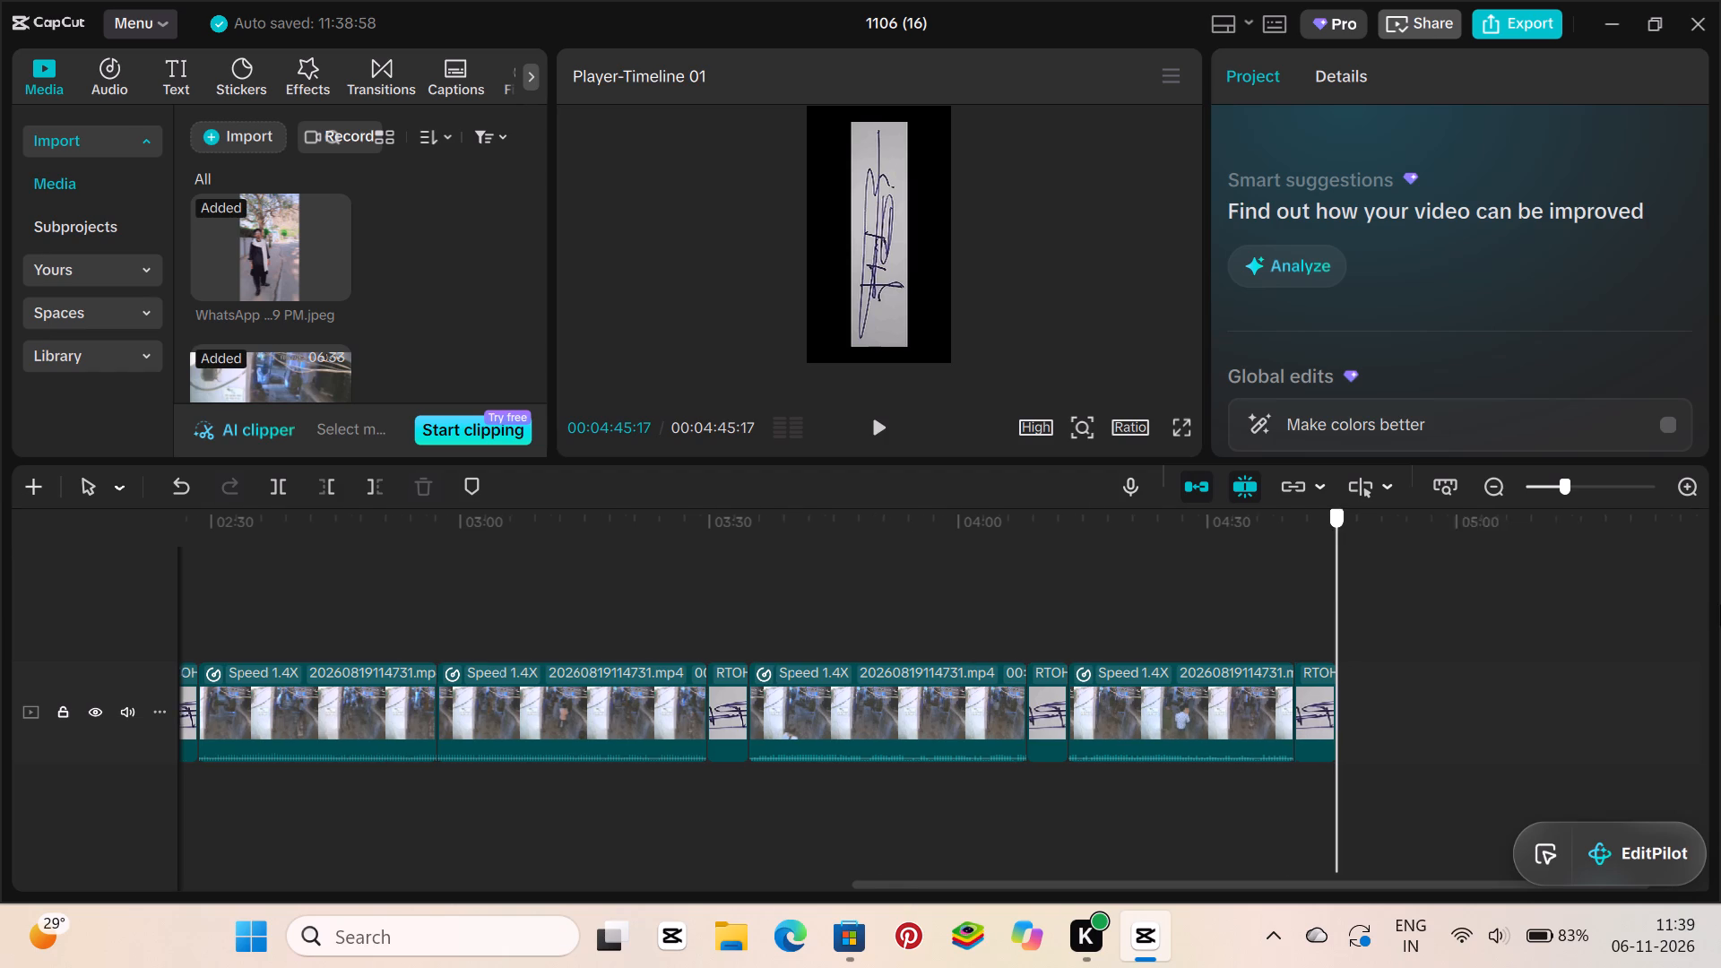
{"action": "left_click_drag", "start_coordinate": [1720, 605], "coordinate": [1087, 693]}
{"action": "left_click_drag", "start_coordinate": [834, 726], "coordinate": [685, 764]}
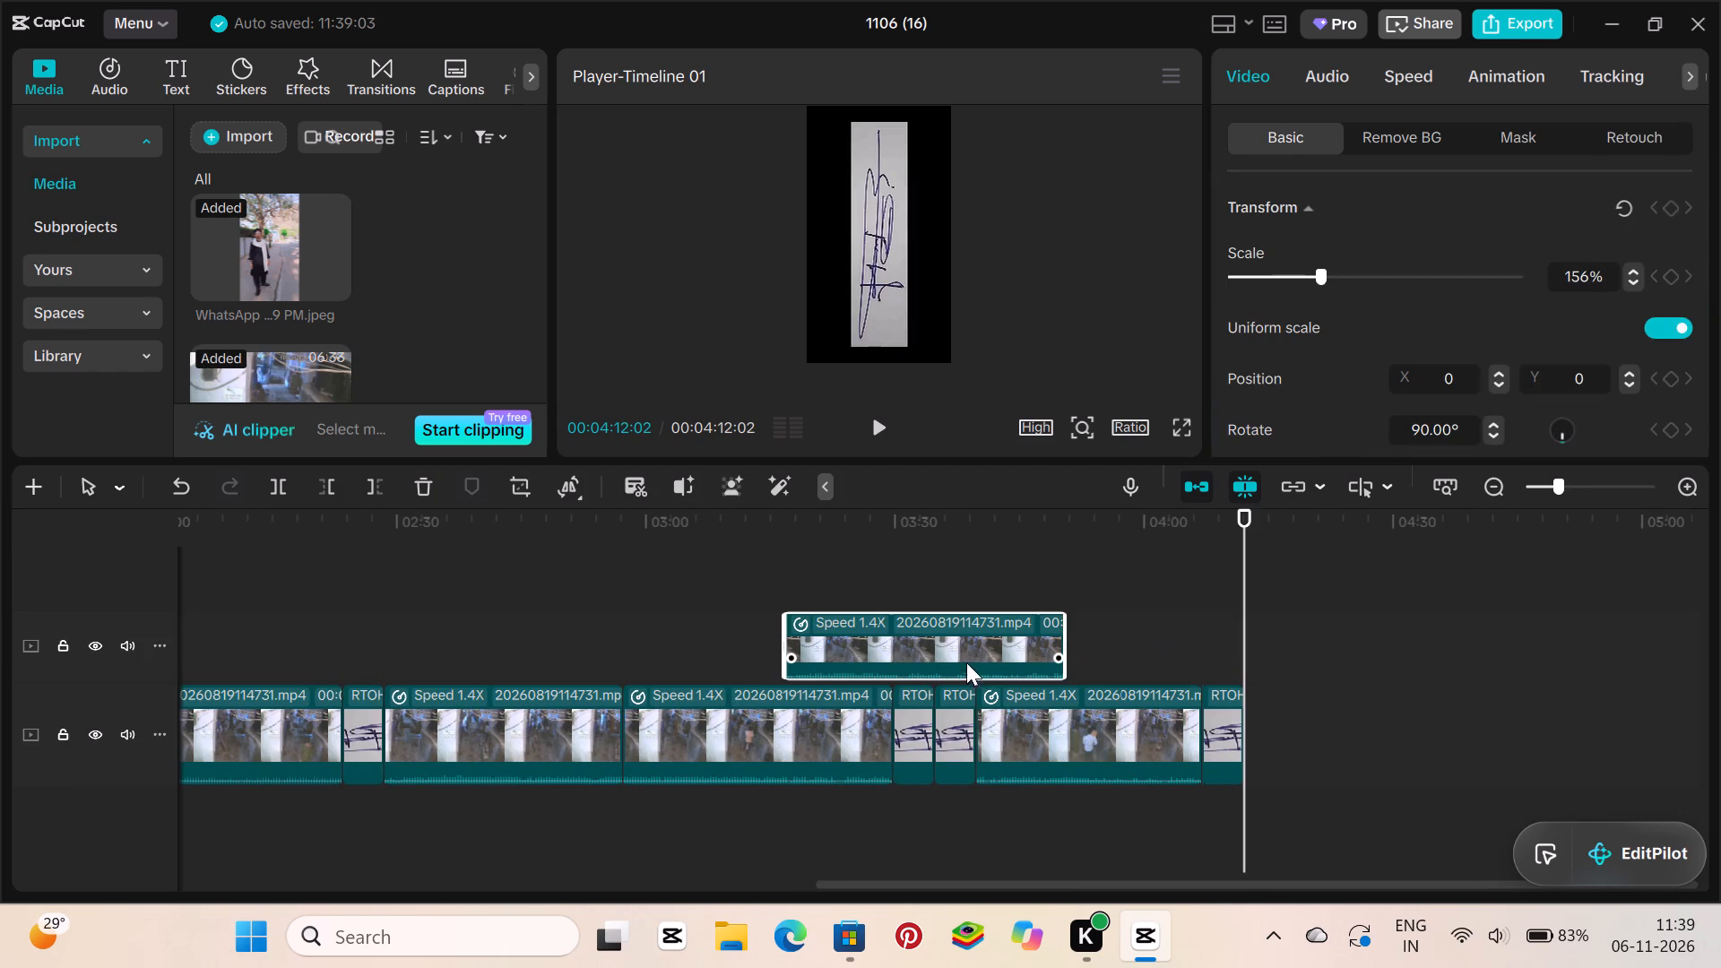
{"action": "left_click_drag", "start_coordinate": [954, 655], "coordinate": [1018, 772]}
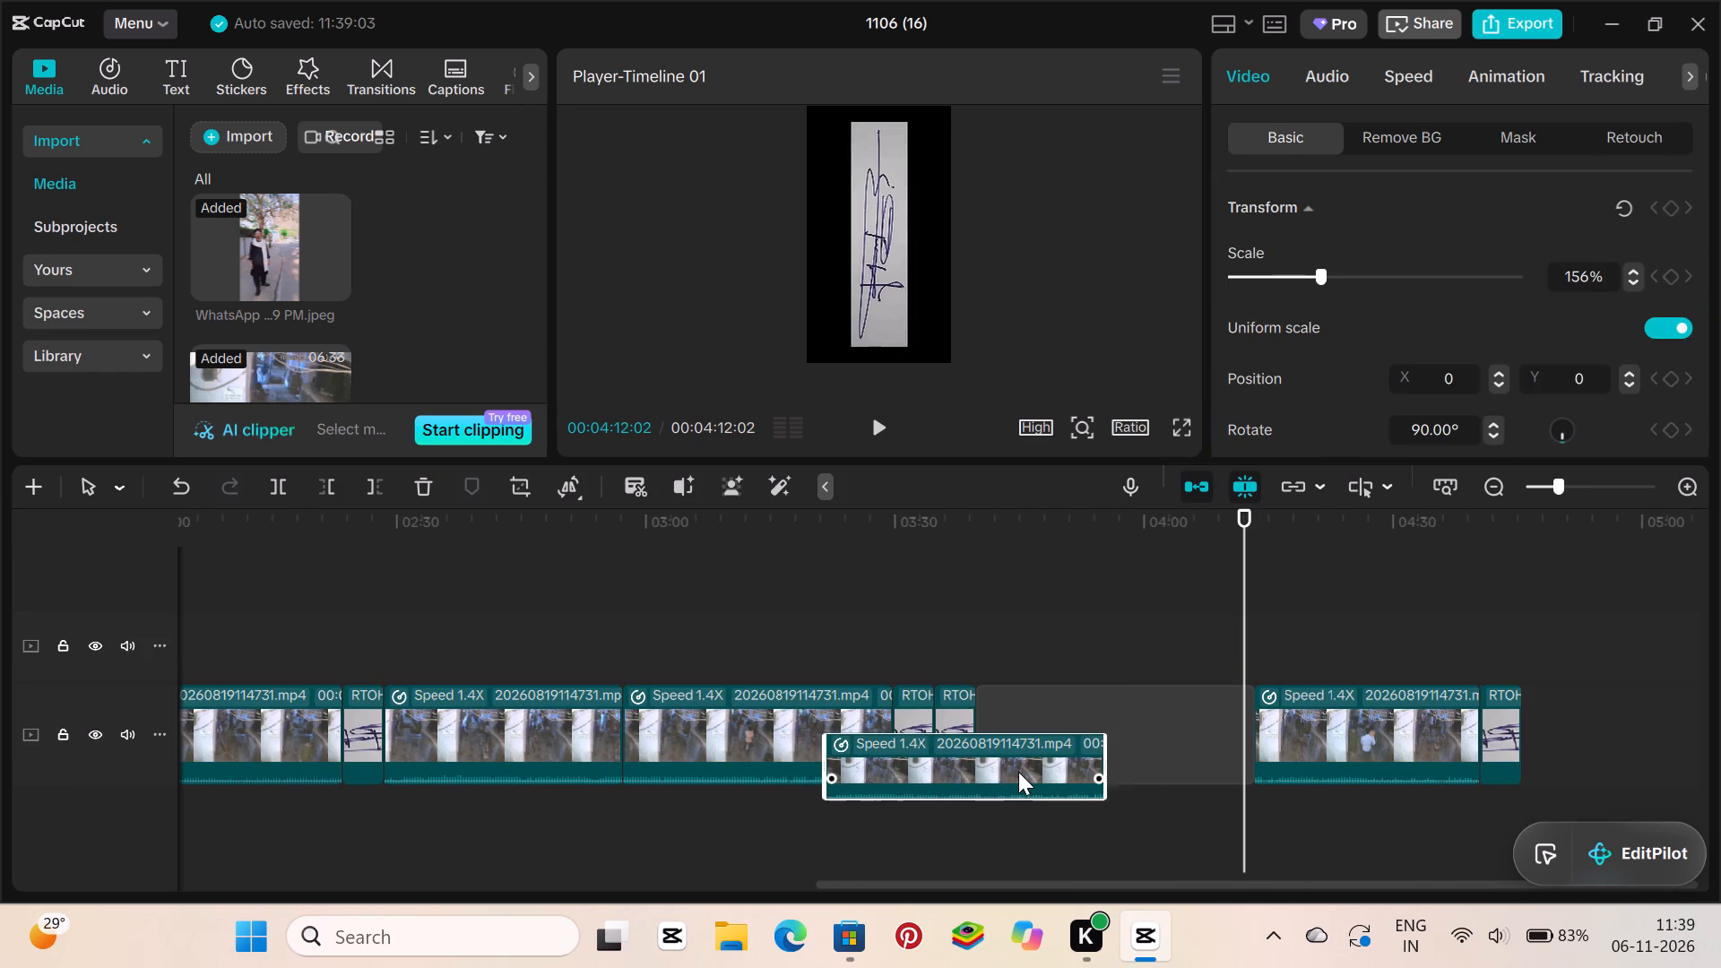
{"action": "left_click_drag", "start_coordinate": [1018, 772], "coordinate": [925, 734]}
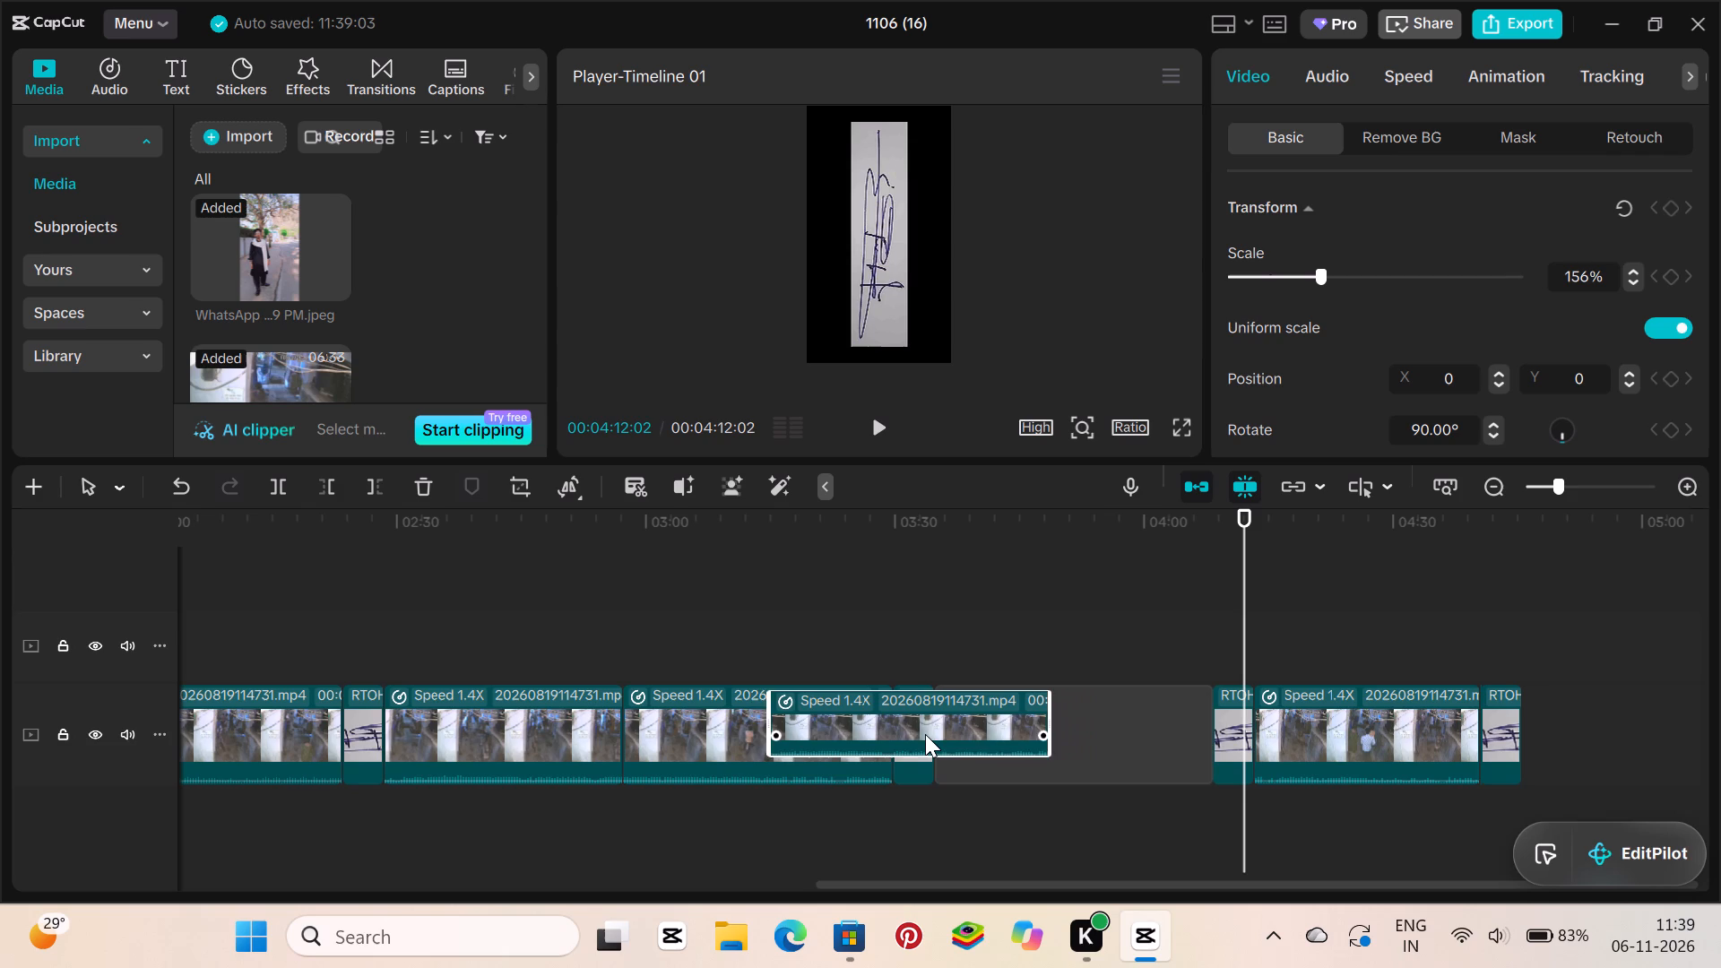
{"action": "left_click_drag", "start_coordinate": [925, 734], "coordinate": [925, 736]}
Delete the opening photo clip from the start of the main track.
{"action": "left_click", "coordinate": [1069, 527]}
{"action": "left_click_drag", "start_coordinate": [1076, 529], "coordinate": [1672, 611]}
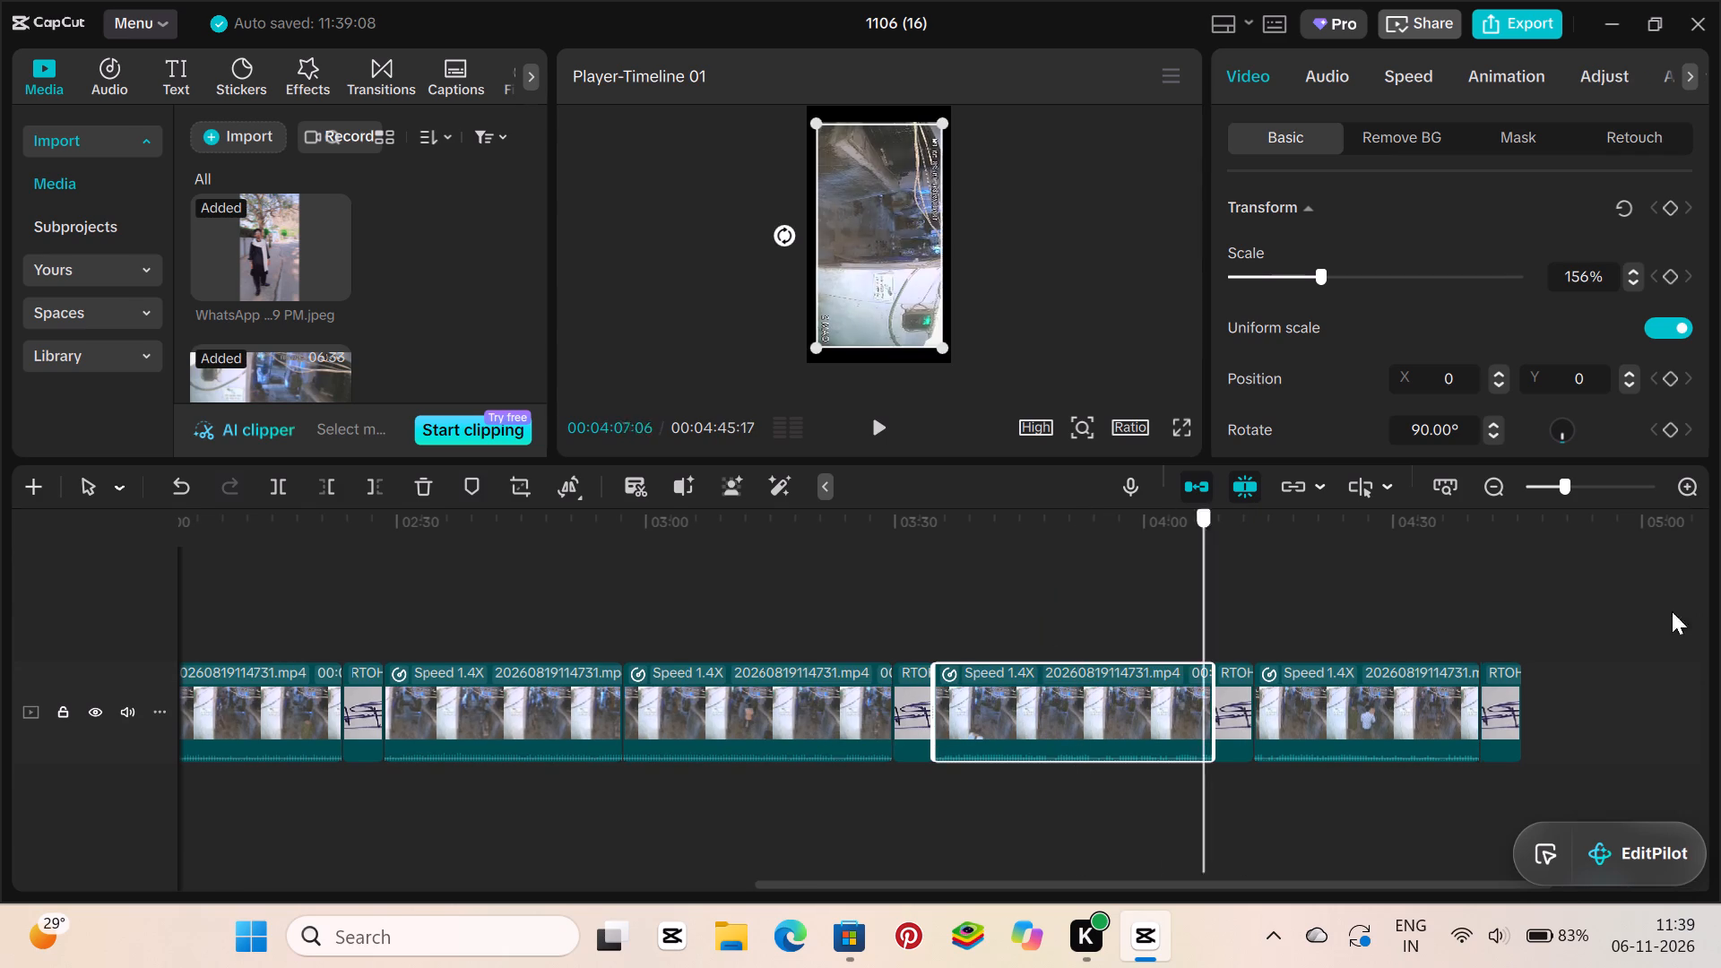
{"action": "left_click_drag", "start_coordinate": [1672, 611], "coordinate": [1243, 575]}
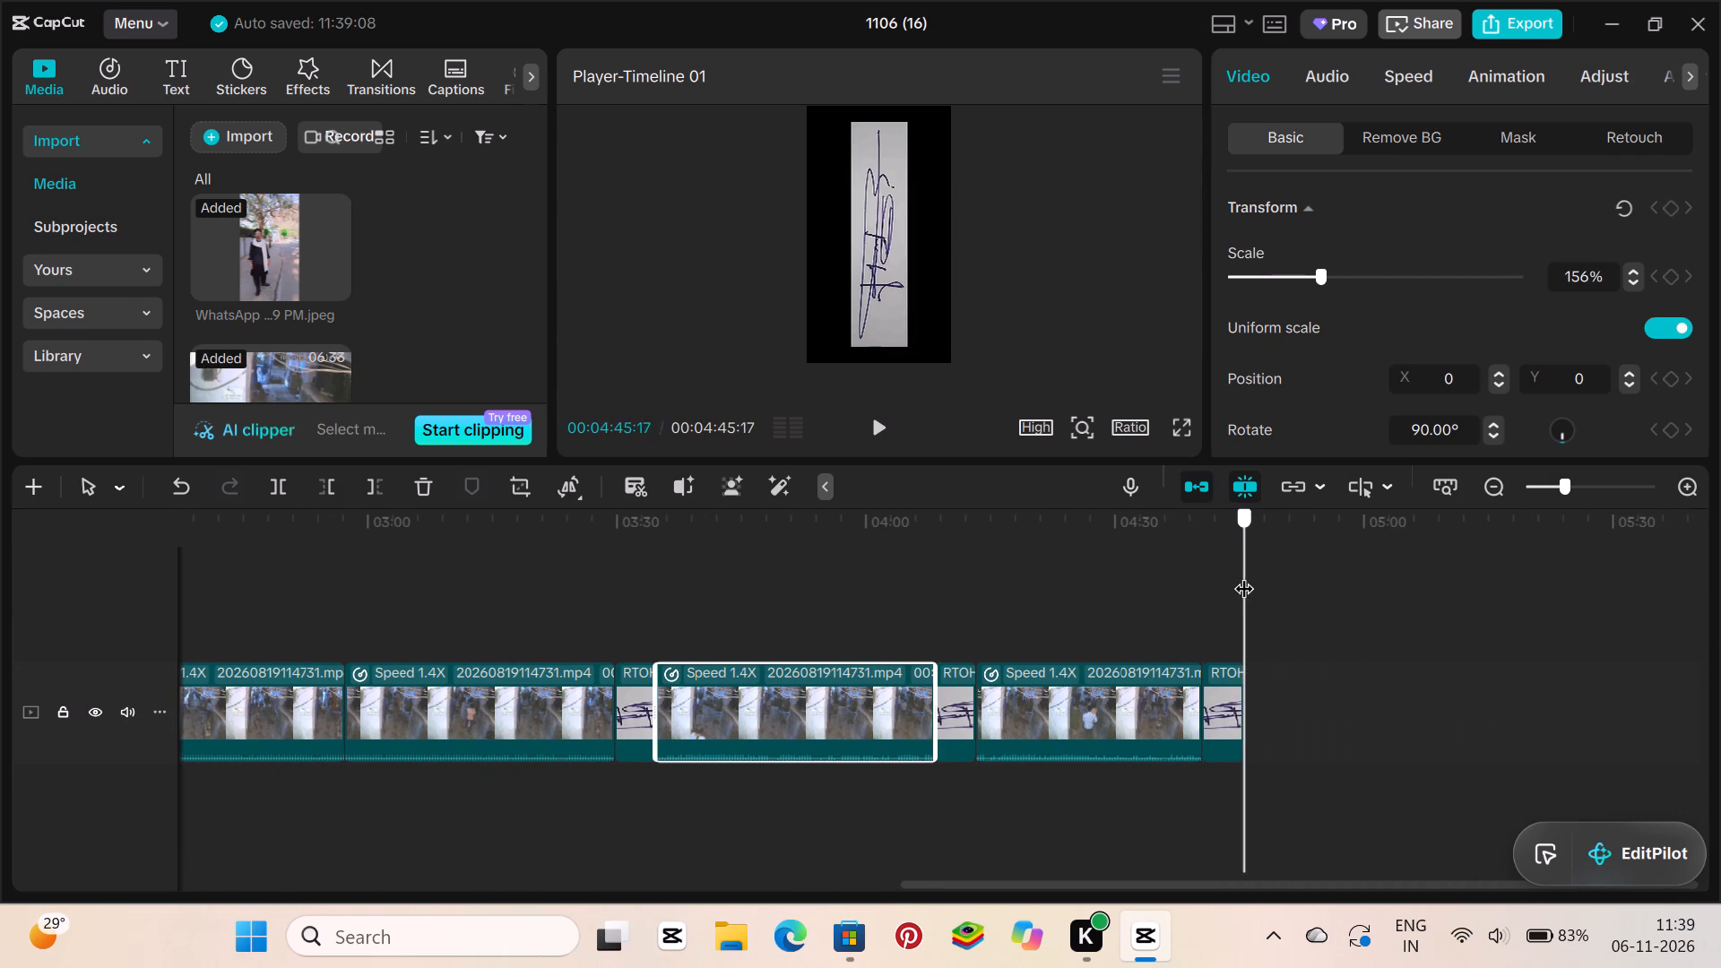
{"action": "left_click_drag", "start_coordinate": [1243, 575], "coordinate": [0, 849]}
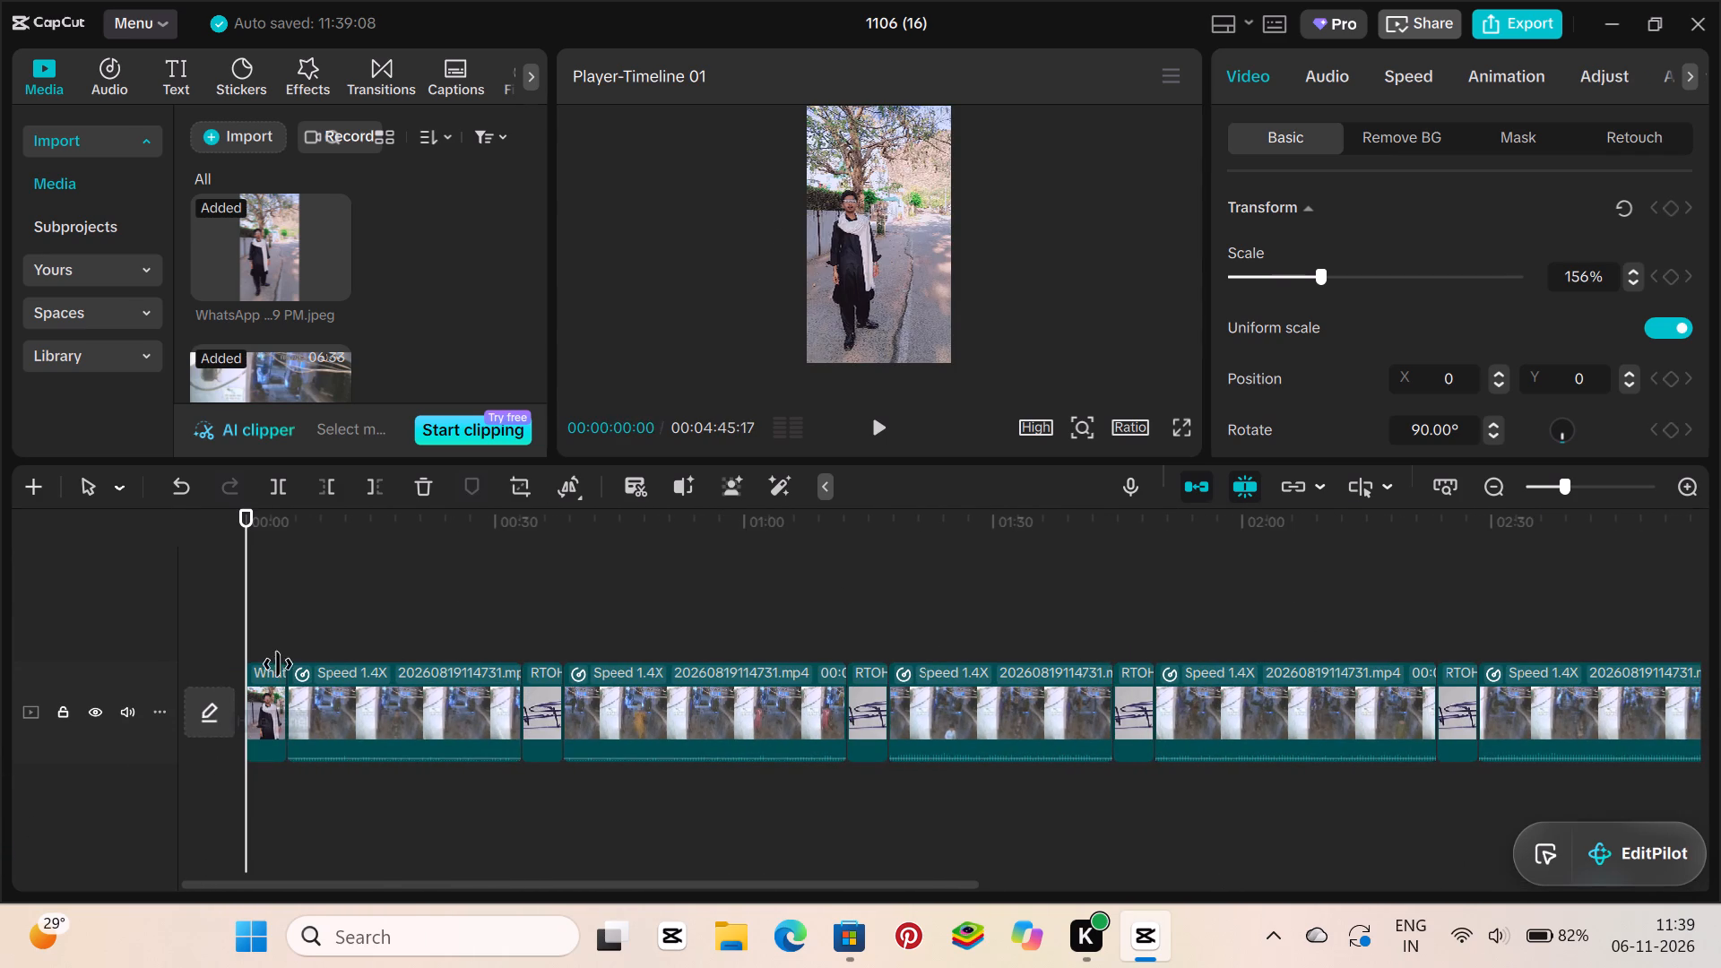
{"action": "left_click", "coordinate": [275, 726]}
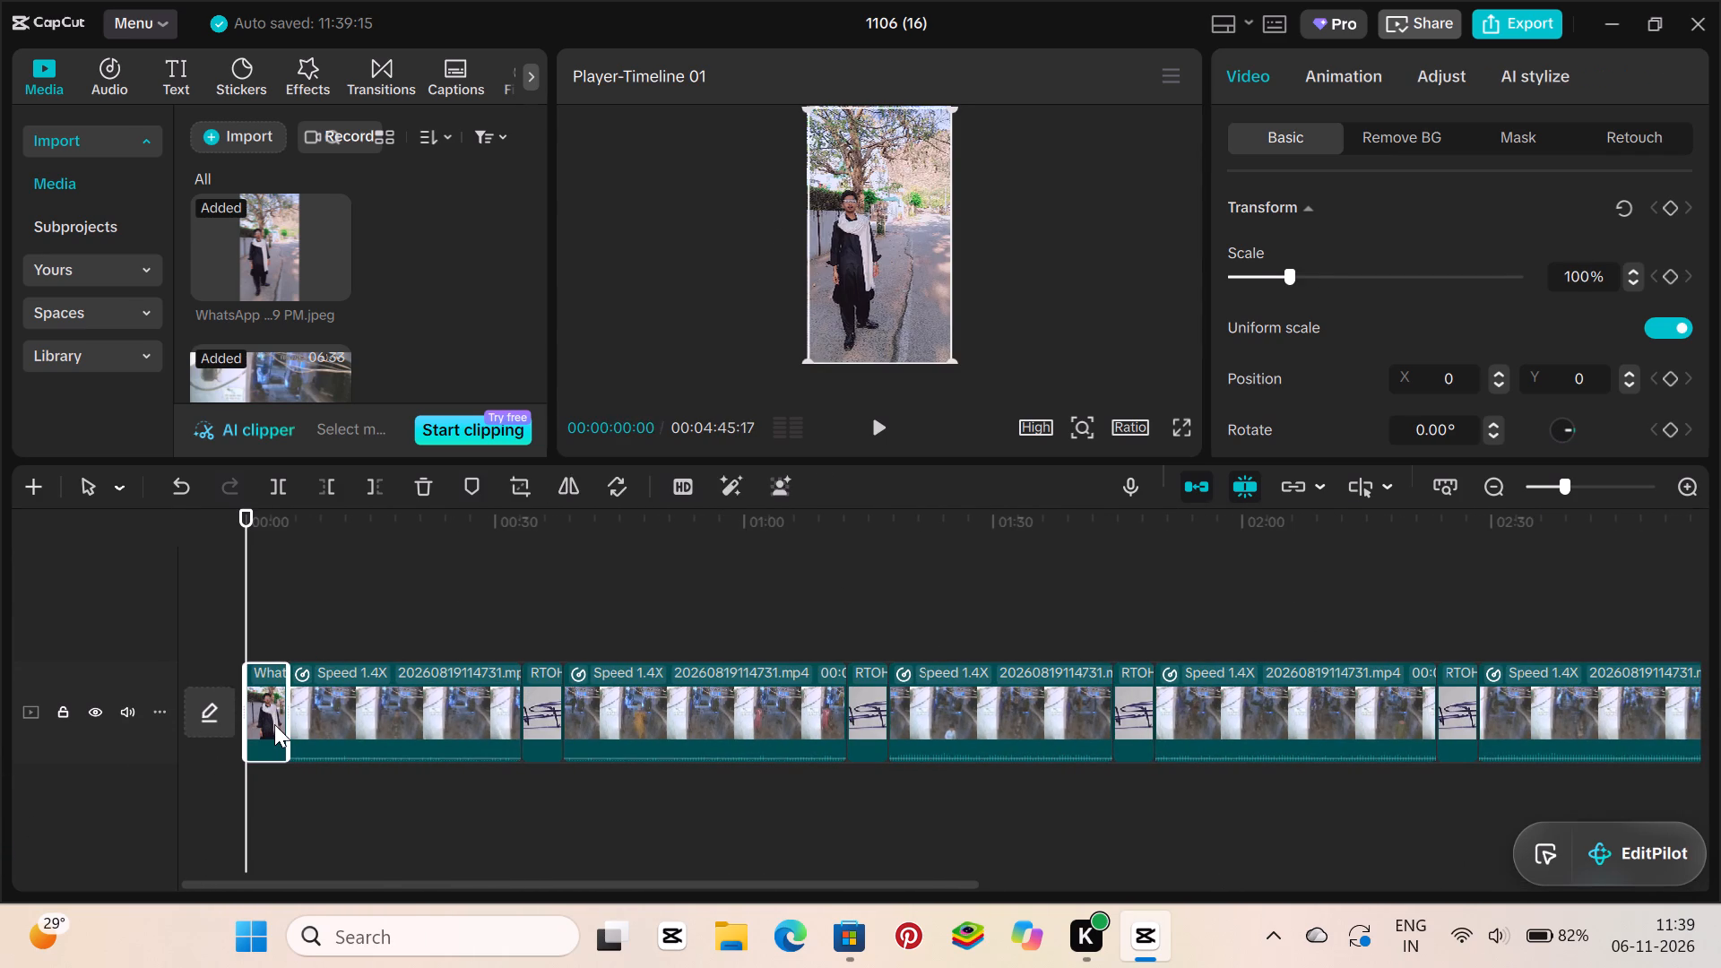
{"action": "key", "text": "Delete"}
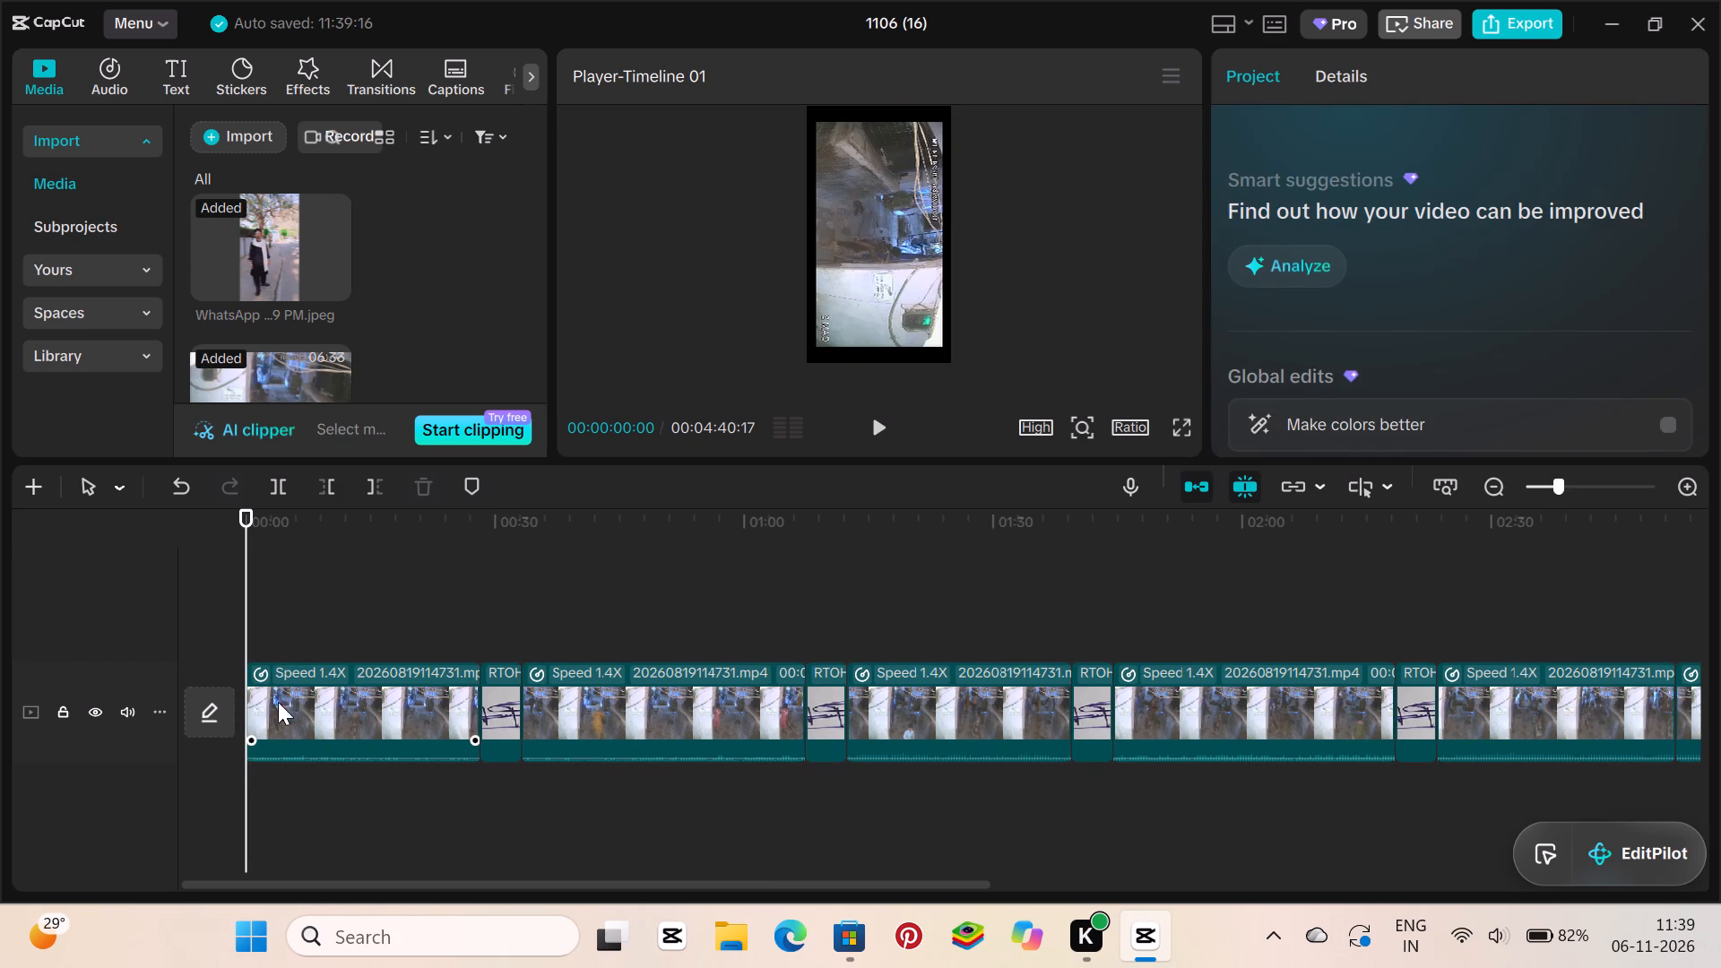
Copy the first signature image clip and place the pasted copy at the very start of the main track.
{"action": "left_click", "coordinate": [503, 730]}
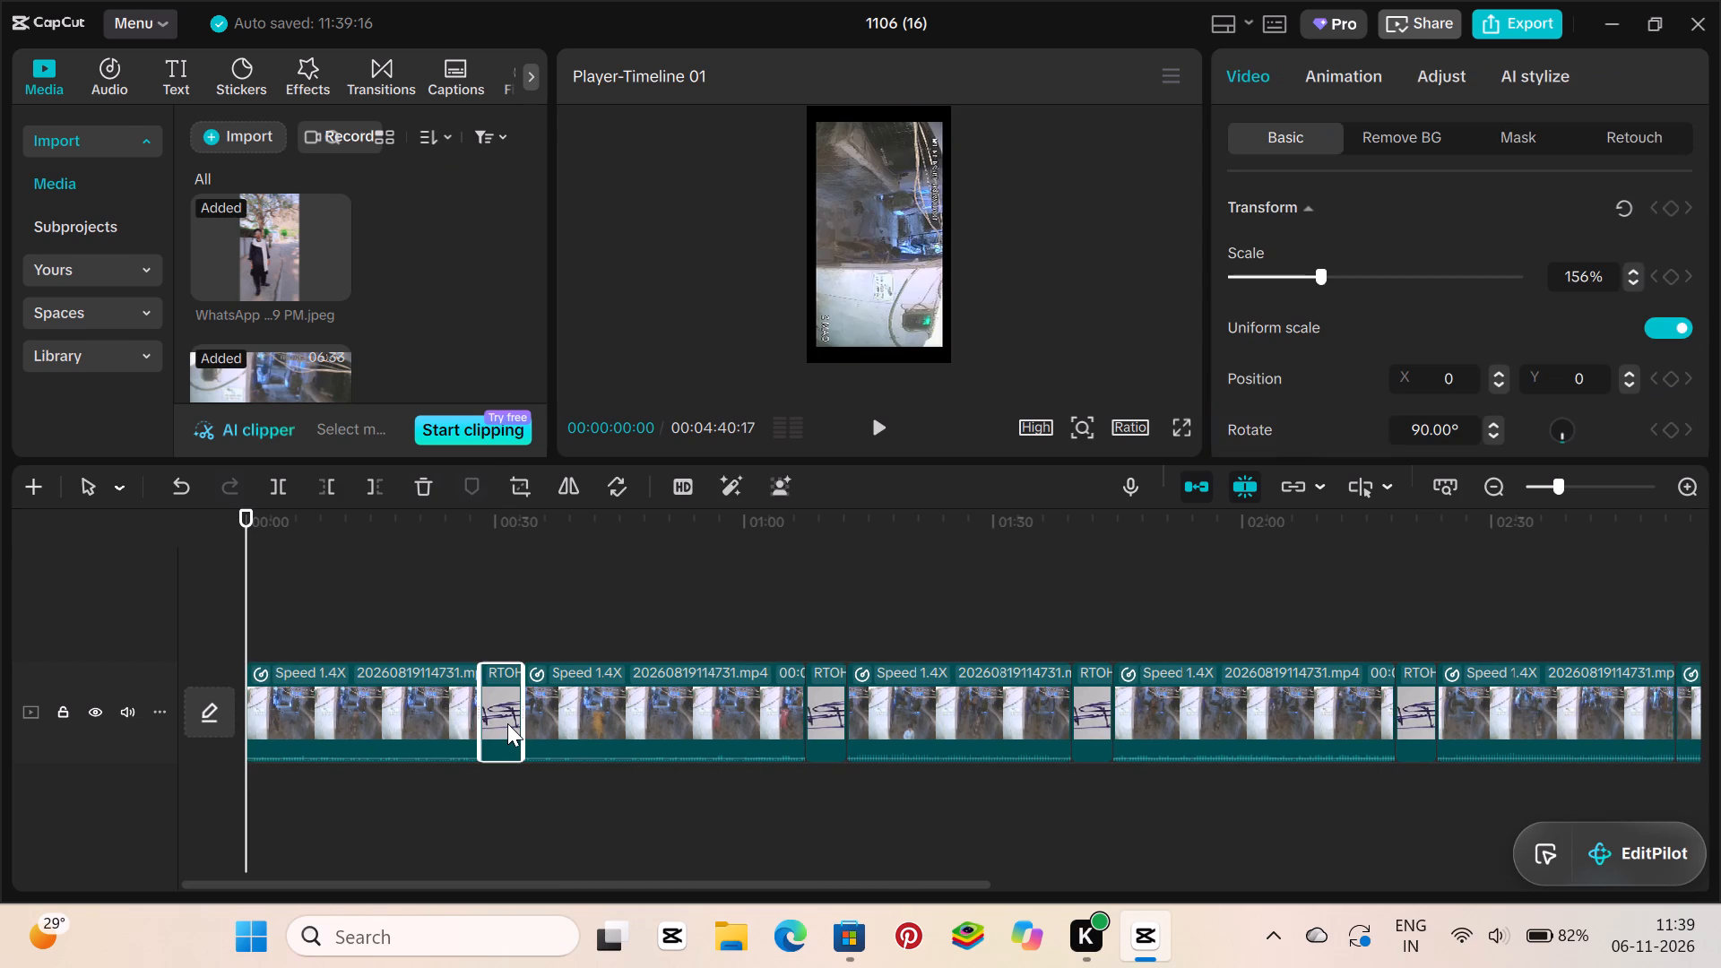
{"action": "key", "text": "ctrl+c"}
{"action": "key", "text": "ctrl+v"}
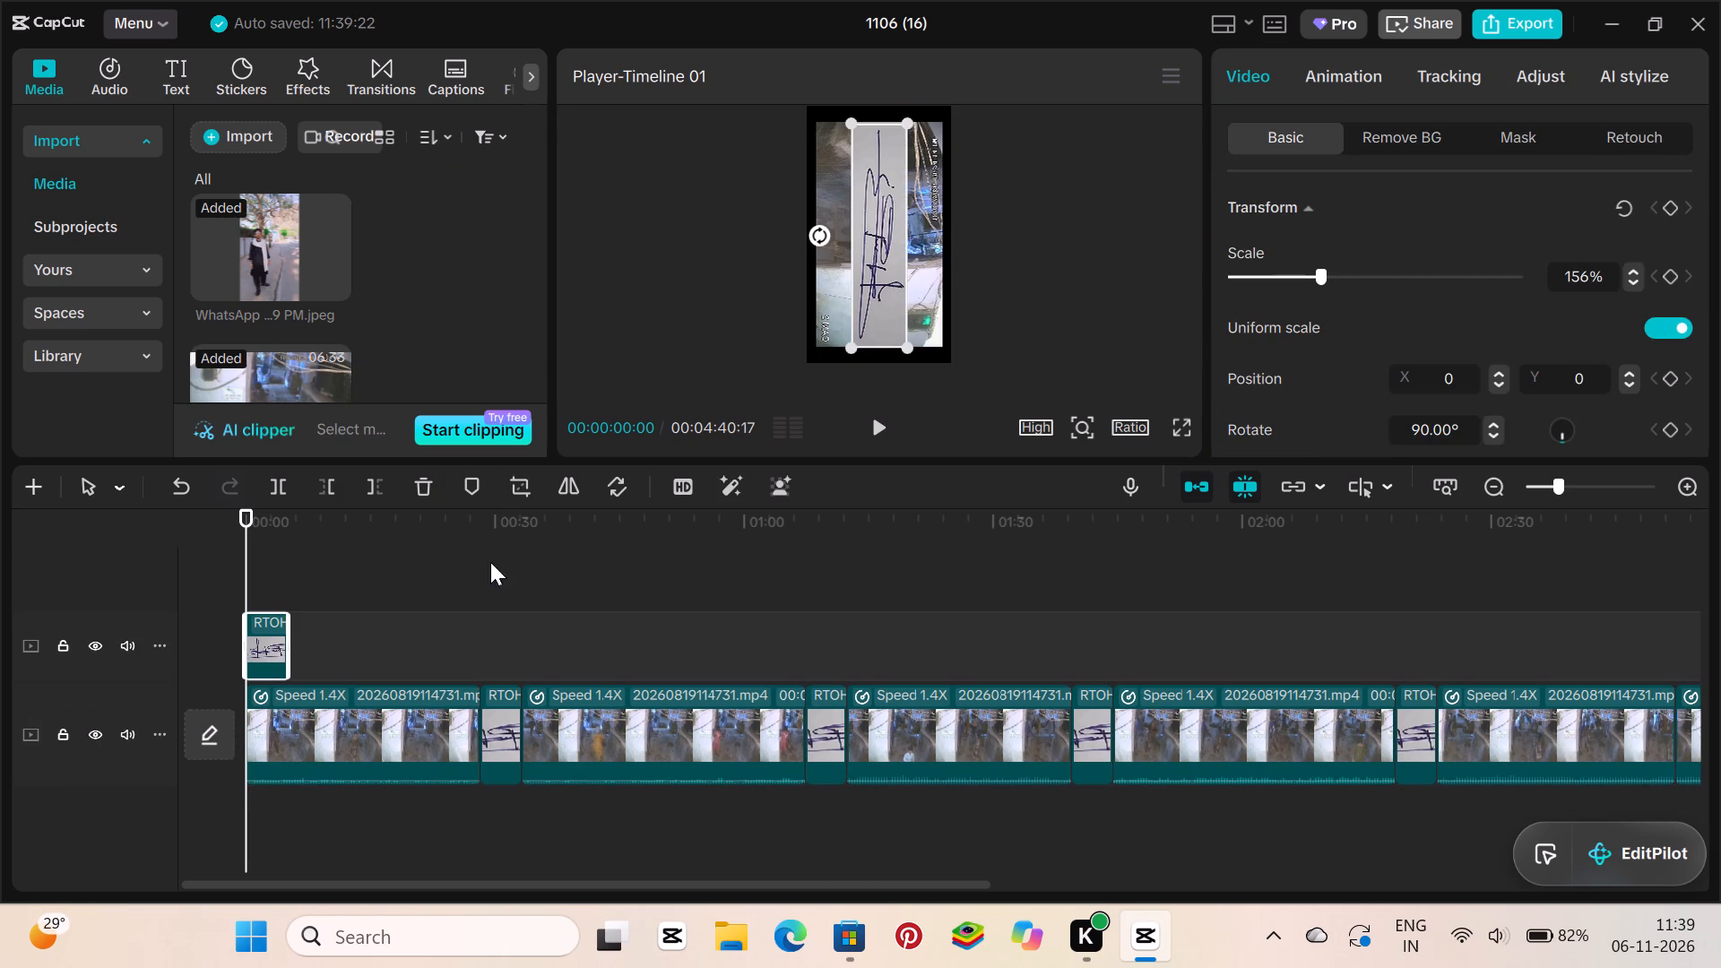
{"action": "left_click_drag", "start_coordinate": [272, 643], "coordinate": [259, 766]}
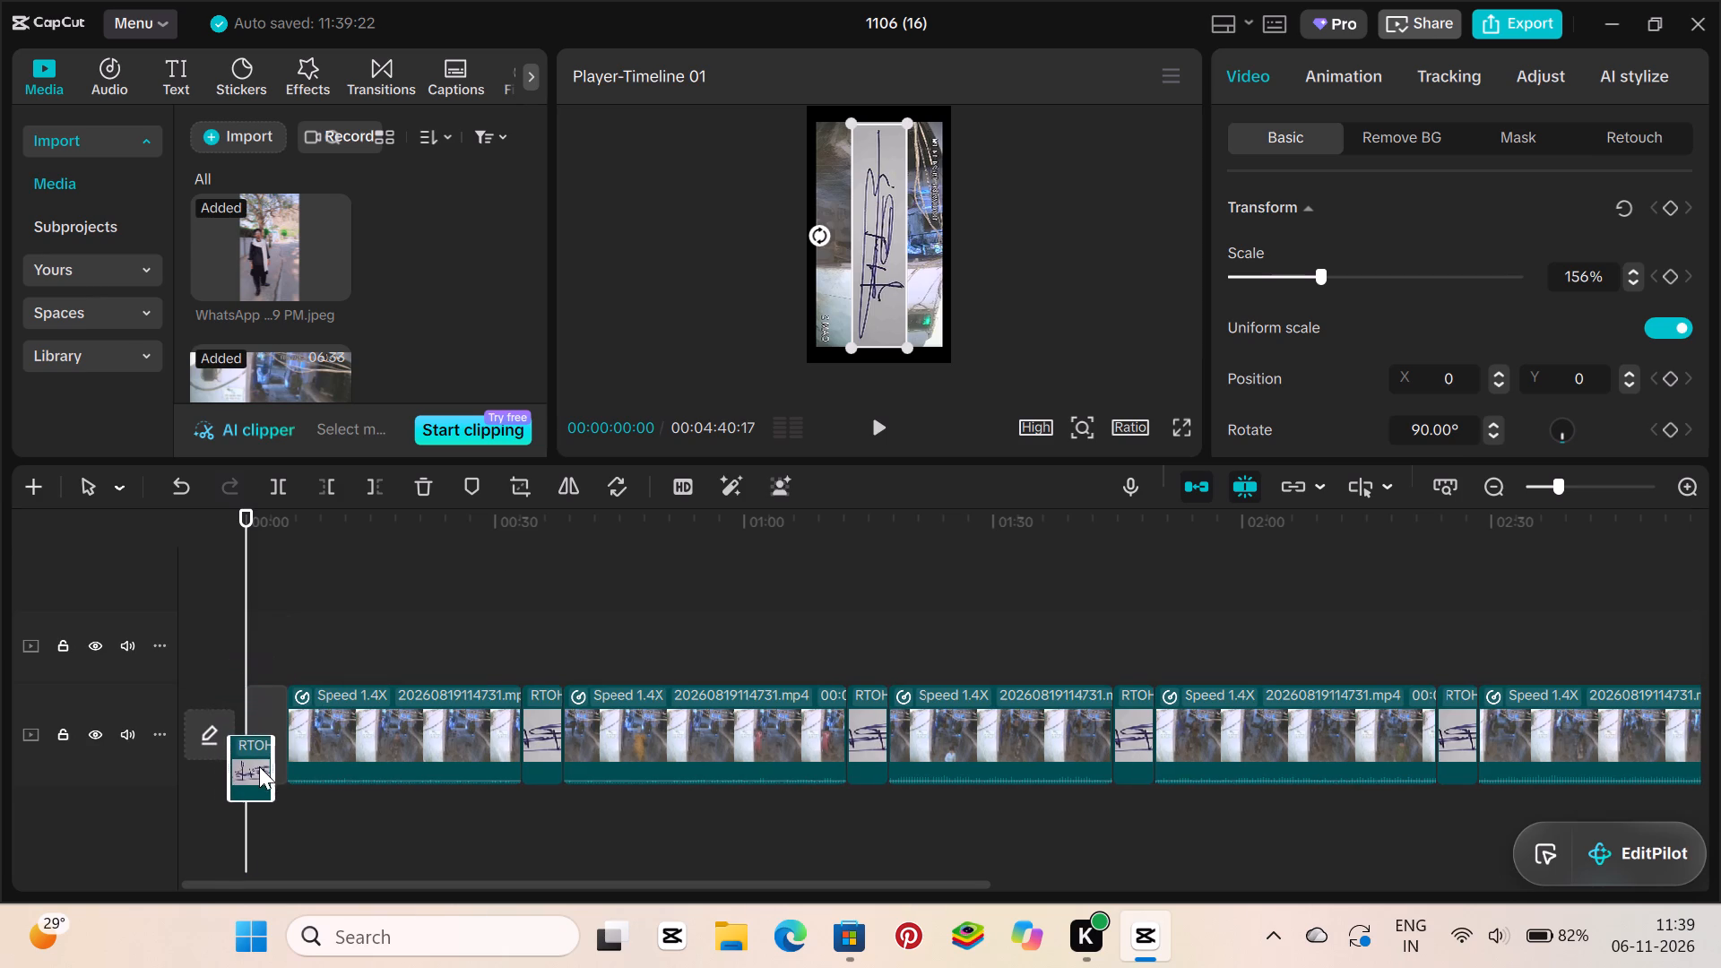
{"action": "left_click_drag", "start_coordinate": [259, 766], "coordinate": [259, 765]}
Copy all clips on the main track and append the pasted set to its end, at 00:04:45:17.
{"action": "left_click", "coordinate": [421, 594]}
{"action": "left_click_drag", "start_coordinate": [425, 594], "coordinate": [426, 594]}
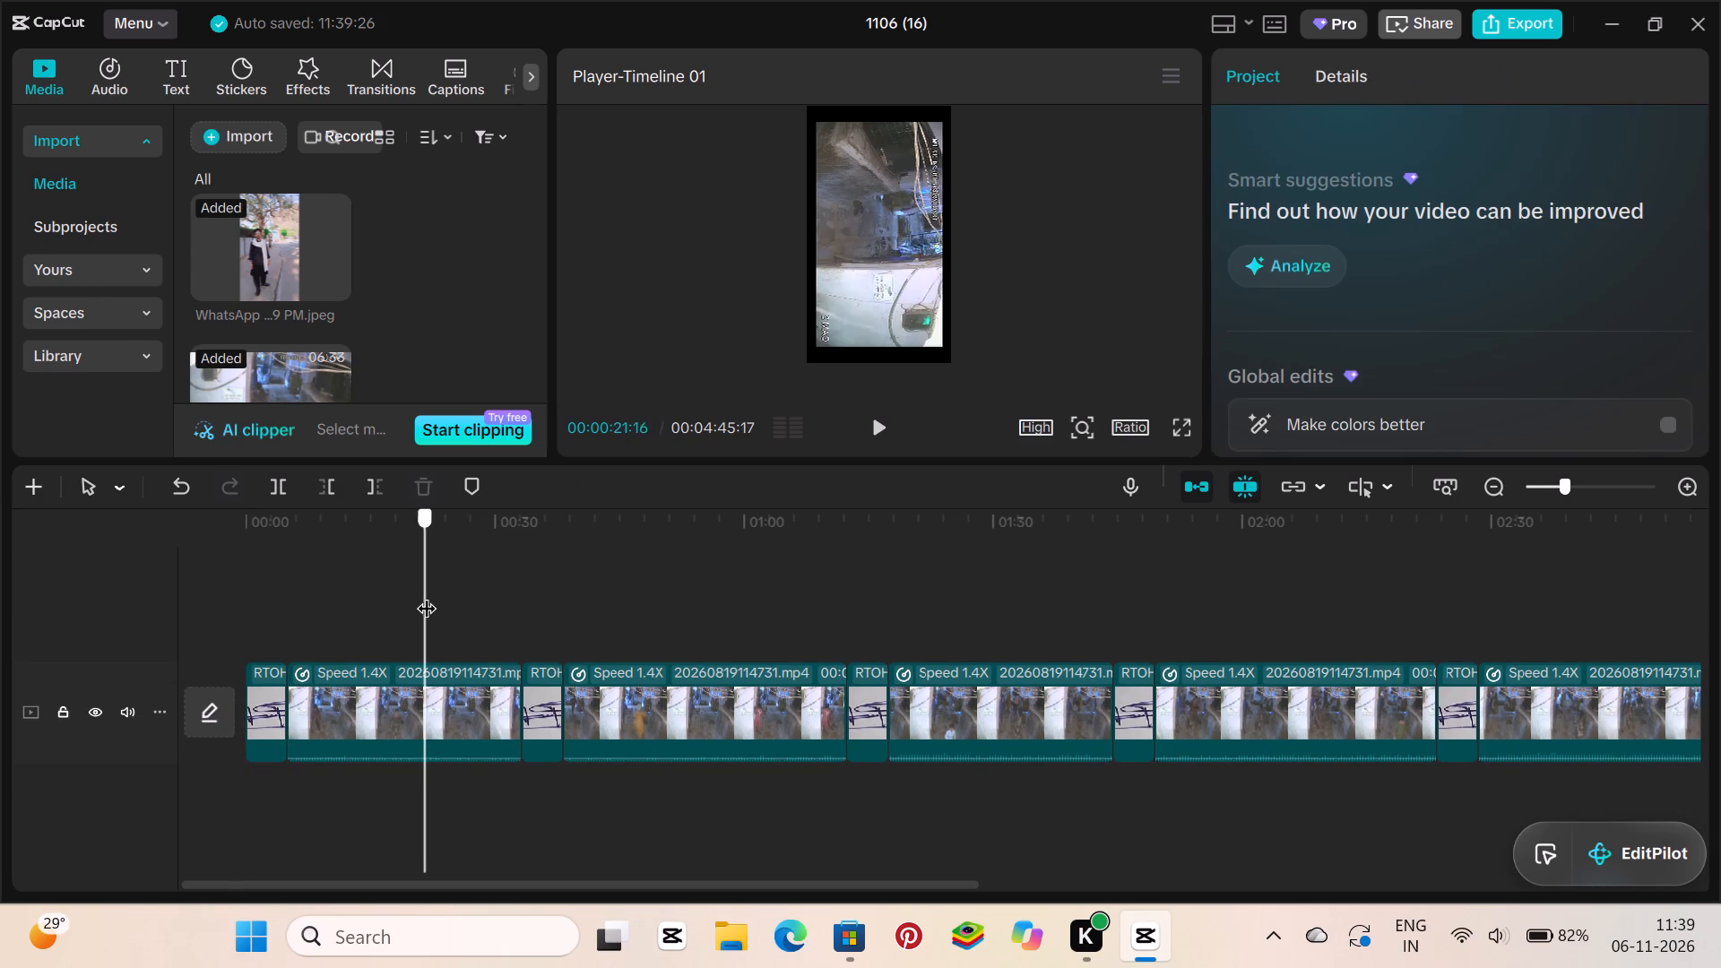
{"action": "left_click_drag", "start_coordinate": [426, 594], "coordinate": [1720, 588]}
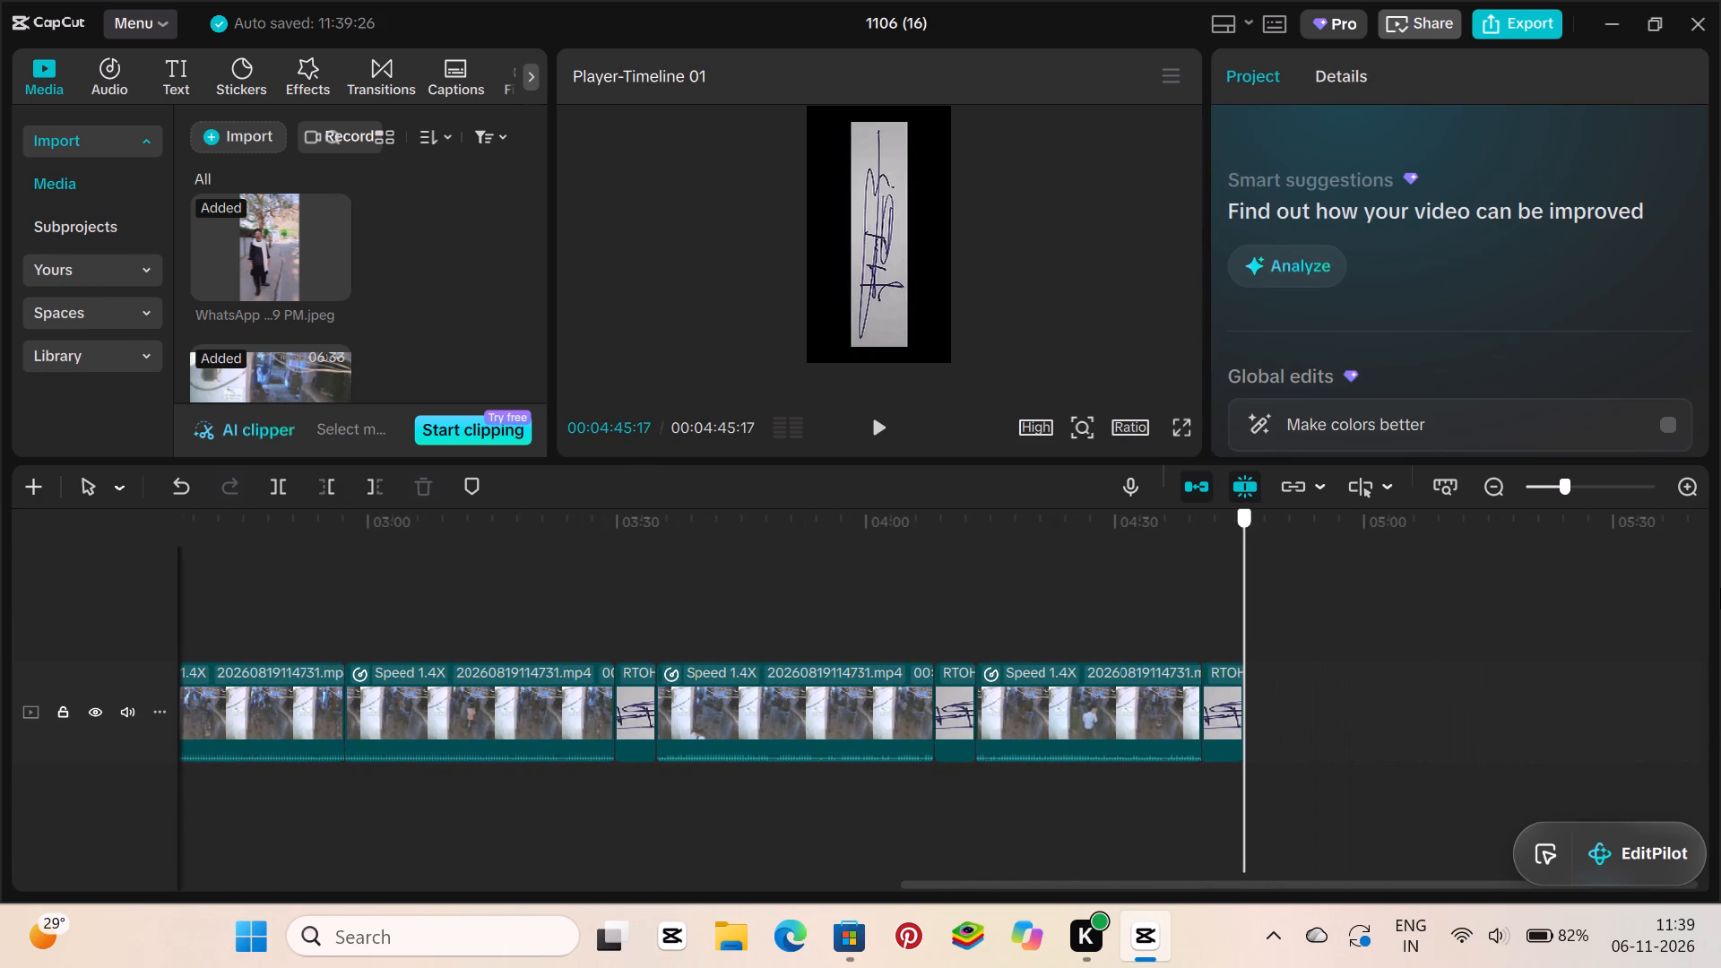
{"action": "left_click_drag", "start_coordinate": [1720, 588], "coordinate": [1451, 620]}
{"action": "left_click_drag", "start_coordinate": [1385, 640], "coordinate": [1104, 722]}
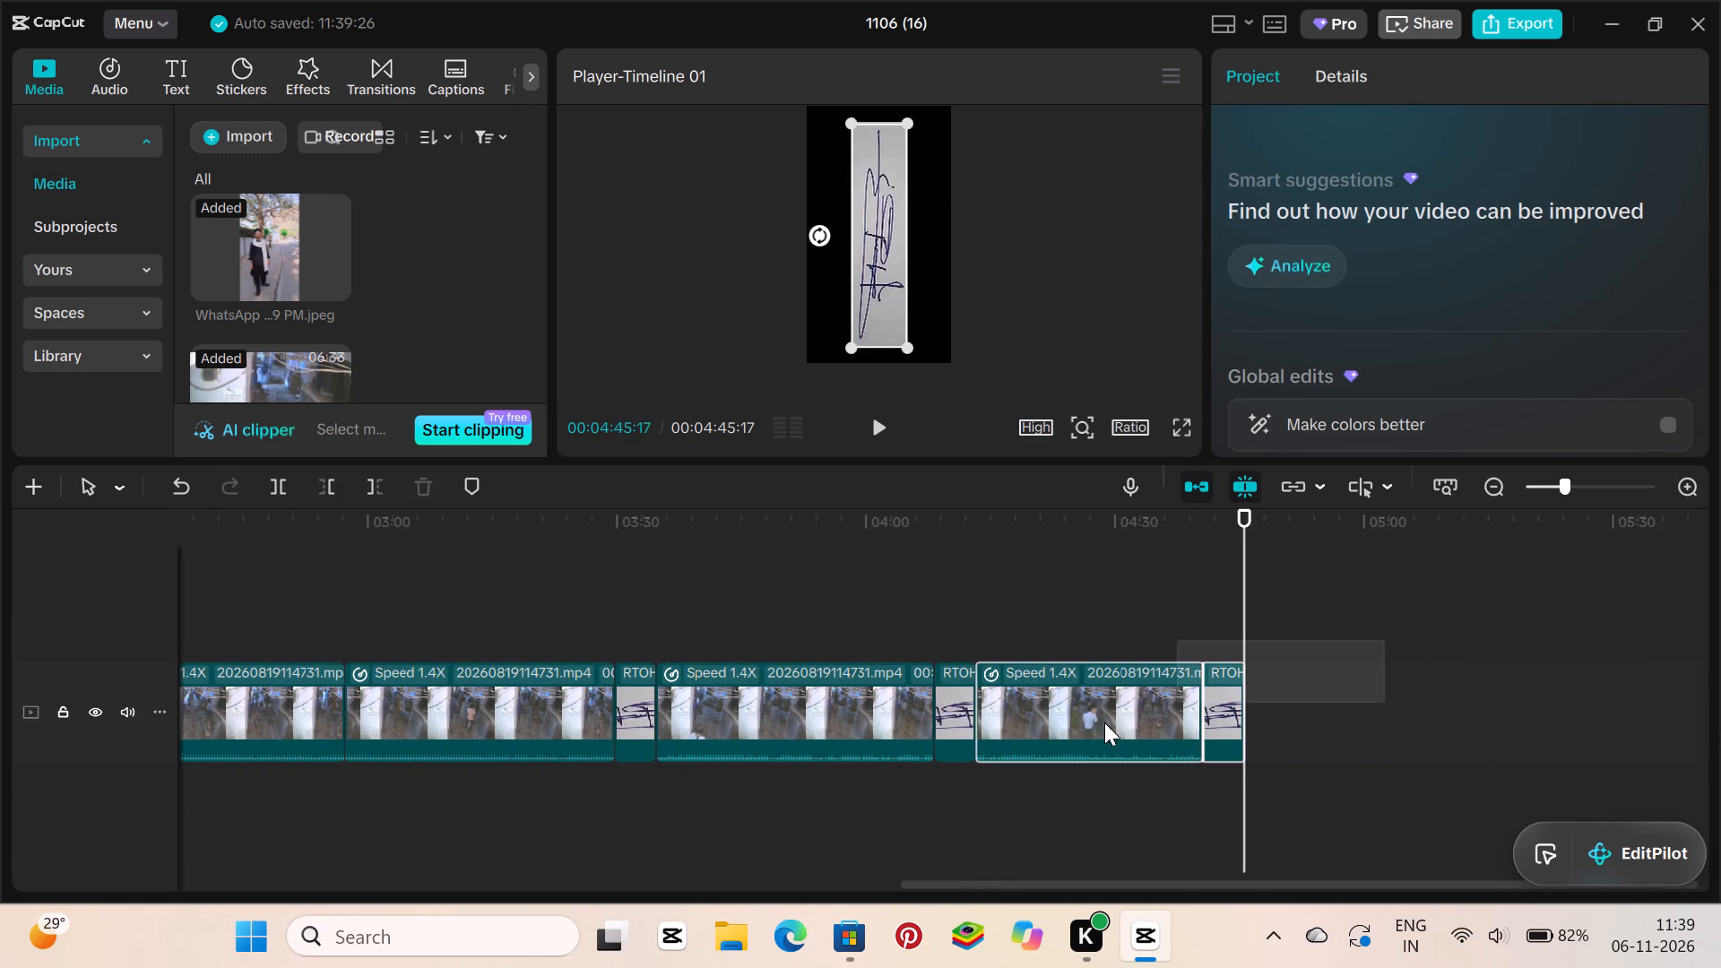
{"action": "left_click_drag", "start_coordinate": [1104, 722], "coordinate": [0, 858]}
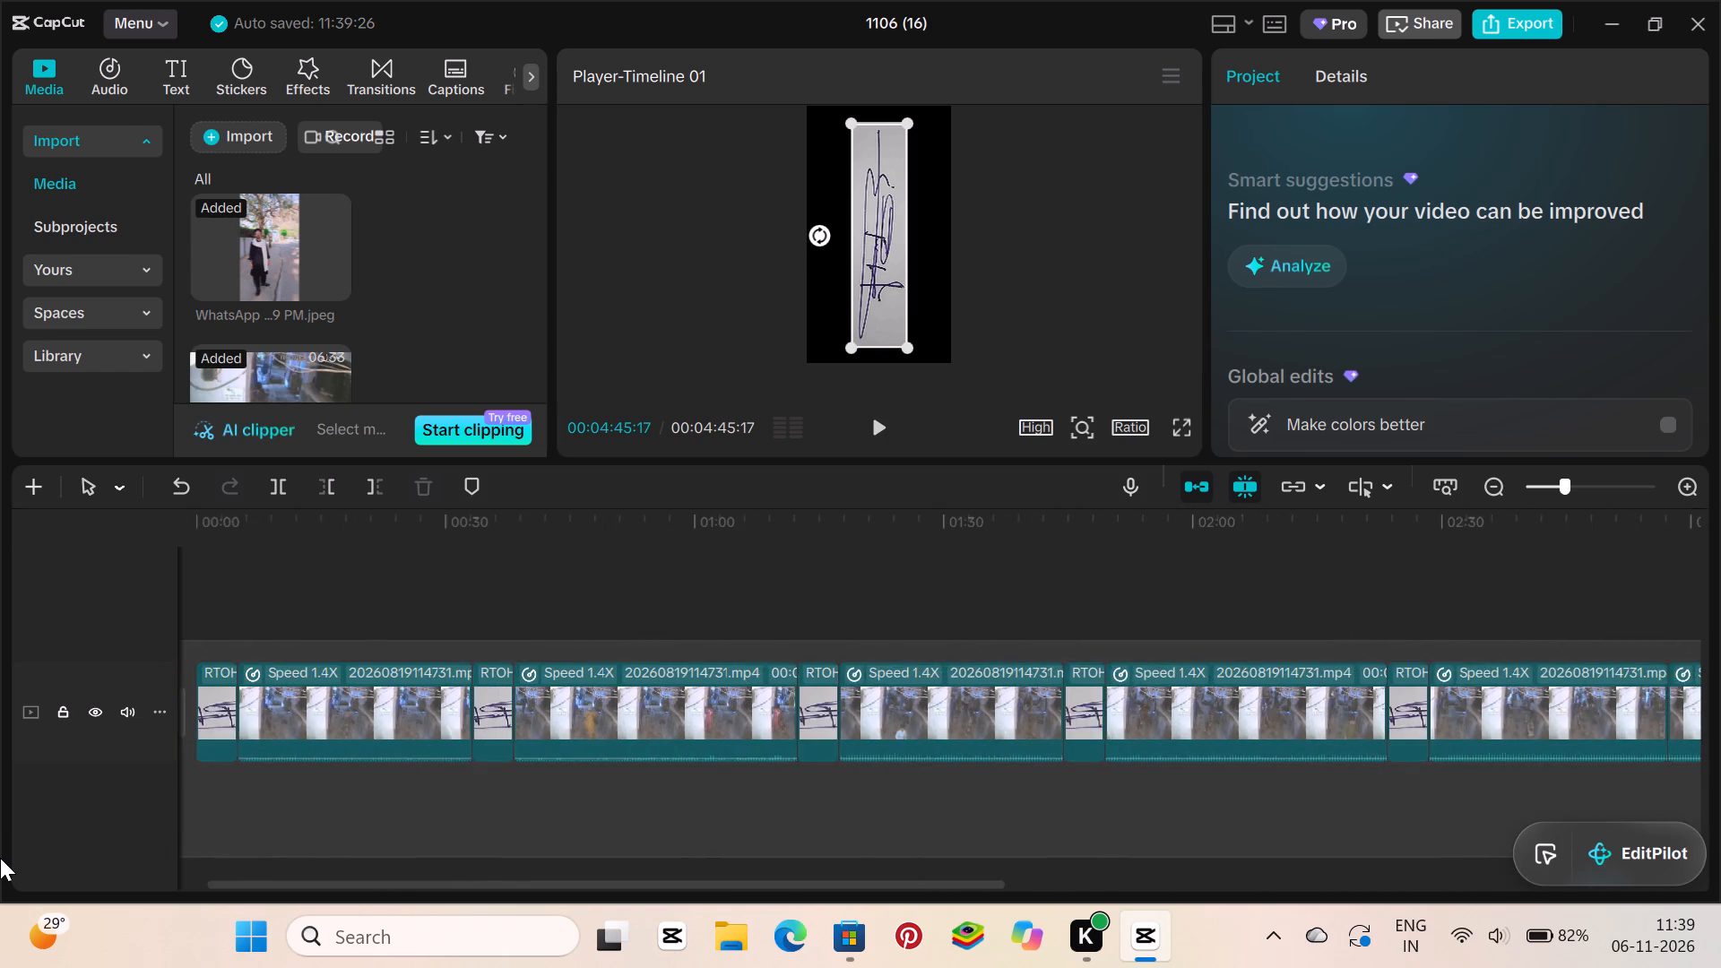
{"action": "left_click_drag", "start_coordinate": [0, 858], "coordinate": [255, 839]}
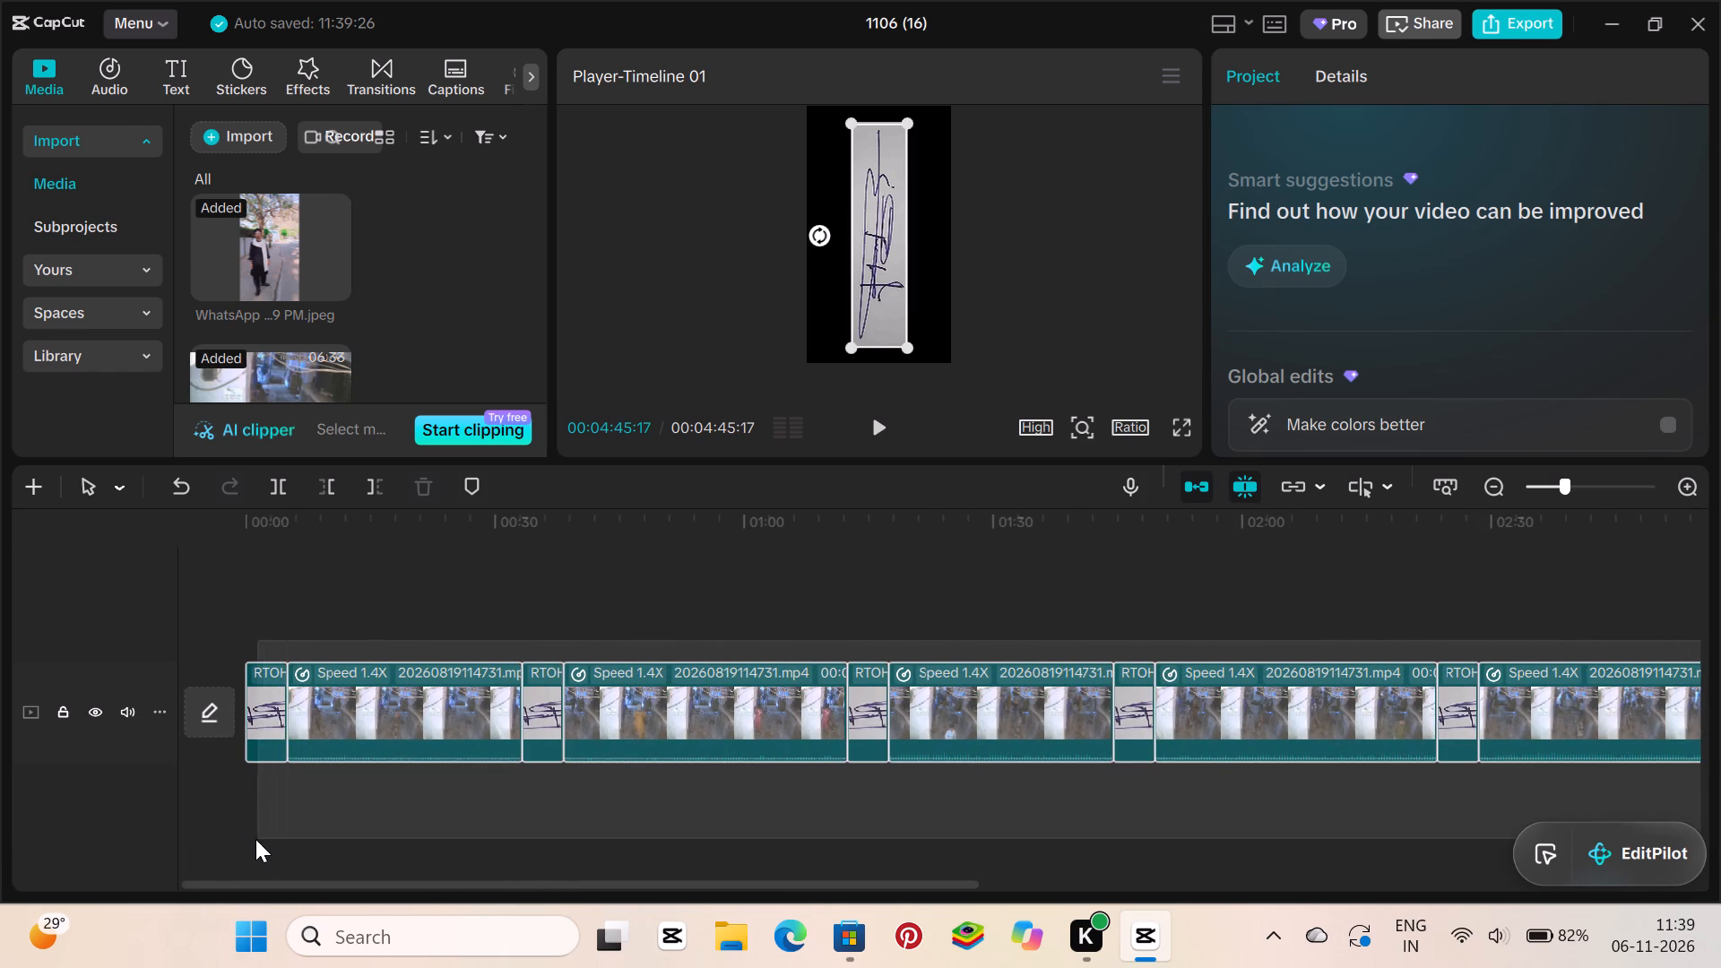
{"action": "left_click_drag", "start_coordinate": [255, 839], "coordinate": [256, 839]}
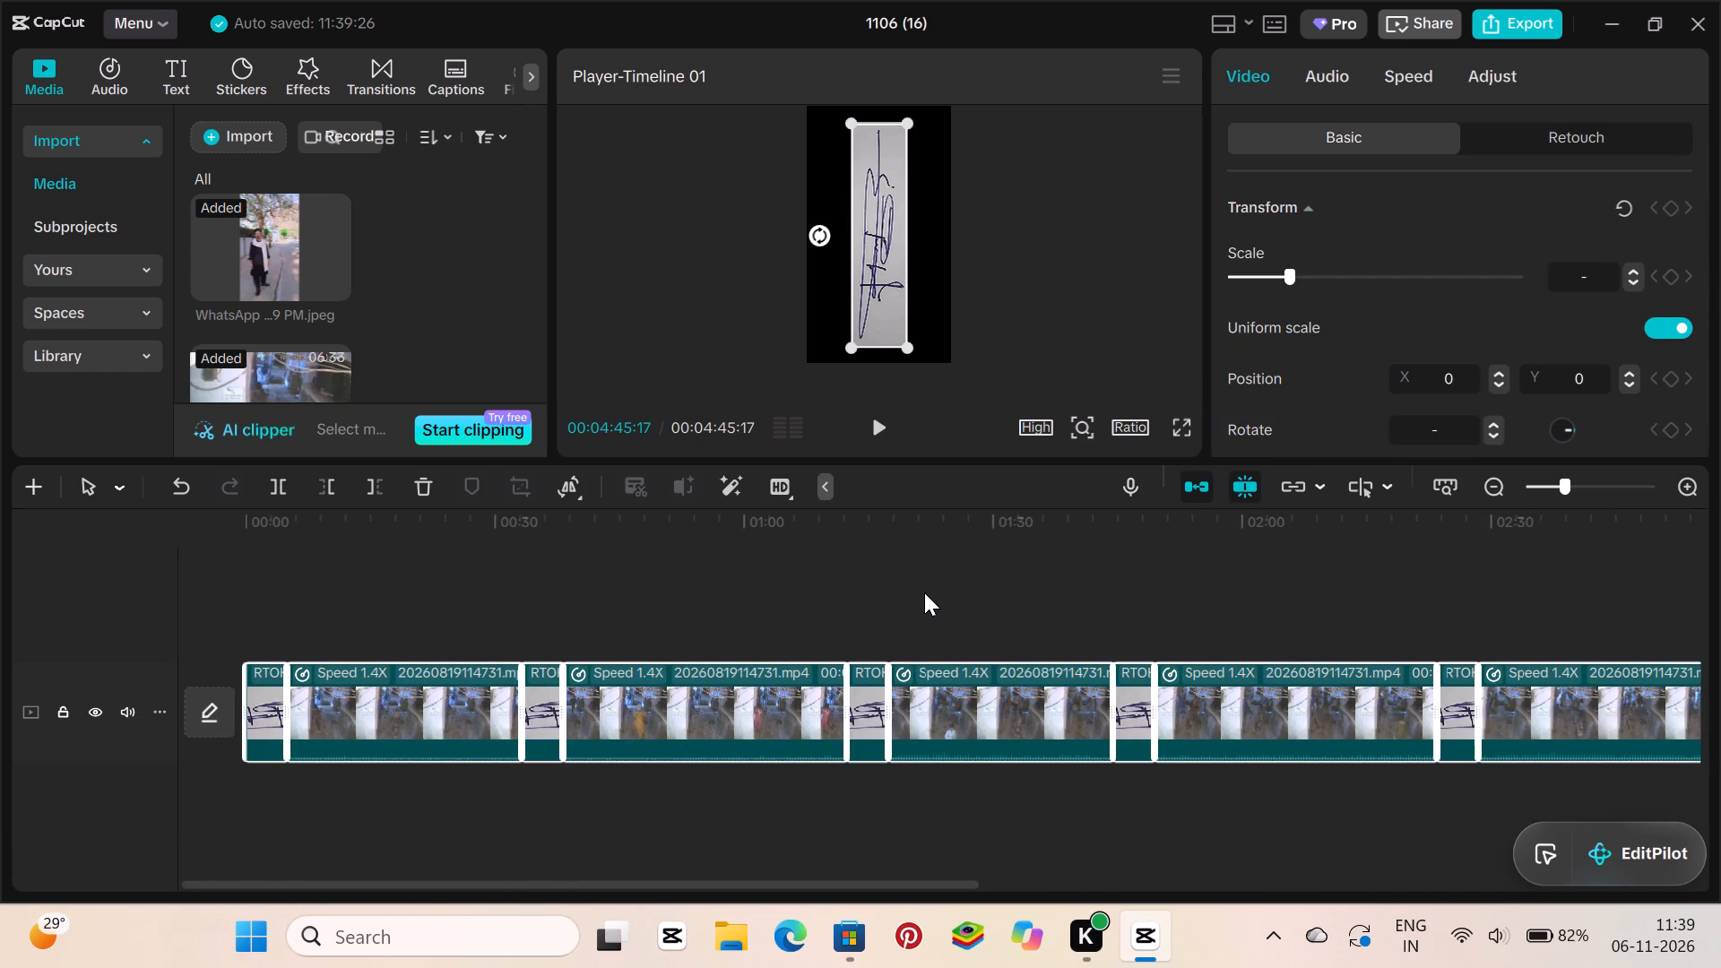
{"action": "key", "text": "ctrl+c"}
{"action": "key", "text": "ctrl+v"}
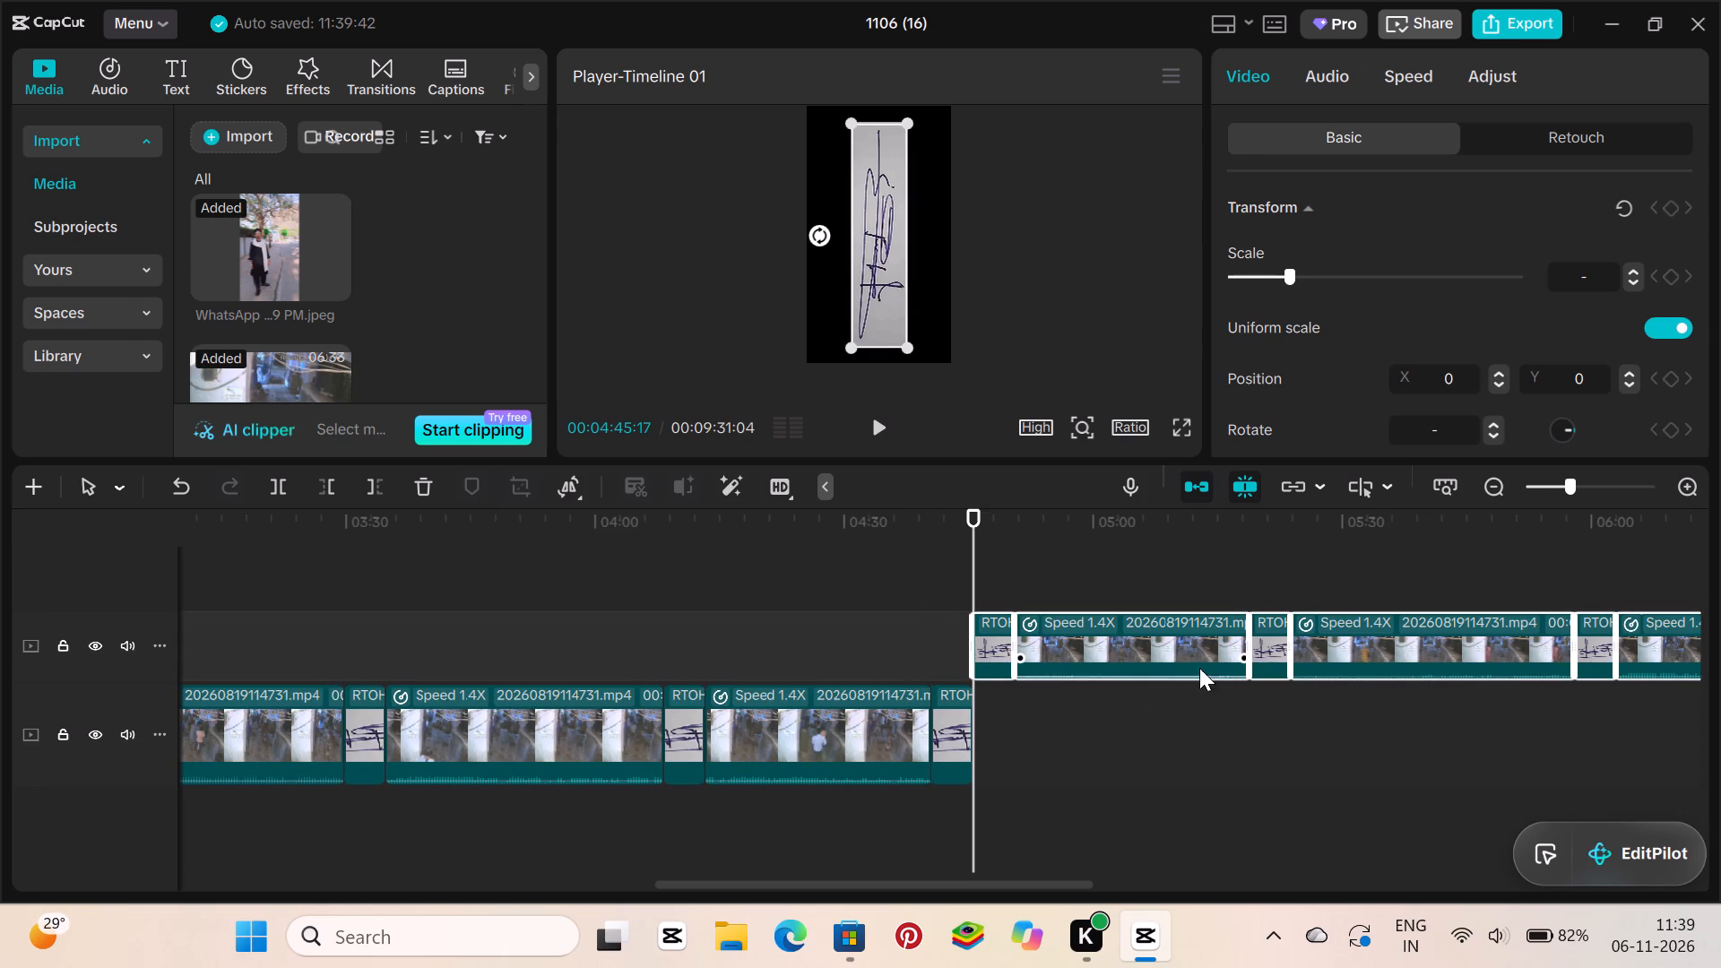
{"action": "left_click_drag", "start_coordinate": [1138, 649], "coordinate": [1150, 735]}
{"action": "left_click", "coordinate": [1150, 735]}
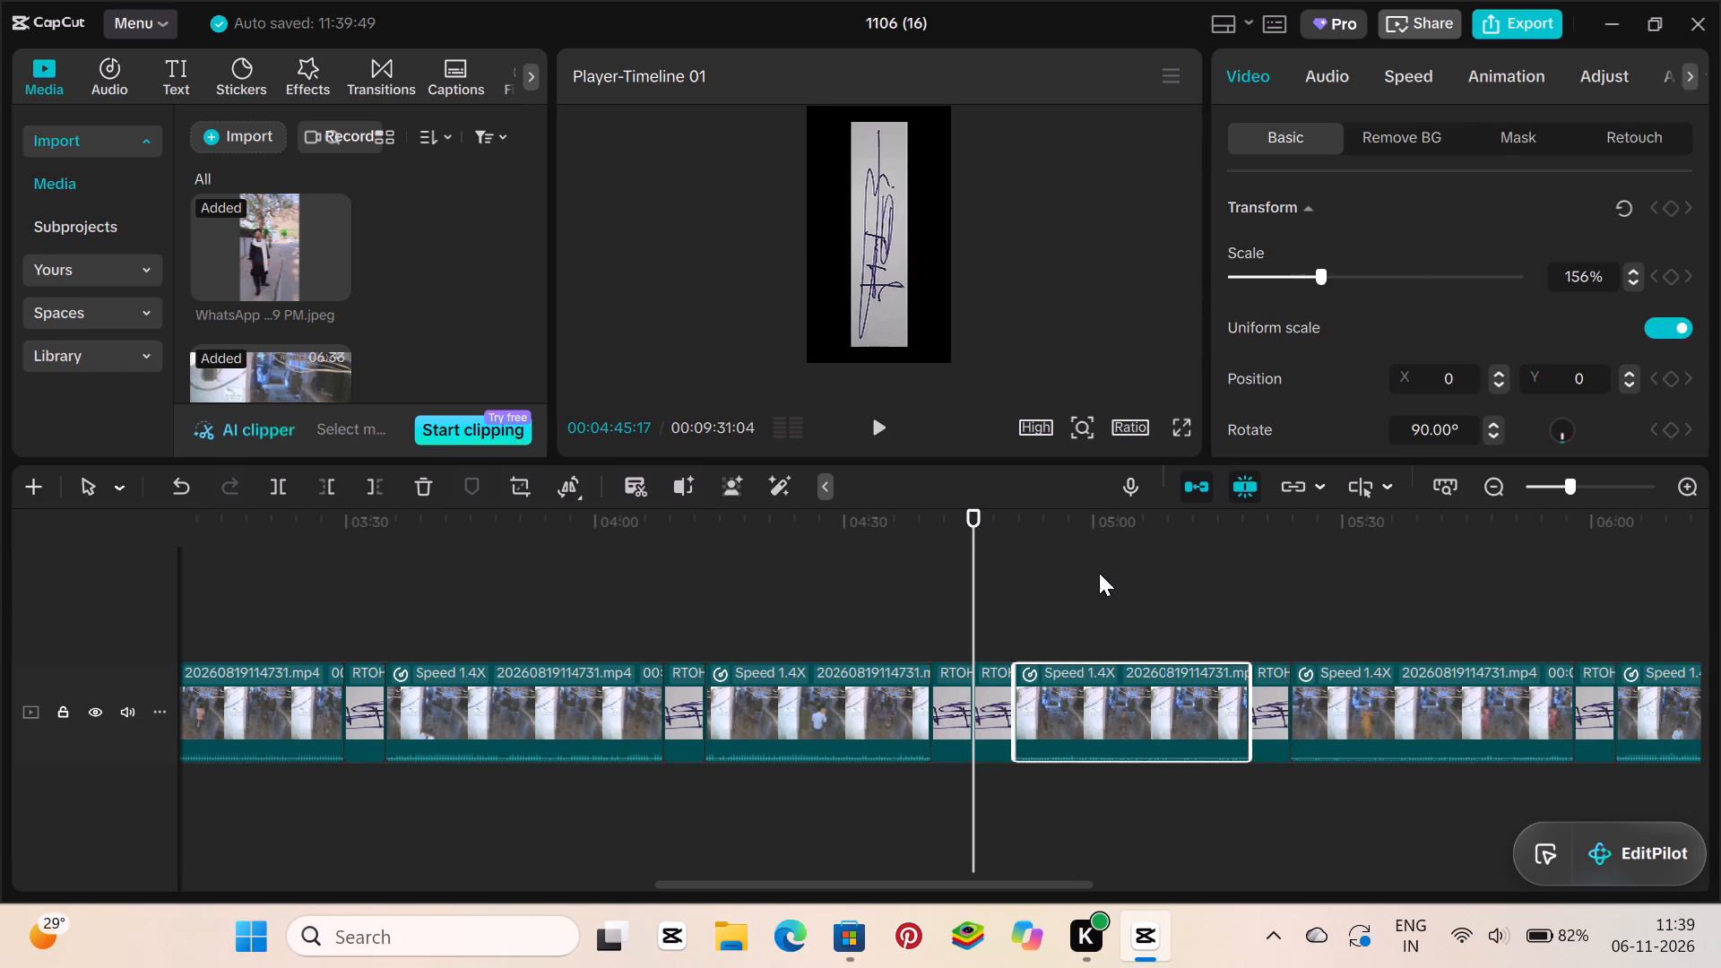
Delete the second of the two adjacent signature clips where the original and pasted sequences meet.
{"action": "left_click", "coordinate": [1086, 565]}
{"action": "left_click", "coordinate": [996, 722]}
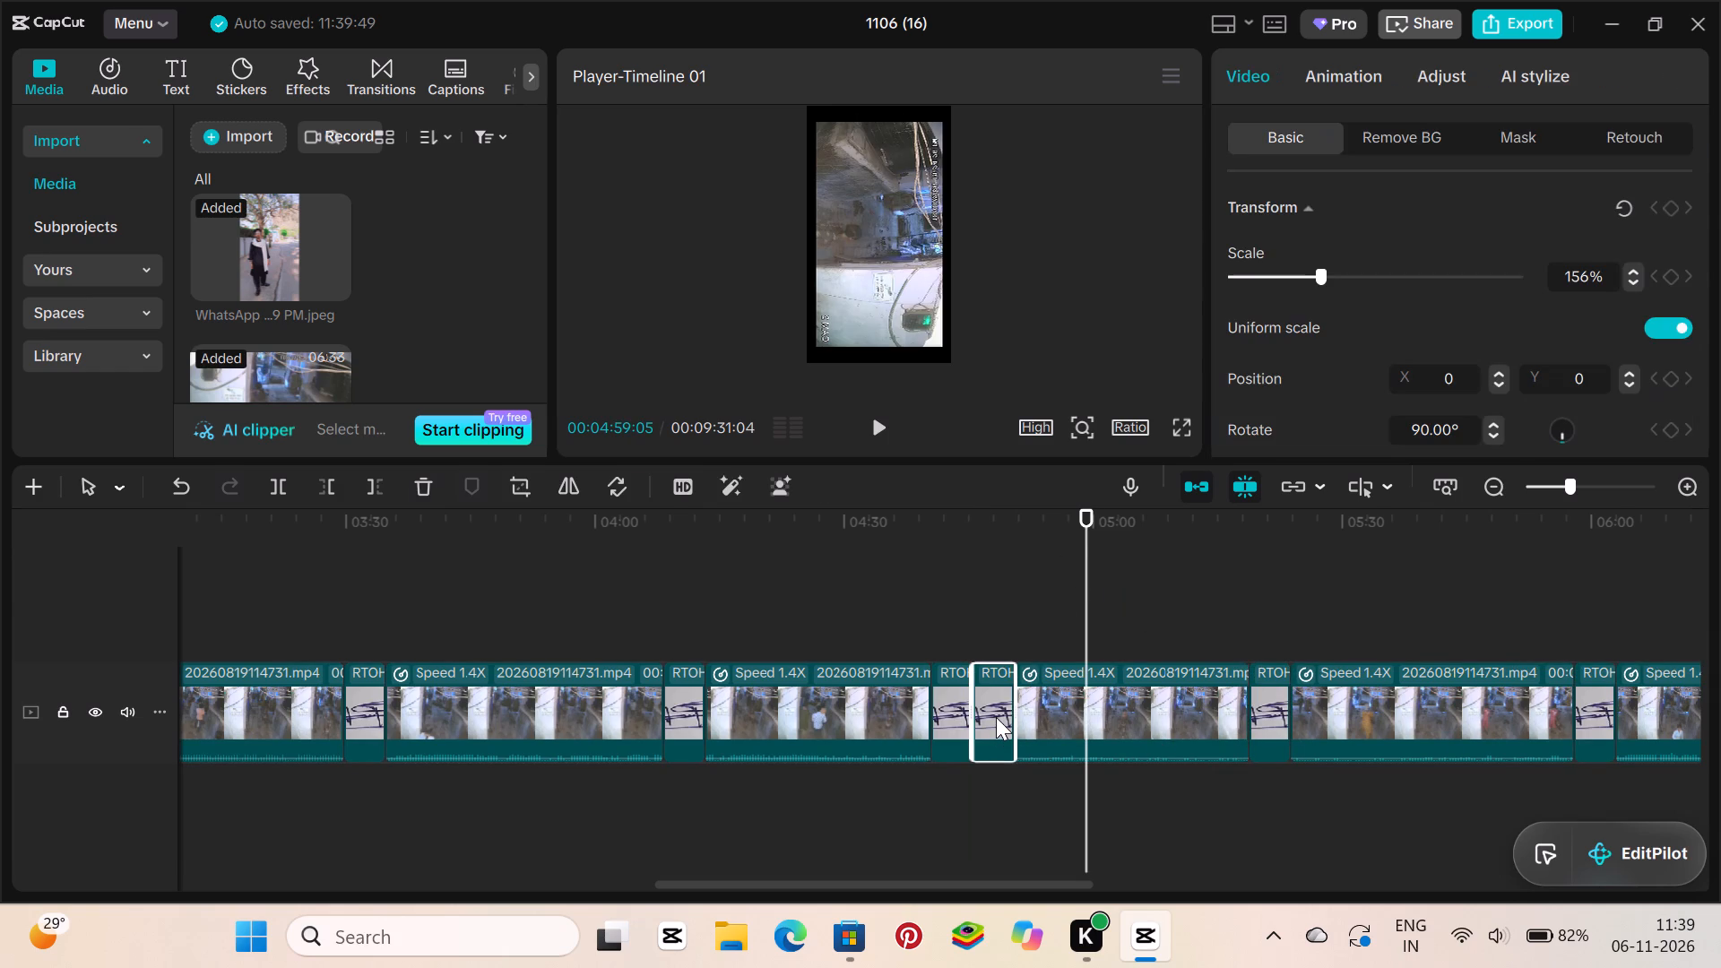
{"action": "key", "text": "Delete"}
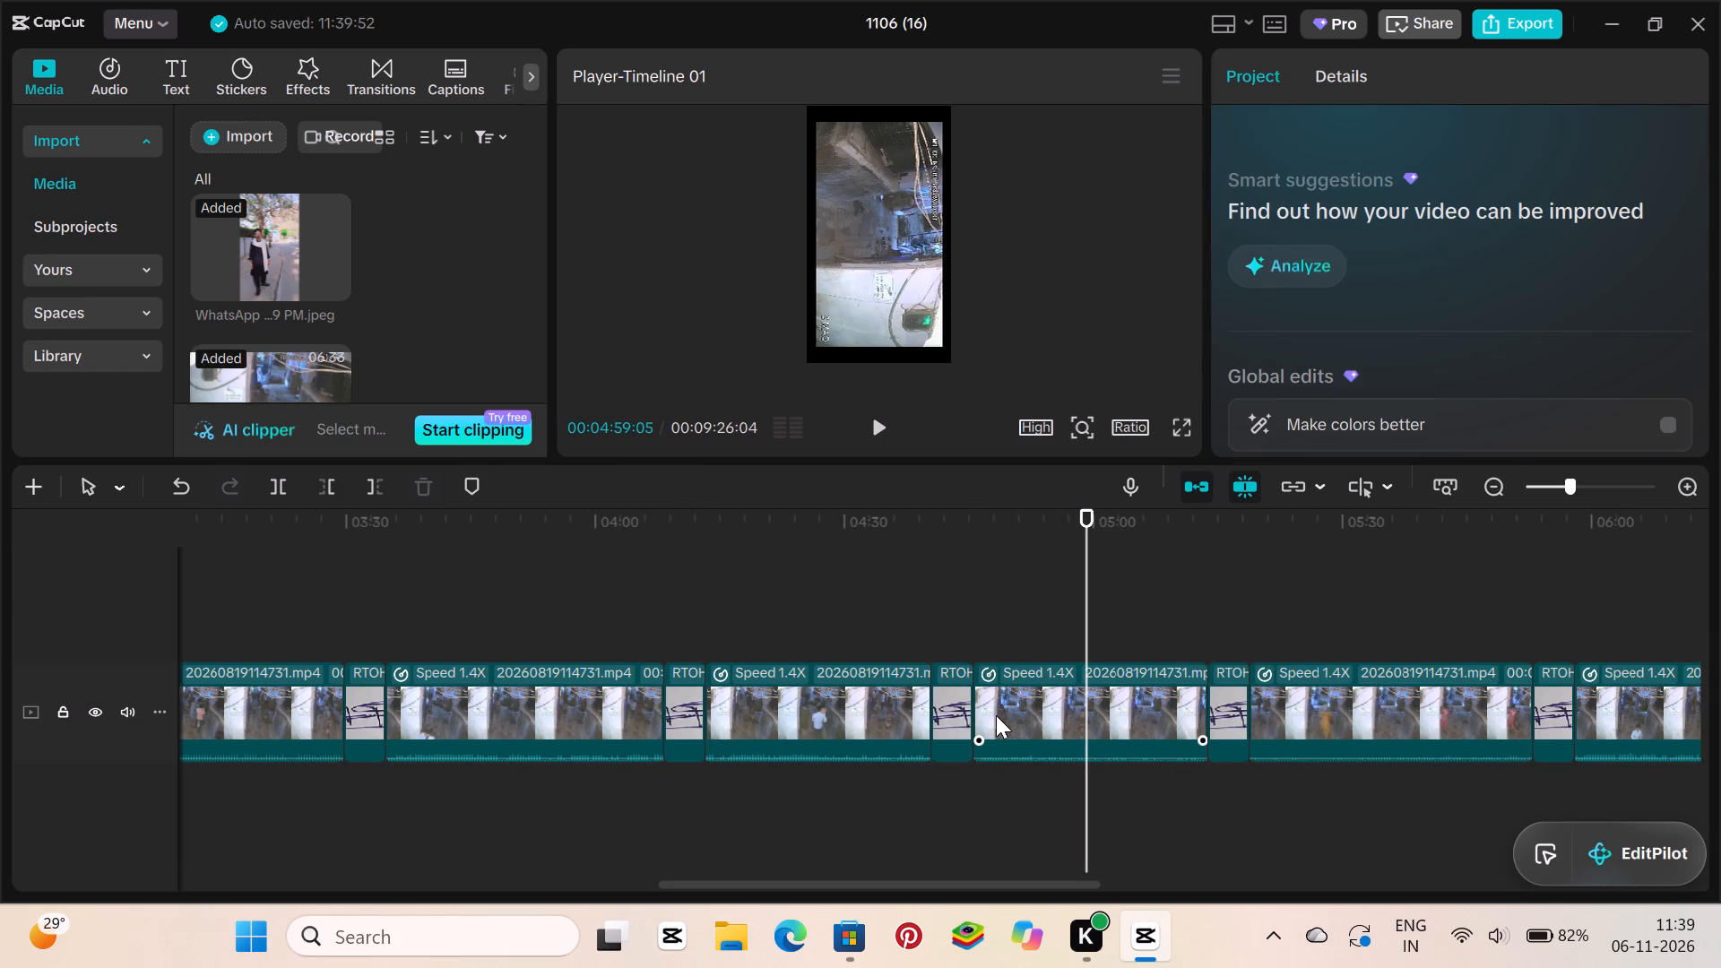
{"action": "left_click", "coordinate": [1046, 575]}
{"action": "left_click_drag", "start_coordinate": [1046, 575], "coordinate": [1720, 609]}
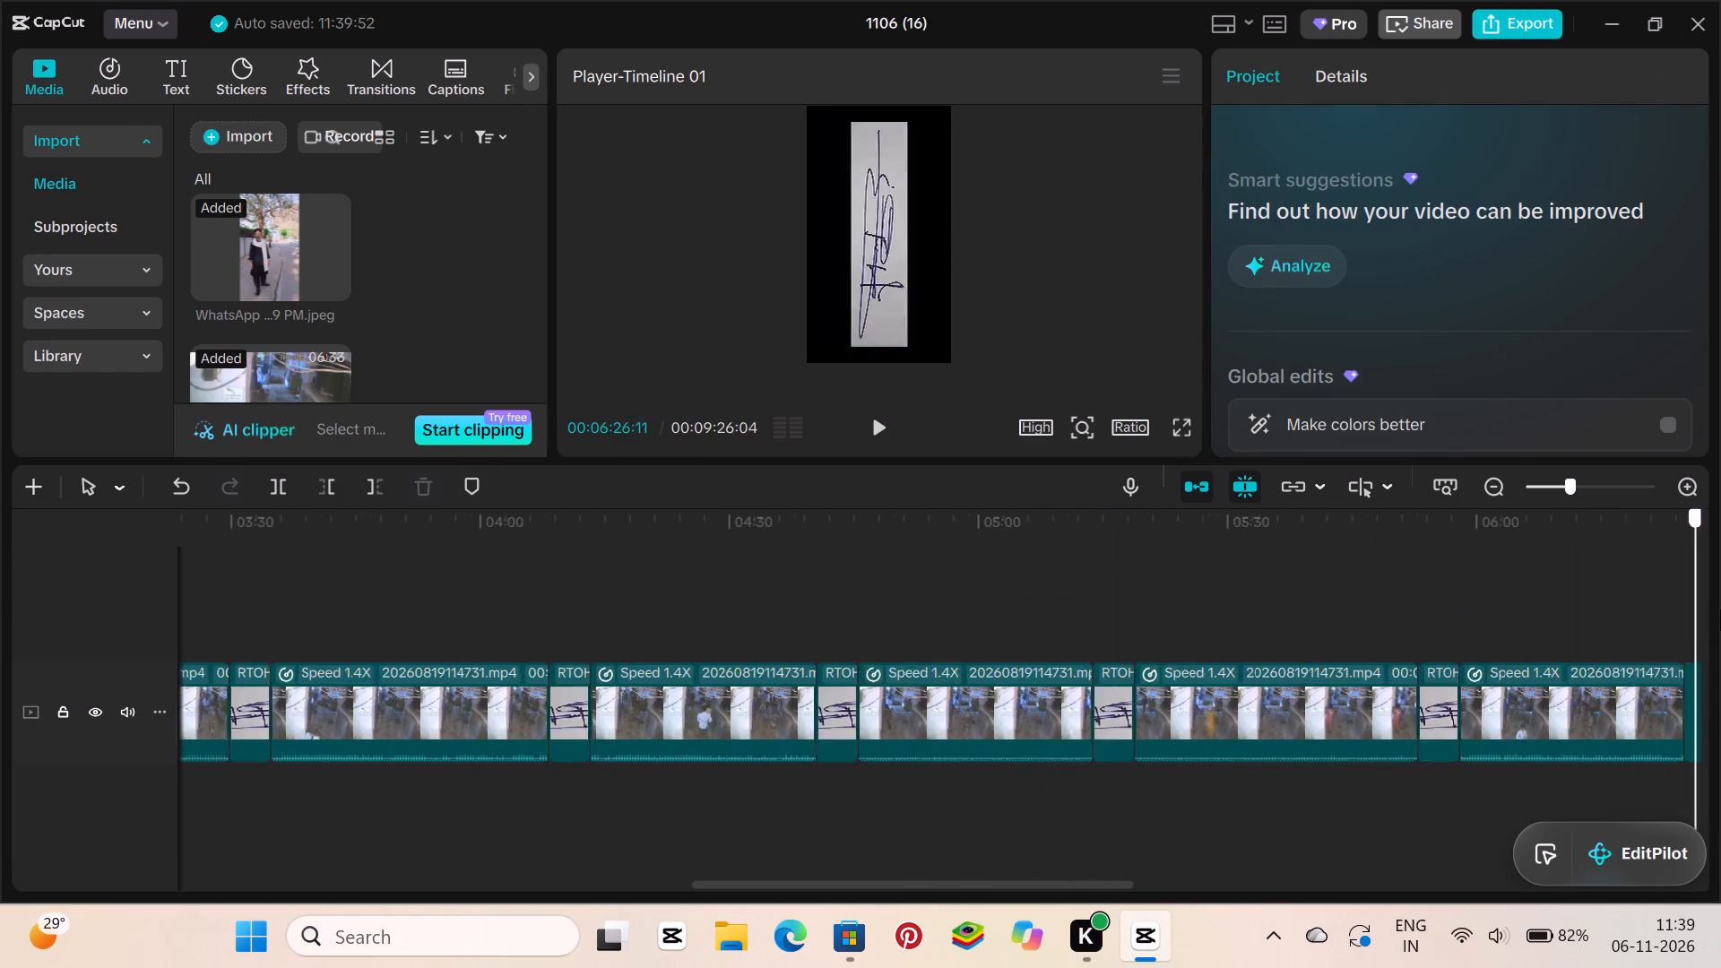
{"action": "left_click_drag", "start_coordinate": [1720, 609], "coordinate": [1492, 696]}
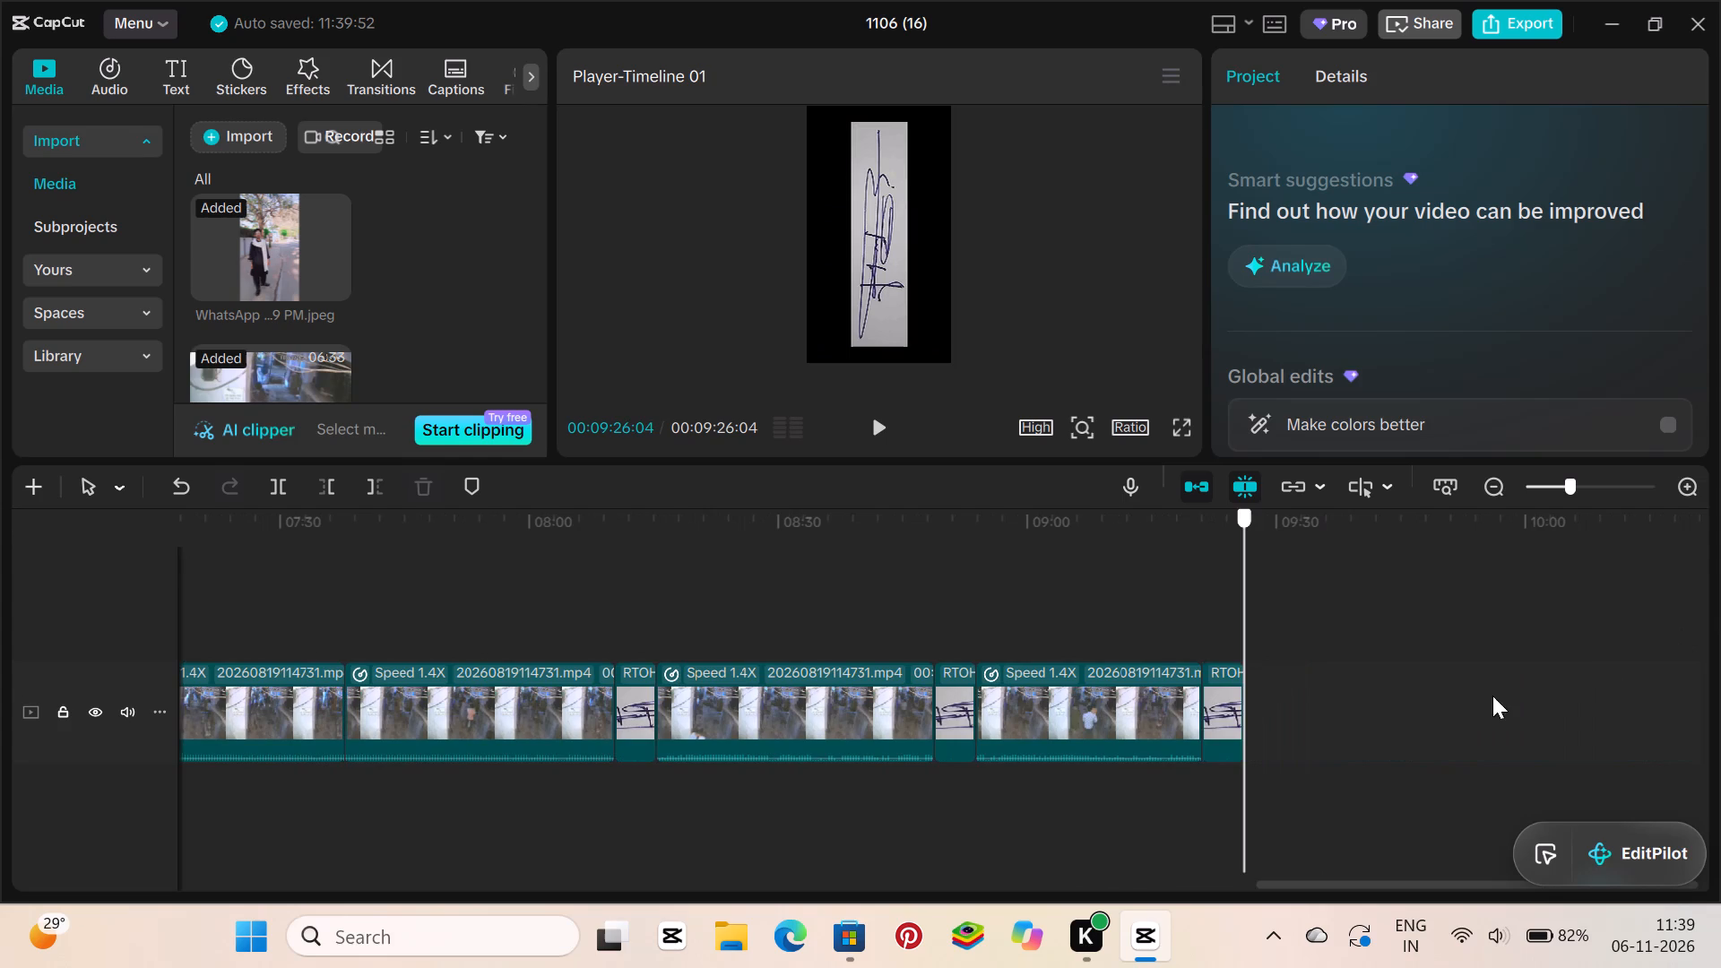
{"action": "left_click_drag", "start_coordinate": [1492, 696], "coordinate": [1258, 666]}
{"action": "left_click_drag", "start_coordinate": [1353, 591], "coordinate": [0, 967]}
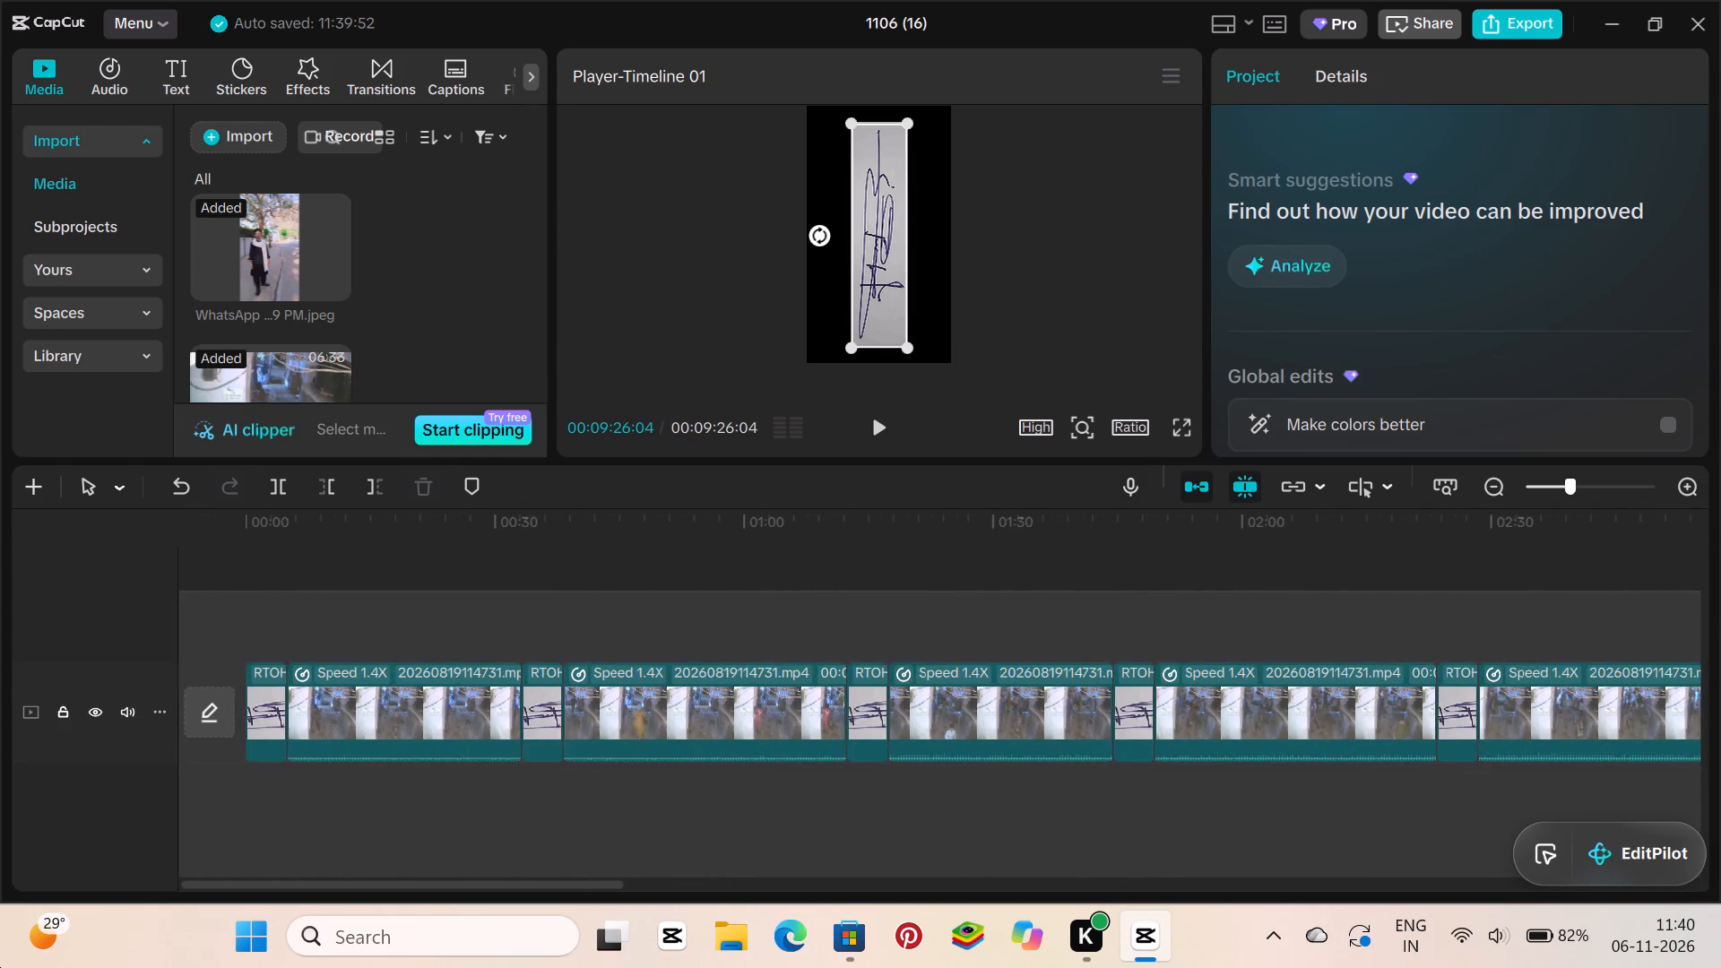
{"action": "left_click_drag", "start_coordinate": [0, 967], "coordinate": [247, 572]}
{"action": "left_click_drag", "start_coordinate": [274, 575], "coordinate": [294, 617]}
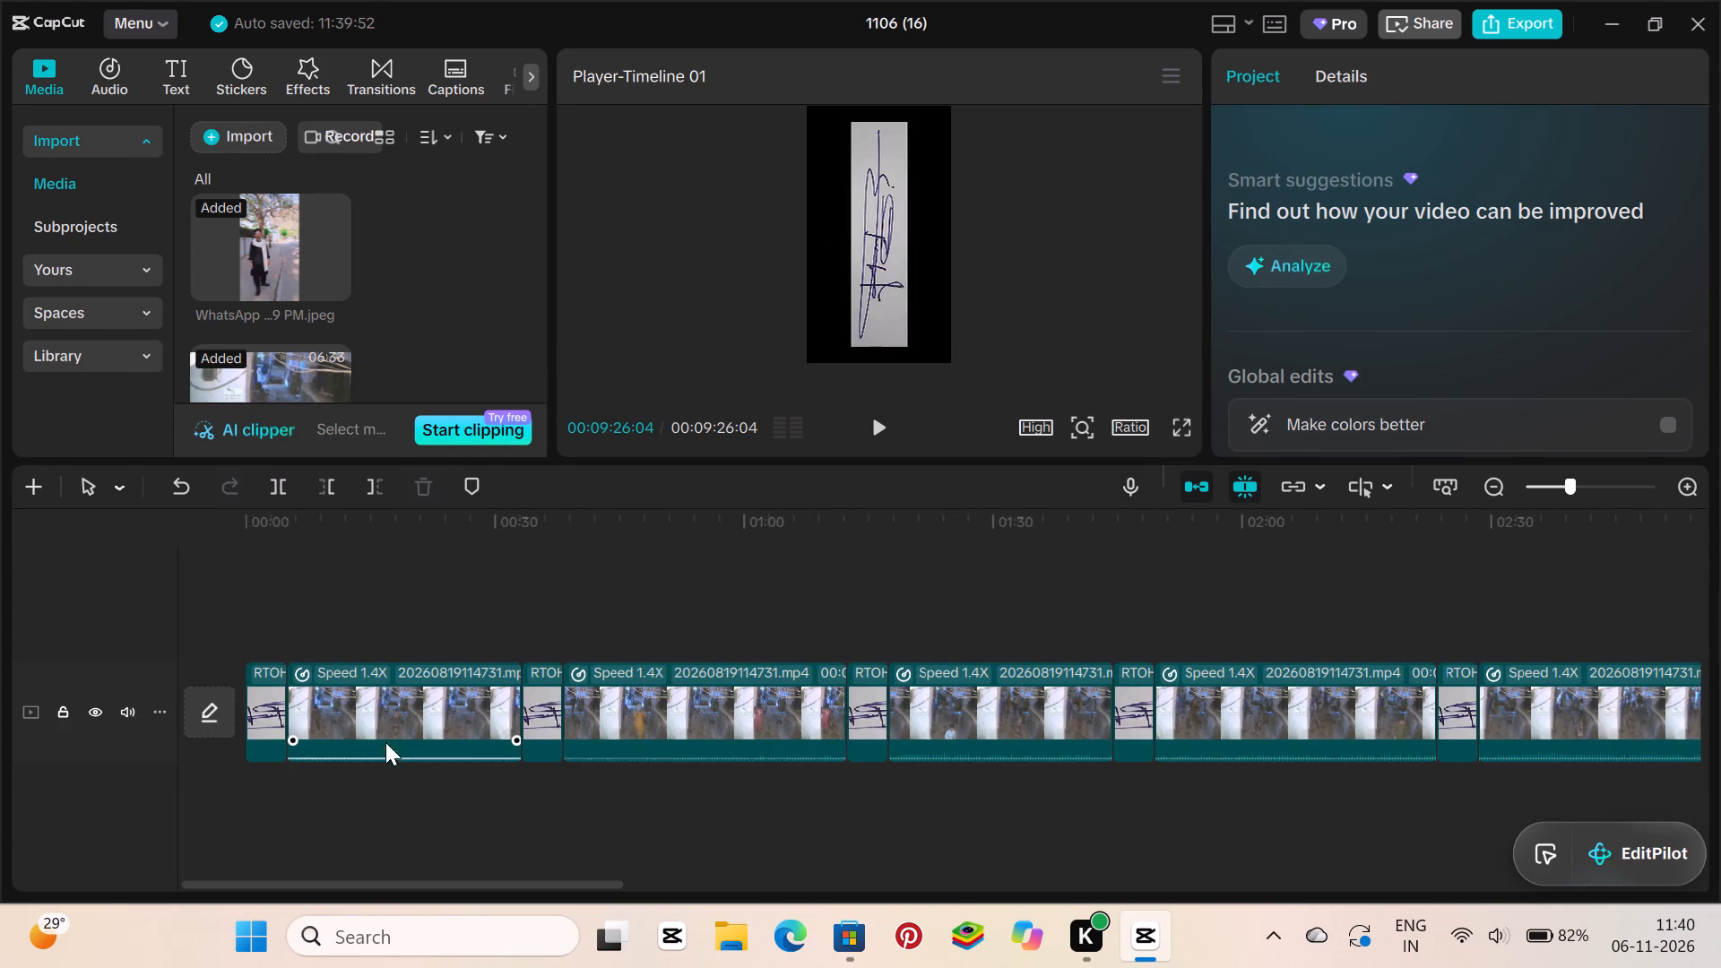
Split the first three video segments near their middles, at 00:00:19:11, 00:00:56:19 and 00:01:31:19.
{"action": "left_click", "coordinate": [397, 727]}
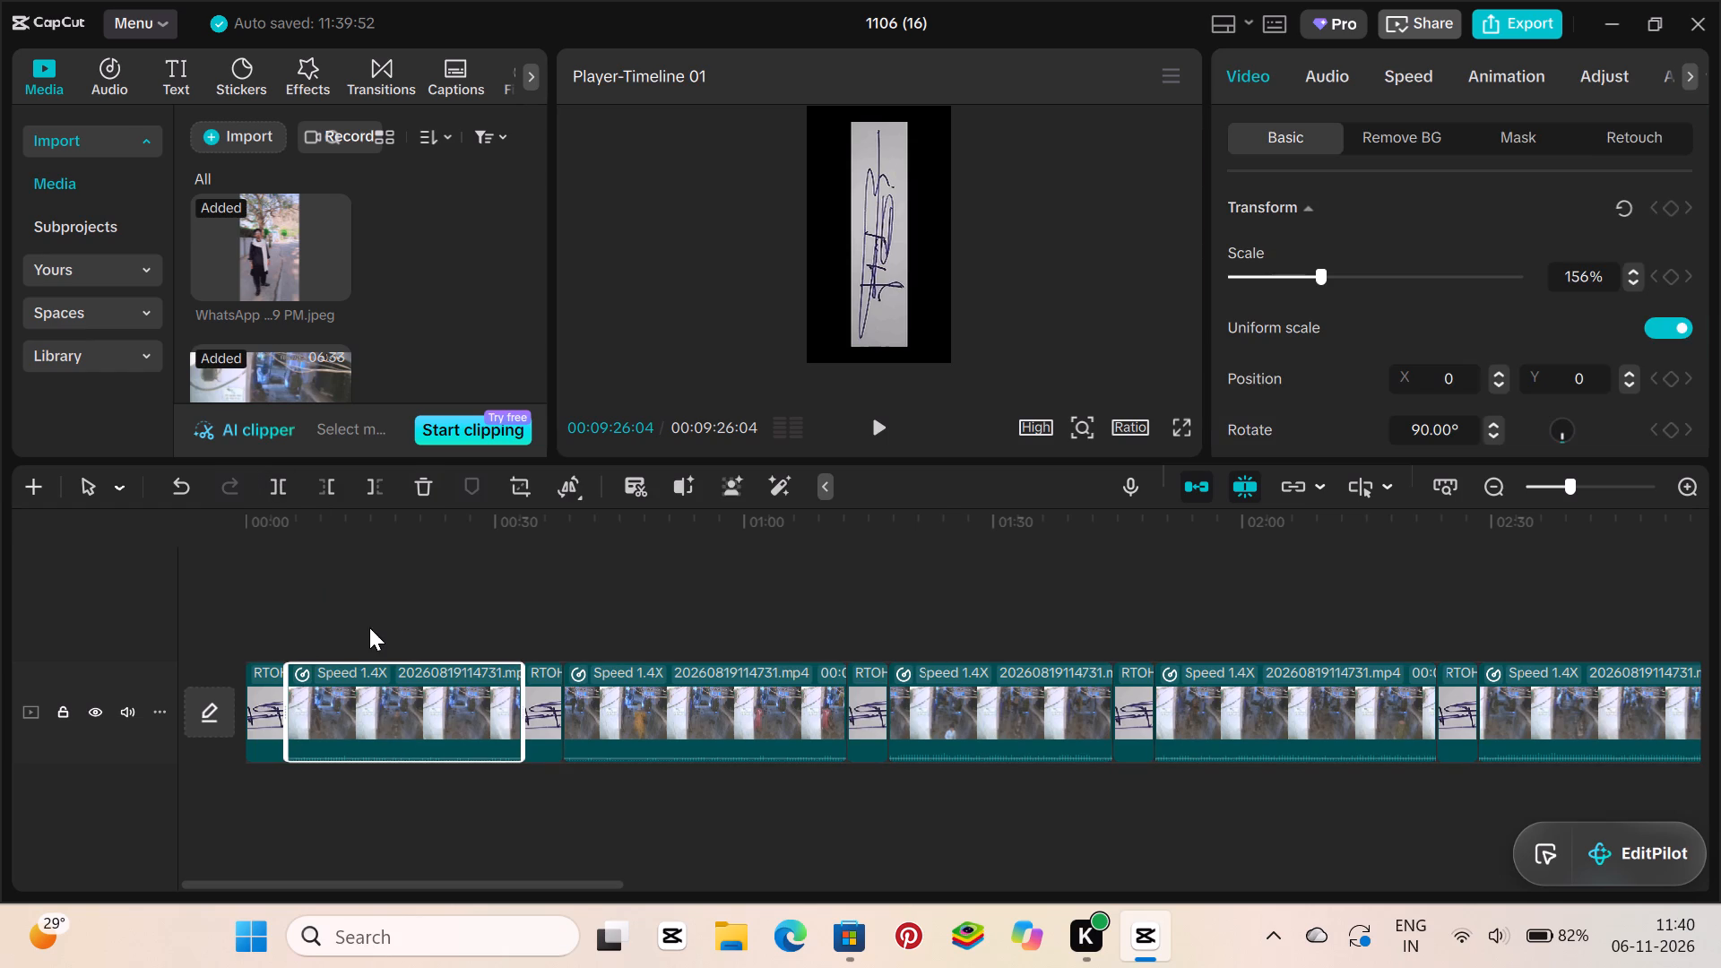
{"action": "left_click", "coordinate": [392, 611]}
{"action": "left_click", "coordinate": [407, 620]}
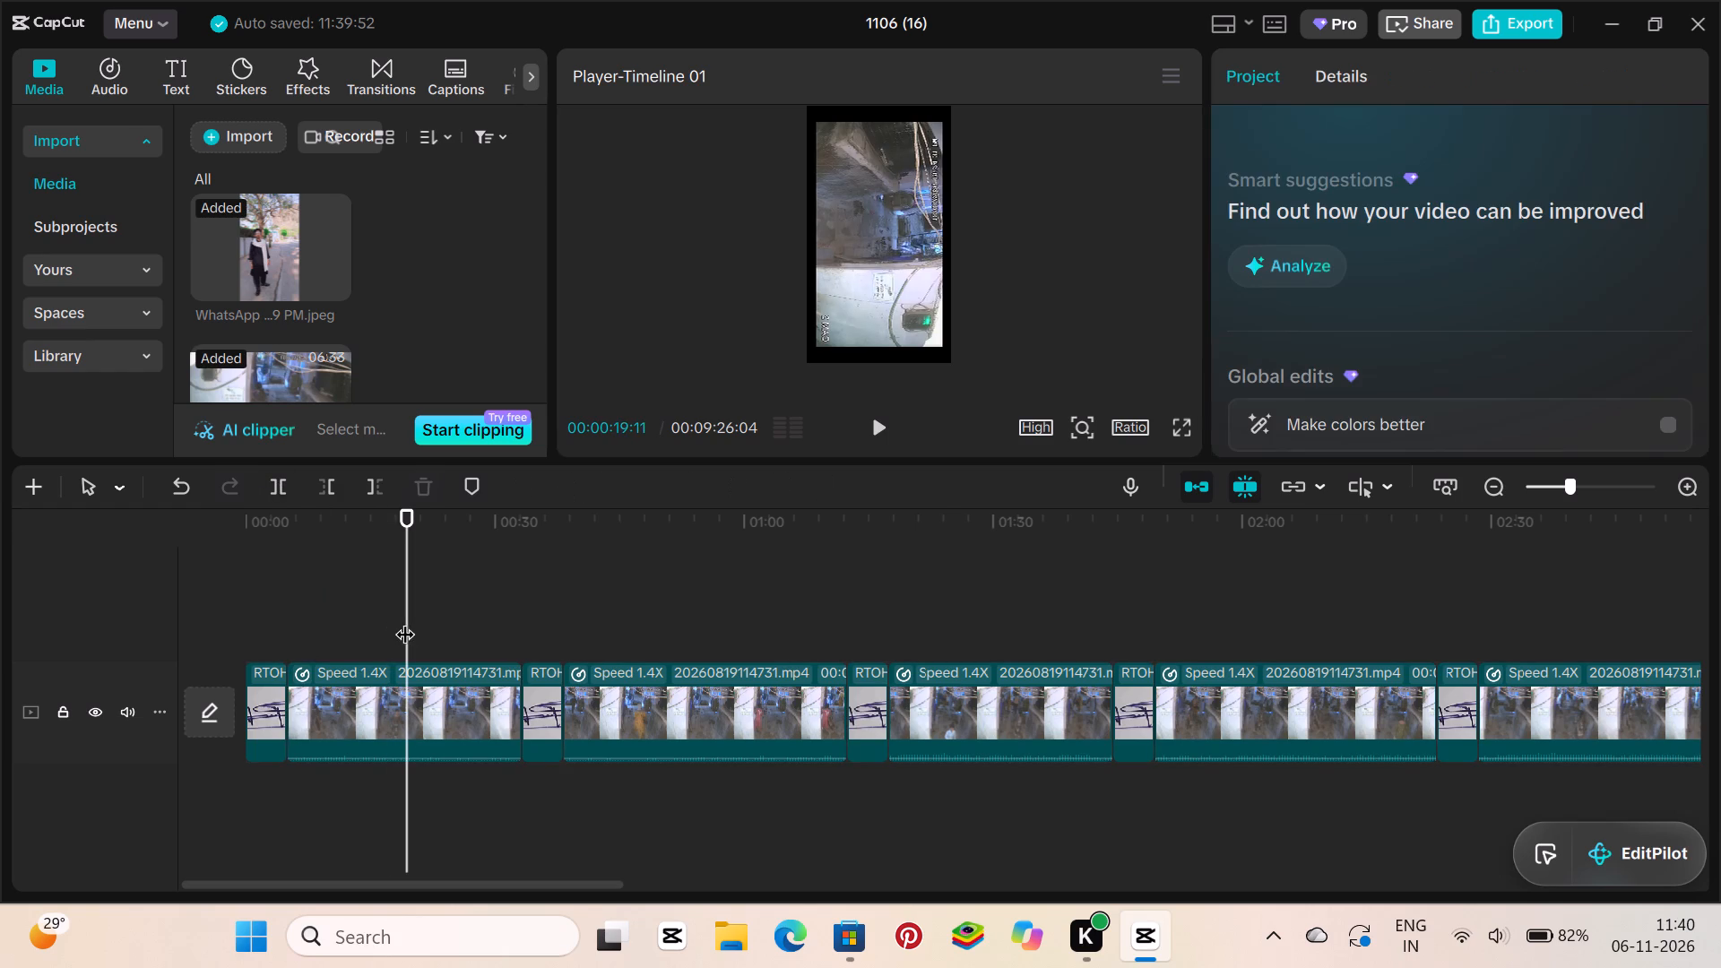
{"action": "left_click", "coordinate": [272, 487]}
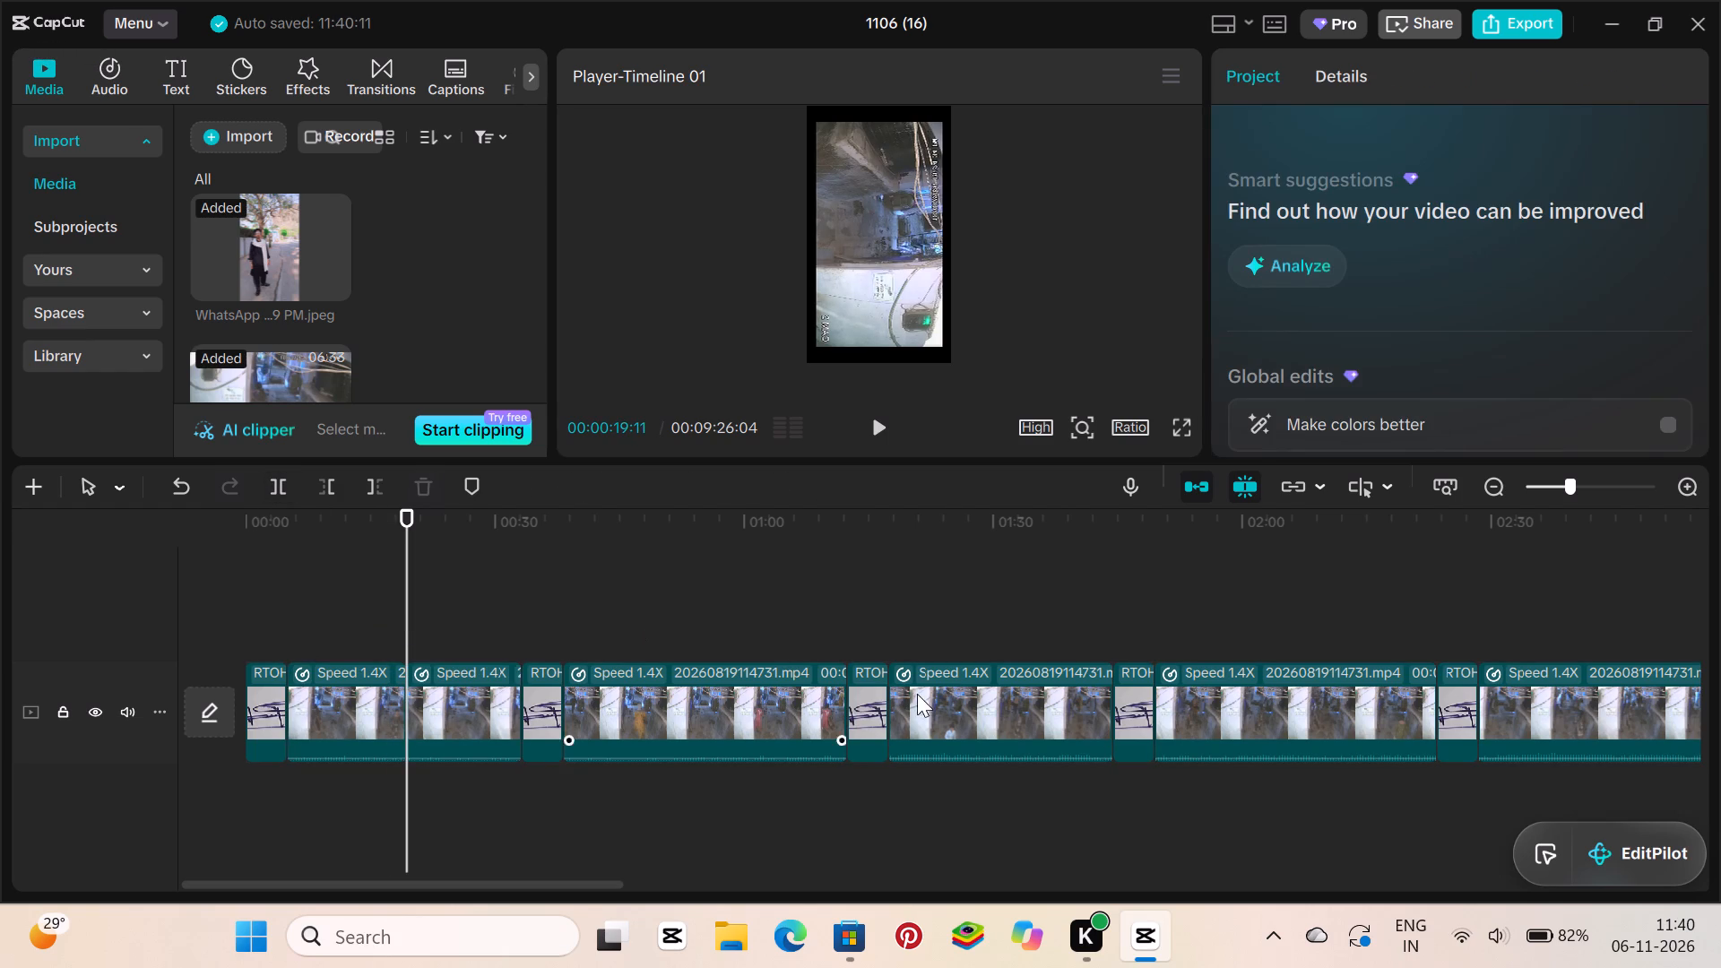
{"action": "left_click", "coordinate": [716, 630]}
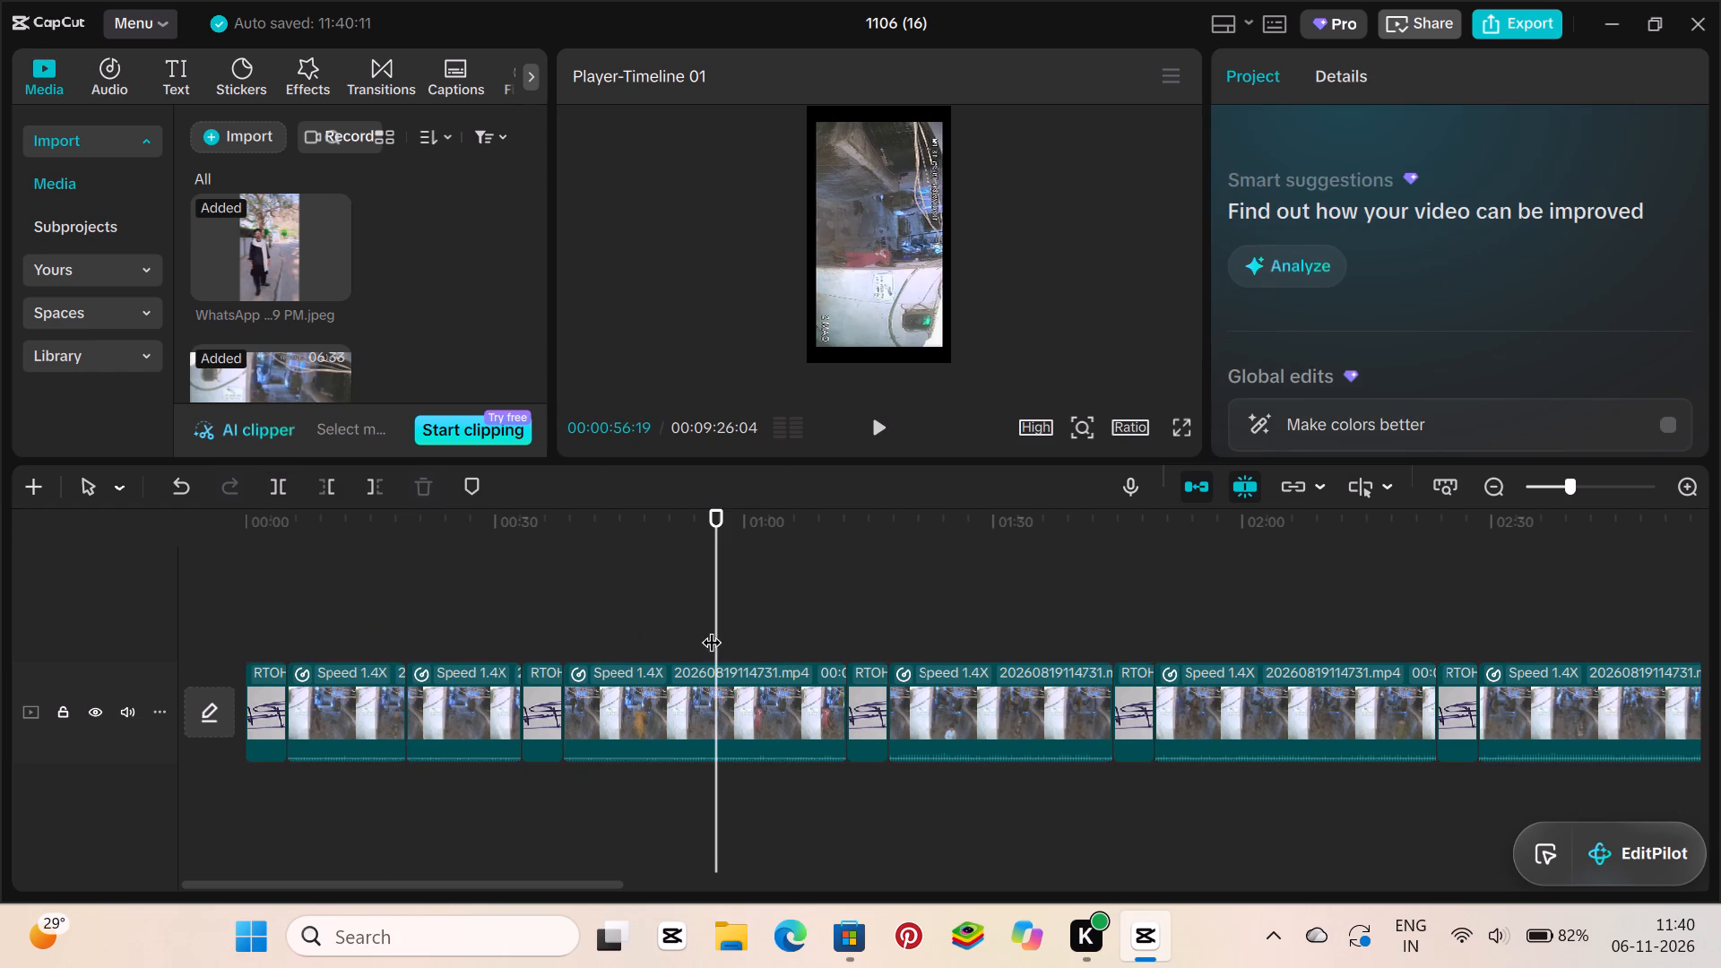
{"action": "left_click", "coordinate": [274, 486]}
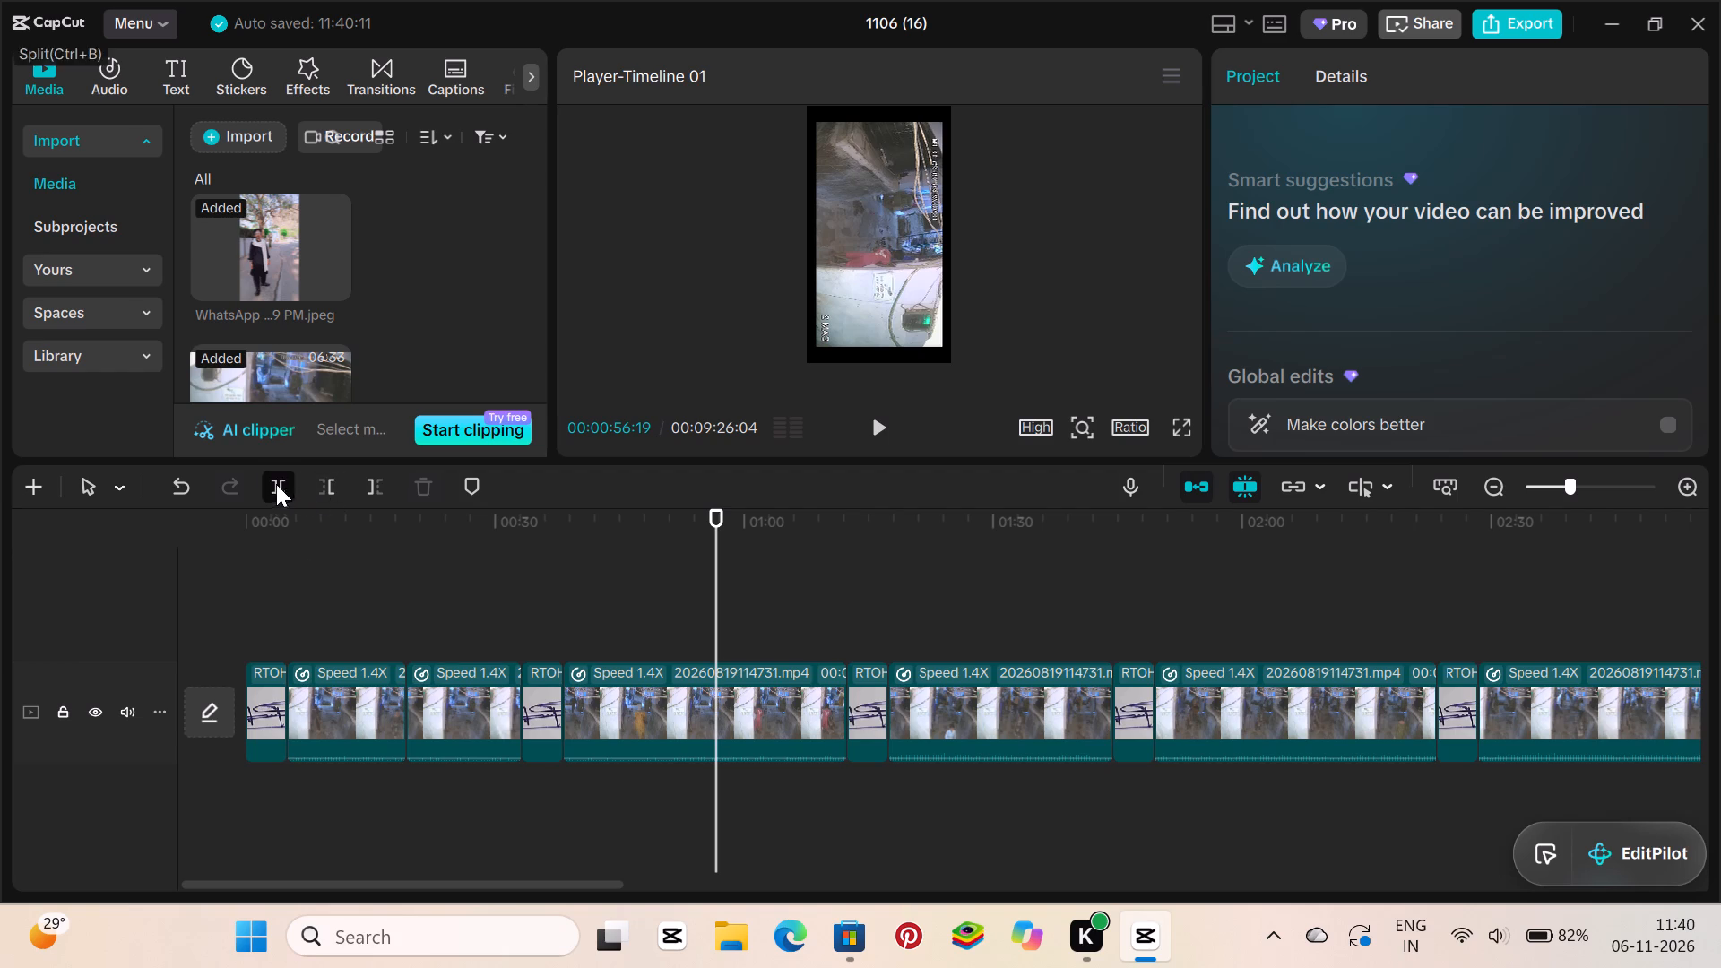
{"action": "left_click", "coordinate": [1007, 632]}
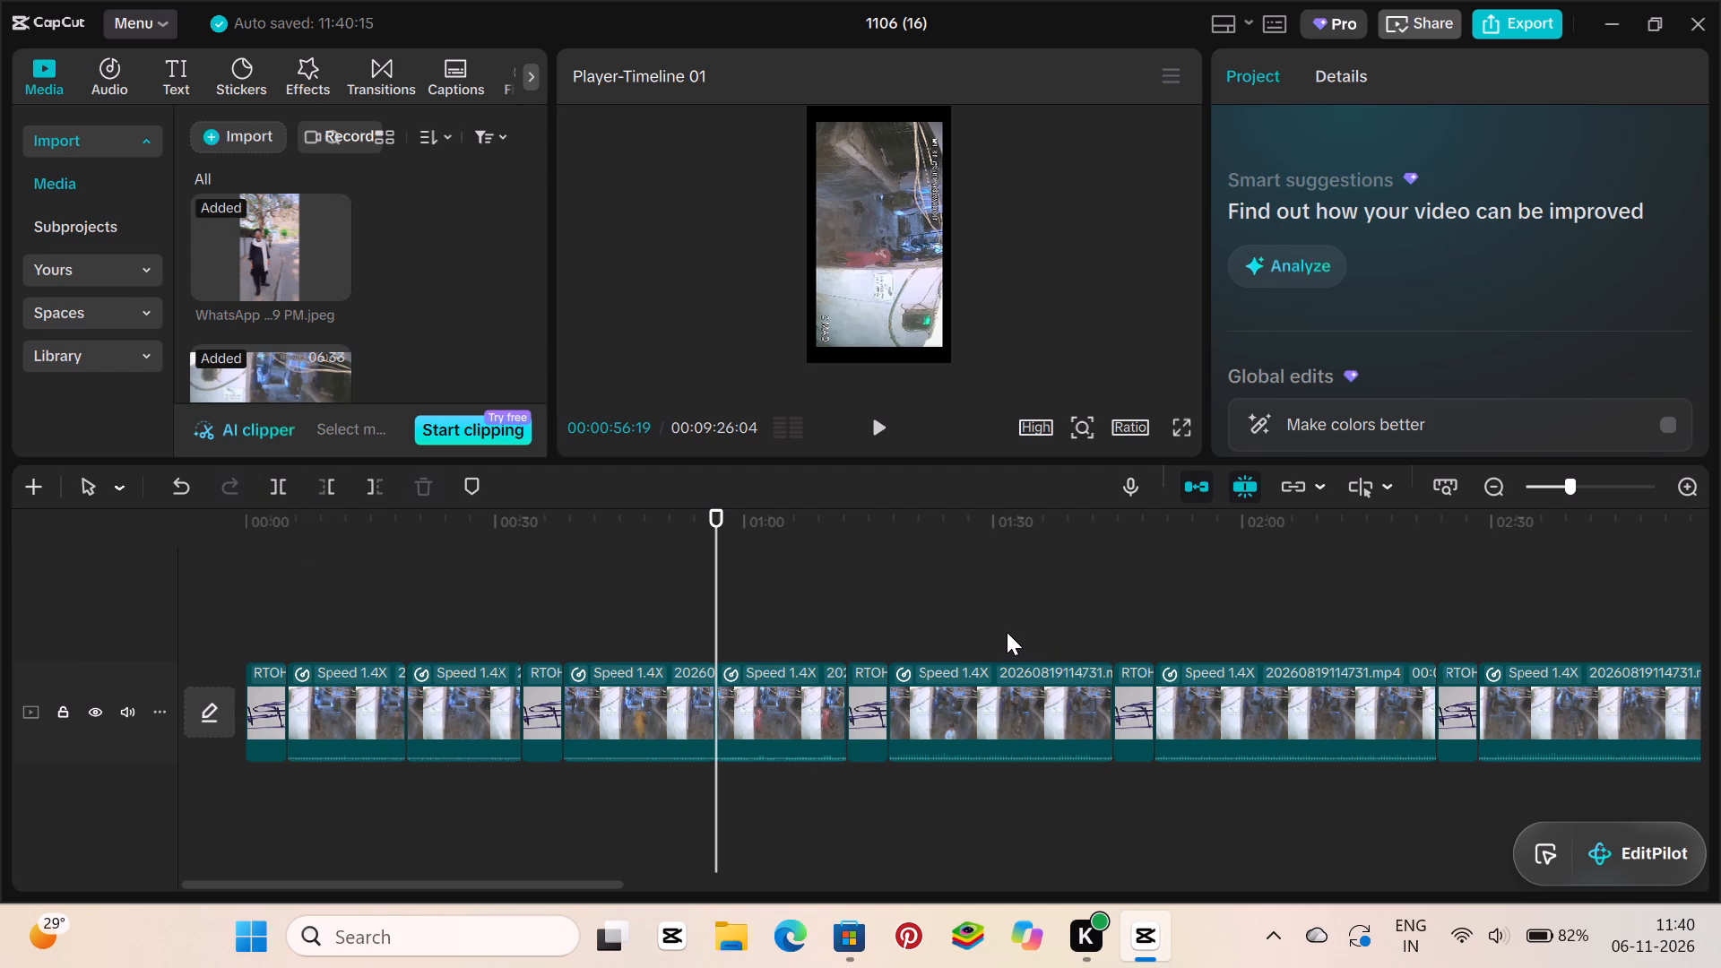
{"action": "left_click", "coordinate": [276, 489]}
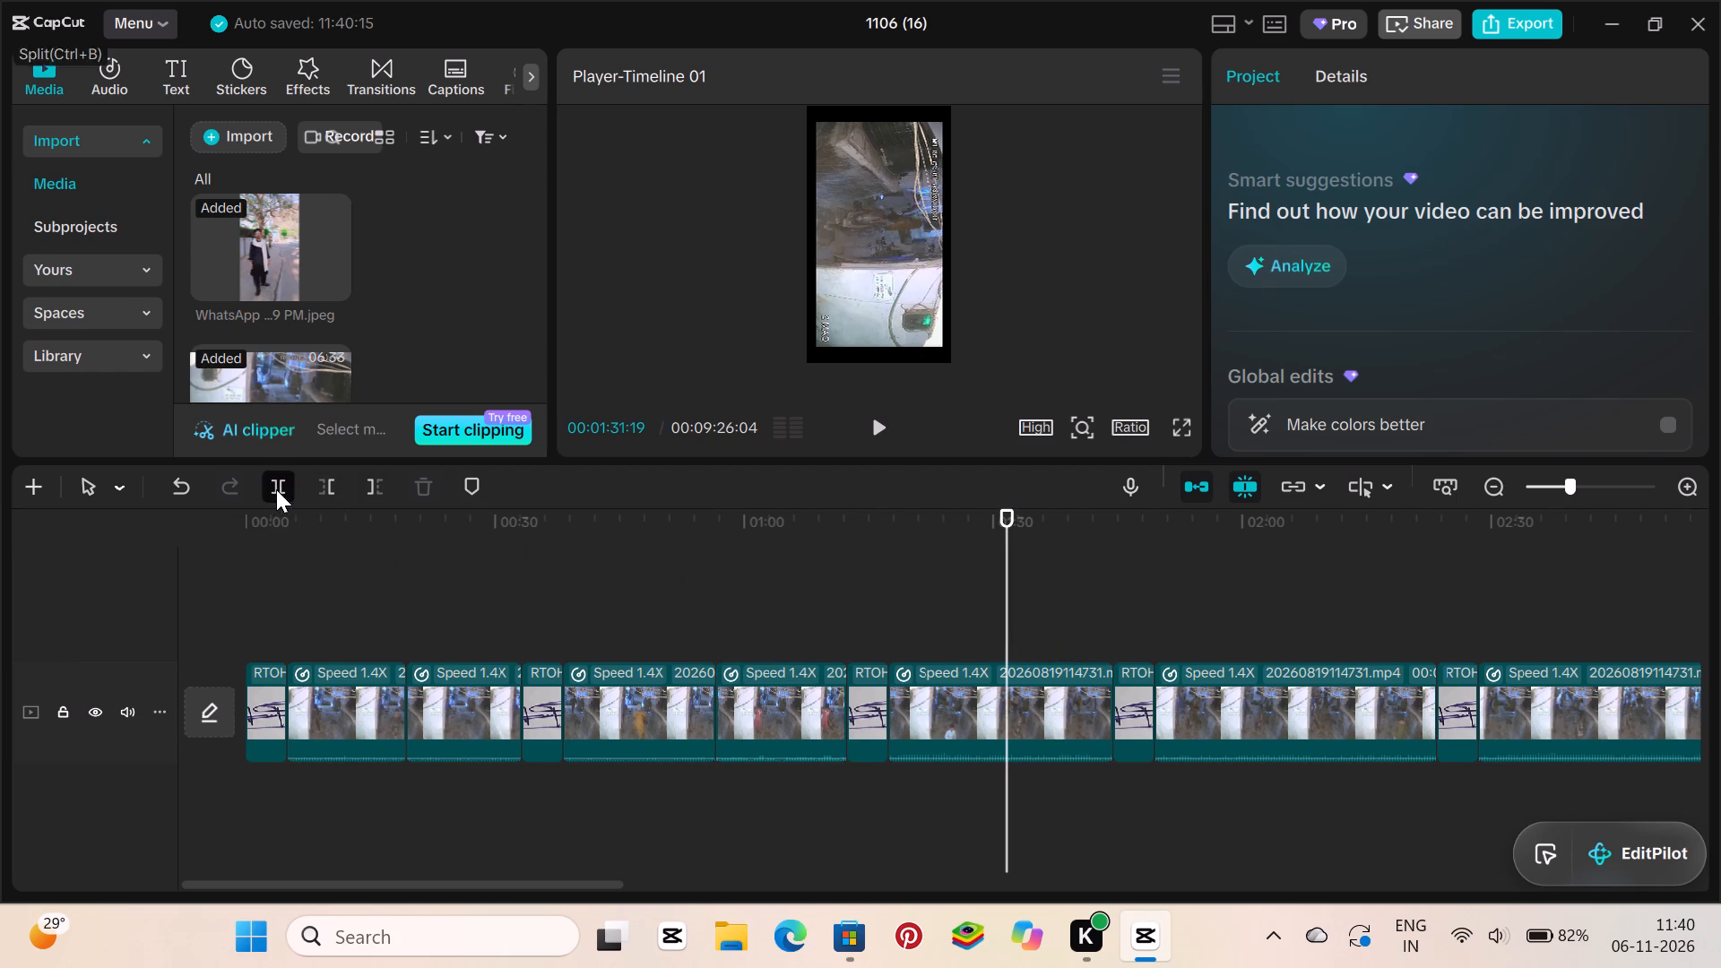
Split the fourth and fifth video segments near their middles, at 00:02:07:20 and 00:02:43:22.
{"action": "left_click", "coordinate": [1057, 617]}
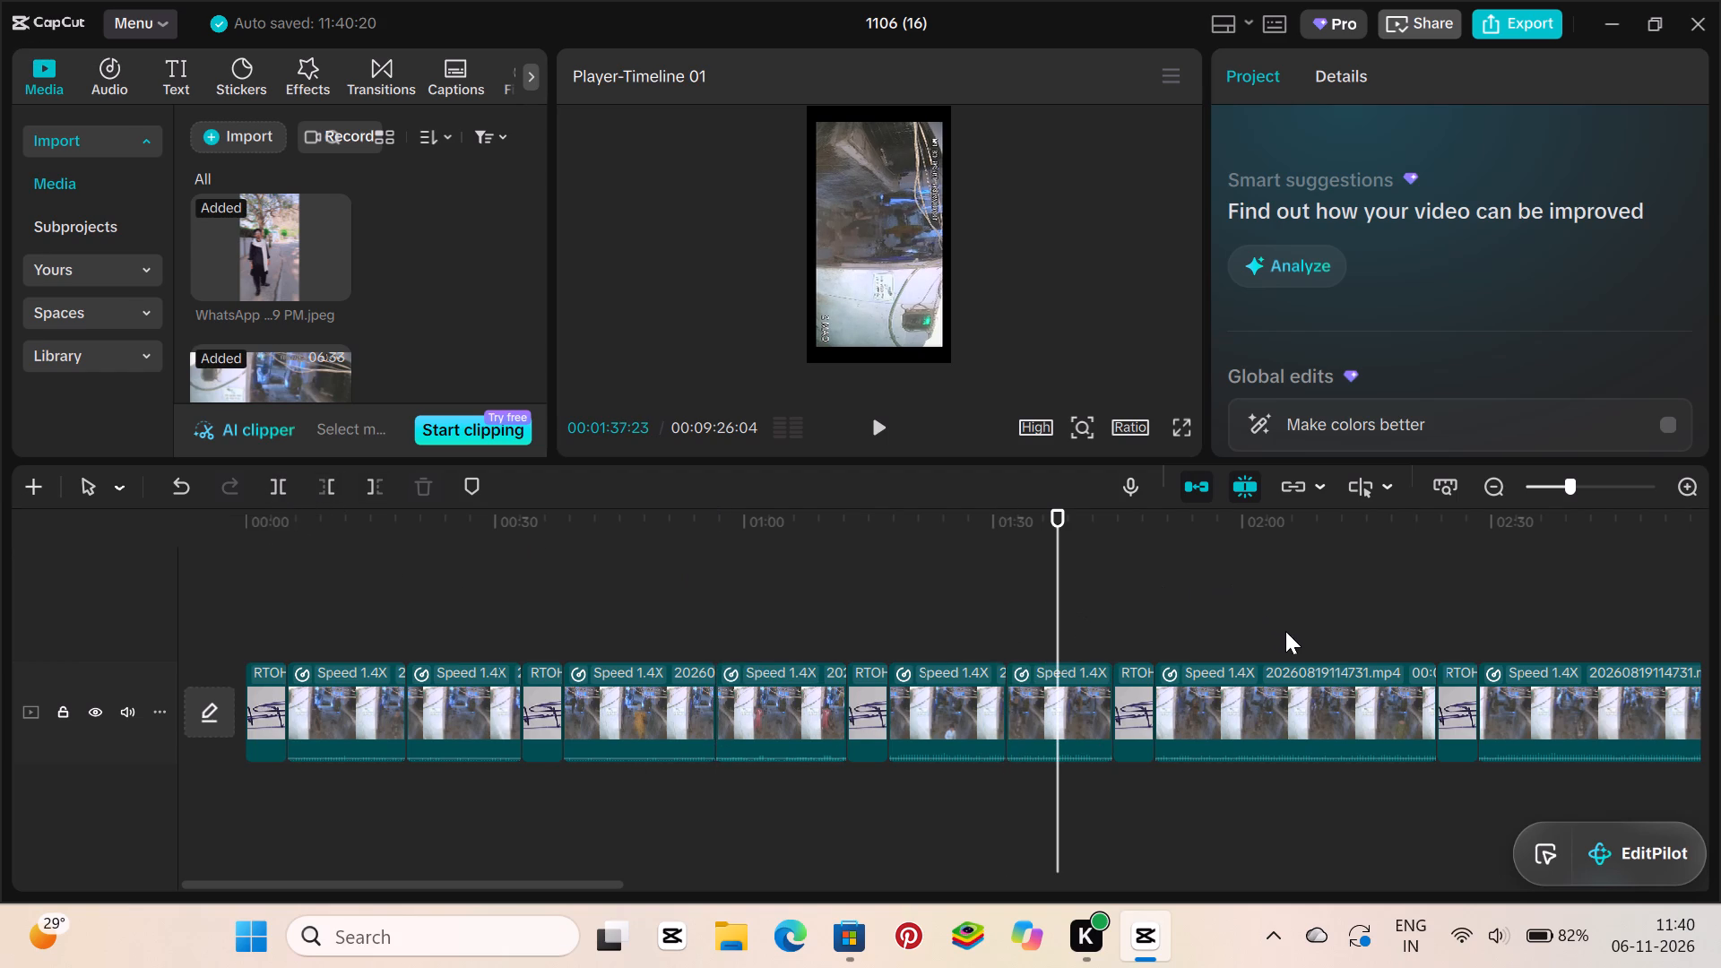
{"action": "left_click", "coordinate": [1294, 630]}
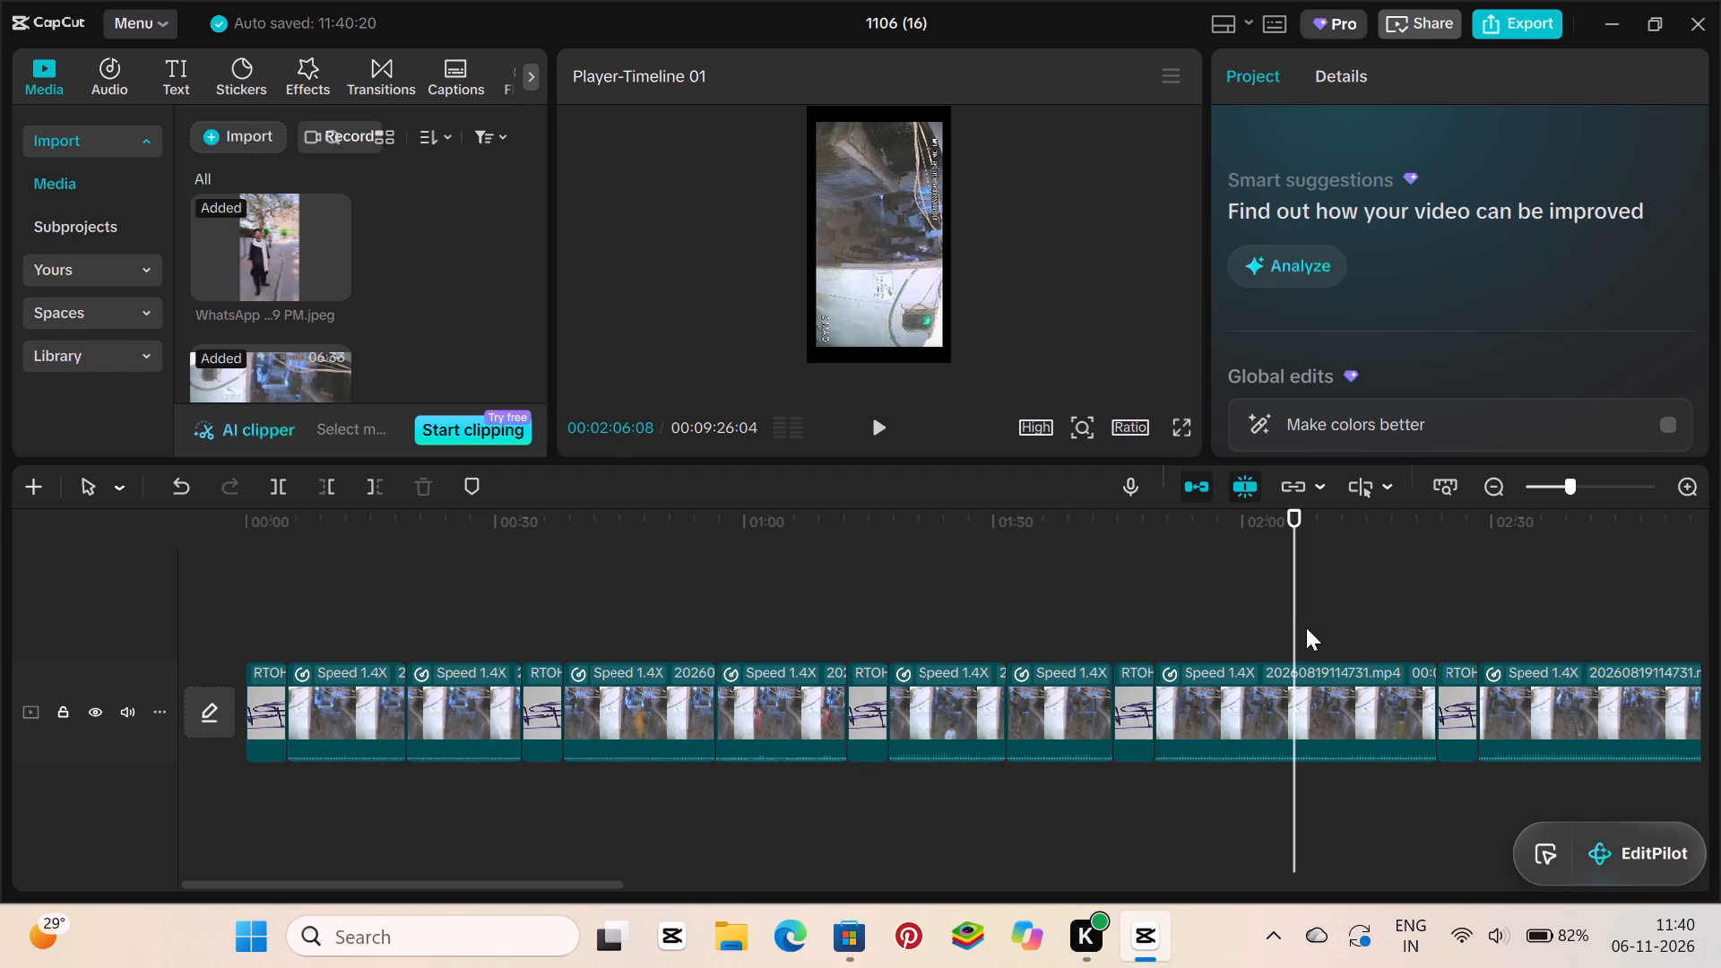
{"action": "left_click", "coordinate": [1306, 627]}
{"action": "left_click", "coordinate": [271, 483]}
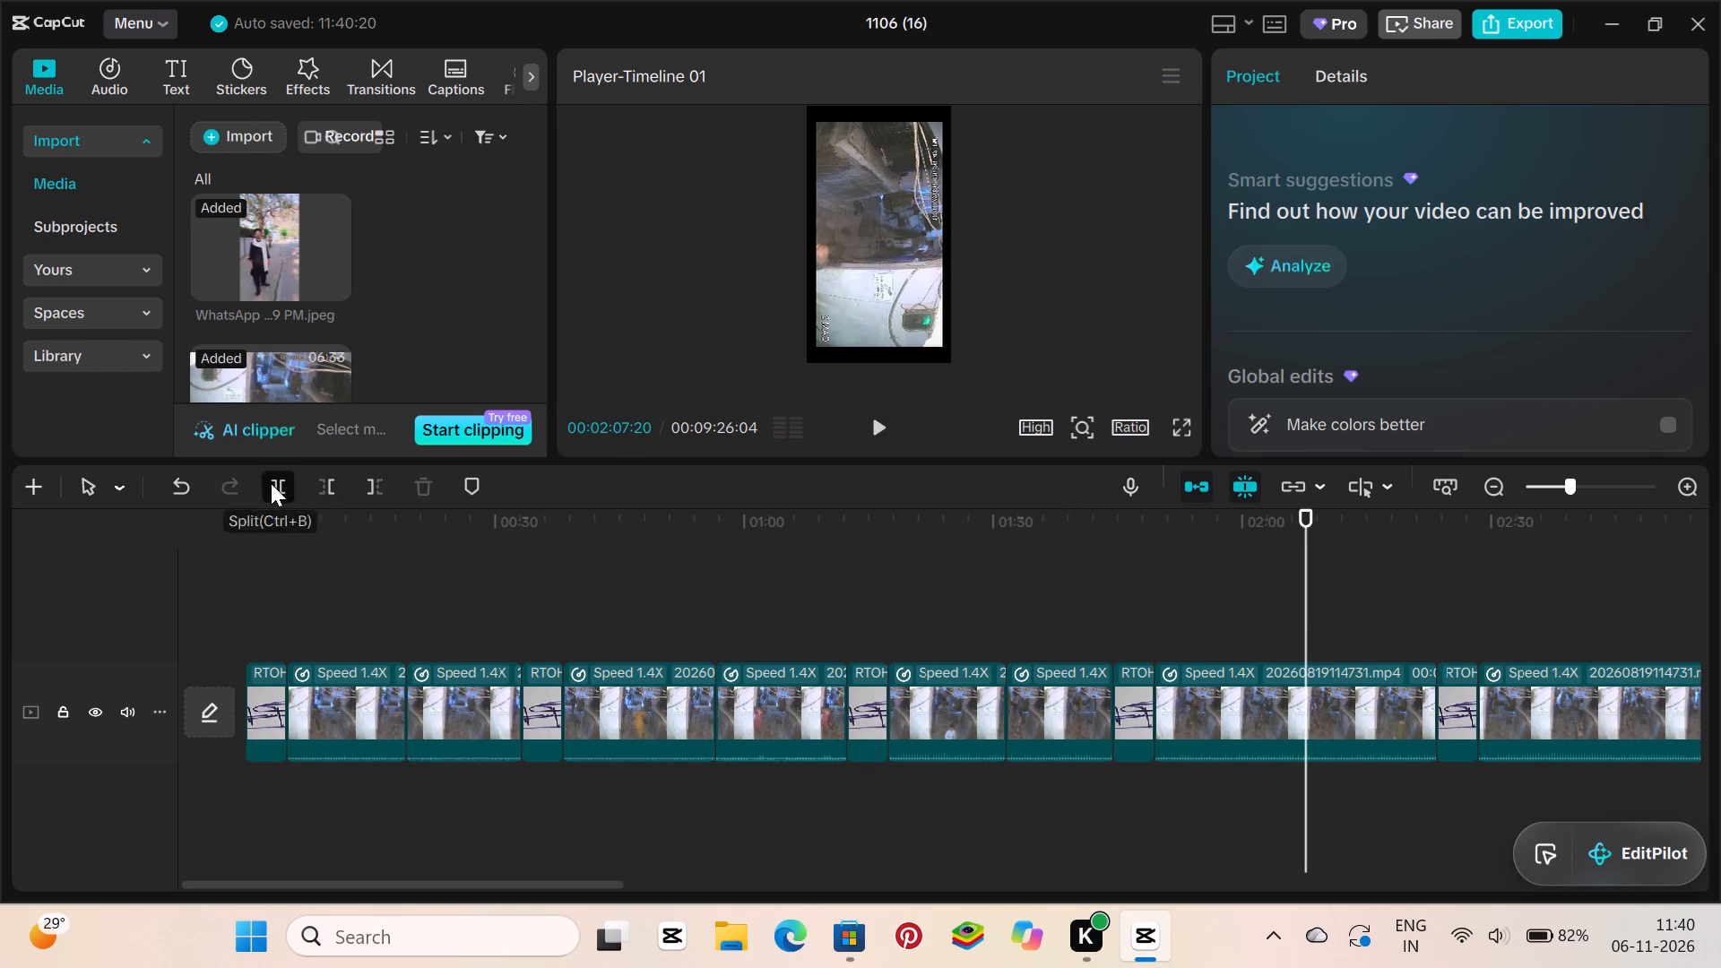
{"action": "left_click", "coordinate": [1312, 603]}
{"action": "left_click_drag", "start_coordinate": [1313, 603], "coordinate": [1384, 599]}
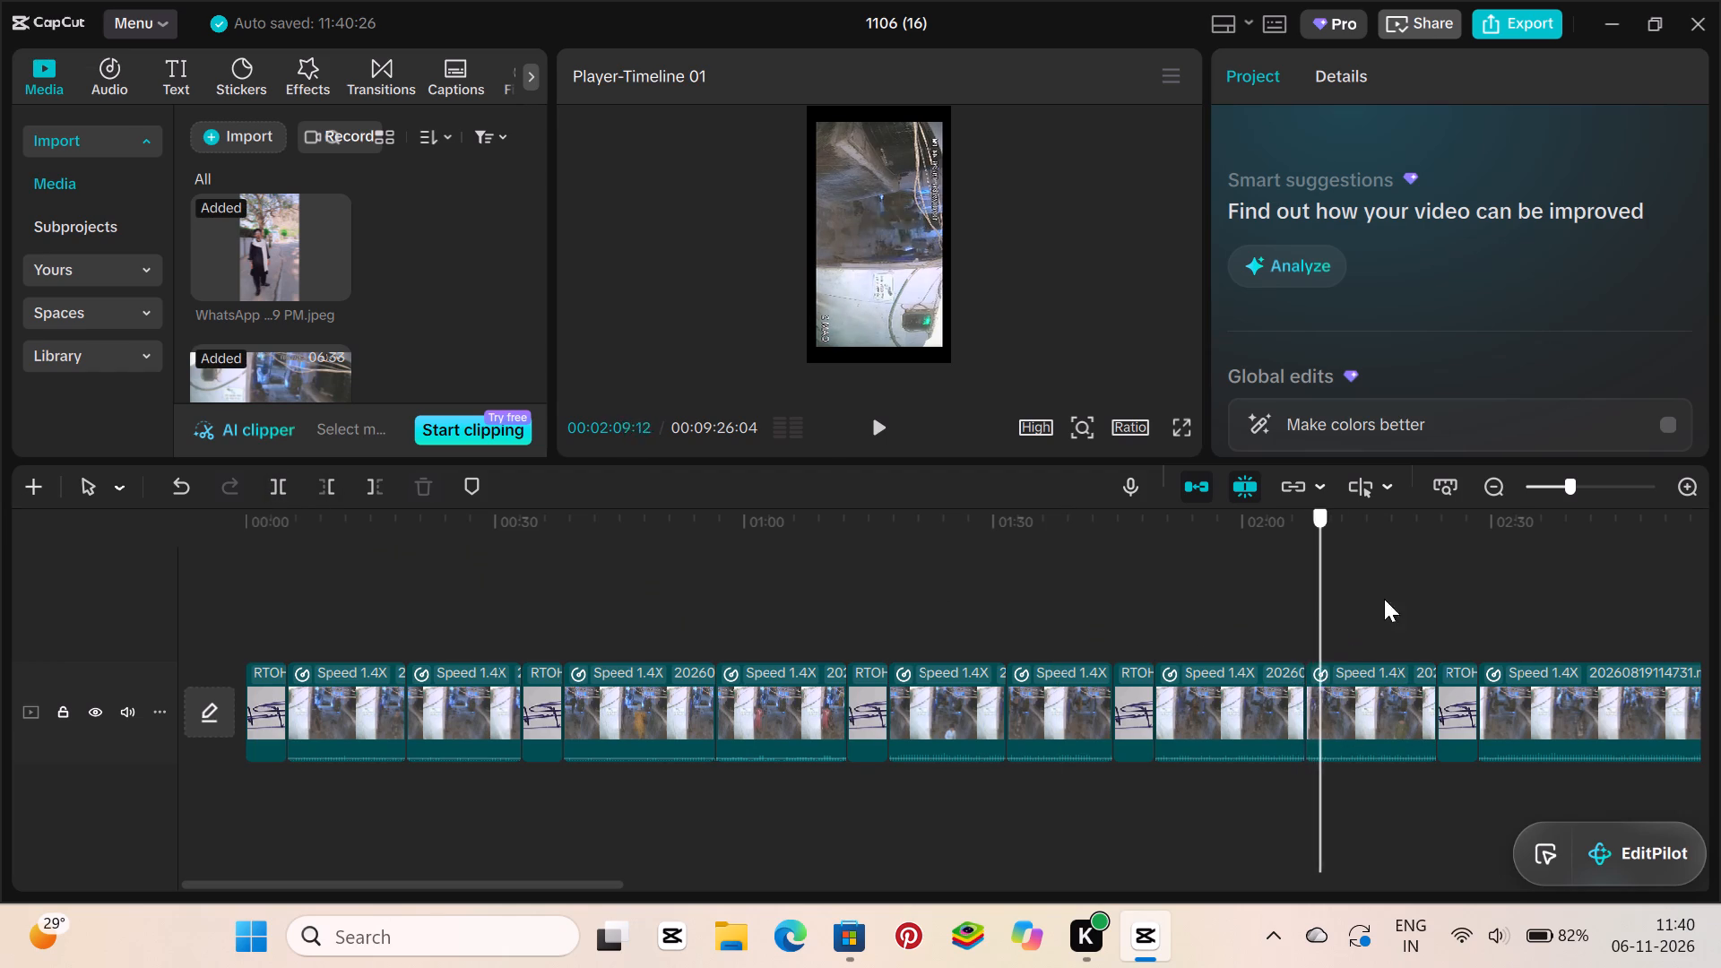
{"action": "left_click_drag", "start_coordinate": [1384, 599], "coordinate": [1310, 629]}
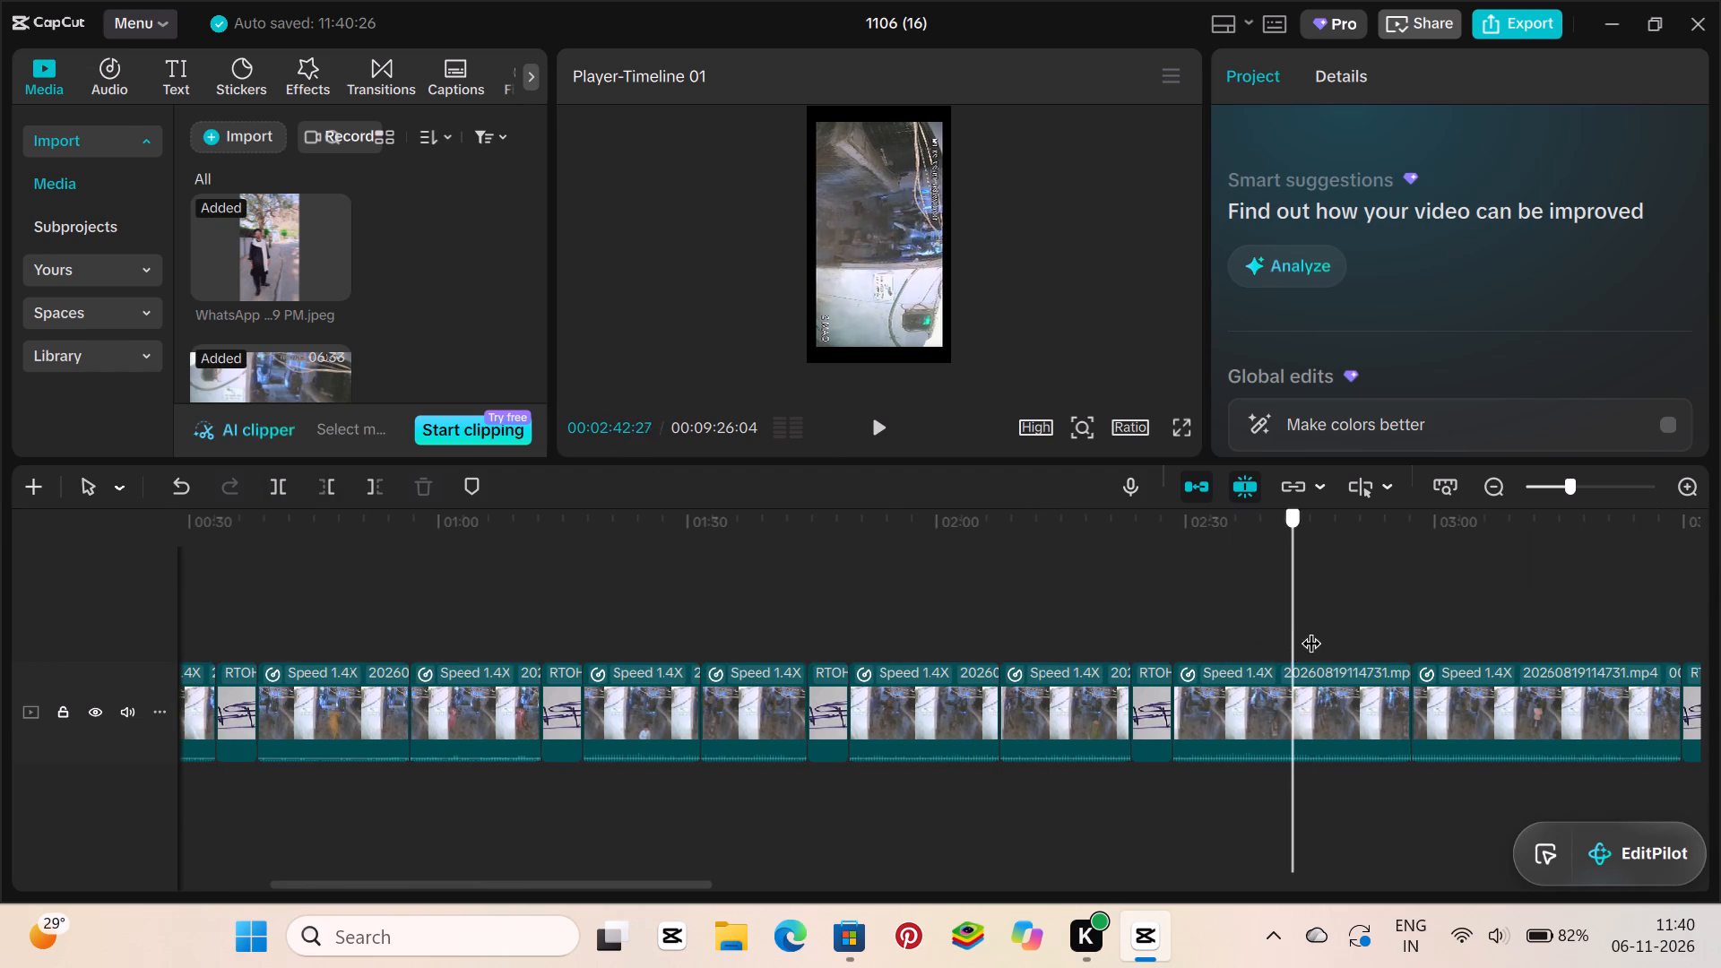
{"action": "left_click_drag", "start_coordinate": [1310, 629], "coordinate": [1300, 633]}
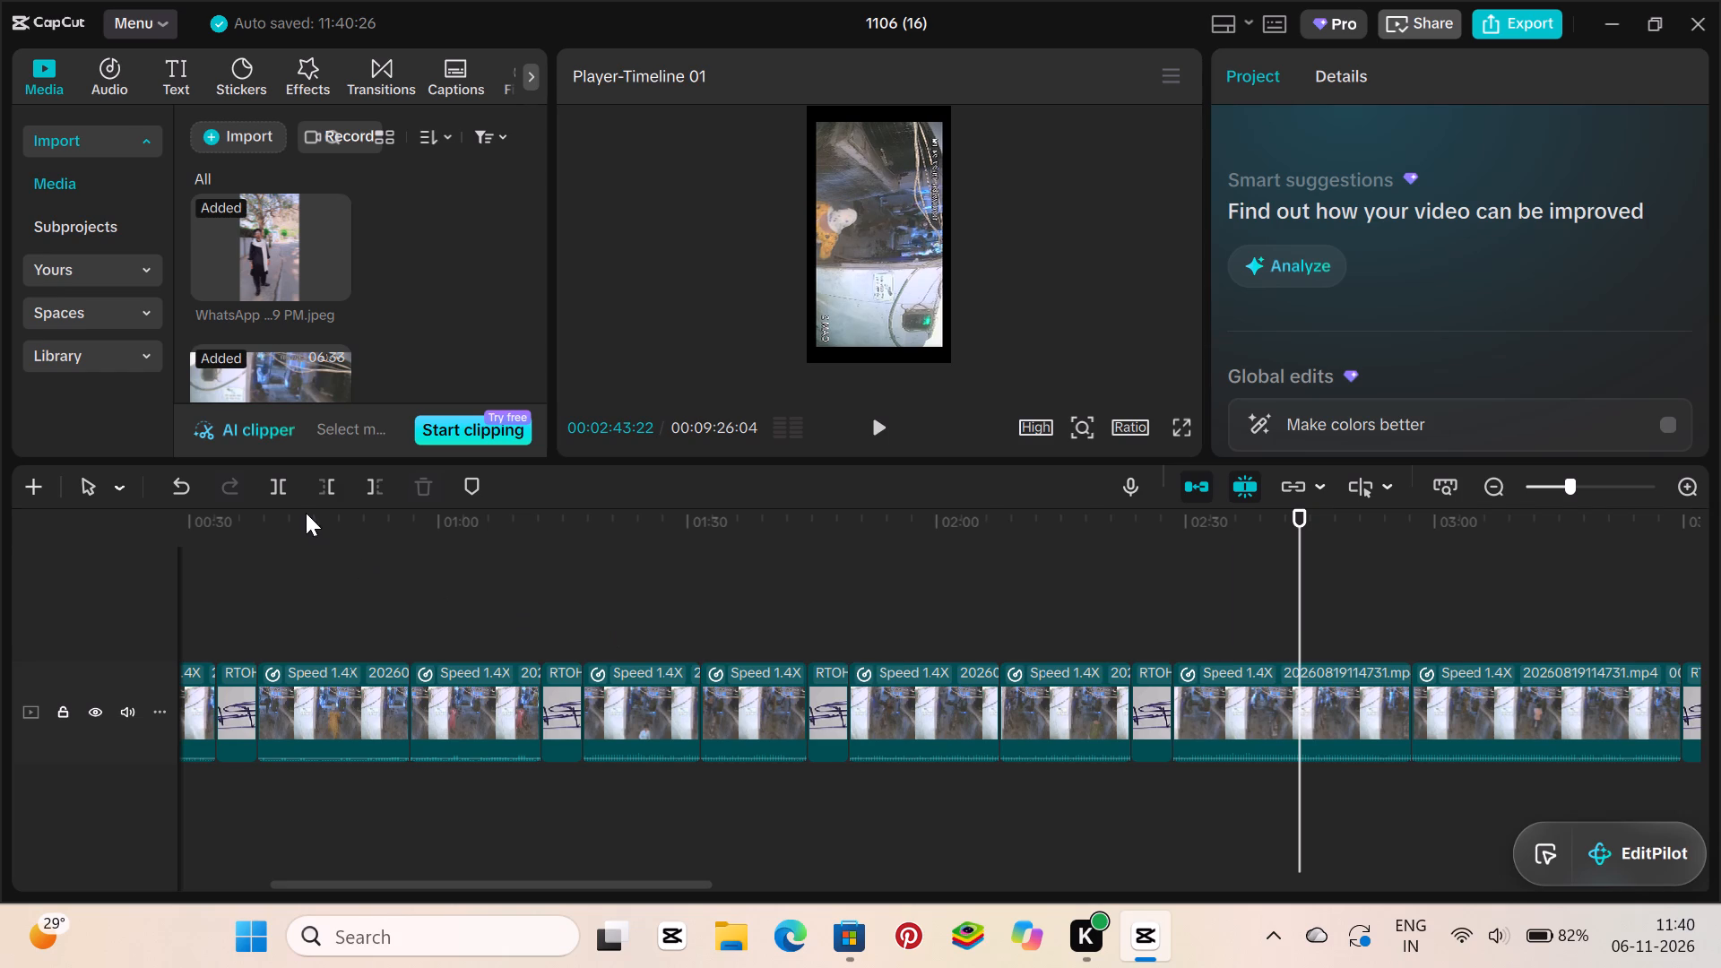
{"action": "left_click", "coordinate": [278, 489]}
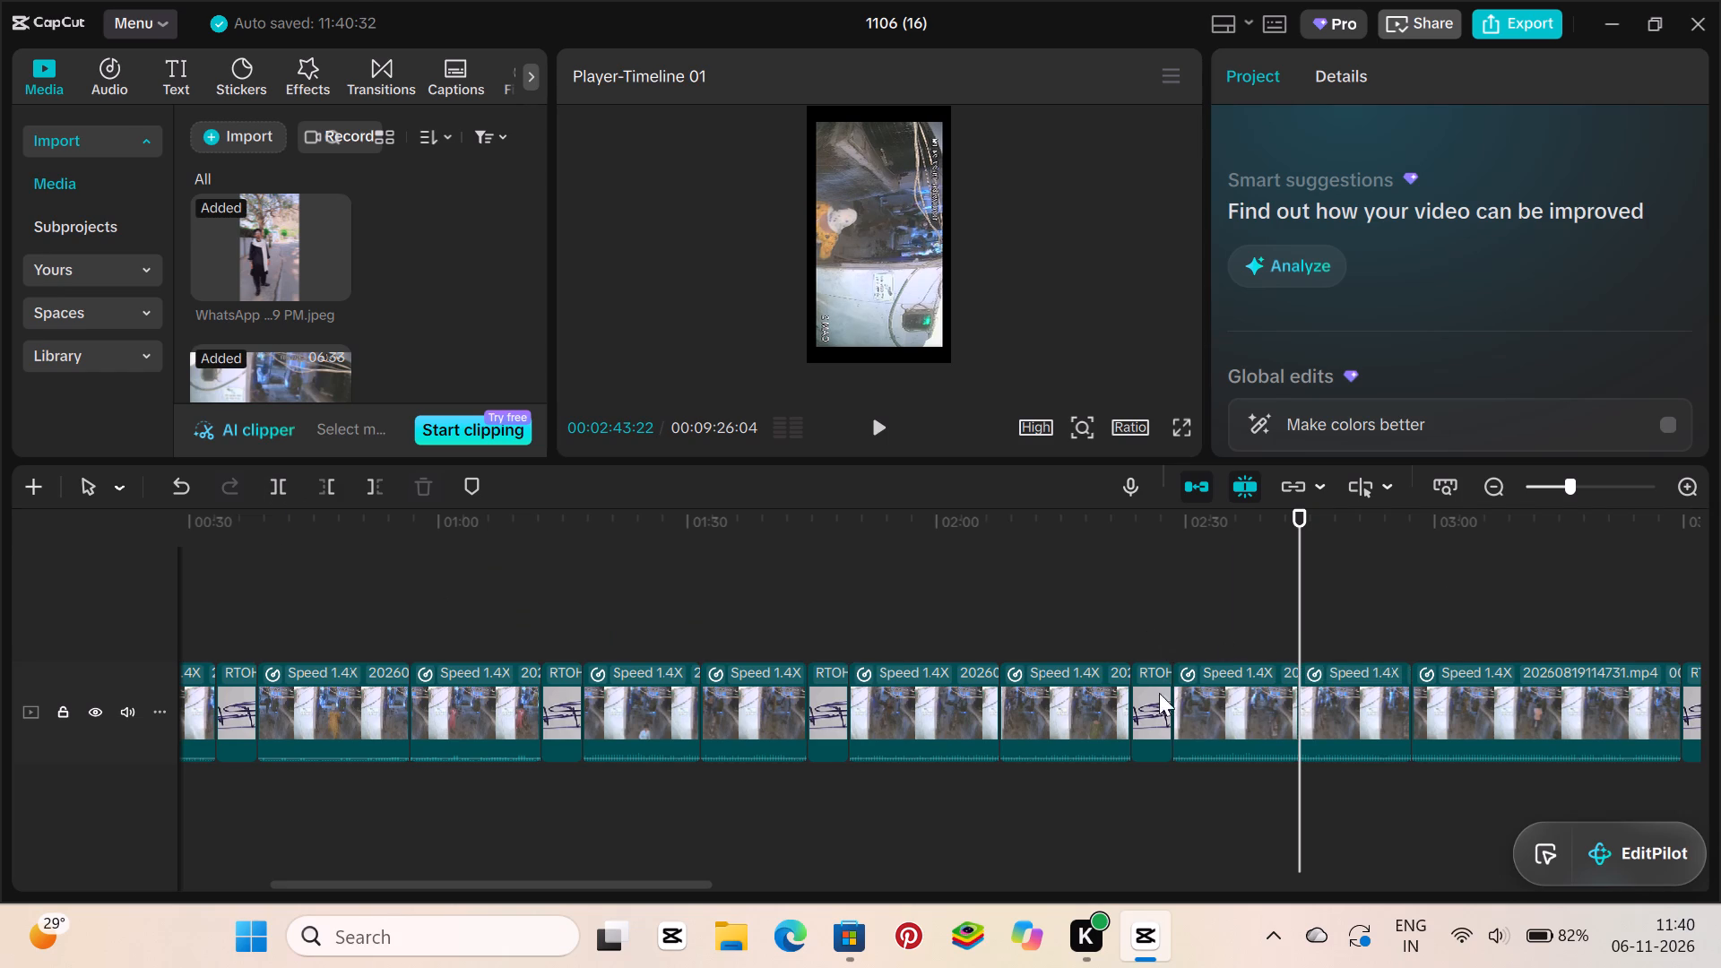
Copy the signature clip and insert the pasted copy between the two halves of the fifth video segment, at 00:02:43:22.
{"action": "left_click", "coordinate": [1137, 713]}
{"action": "key", "text": "ctrl+c"}
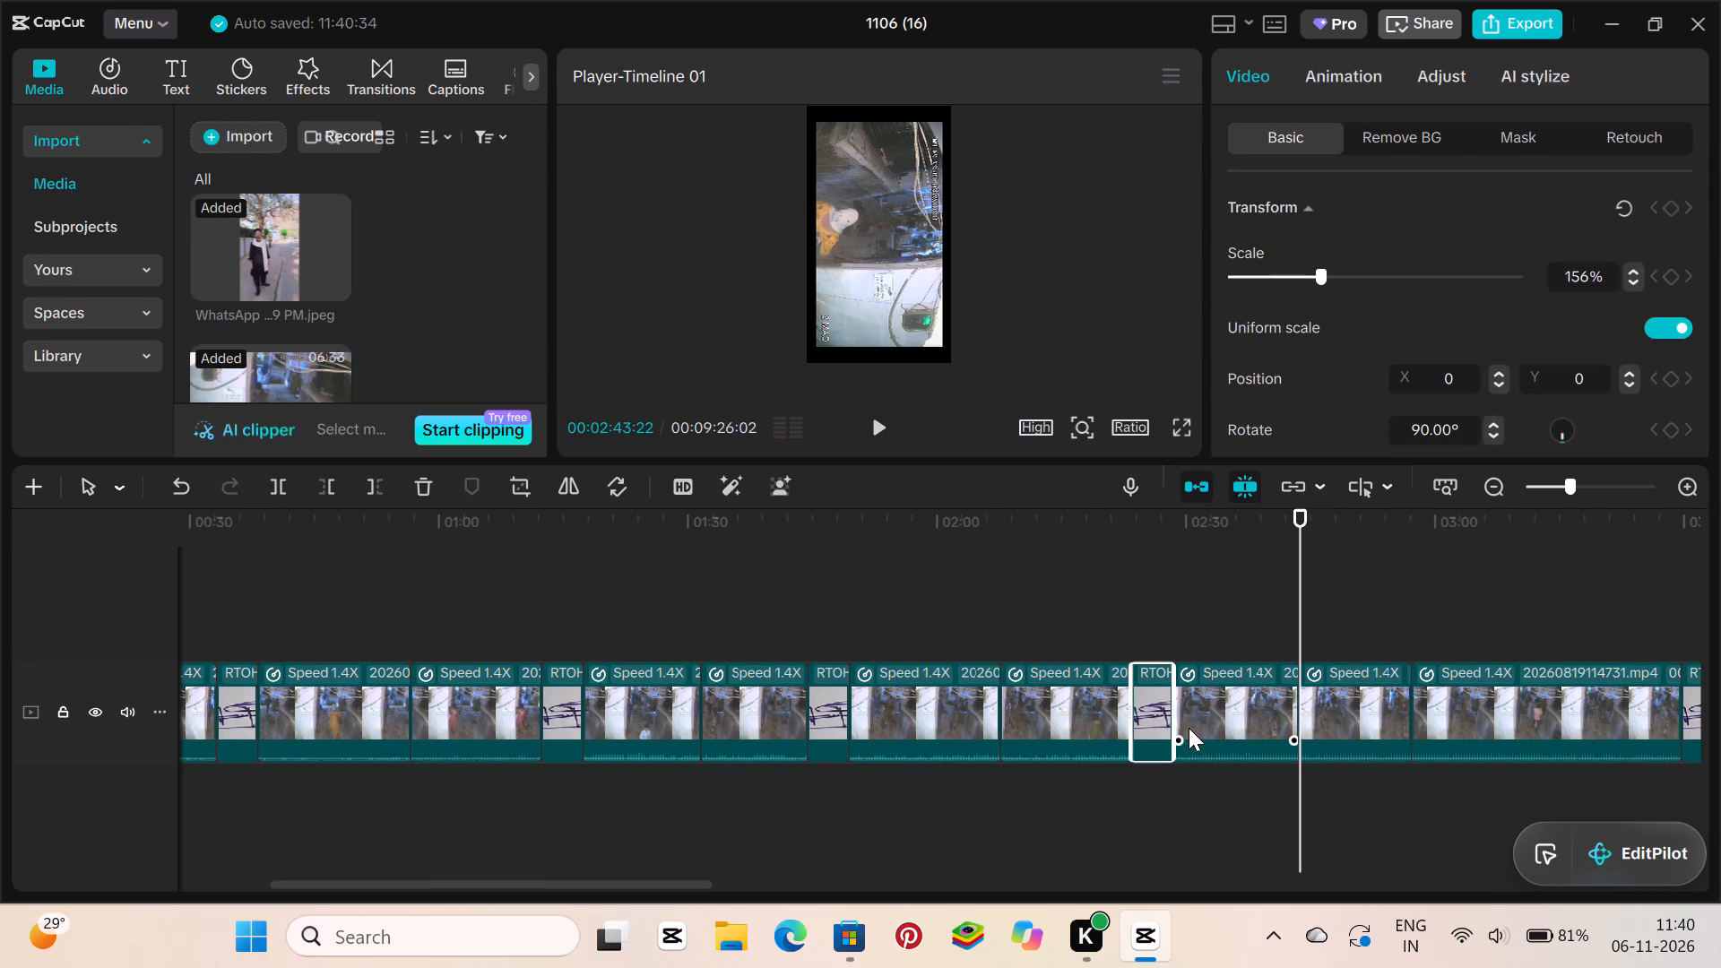
{"action": "key", "text": "ctrl+v"}
{"action": "left_click_drag", "start_coordinate": [1332, 640], "coordinate": [1308, 736]}
{"action": "left_click", "coordinate": [1172, 611]}
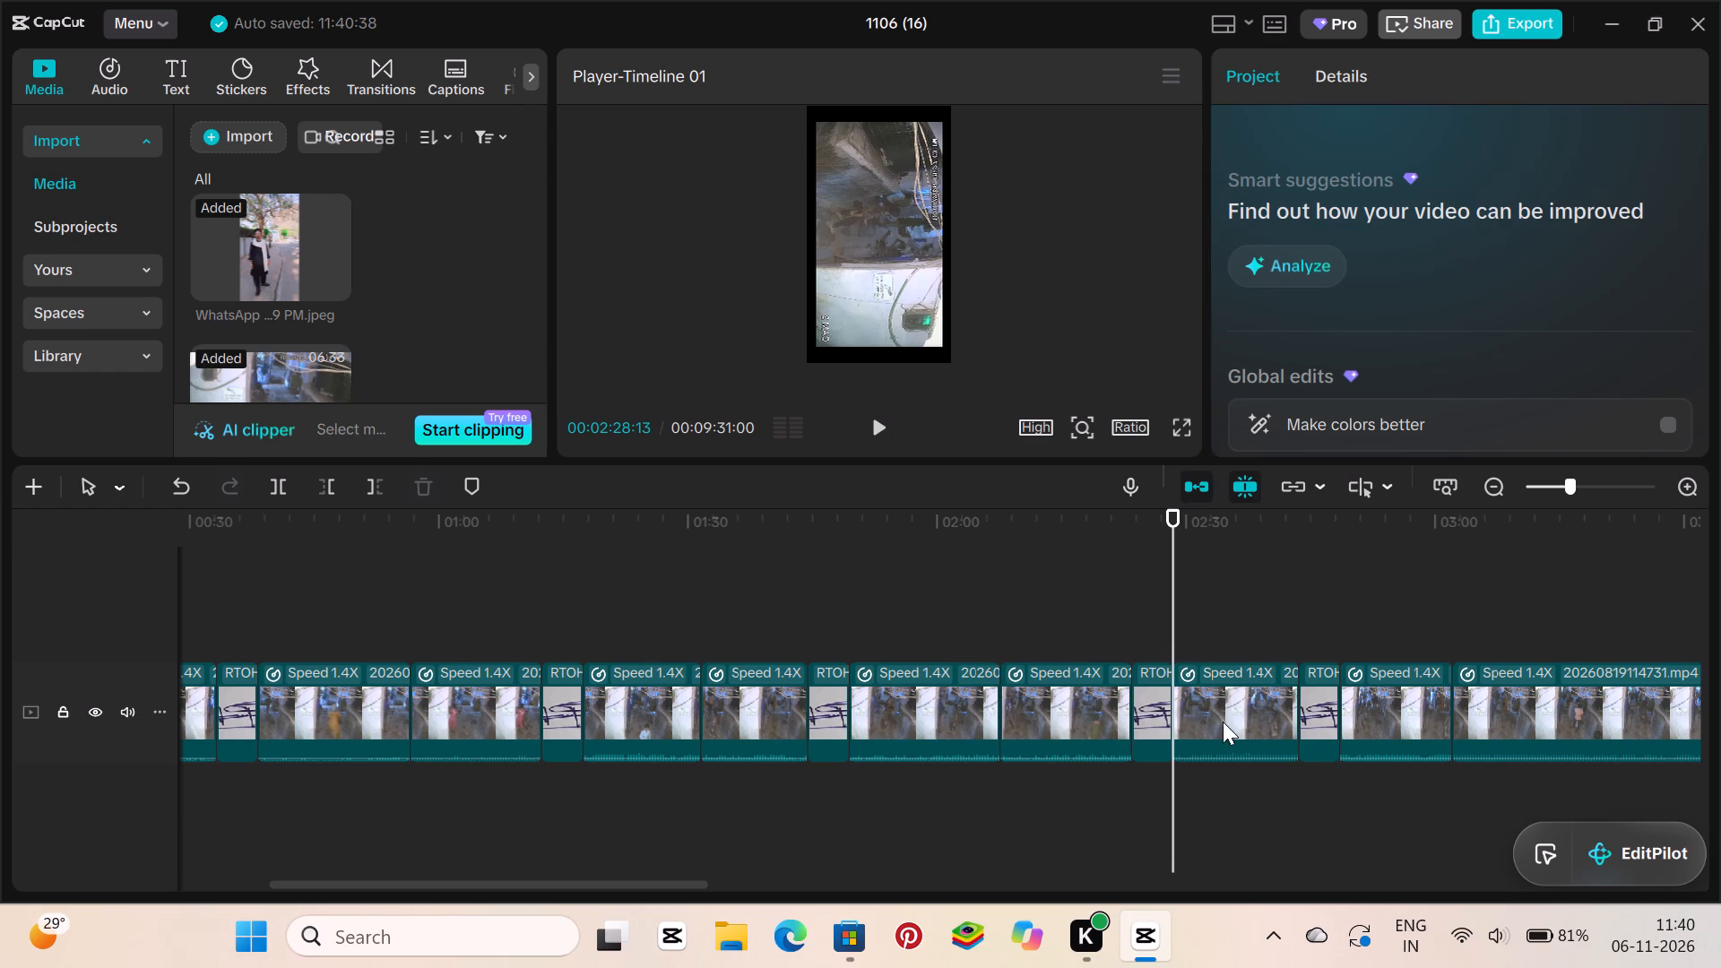
Copy the signature clip before the fifth segment and insert the copy between the two halves of the fourth video segment.
{"action": "left_click", "coordinate": [1158, 710]}
{"action": "key", "text": "ctrl+c"}
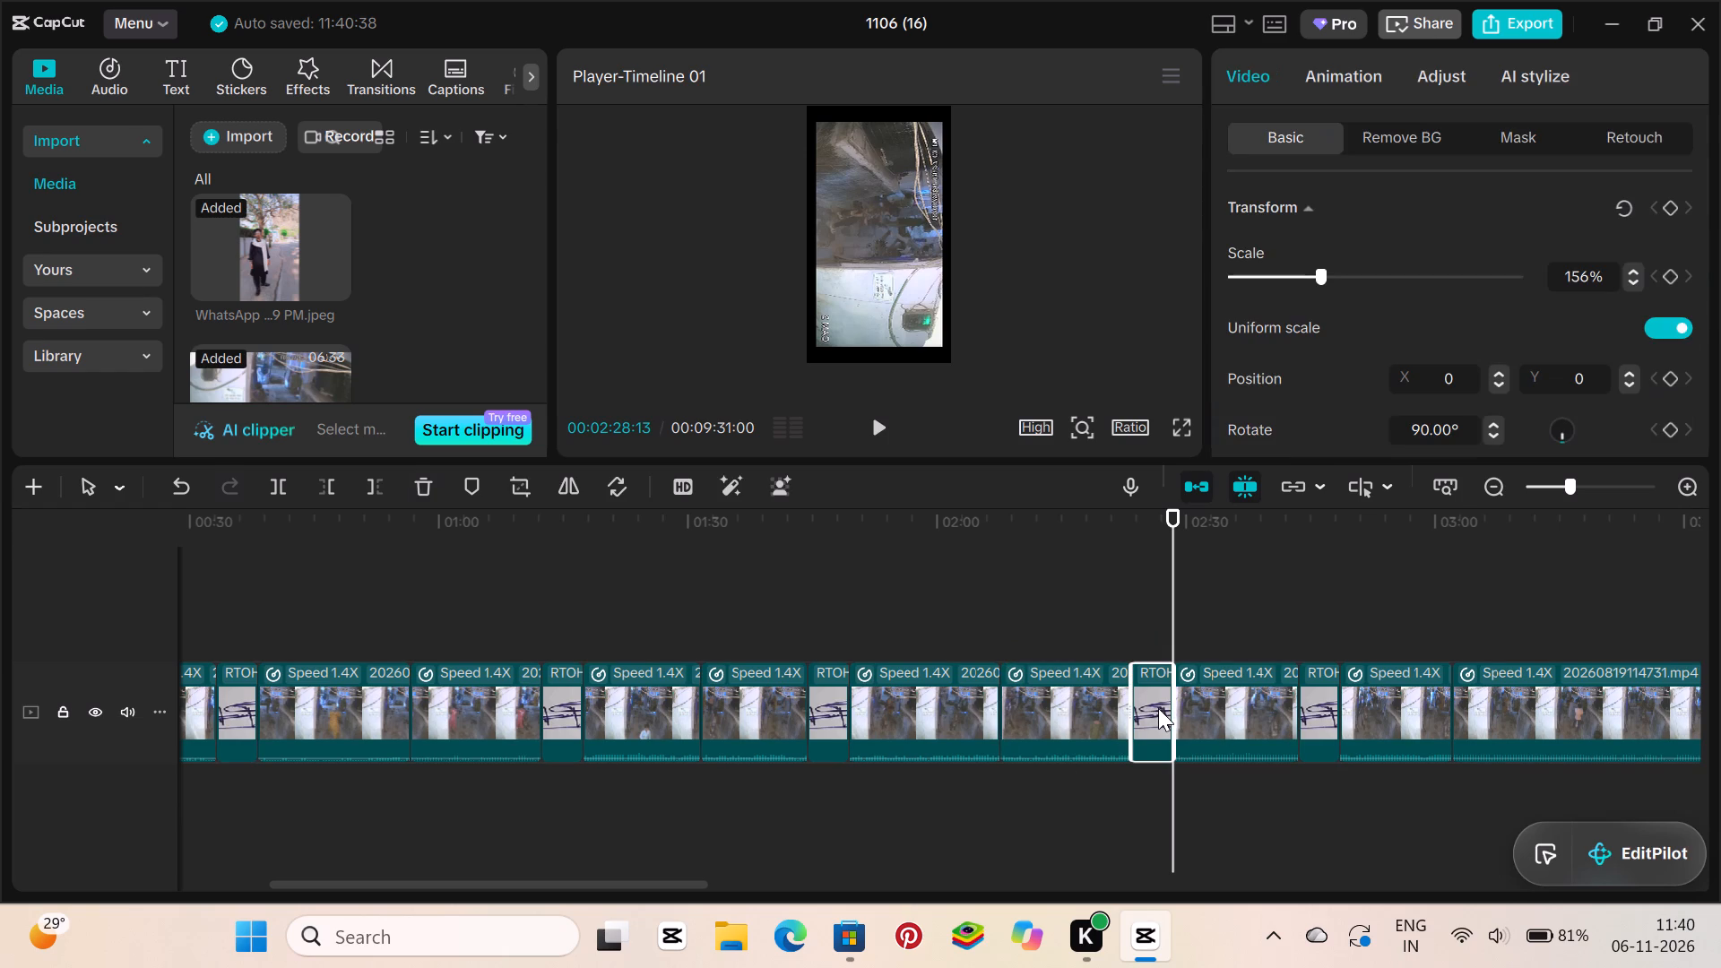
{"action": "key", "text": "ctrl+v"}
{"action": "left_click_drag", "start_coordinate": [1198, 651], "coordinate": [1016, 749]}
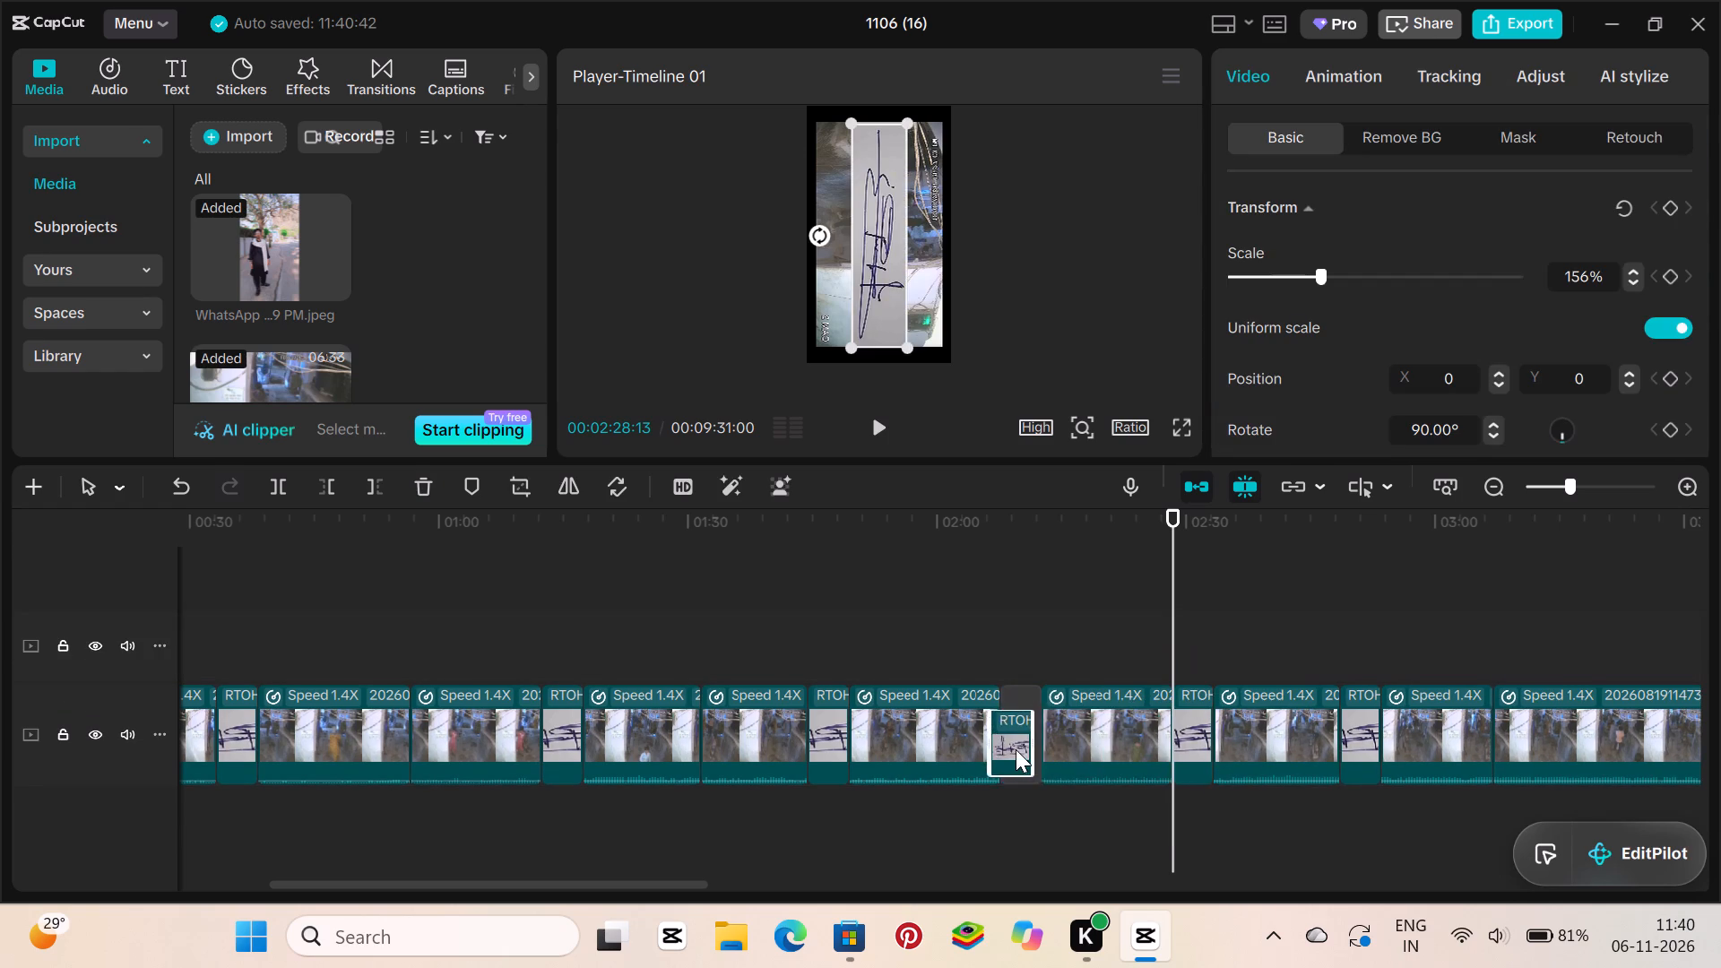
{"action": "left_click_drag", "start_coordinate": [1016, 749], "coordinate": [1013, 749]}
{"action": "left_click", "coordinate": [1008, 749]}
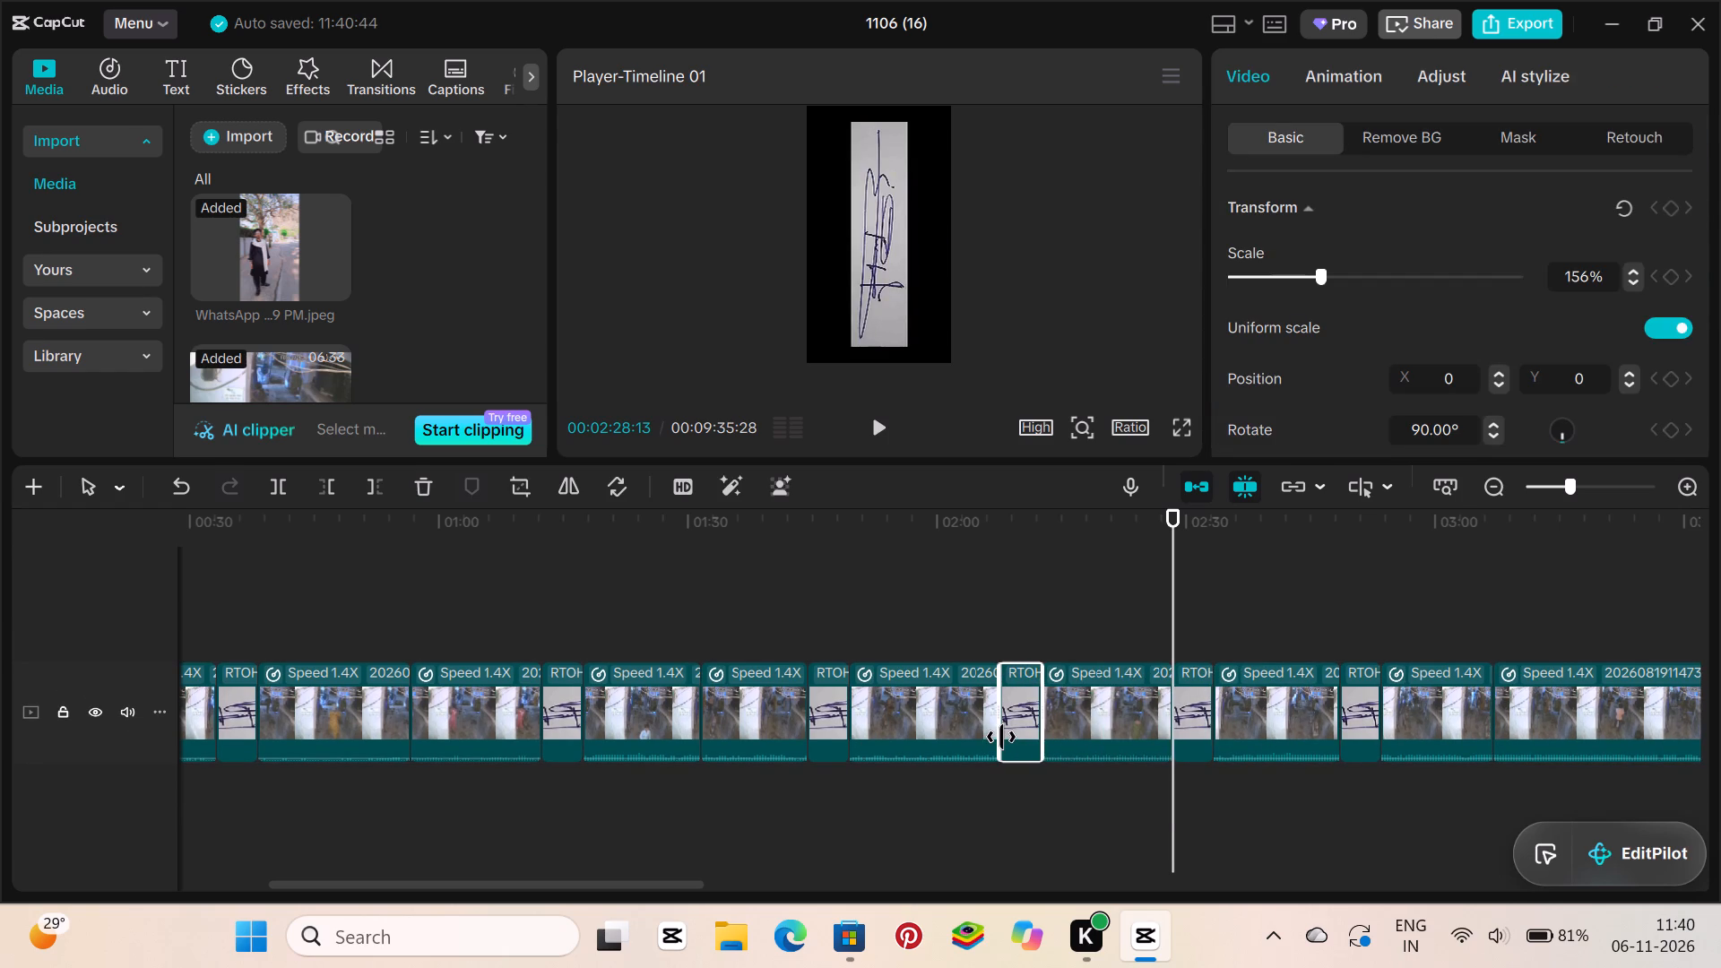
Paste another copy of the signature clip and insert it between the two halves of the third video segment.
{"action": "key", "text": "ctrl+c"}
{"action": "key", "text": "ctrl+v"}
{"action": "left_click_drag", "start_coordinate": [1189, 653], "coordinate": [1170, 653]}
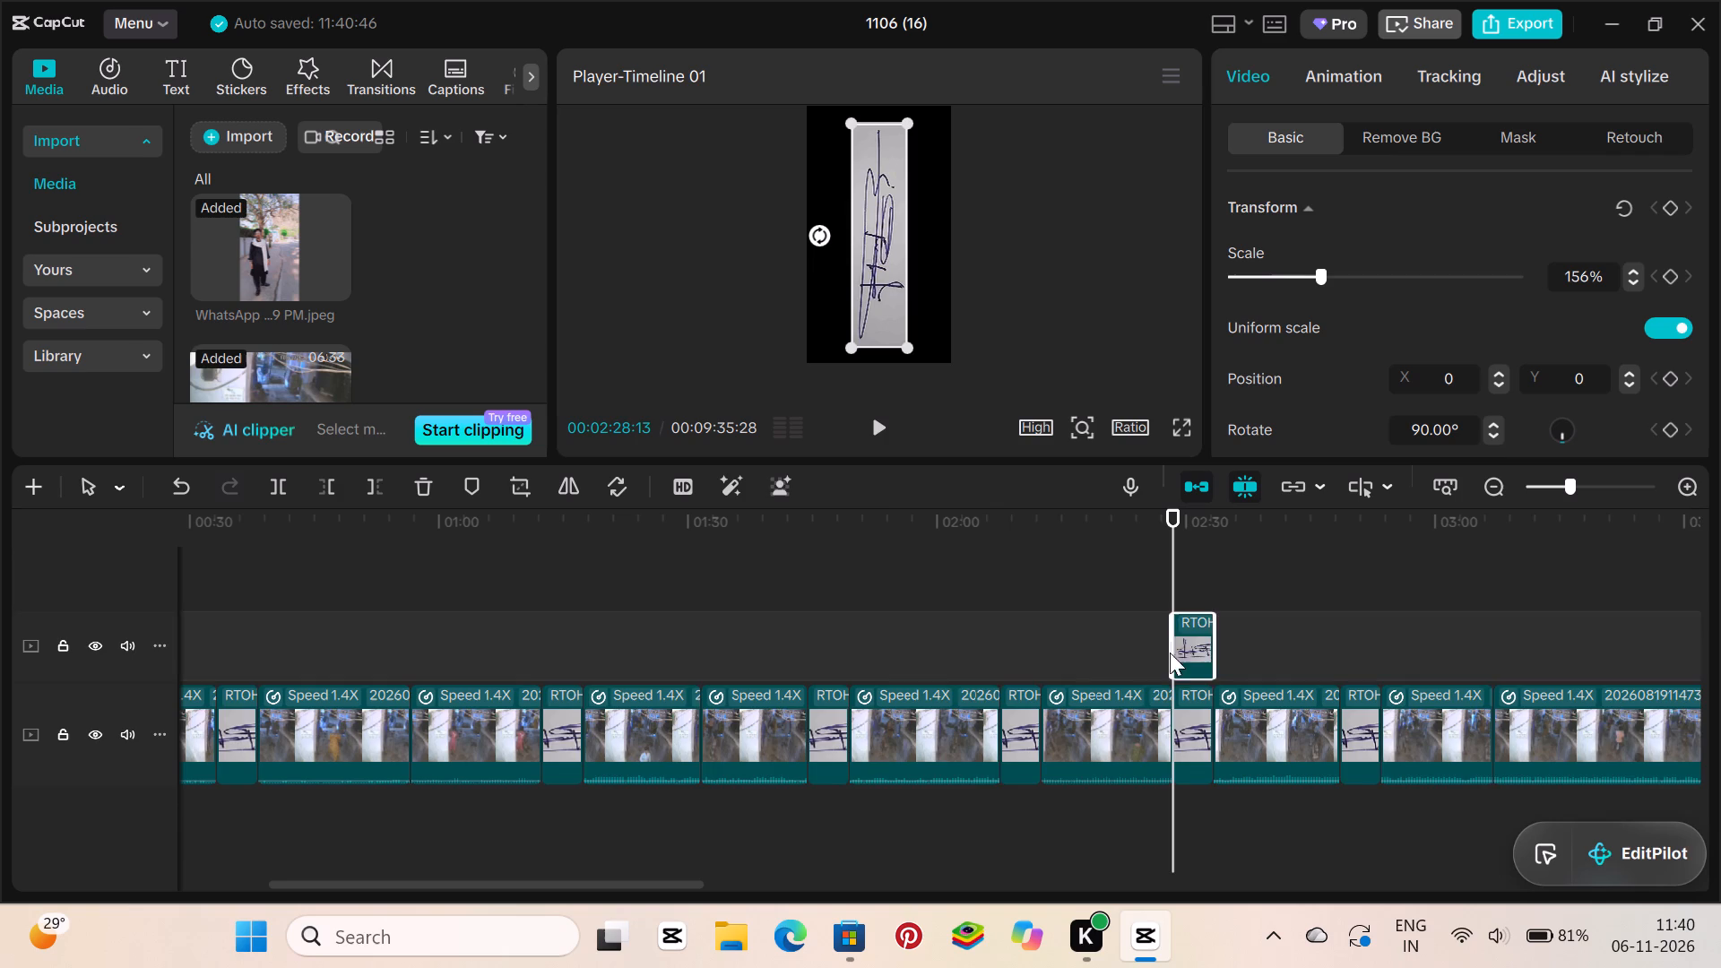
{"action": "left_click_drag", "start_coordinate": [1170, 653], "coordinate": [698, 740]}
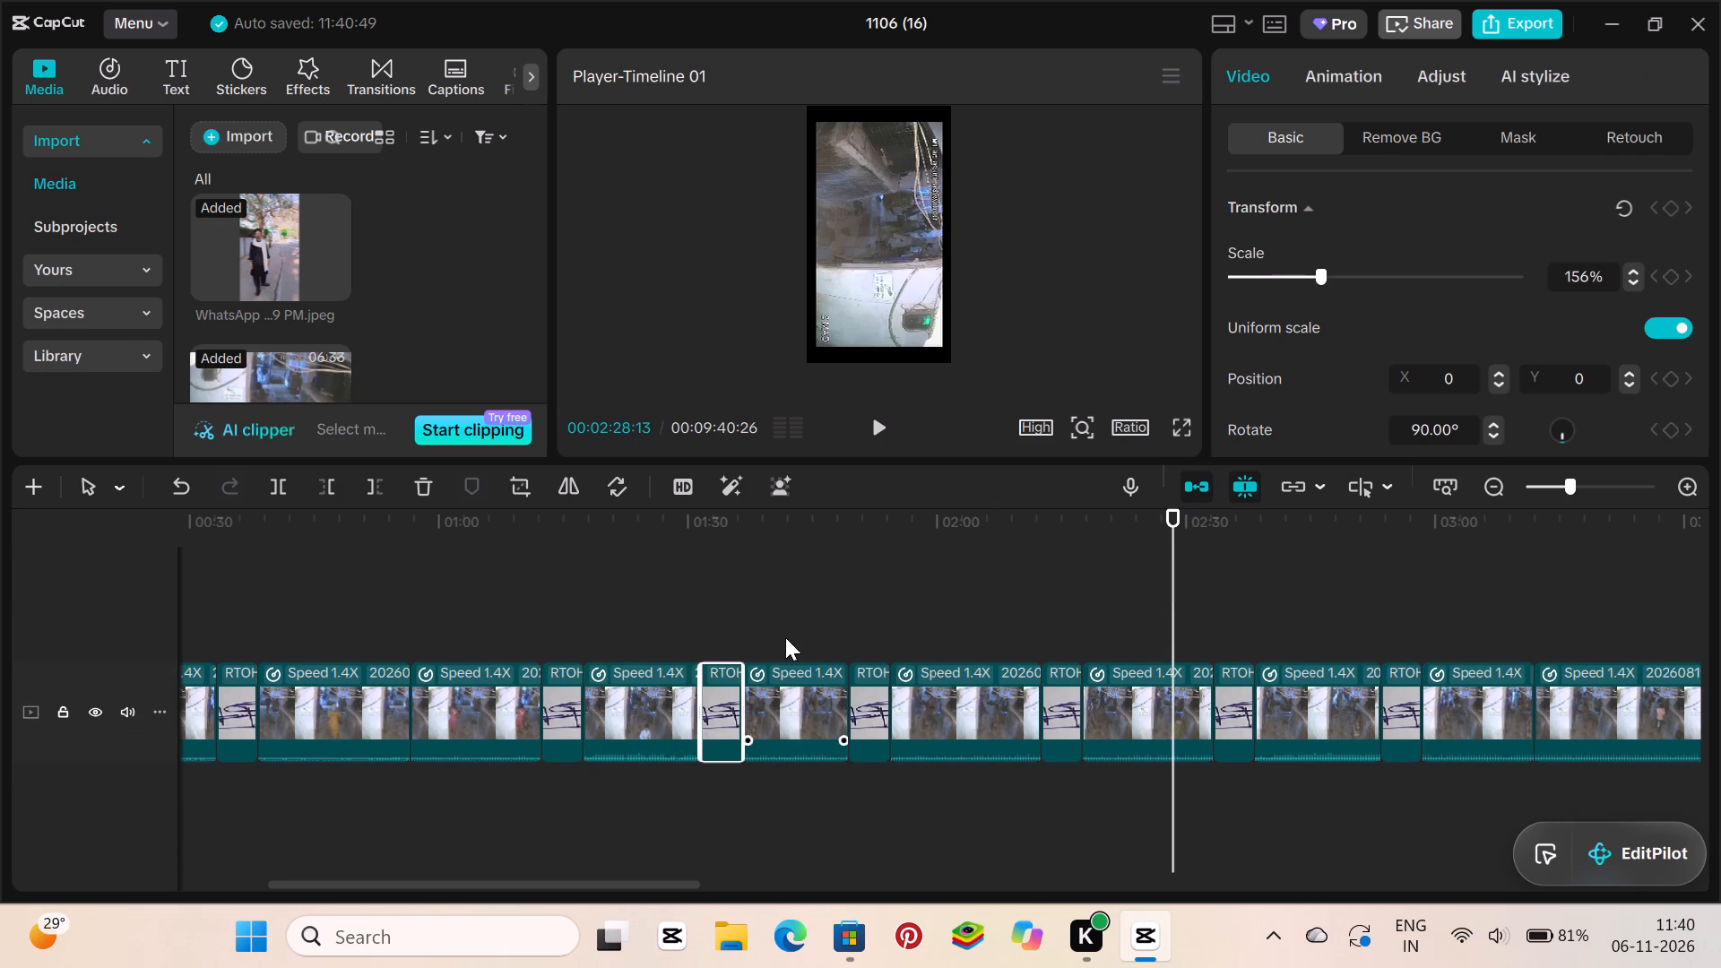
Copy a signature clip near the start of the timeline and insert the copy between the two halves of the first video segment.
{"action": "left_click", "coordinate": [800, 604]}
{"action": "left_click_drag", "start_coordinate": [842, 616], "coordinate": [249, 751]}
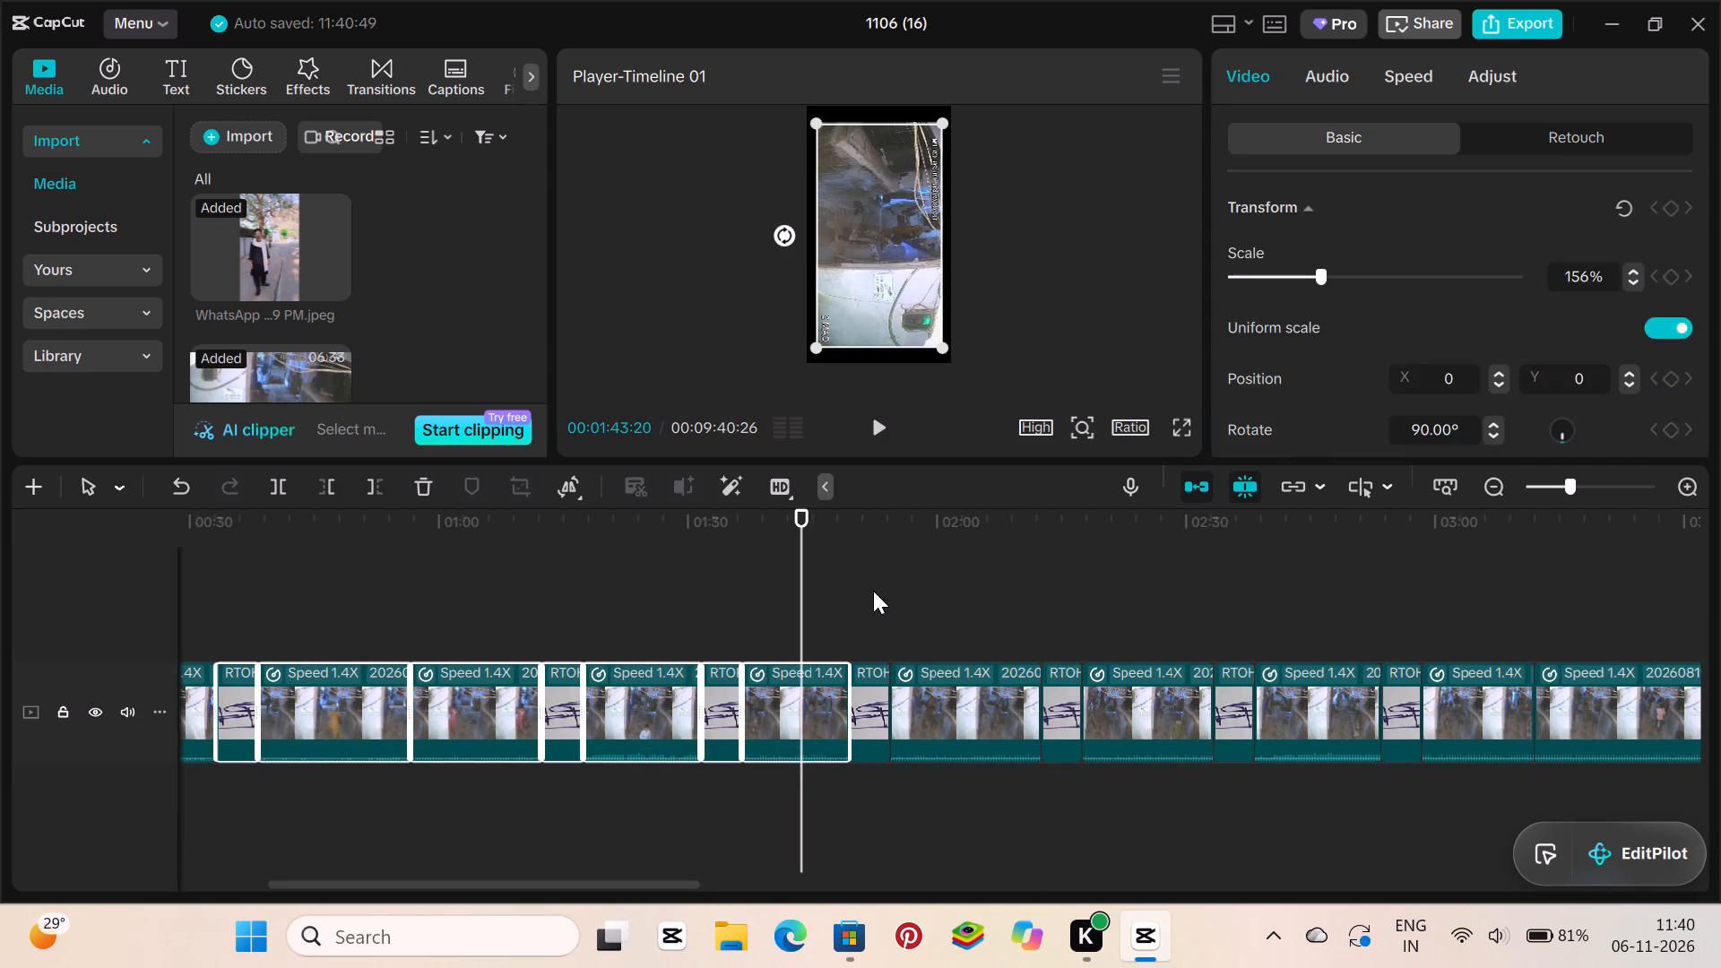
{"action": "left_click", "coordinate": [881, 589]}
{"action": "left_click_drag", "start_coordinate": [882, 589], "coordinate": [102, 765]}
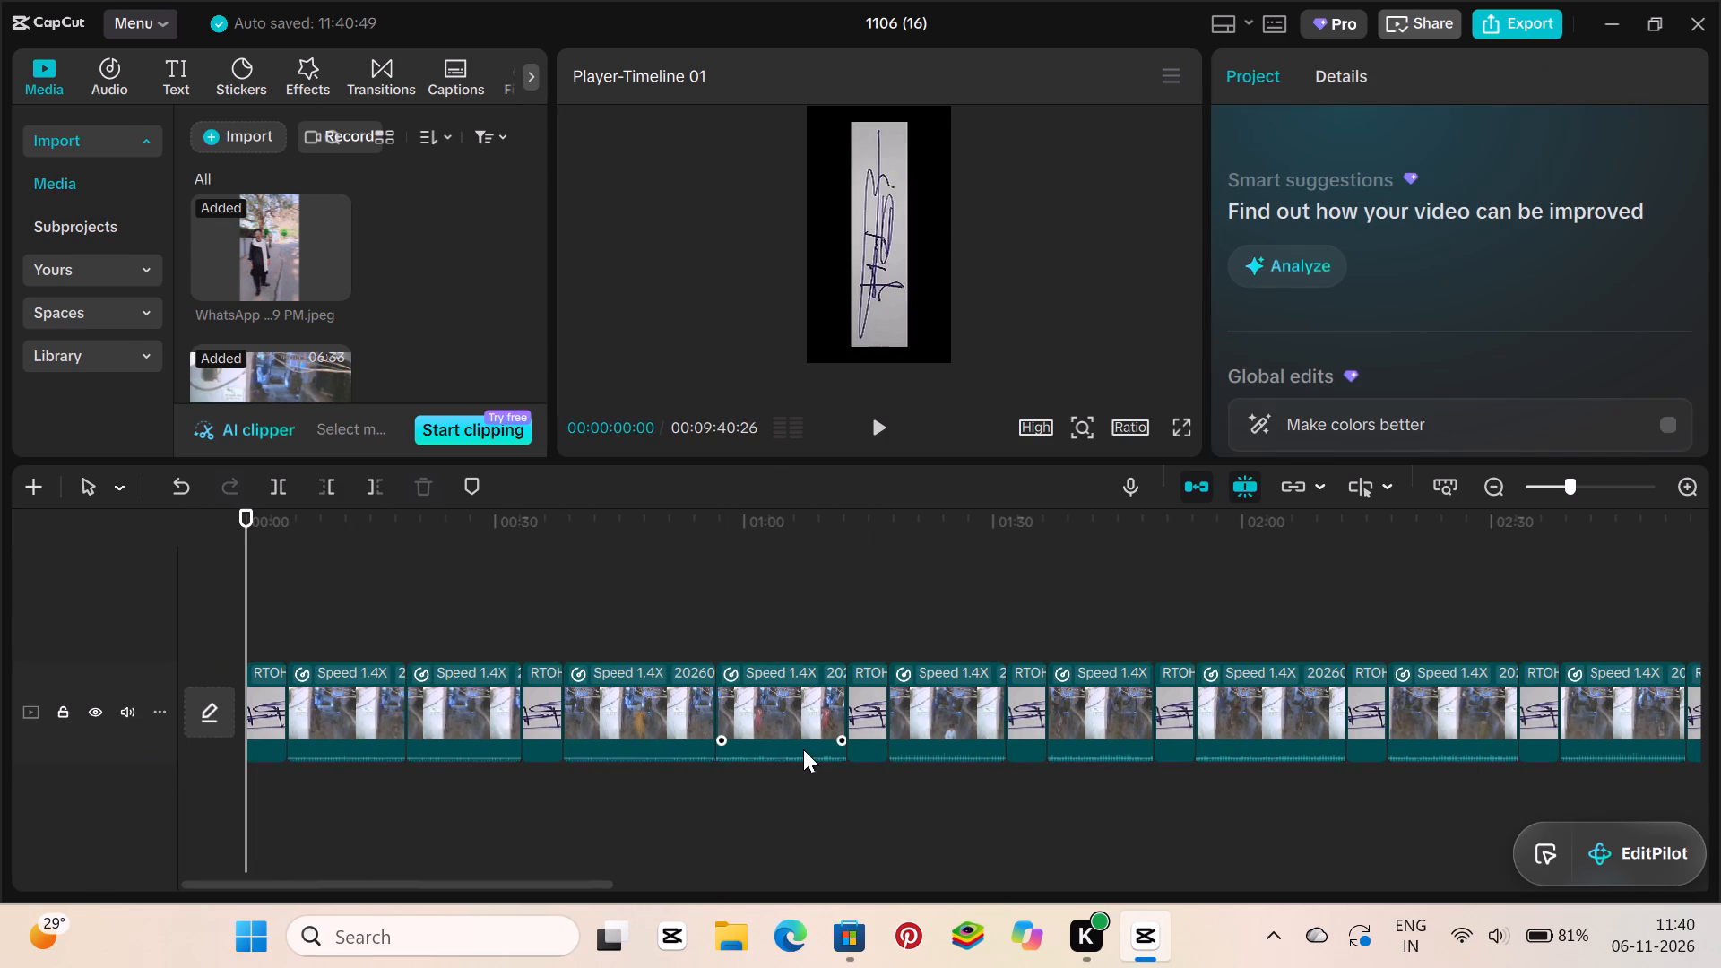
{"action": "left_click", "coordinate": [864, 718]}
{"action": "key", "text": "ctrl+c"}
{"action": "key", "text": "ctrl+v"}
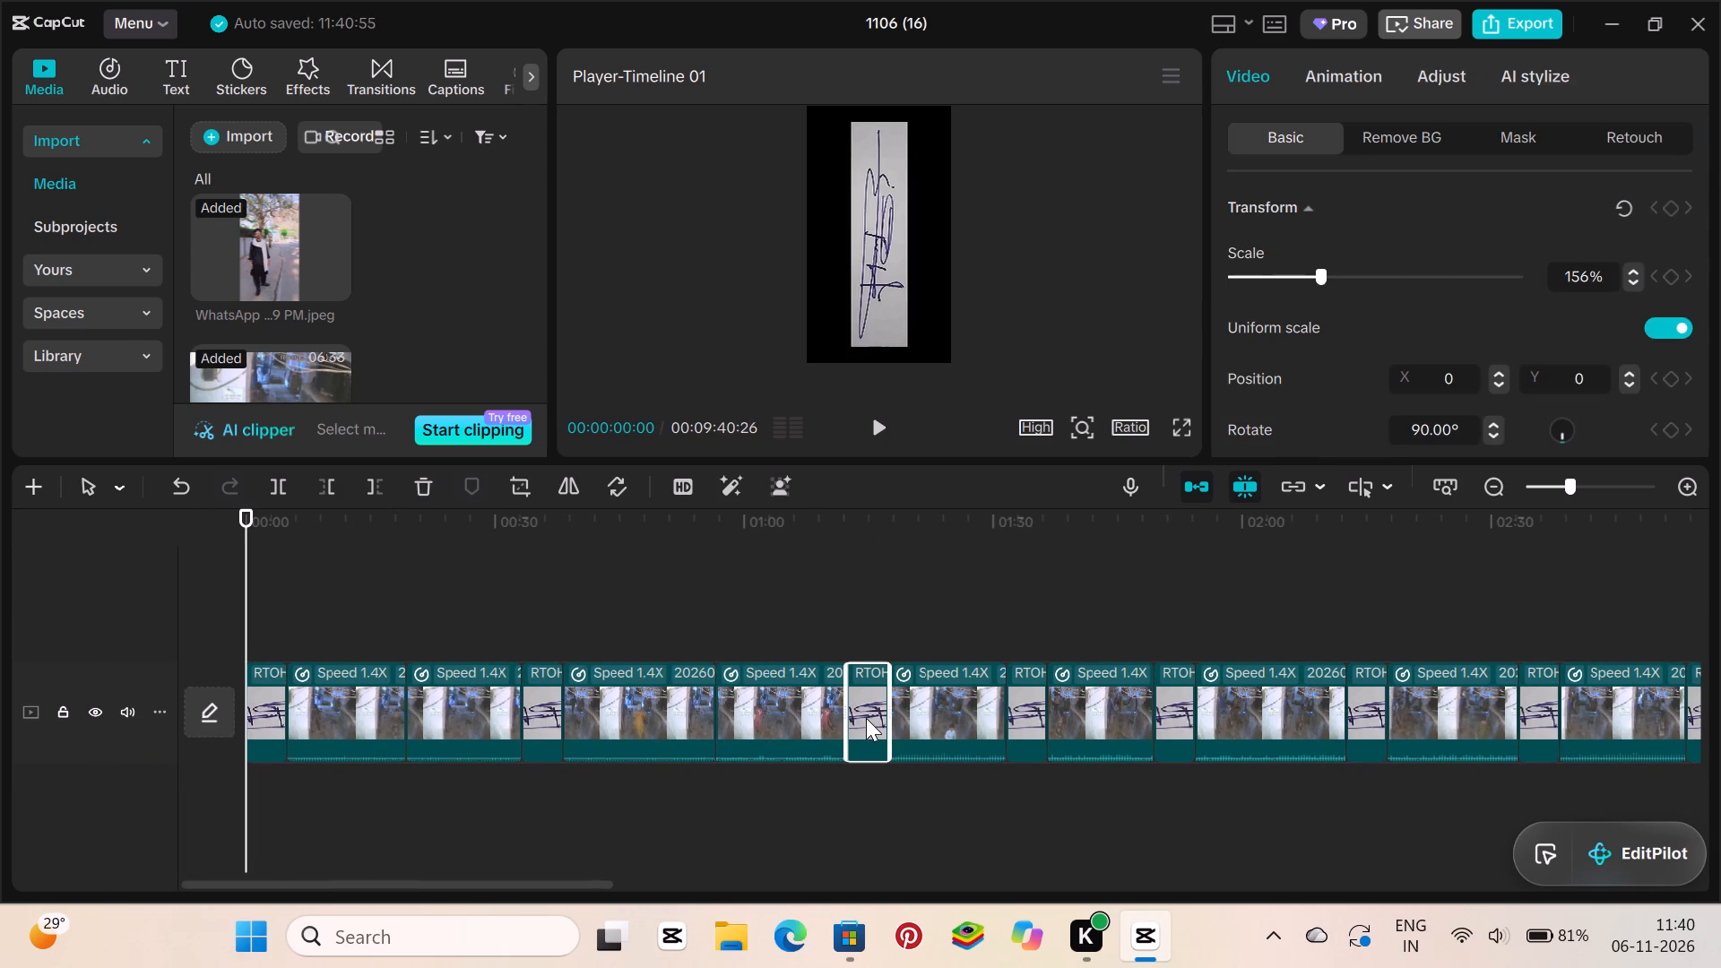
{"action": "left_click_drag", "start_coordinate": [258, 651], "coordinate": [434, 755]}
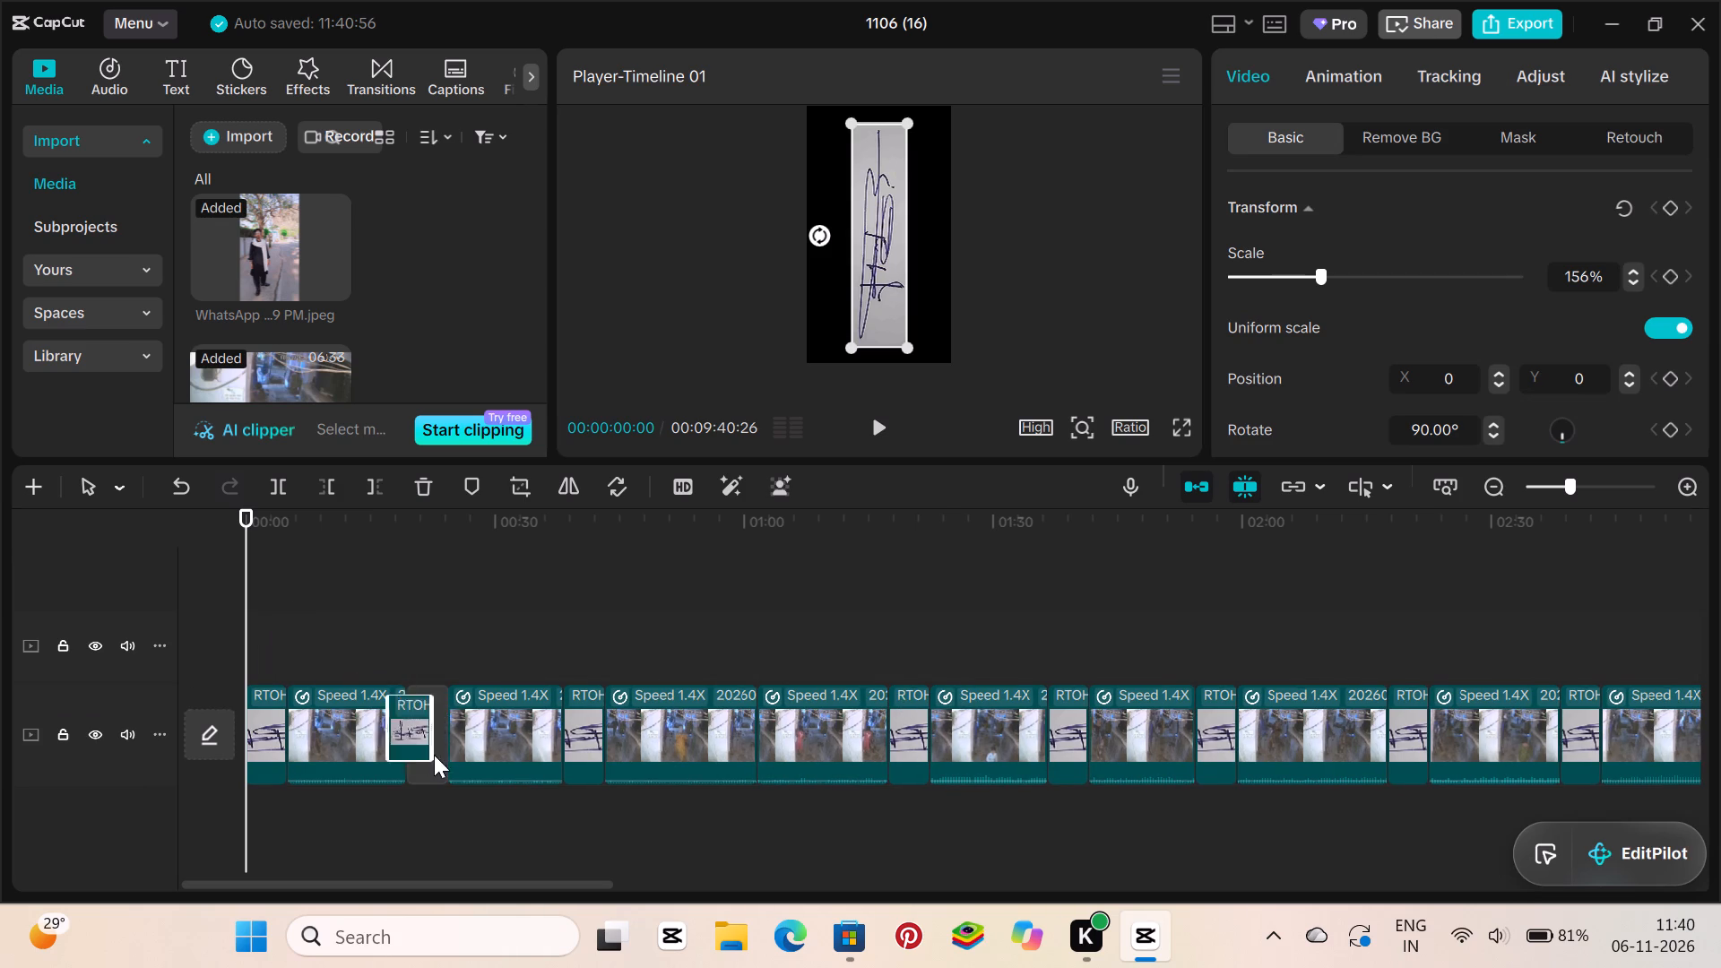
{"action": "left_click_drag", "start_coordinate": [434, 755], "coordinate": [443, 760]}
{"action": "left_click", "coordinate": [439, 760]}
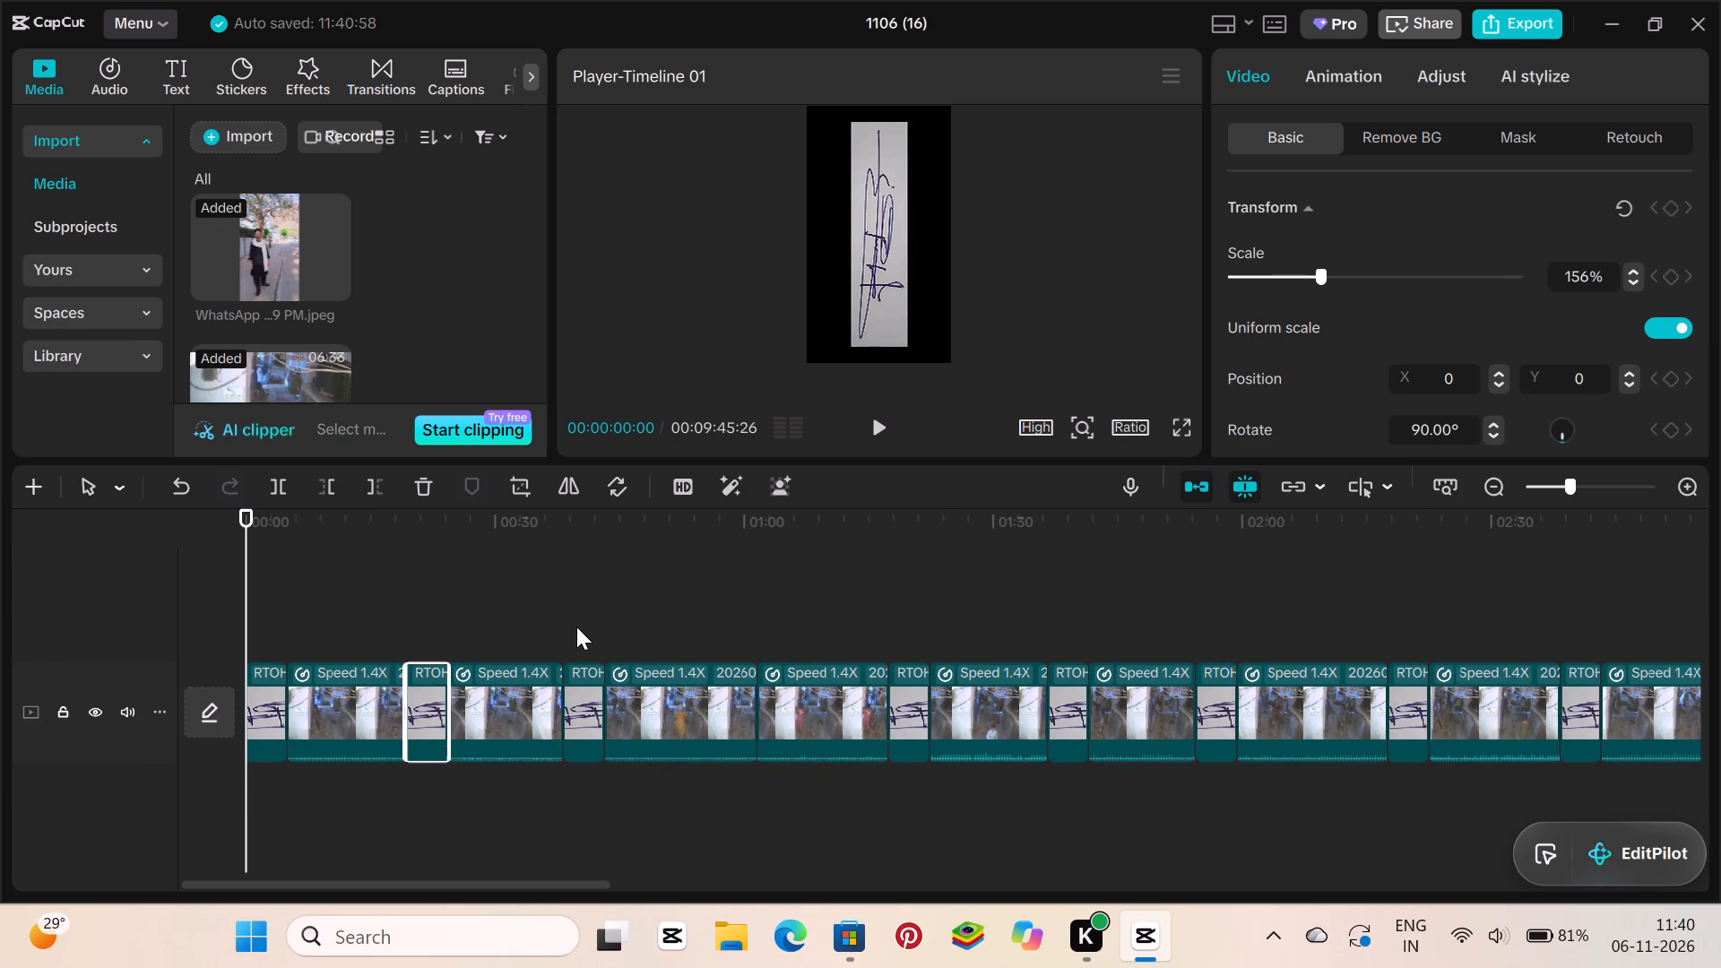
Paste another copy of the signature clip and insert it between the two halves of the second video segment.
{"action": "key", "text": "ctrl+c"}
{"action": "key", "text": "ctrl+v"}
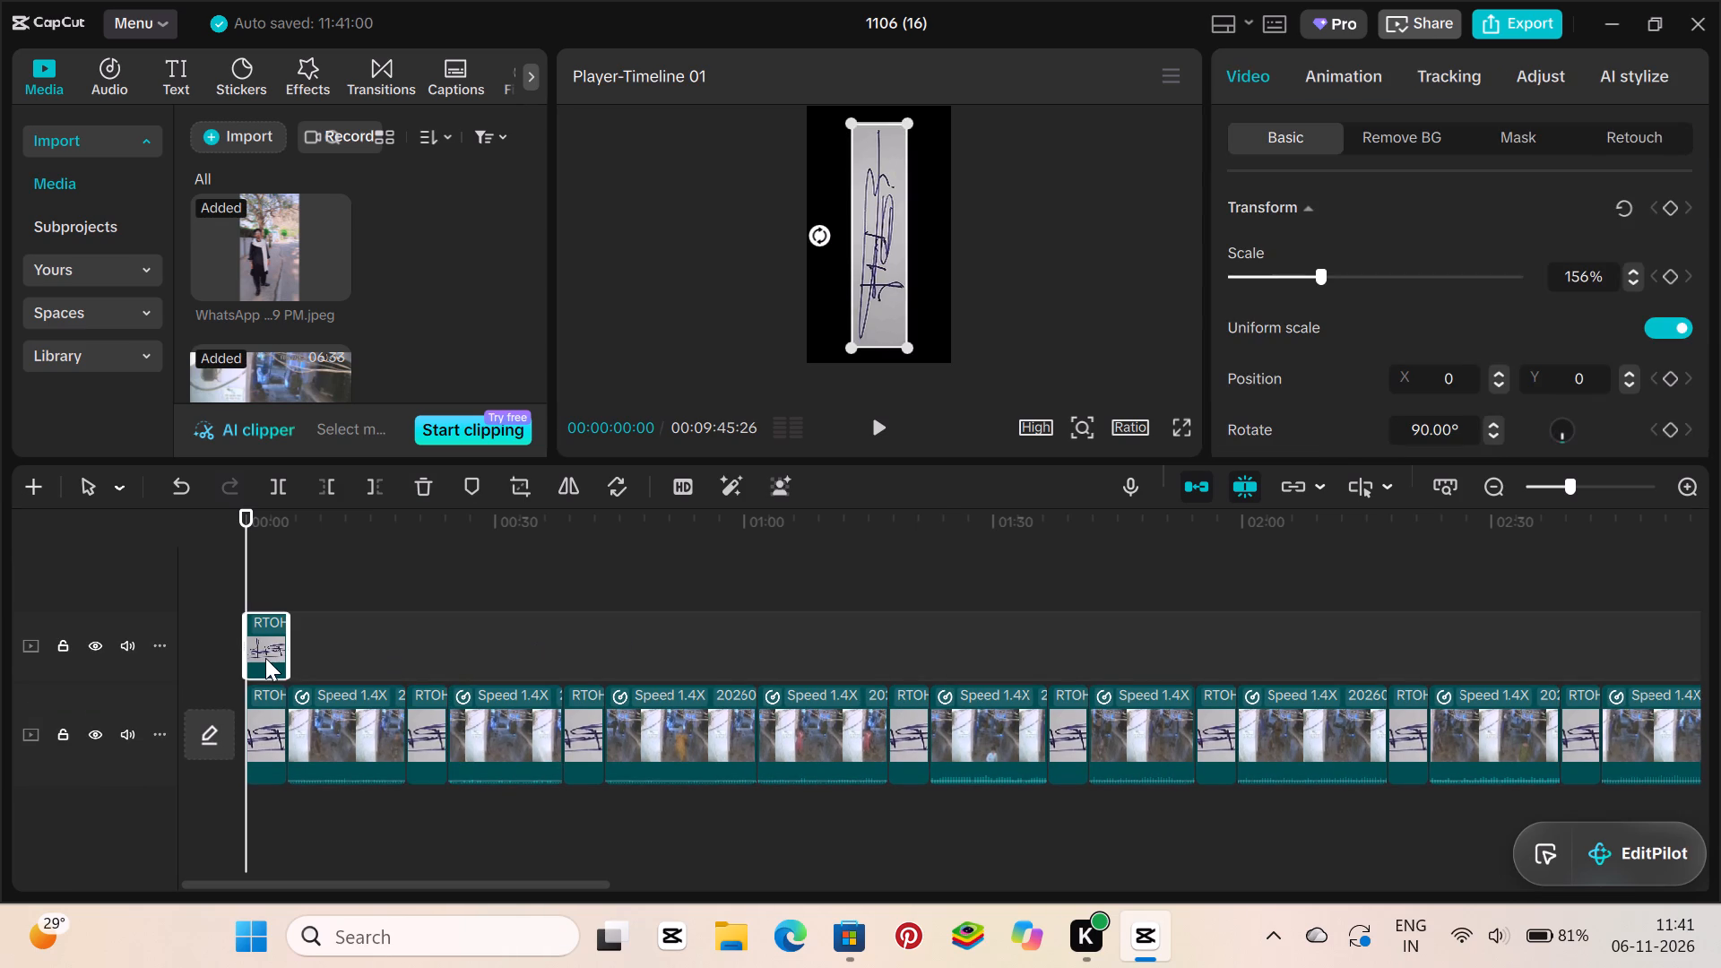
{"action": "left_click_drag", "start_coordinate": [265, 657], "coordinate": [788, 730]}
{"action": "left_click", "coordinate": [788, 730]}
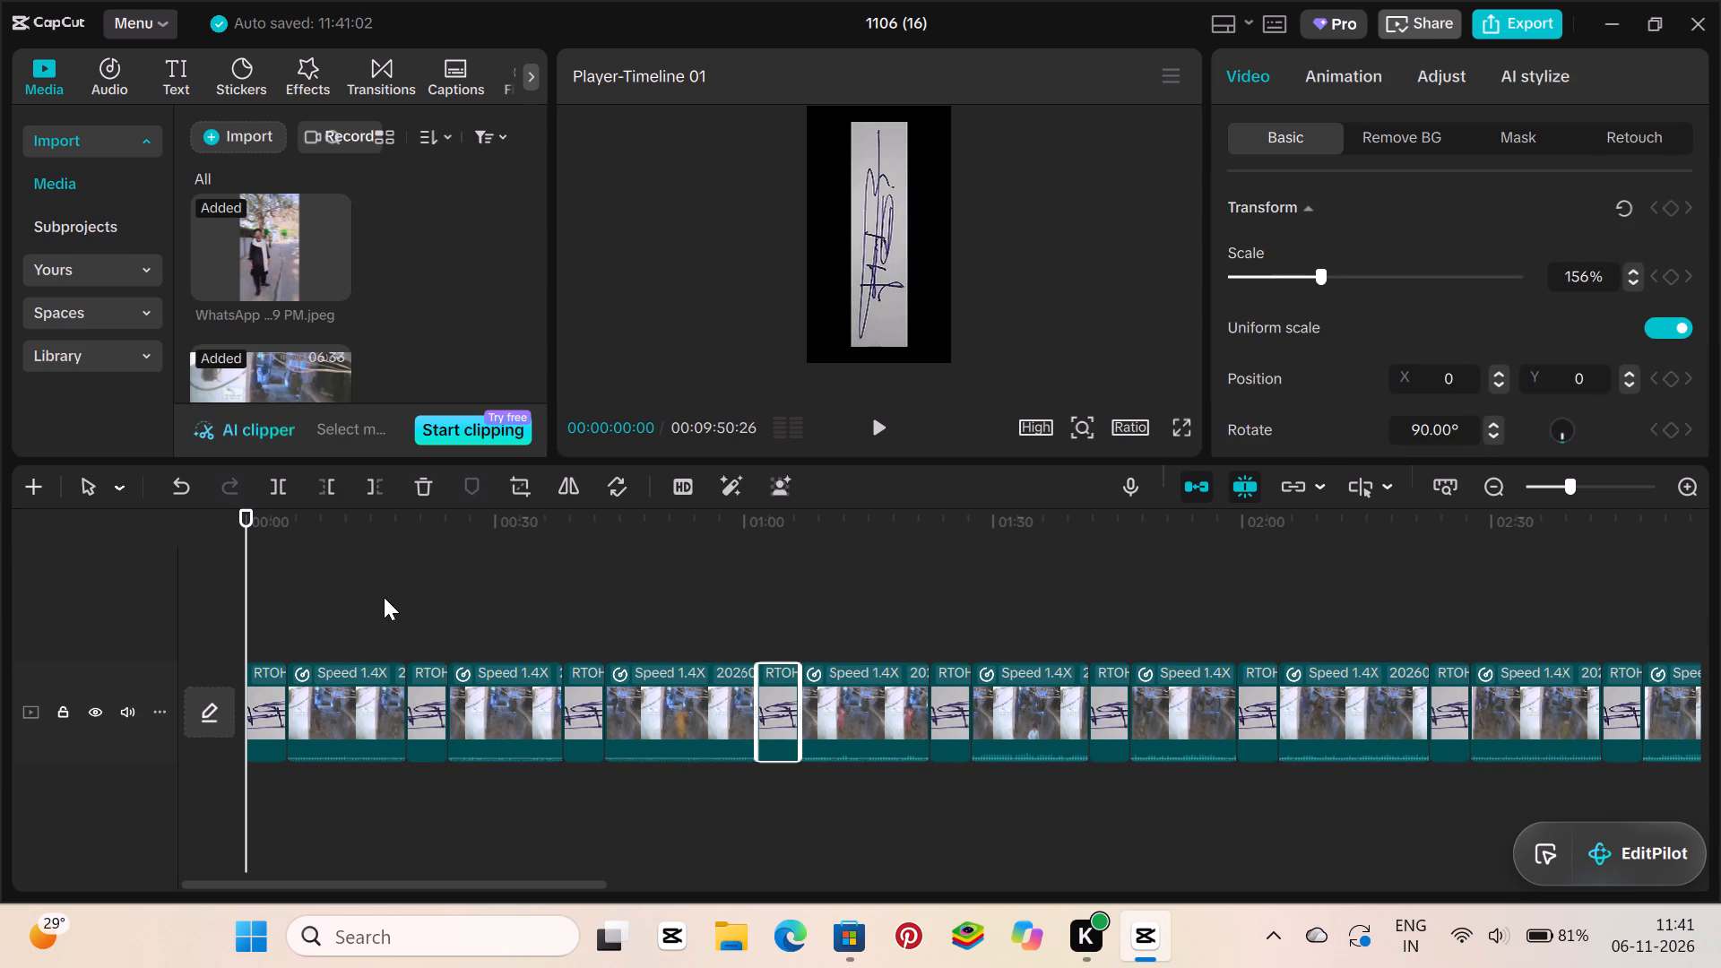
Insert another signature copy between the second half of the fifth segment and the long video segment directly following it.
{"action": "key", "text": "ctrl+c"}
{"action": "key", "text": "ctrl+v"}
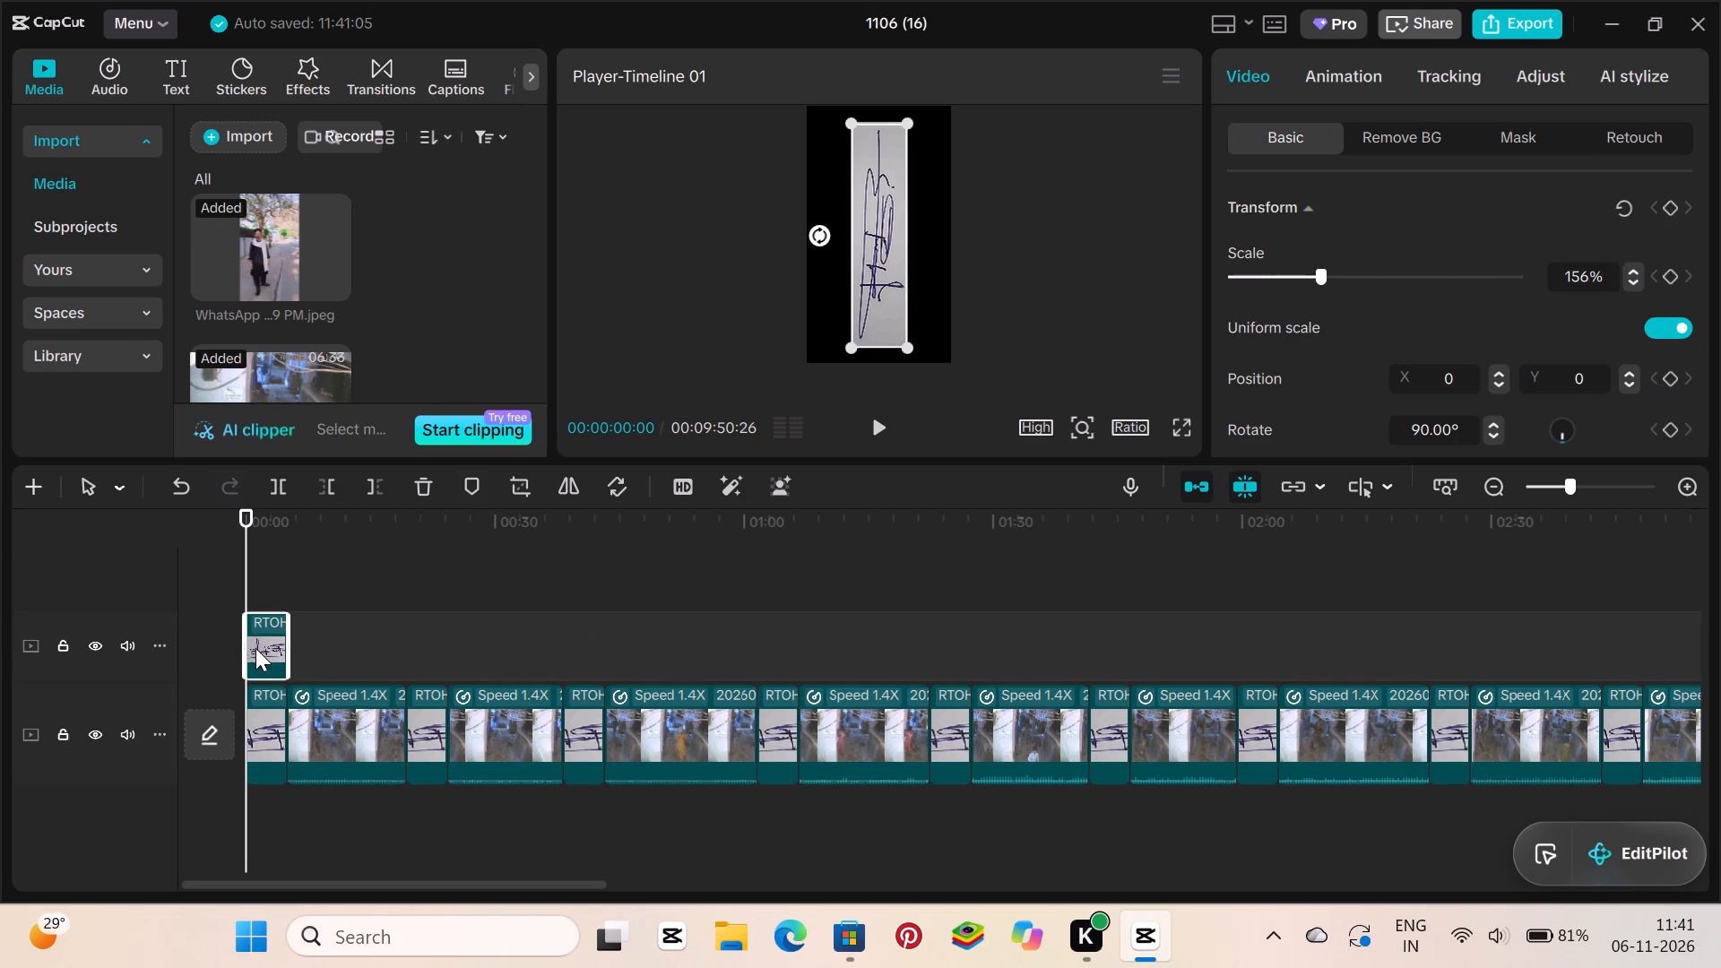
{"action": "left_click_drag", "start_coordinate": [267, 648], "coordinate": [1618, 722]}
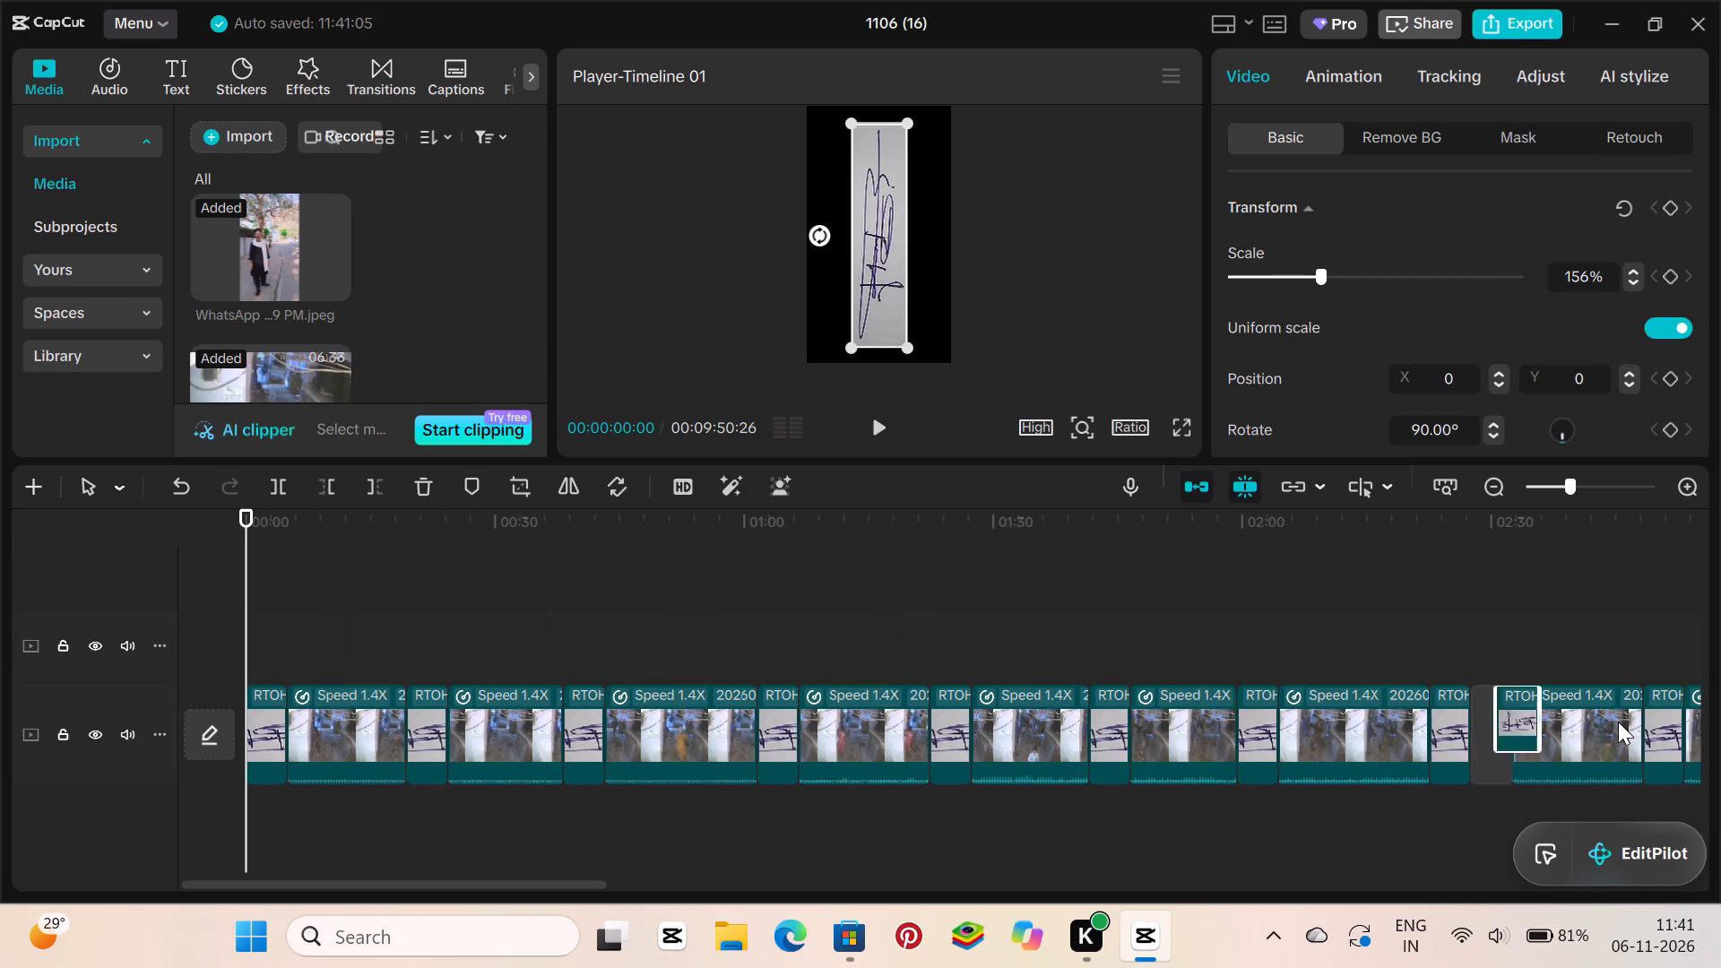
{"action": "left_click_drag", "start_coordinate": [1618, 722], "coordinate": [1194, 643]}
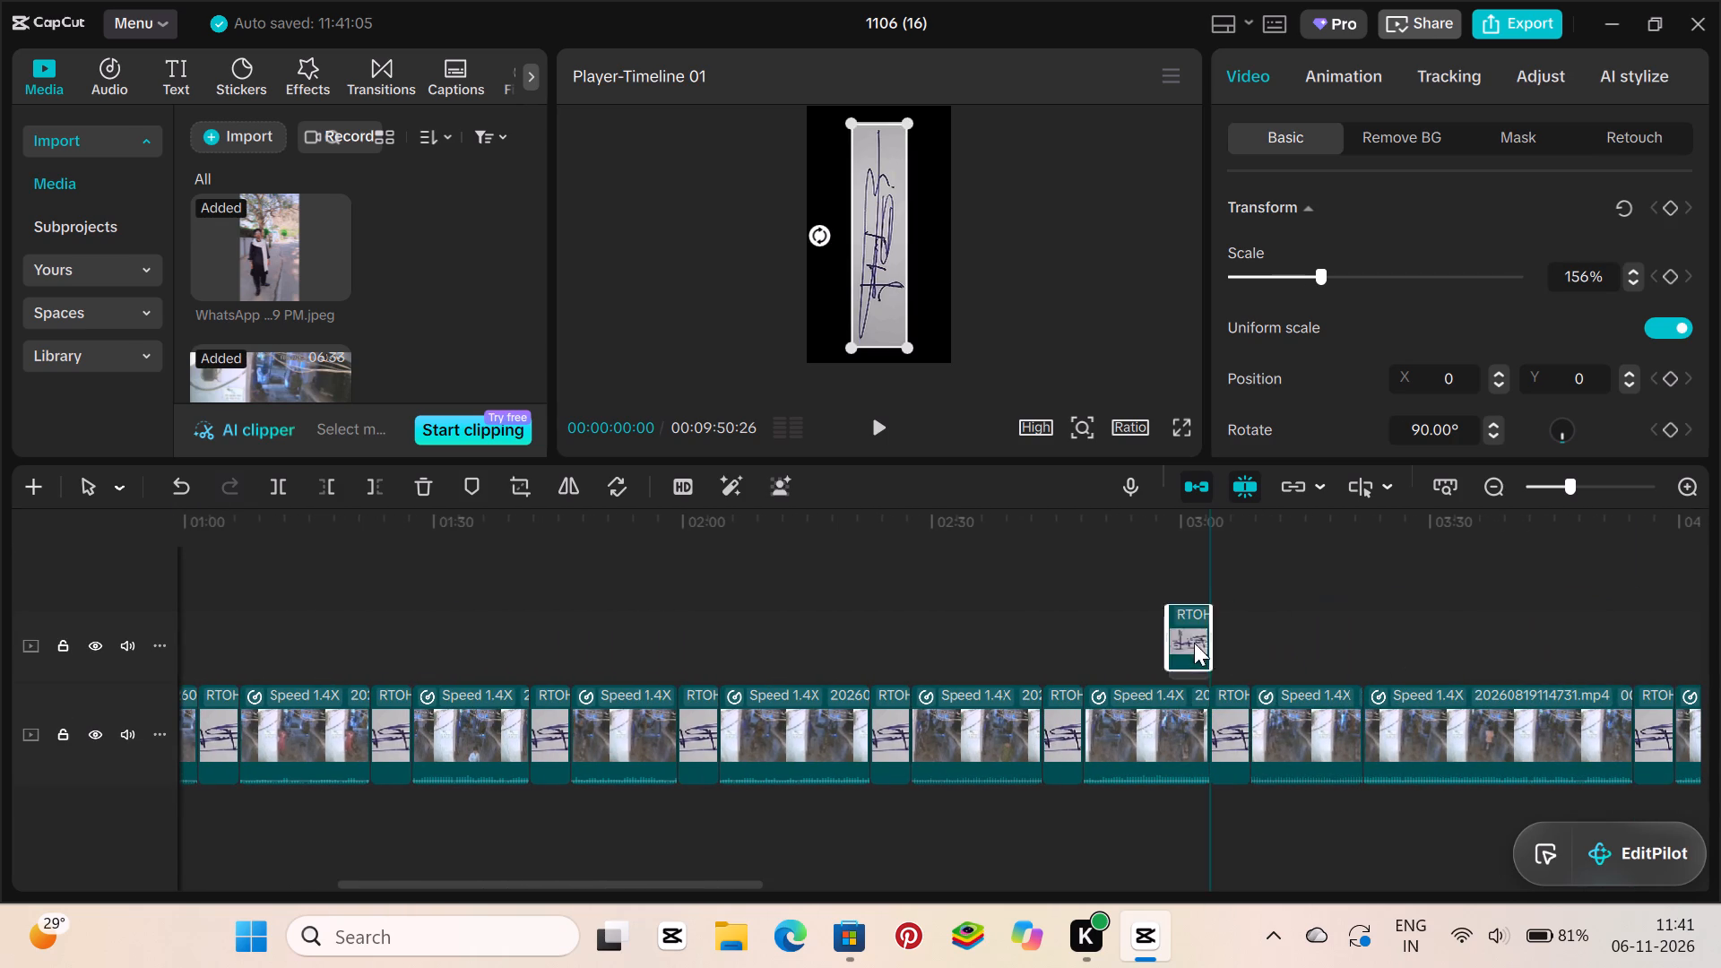
{"action": "left_click_drag", "start_coordinate": [1194, 643], "coordinate": [1186, 722]}
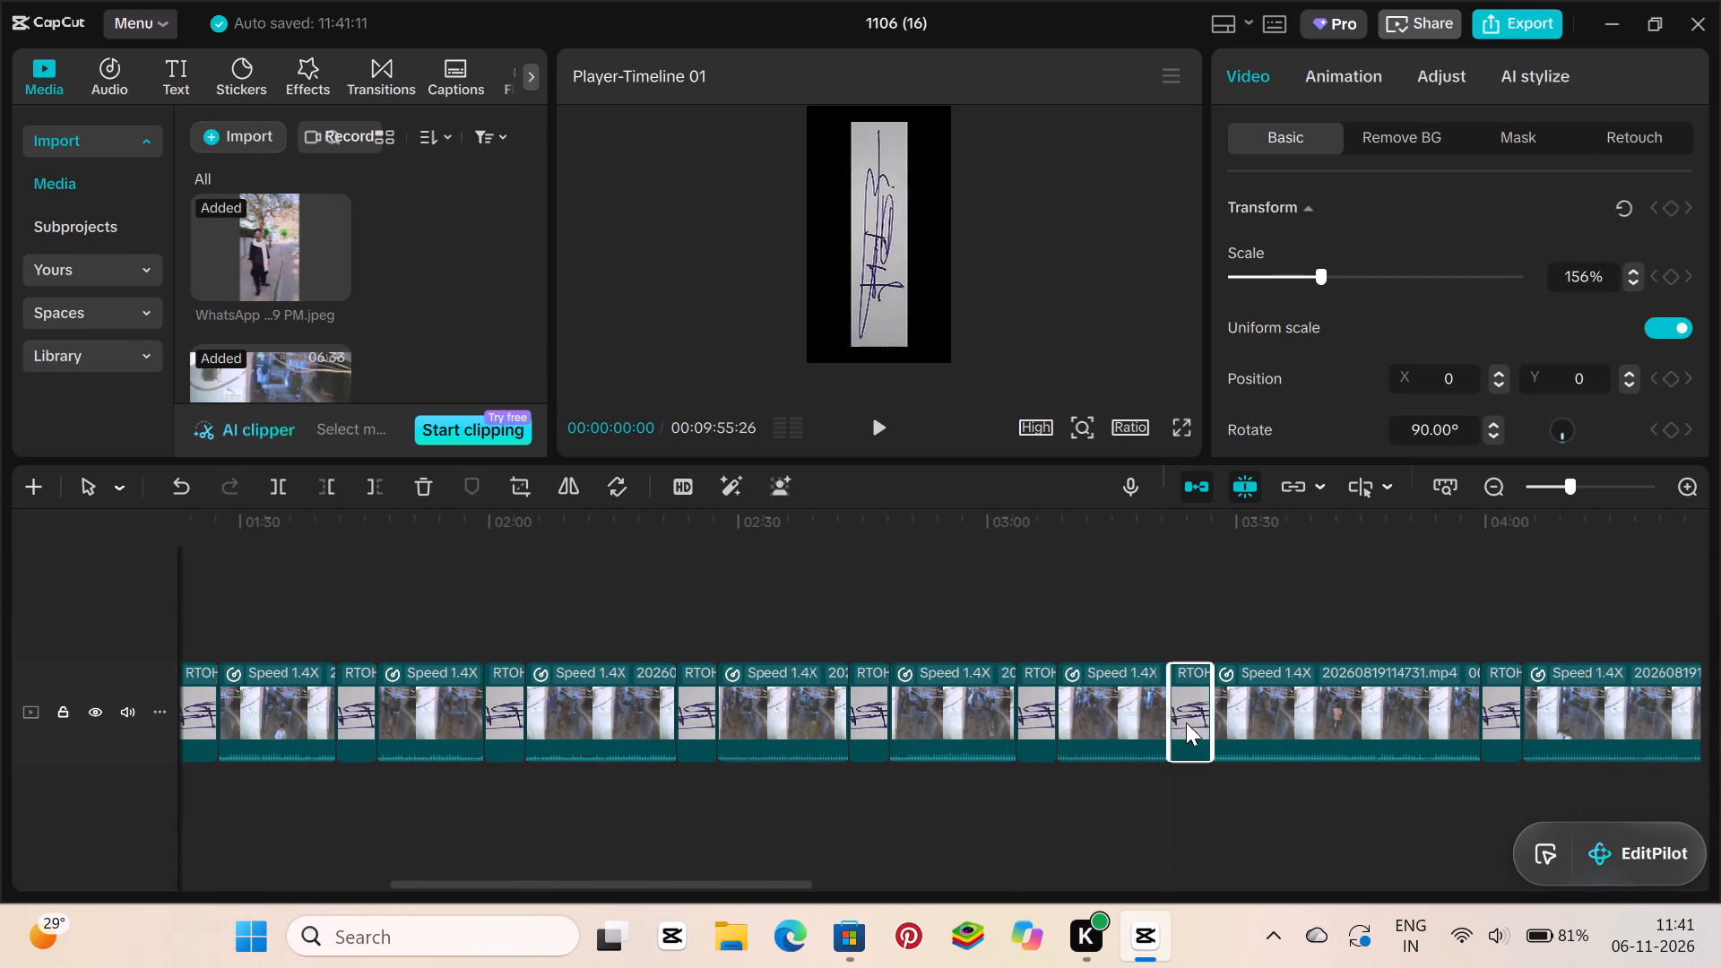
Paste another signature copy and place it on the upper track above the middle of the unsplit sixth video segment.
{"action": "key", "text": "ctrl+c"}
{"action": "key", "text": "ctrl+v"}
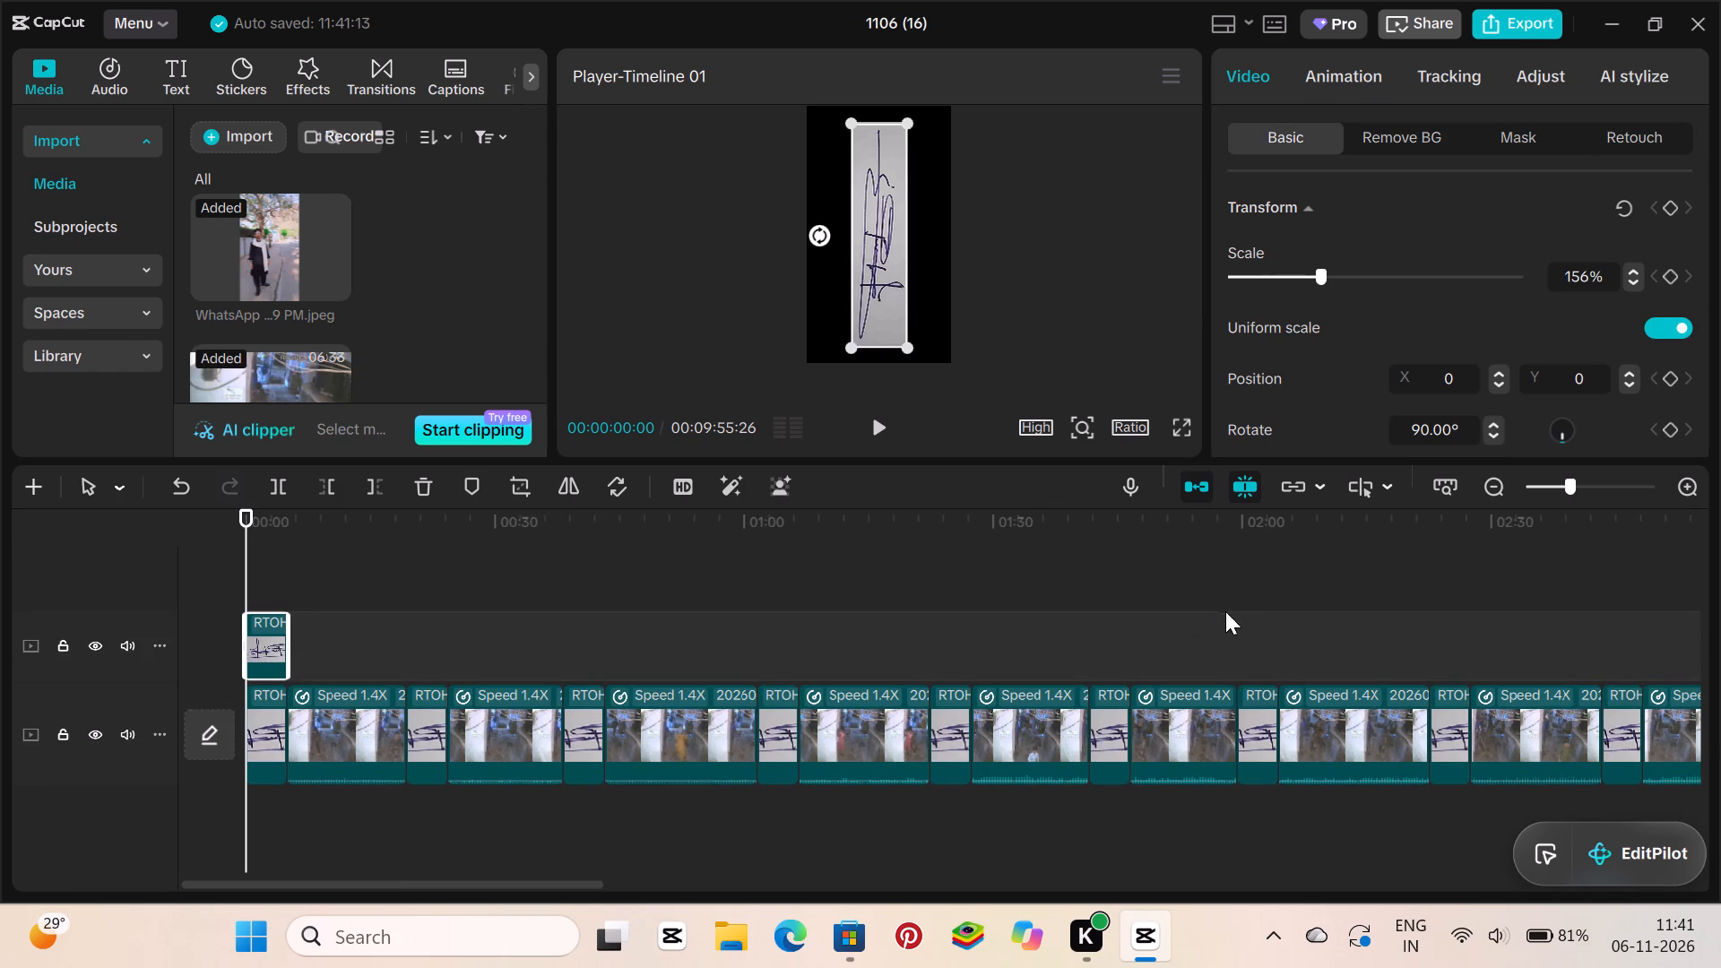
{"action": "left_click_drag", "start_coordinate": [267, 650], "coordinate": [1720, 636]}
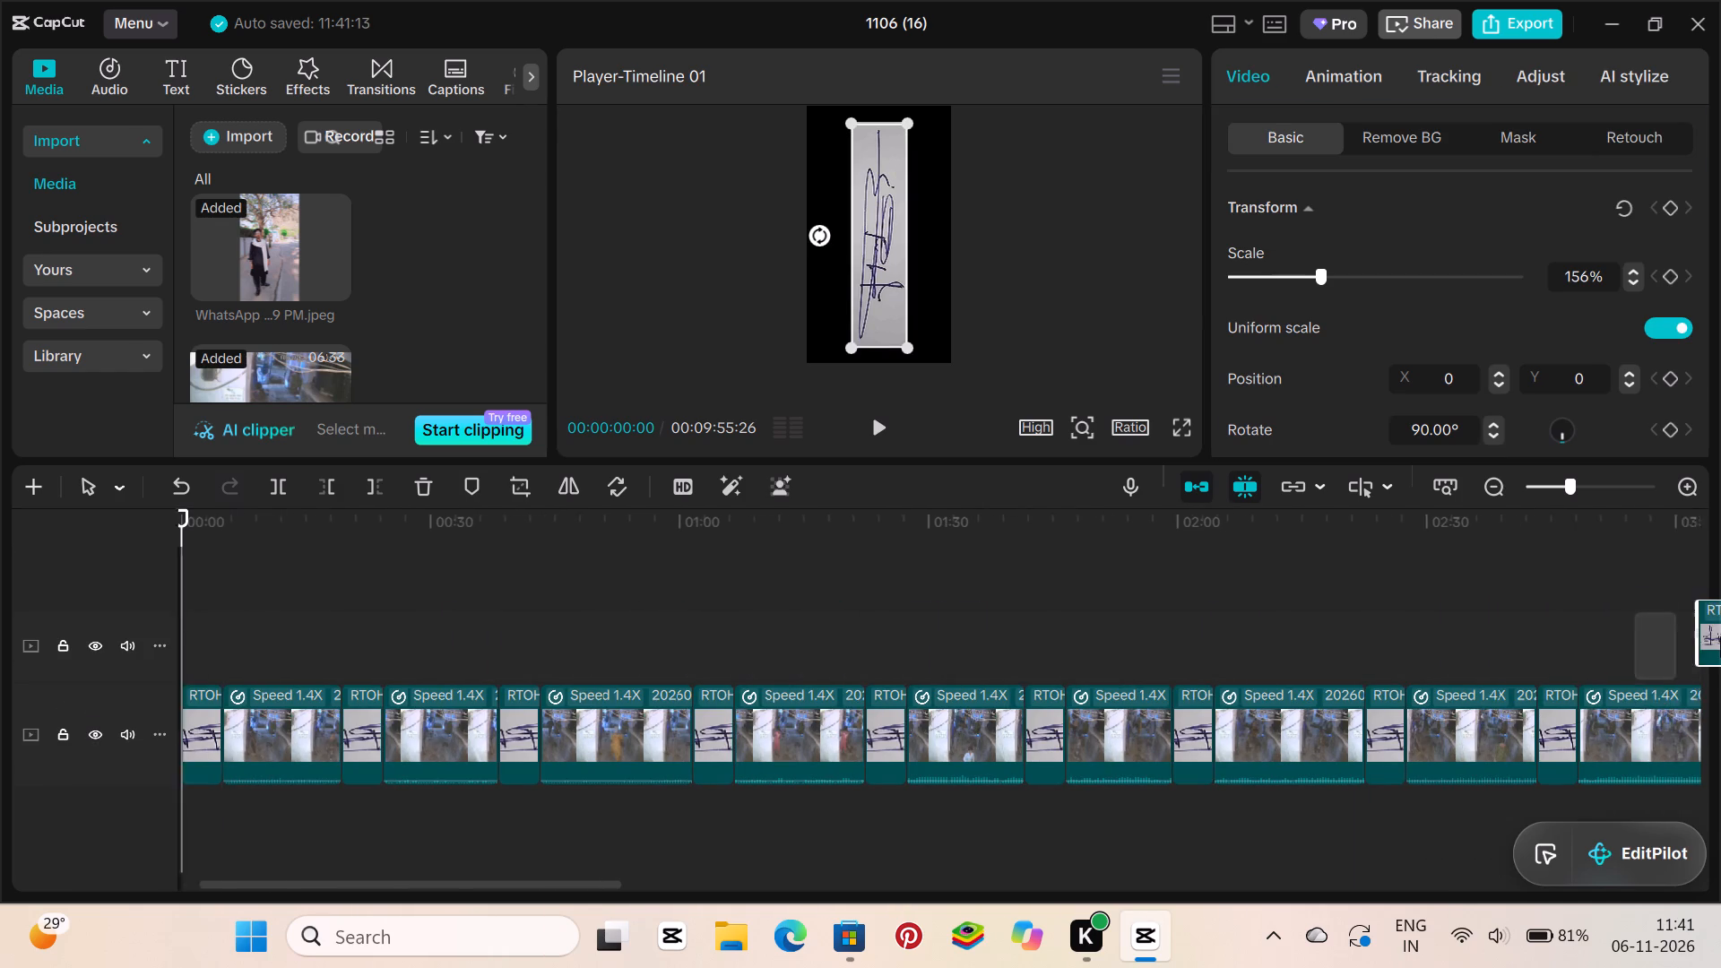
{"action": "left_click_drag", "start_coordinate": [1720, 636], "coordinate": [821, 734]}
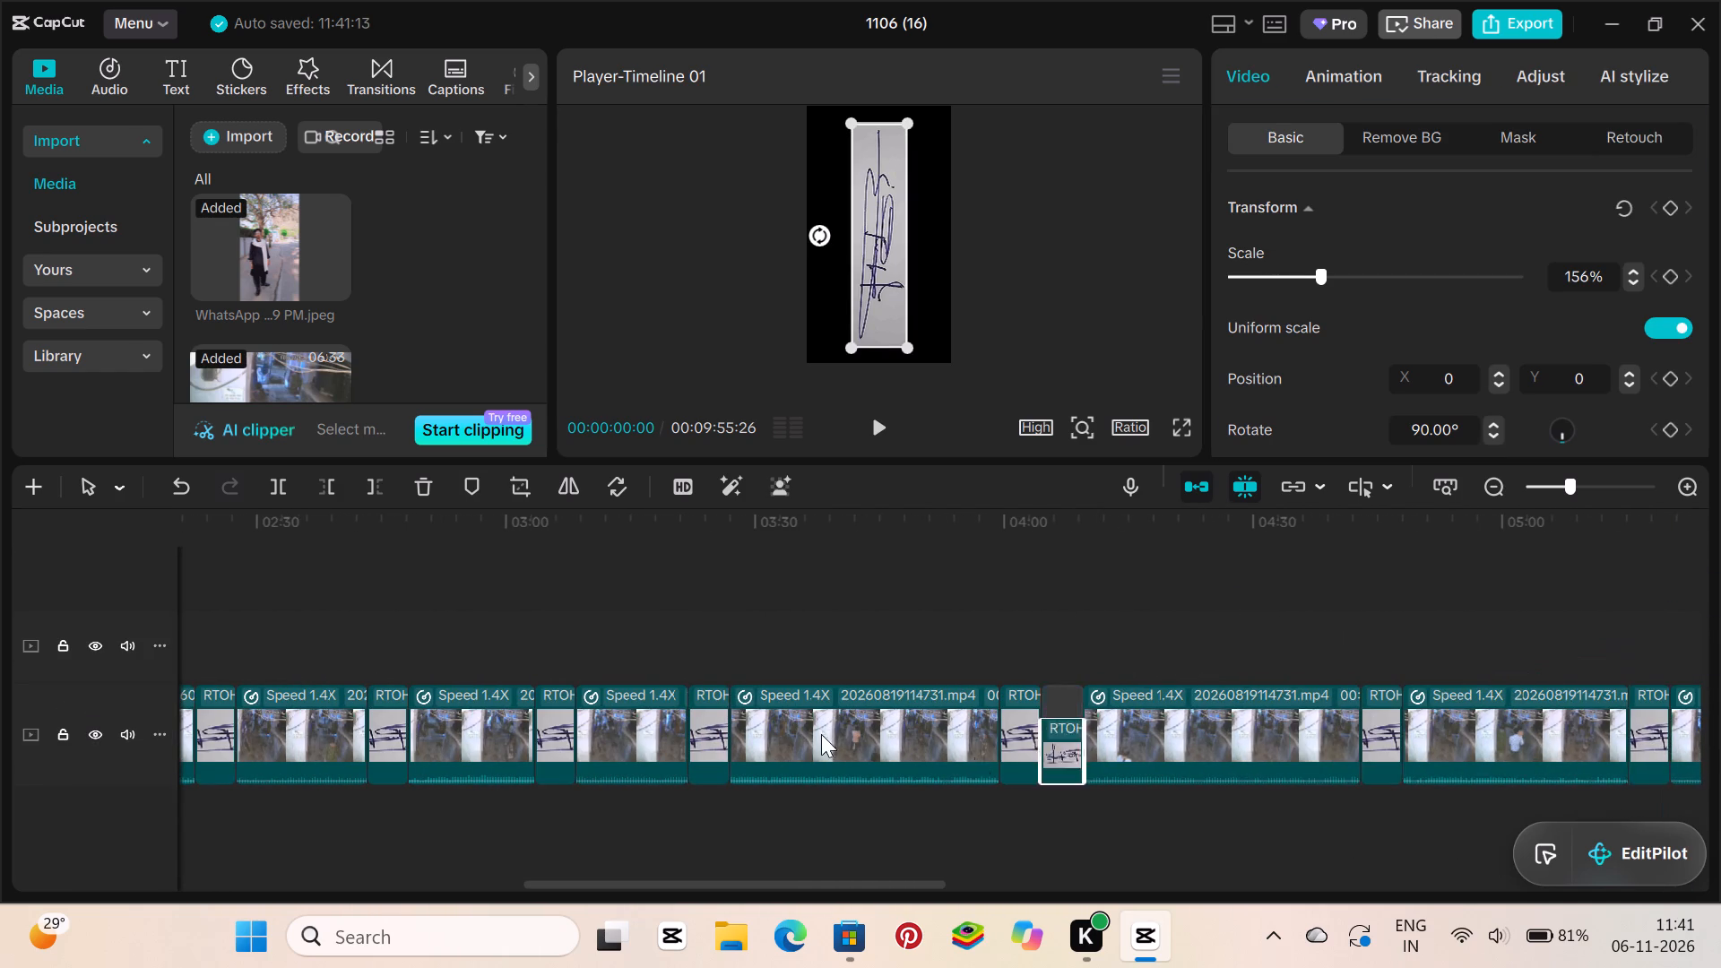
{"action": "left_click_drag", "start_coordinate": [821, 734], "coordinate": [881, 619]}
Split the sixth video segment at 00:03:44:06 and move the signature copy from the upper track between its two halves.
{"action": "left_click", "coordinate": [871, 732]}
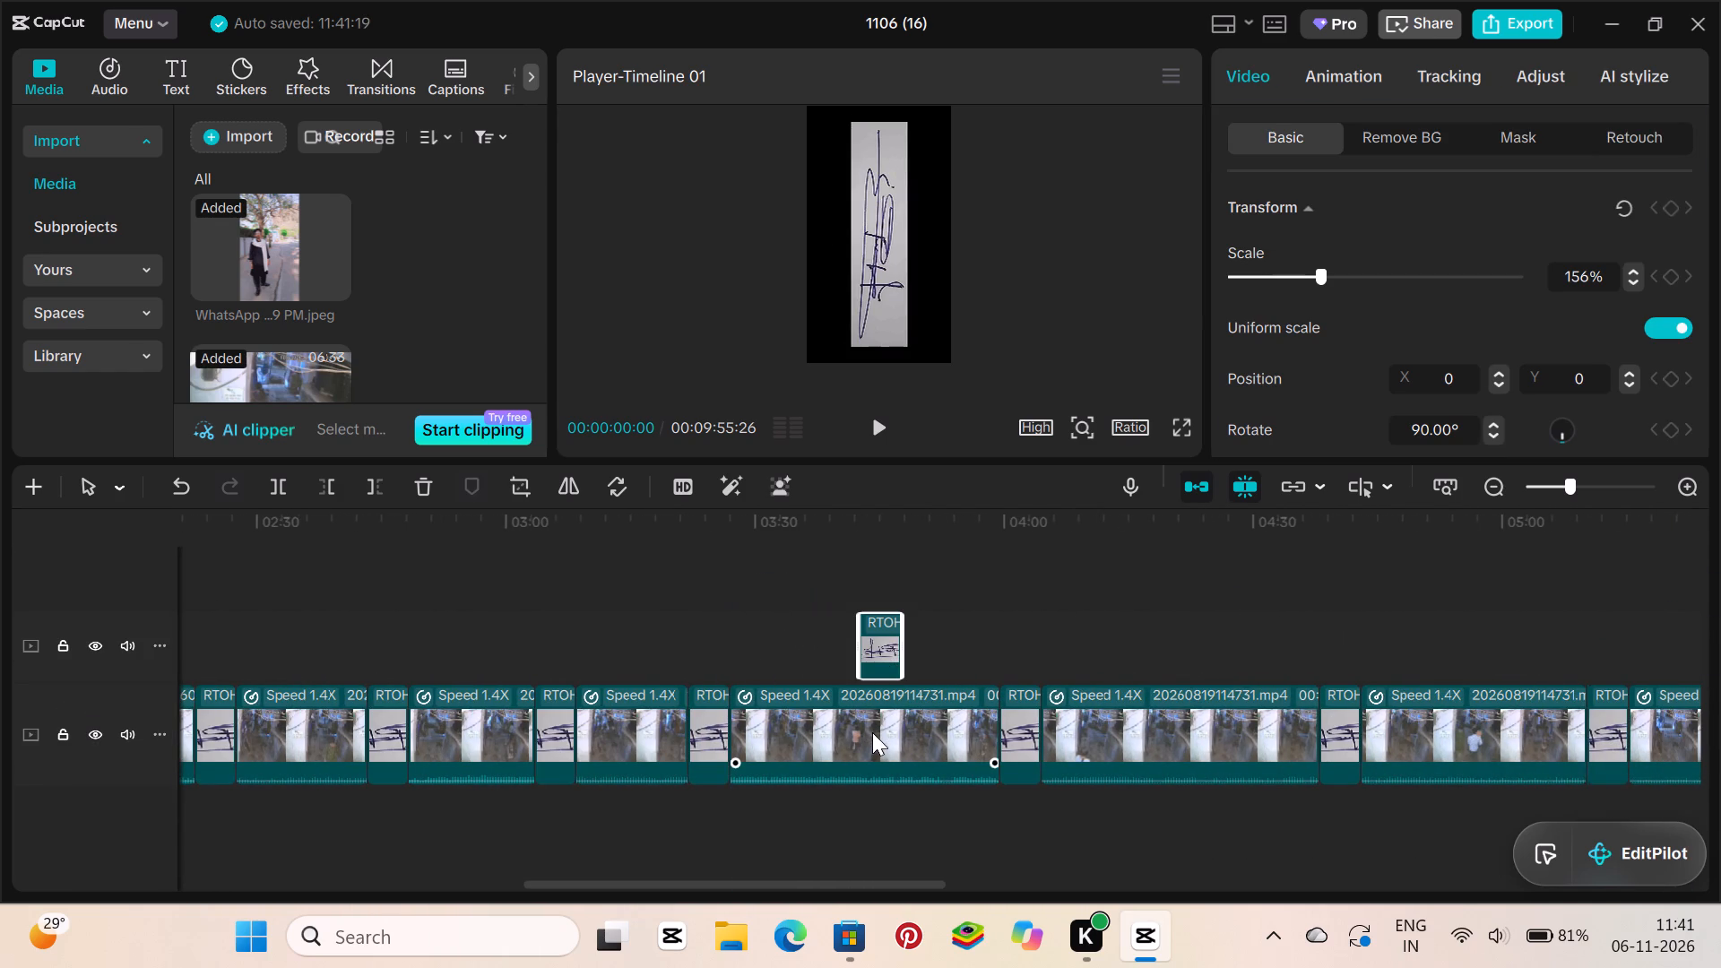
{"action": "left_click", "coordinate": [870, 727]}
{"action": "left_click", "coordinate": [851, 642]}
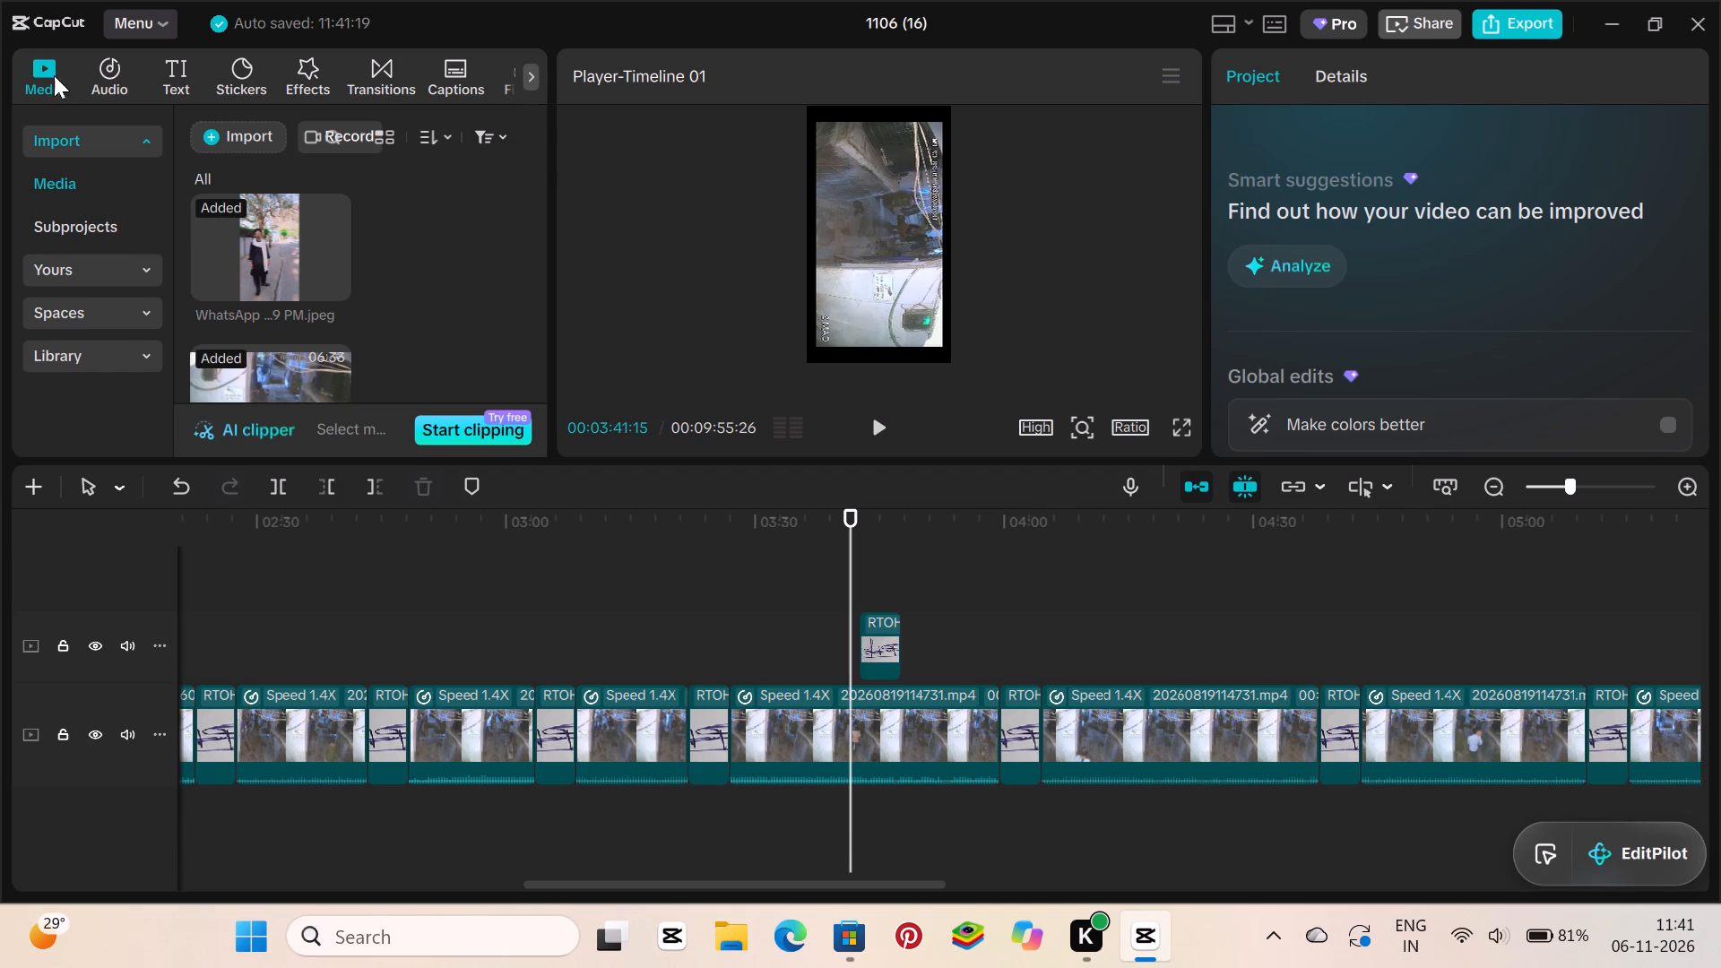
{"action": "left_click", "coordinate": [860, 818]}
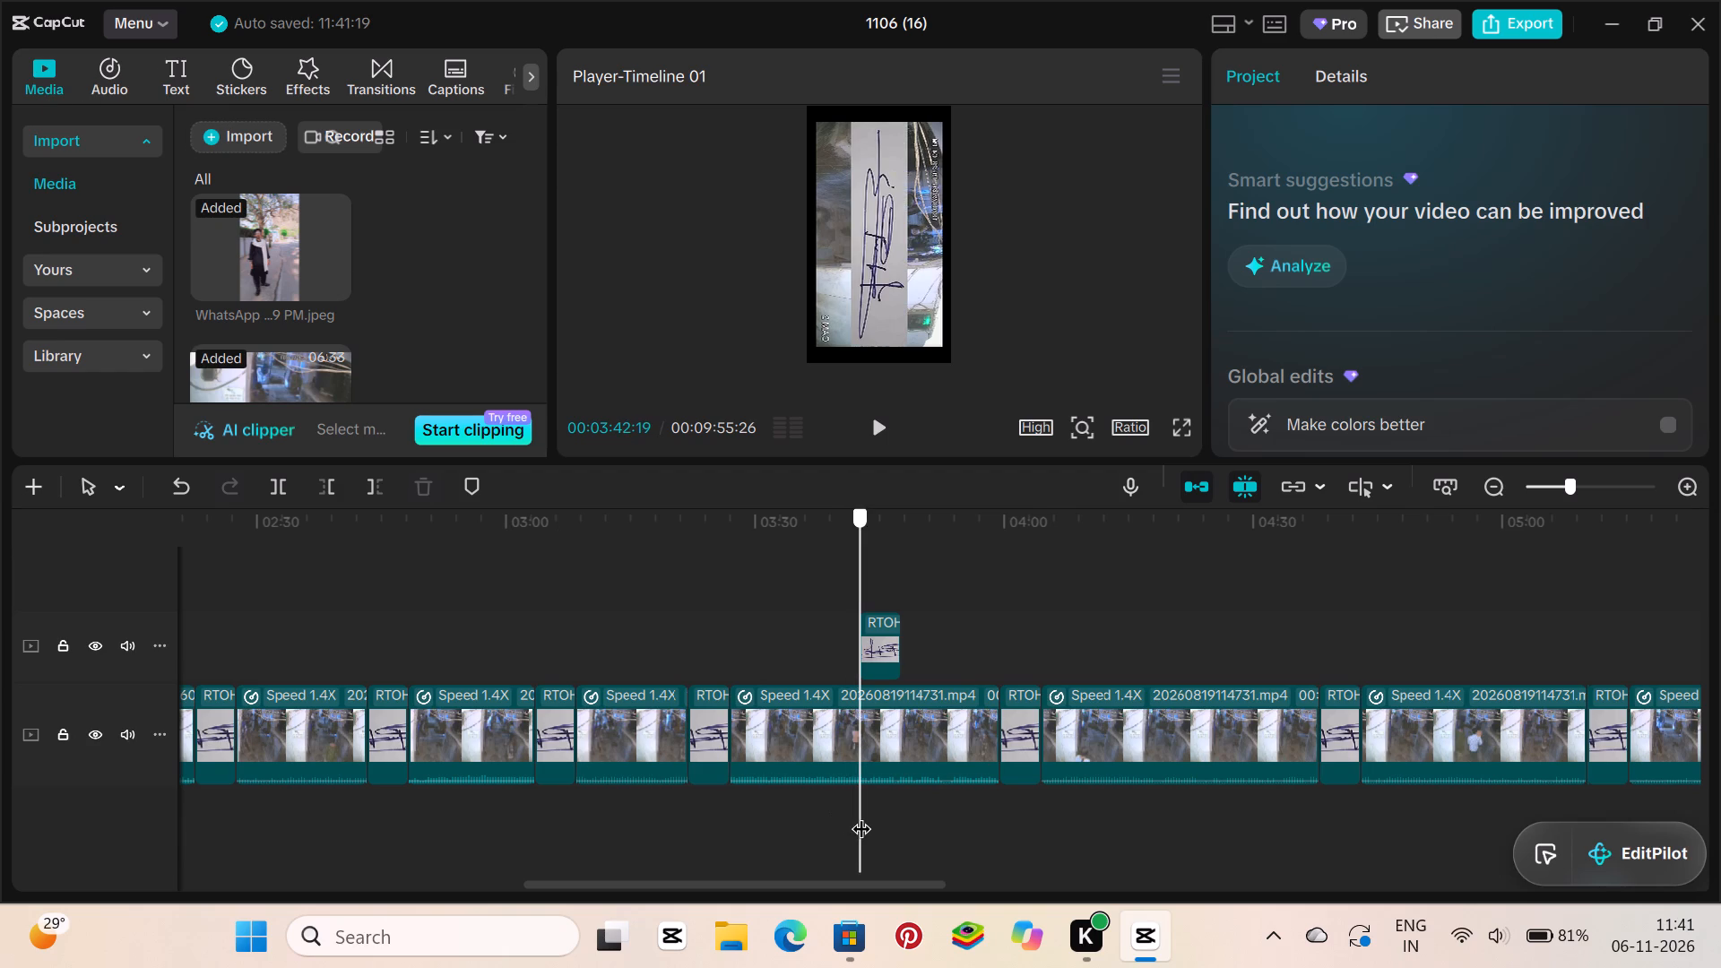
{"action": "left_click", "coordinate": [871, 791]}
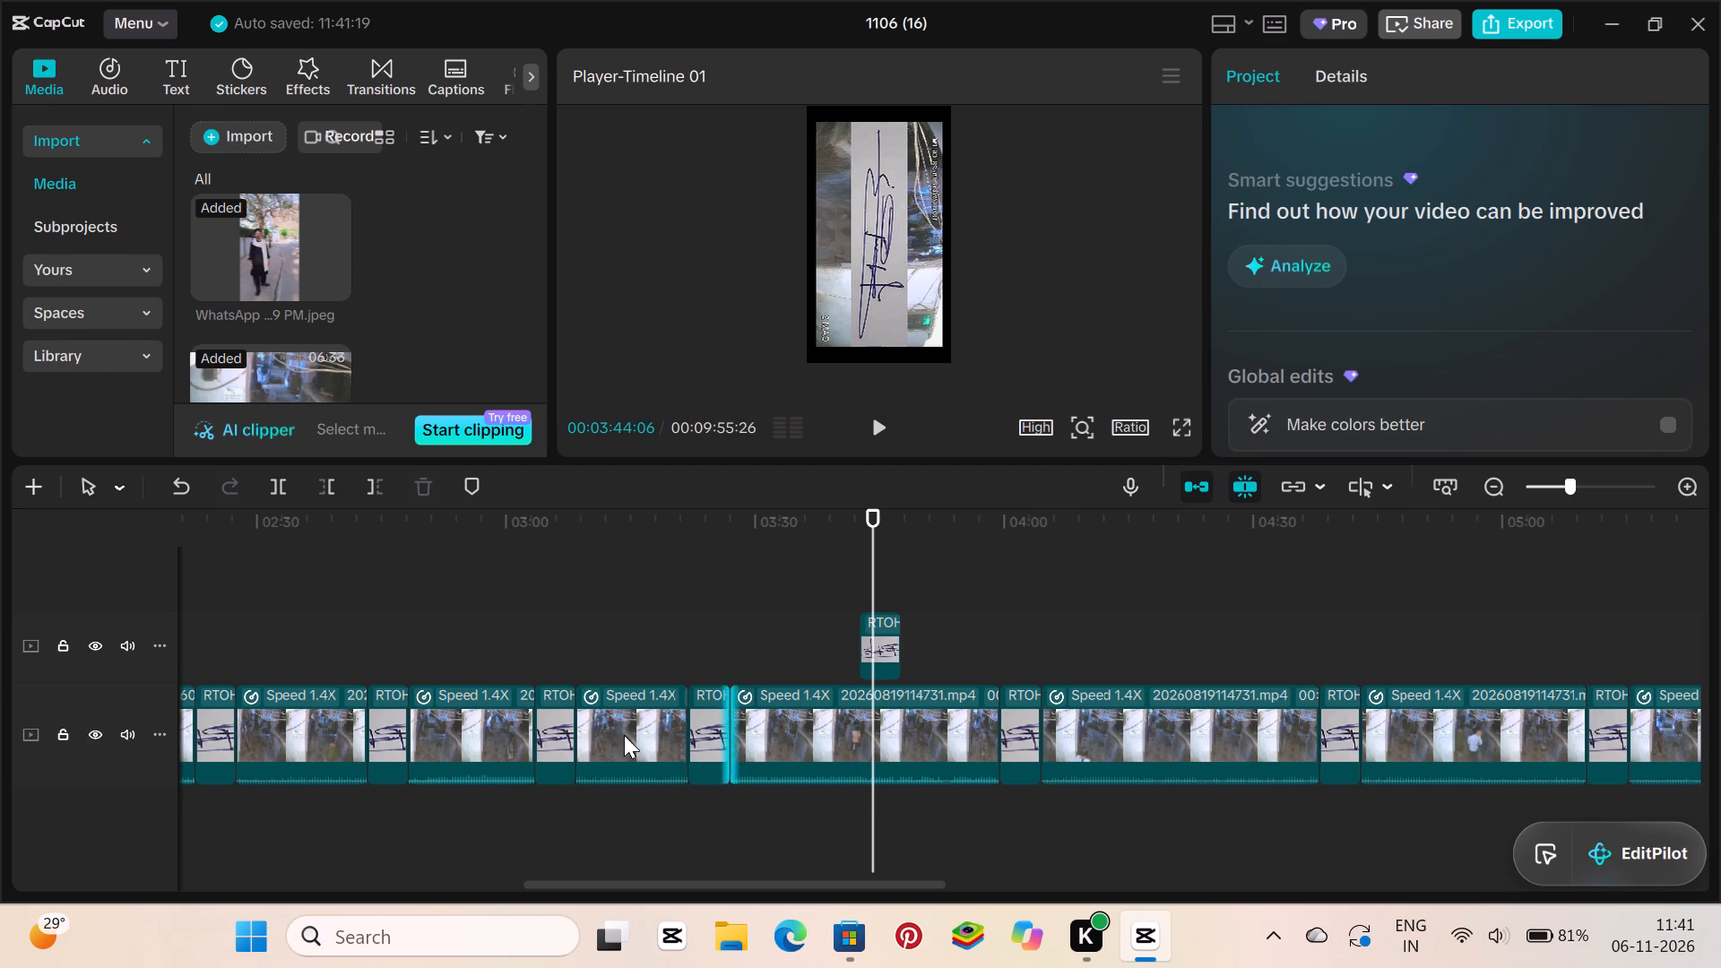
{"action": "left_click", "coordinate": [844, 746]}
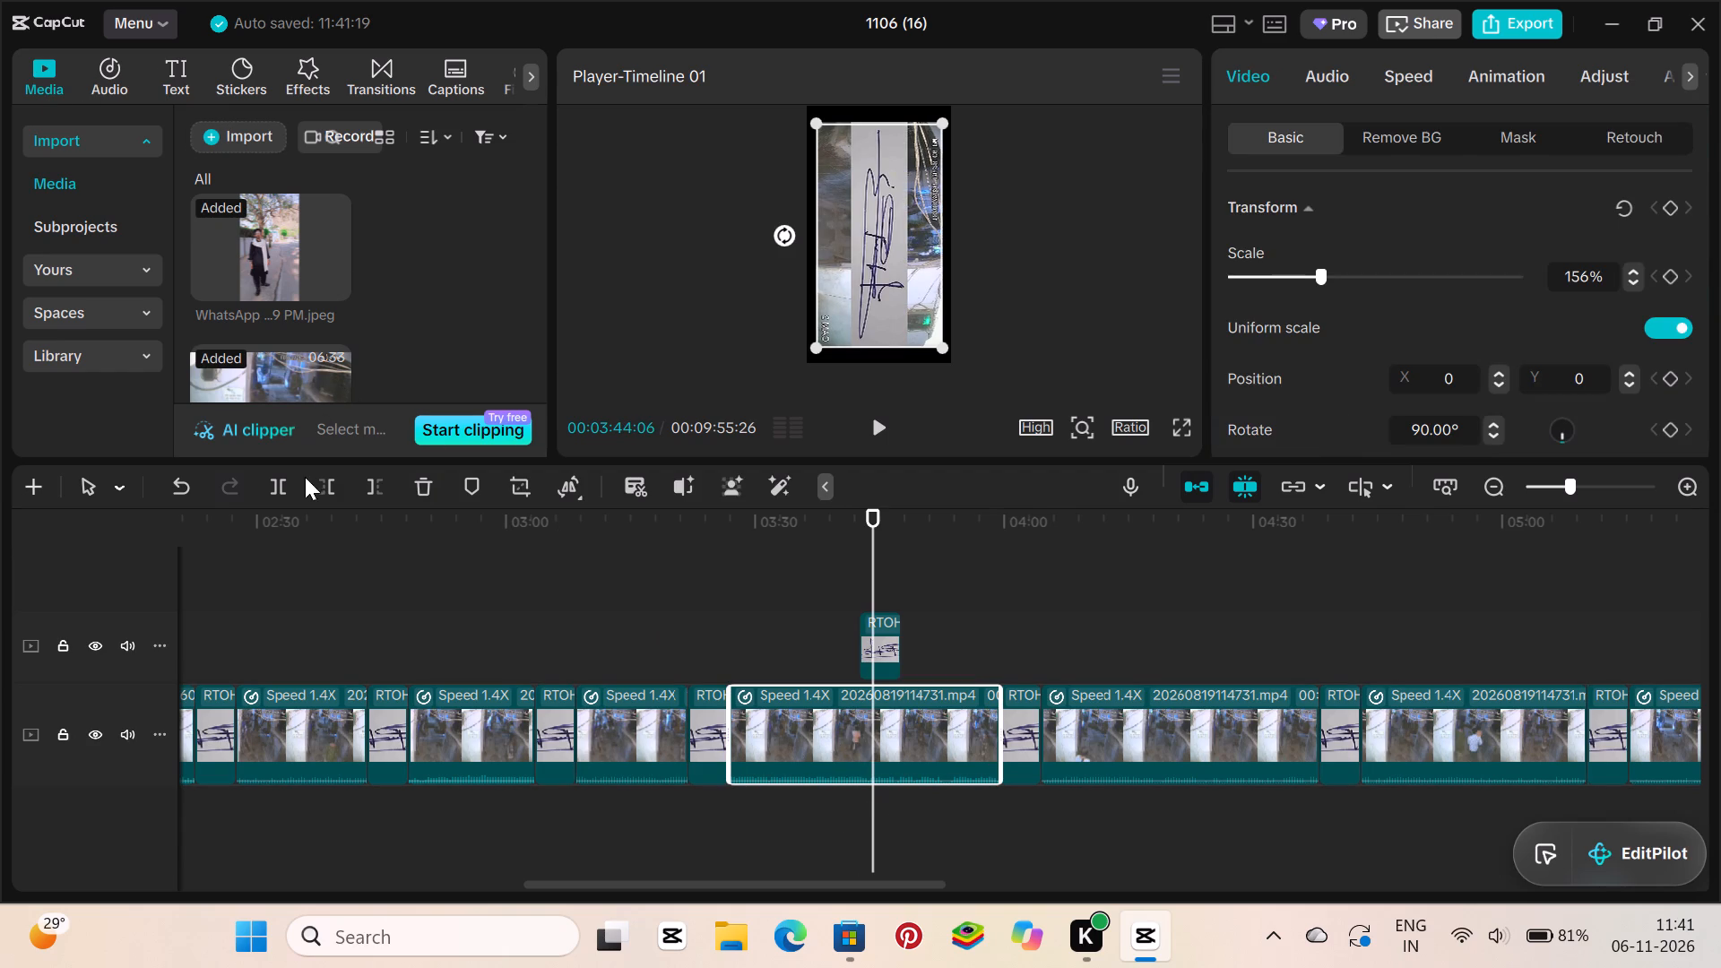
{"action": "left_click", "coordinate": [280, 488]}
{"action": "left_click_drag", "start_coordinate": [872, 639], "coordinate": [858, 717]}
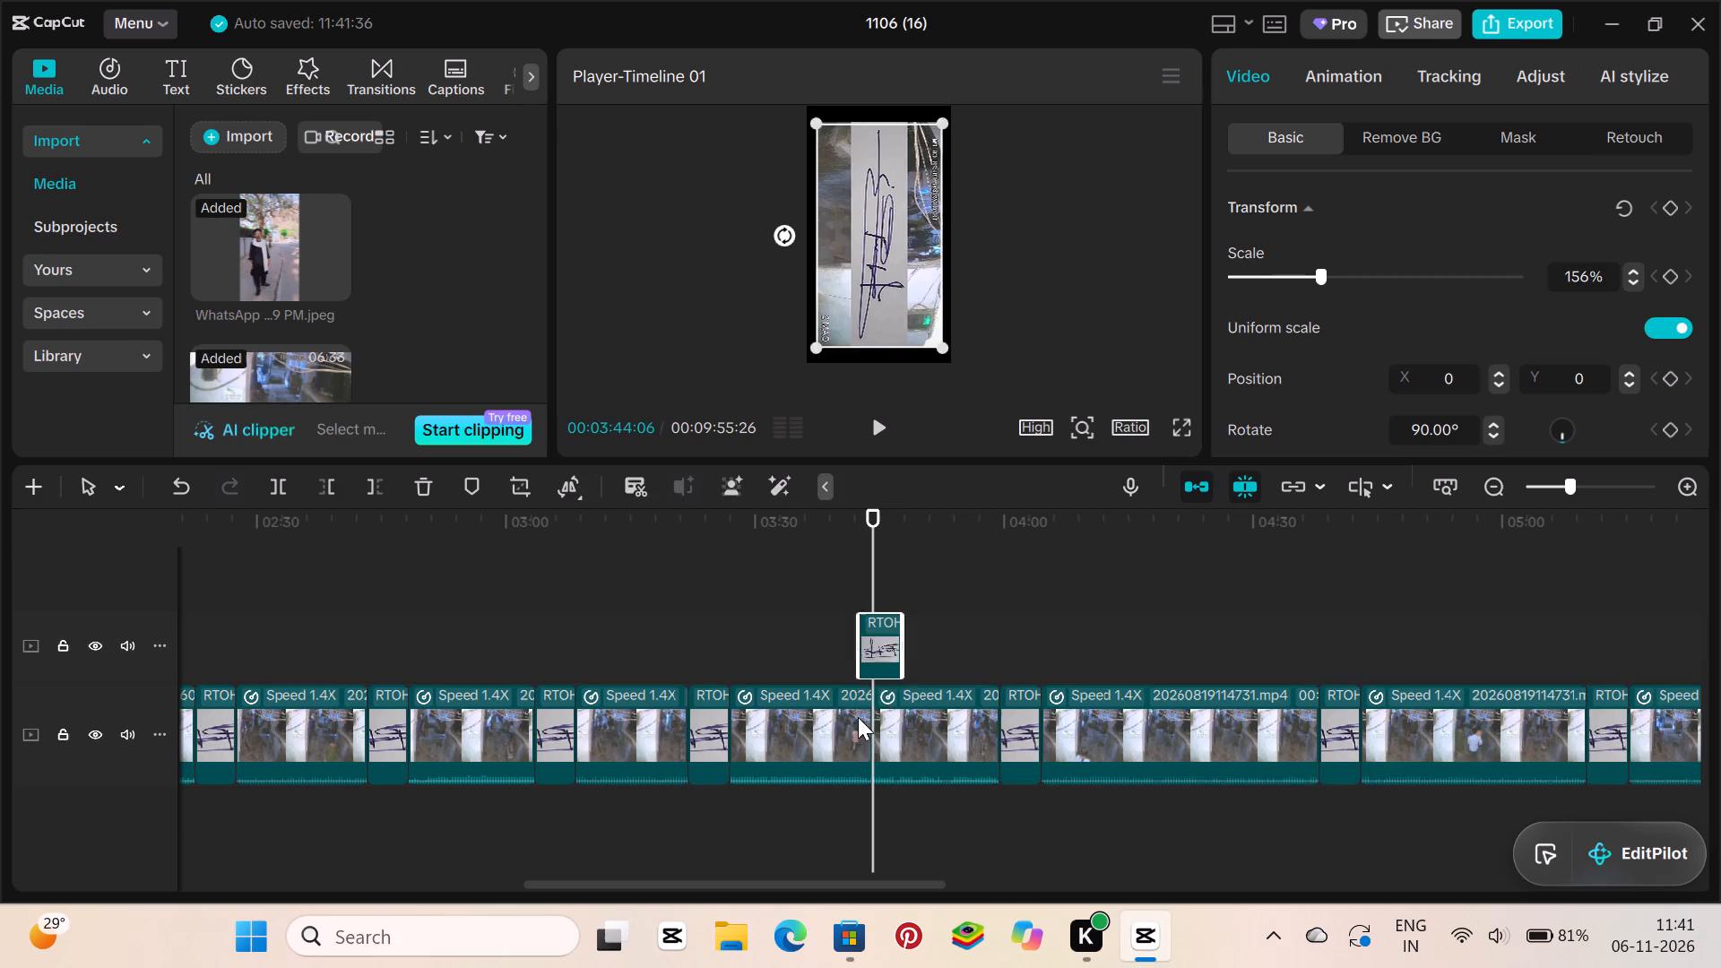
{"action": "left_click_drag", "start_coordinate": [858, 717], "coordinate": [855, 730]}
Delete both halves of the sixth segment, the signature clip after each half, and the following long video segment.
{"action": "left_click", "coordinate": [957, 627]}
{"action": "left_click_drag", "start_coordinate": [959, 627], "coordinate": [1570, 723]}
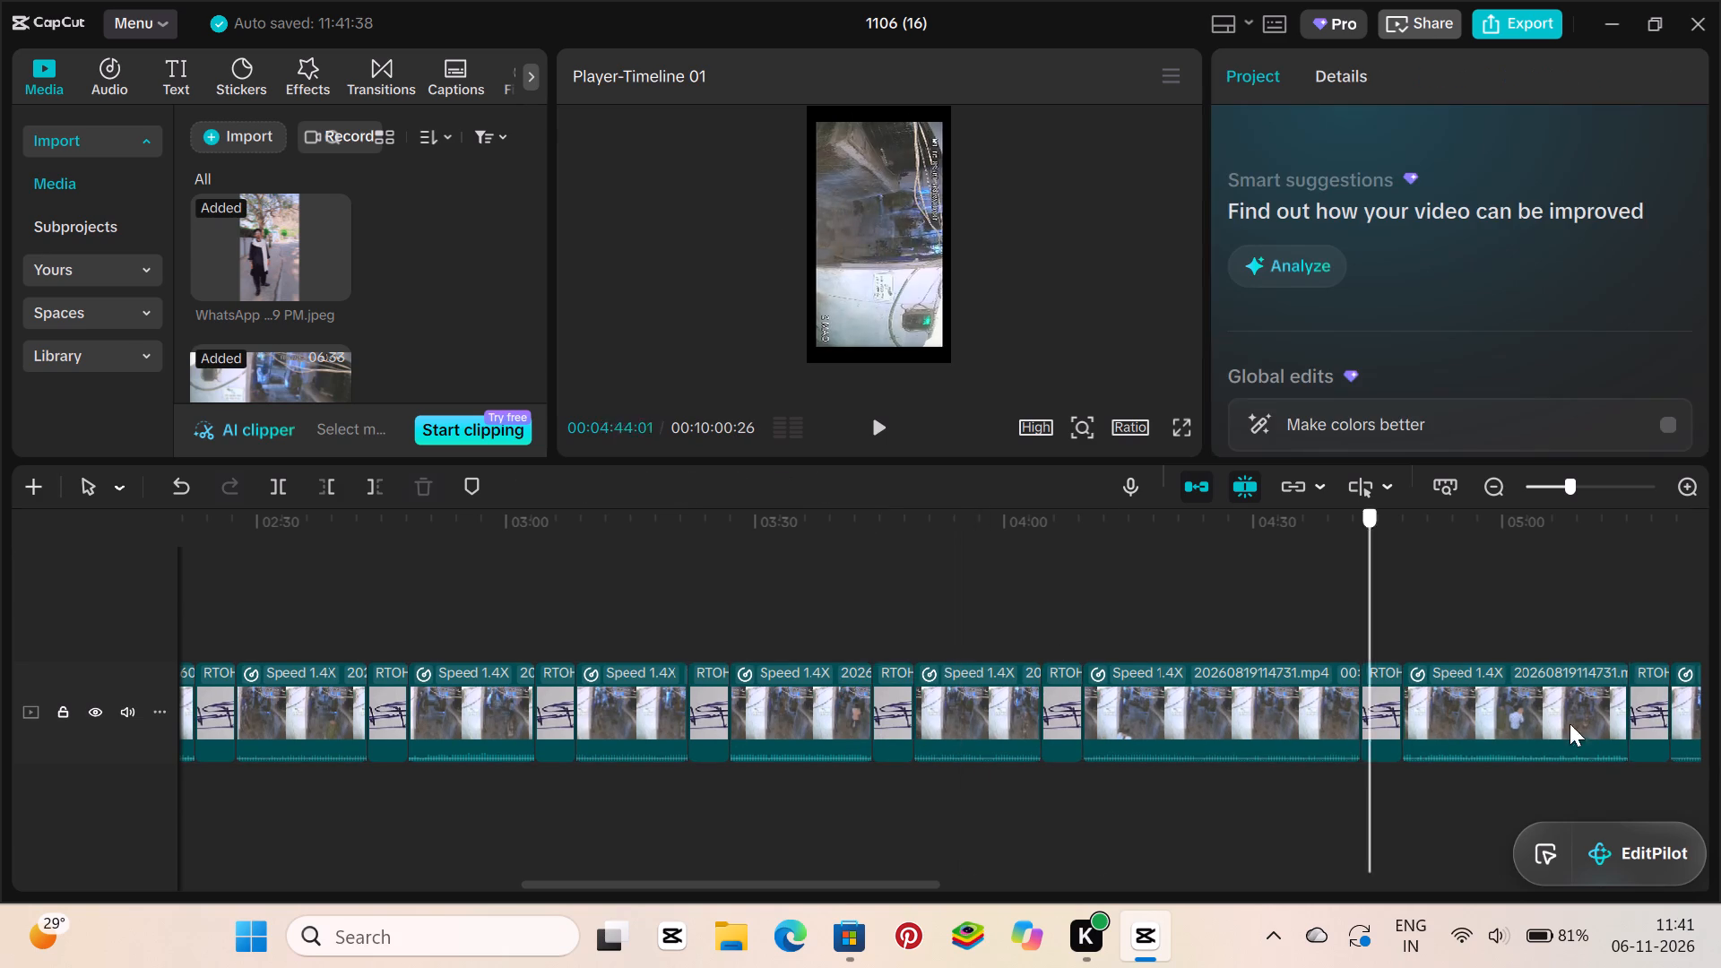
{"action": "left_click_drag", "start_coordinate": [1570, 723], "coordinate": [1584, 750]}
{"action": "left_click", "coordinate": [986, 622]}
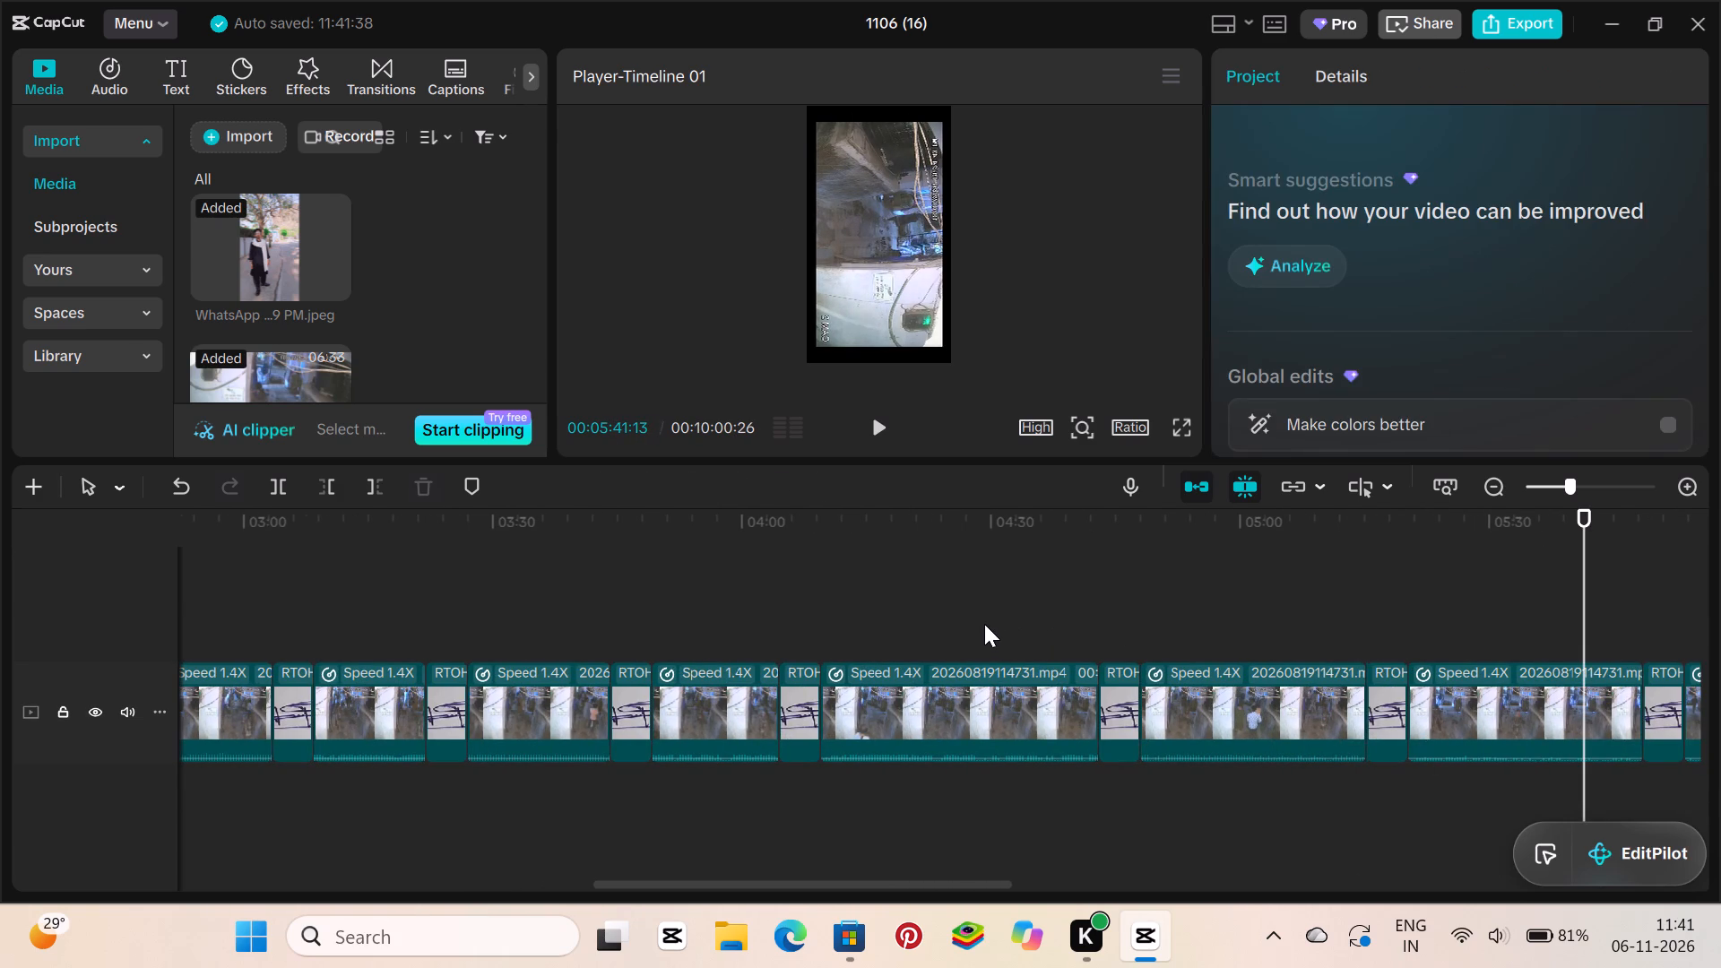
{"action": "left_click_drag", "start_coordinate": [1085, 629], "coordinate": [570, 960]}
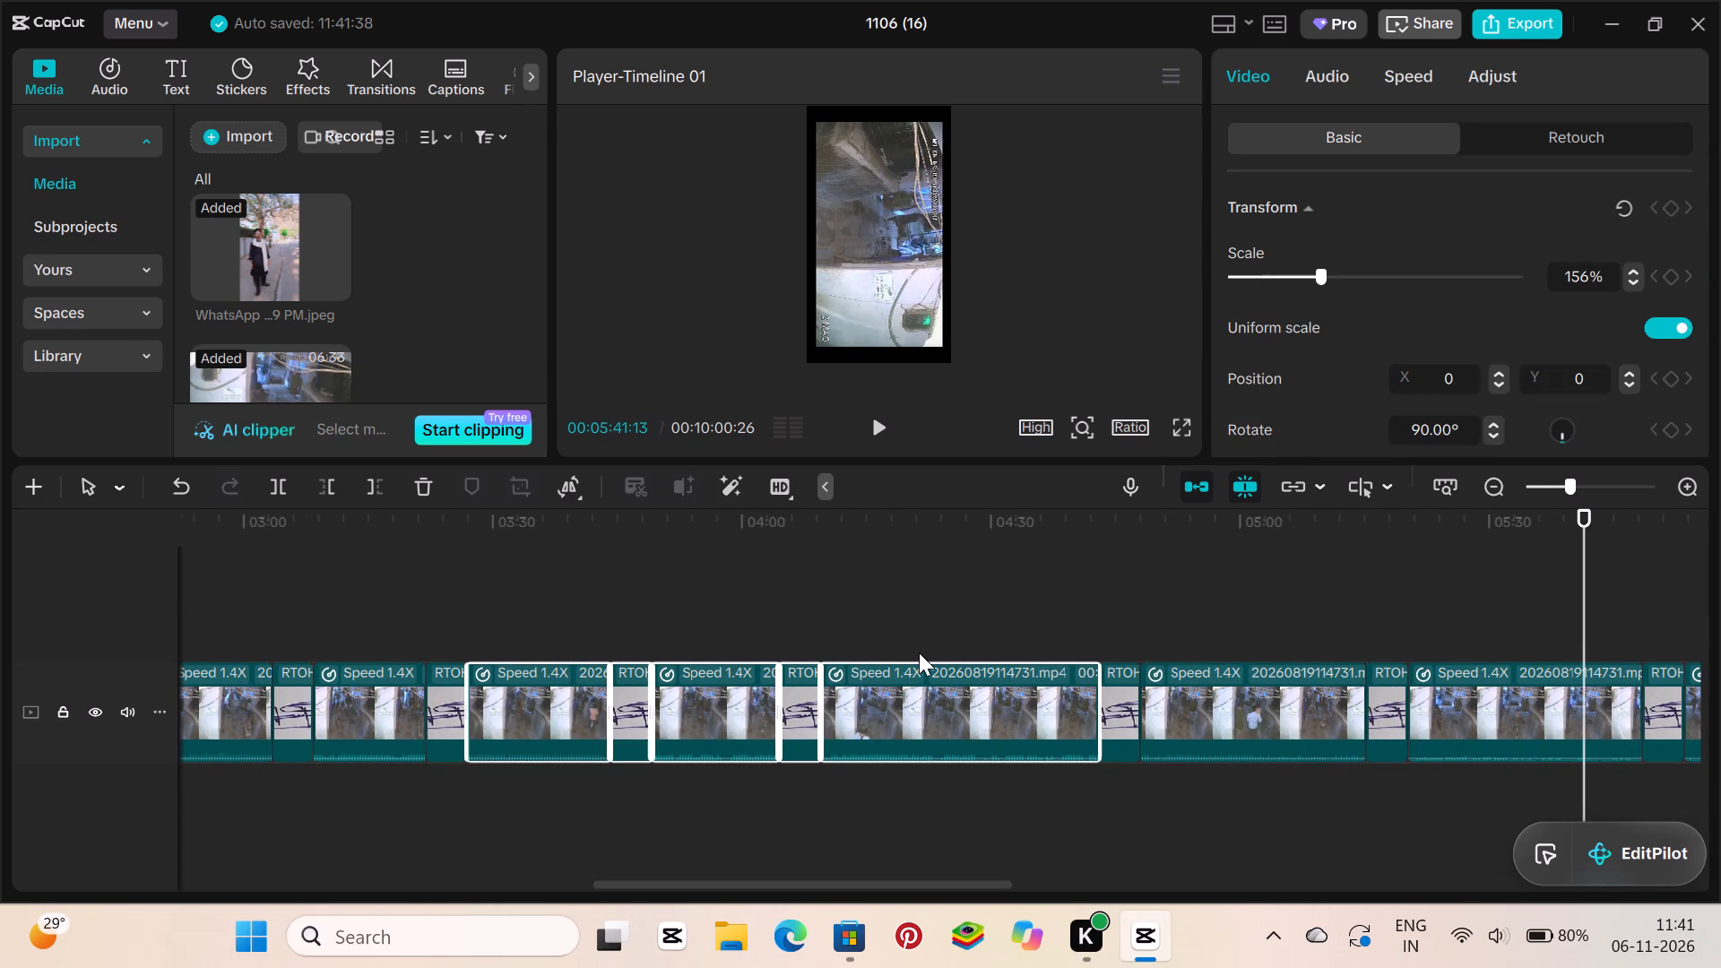
{"action": "key", "text": "Delete"}
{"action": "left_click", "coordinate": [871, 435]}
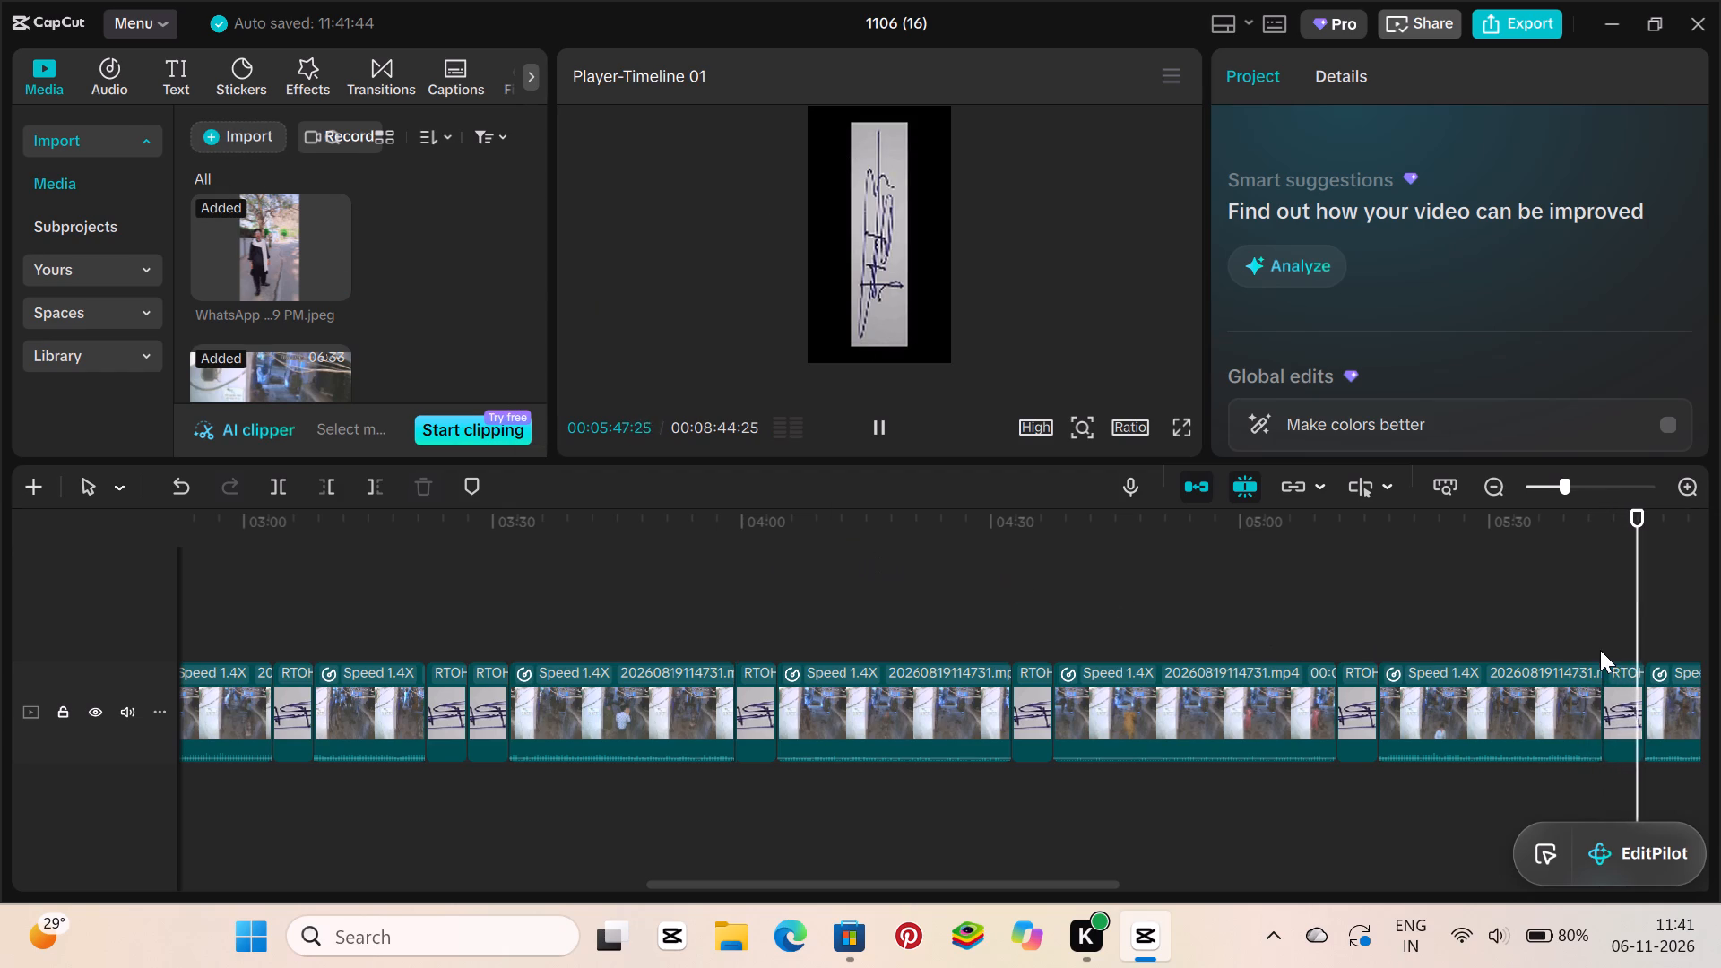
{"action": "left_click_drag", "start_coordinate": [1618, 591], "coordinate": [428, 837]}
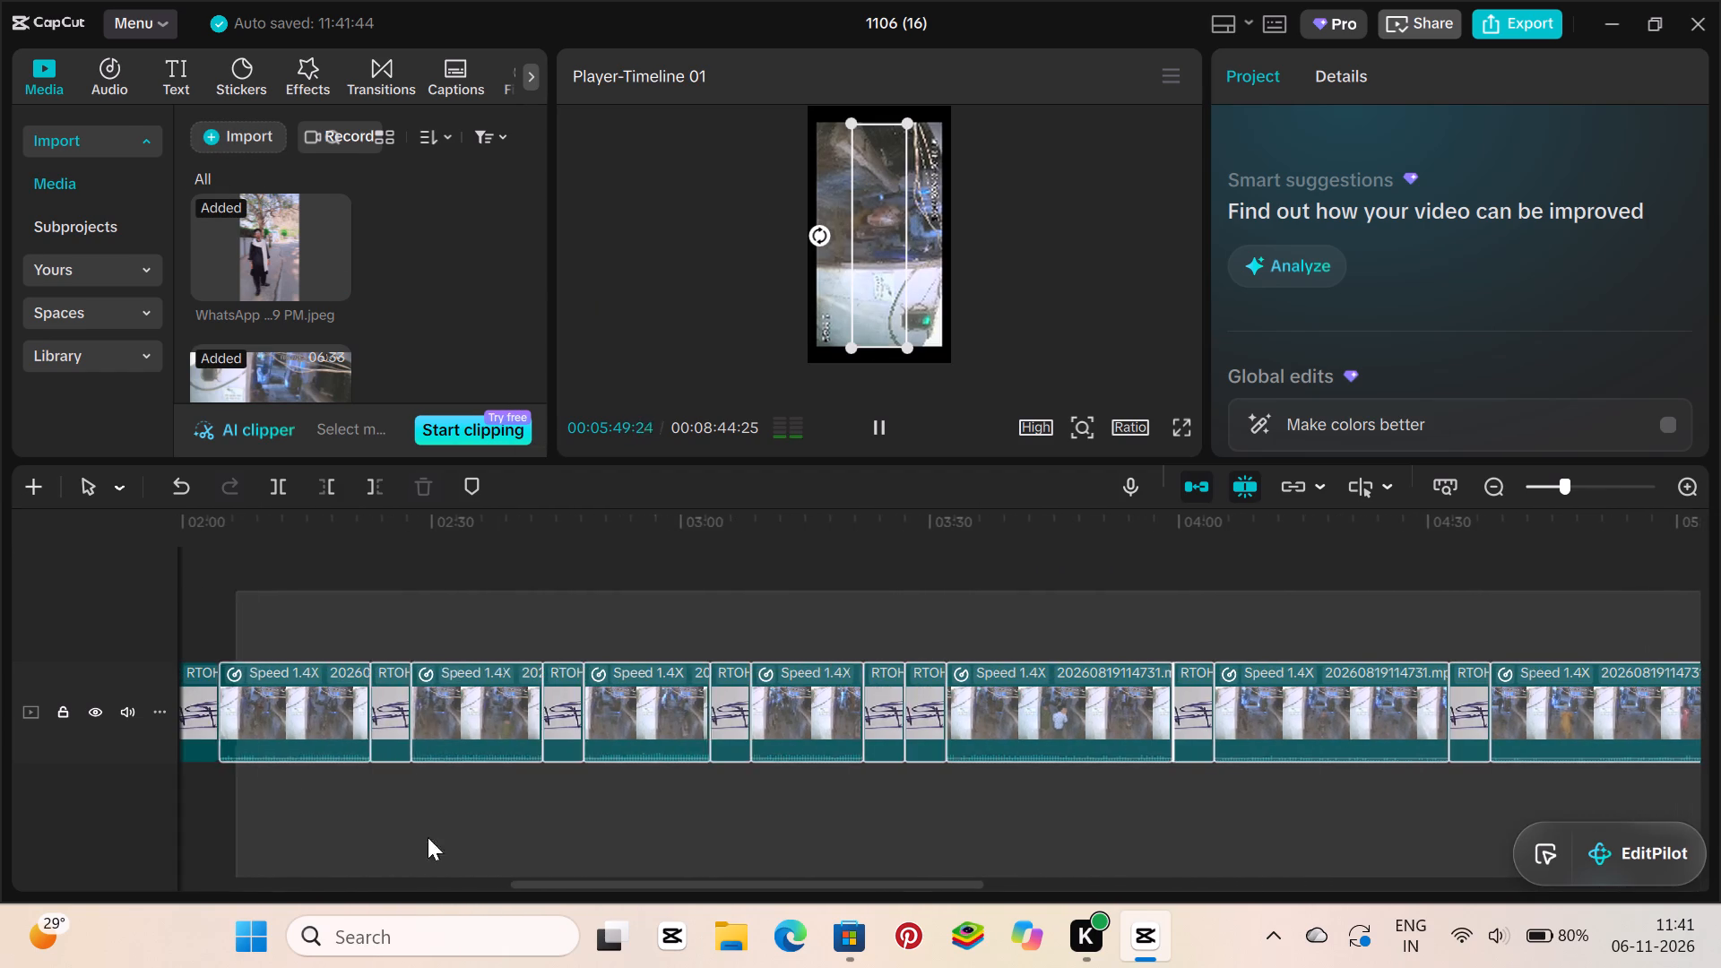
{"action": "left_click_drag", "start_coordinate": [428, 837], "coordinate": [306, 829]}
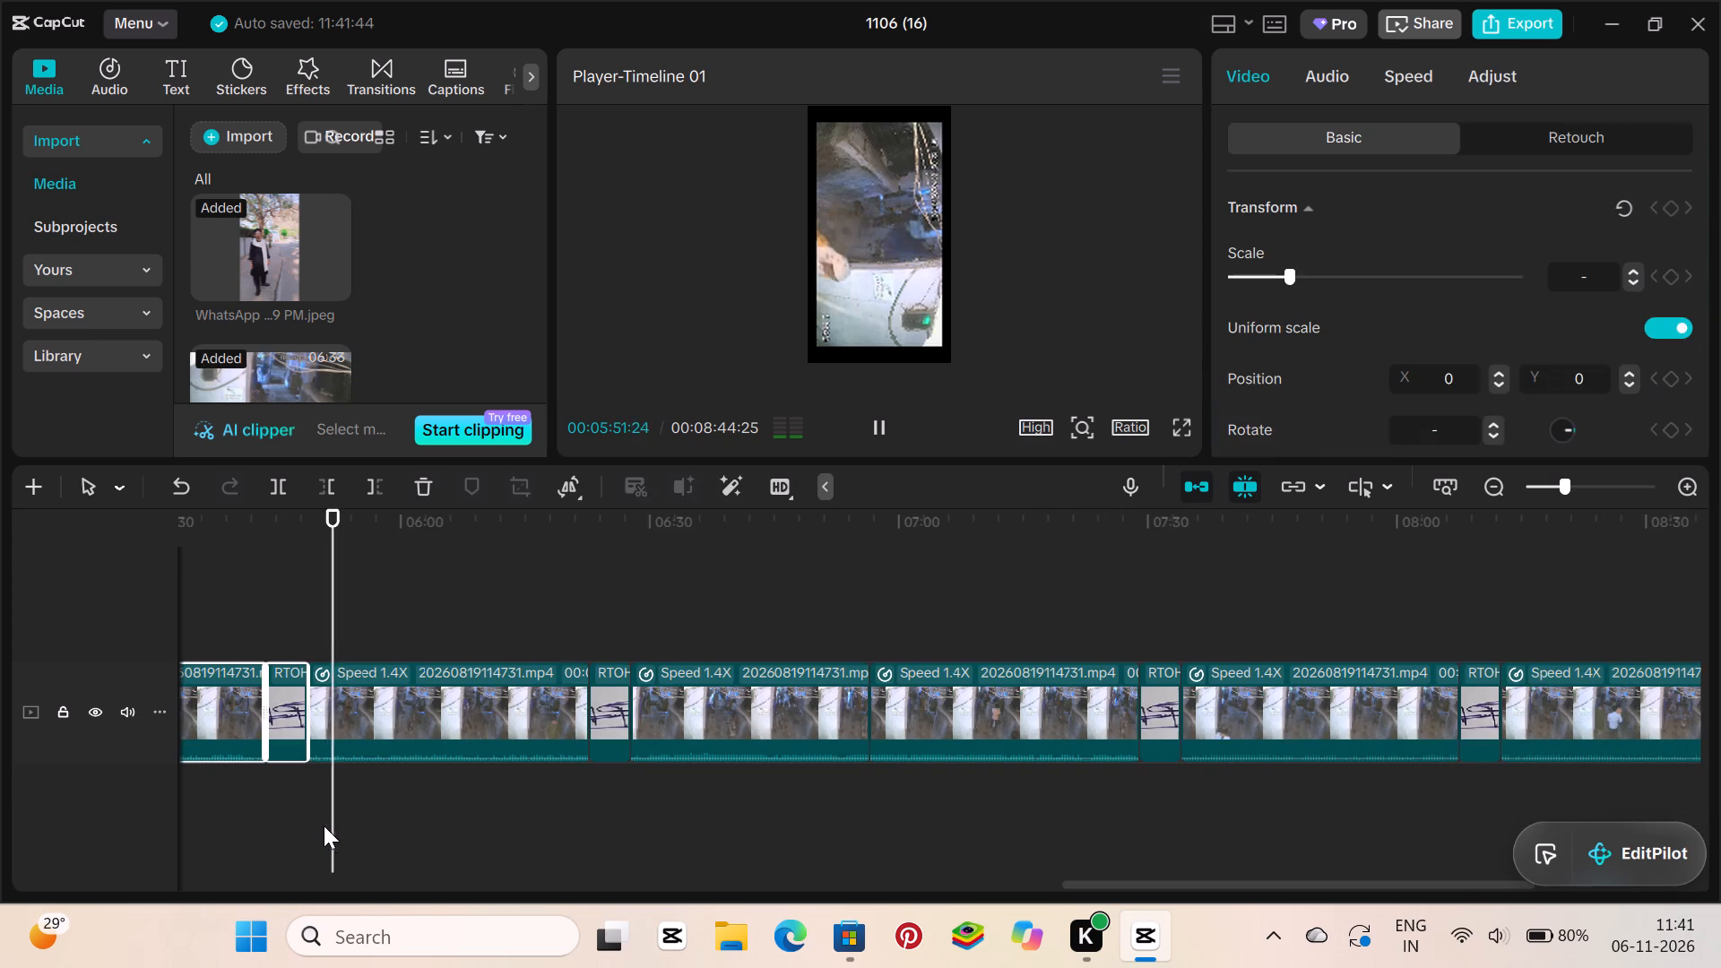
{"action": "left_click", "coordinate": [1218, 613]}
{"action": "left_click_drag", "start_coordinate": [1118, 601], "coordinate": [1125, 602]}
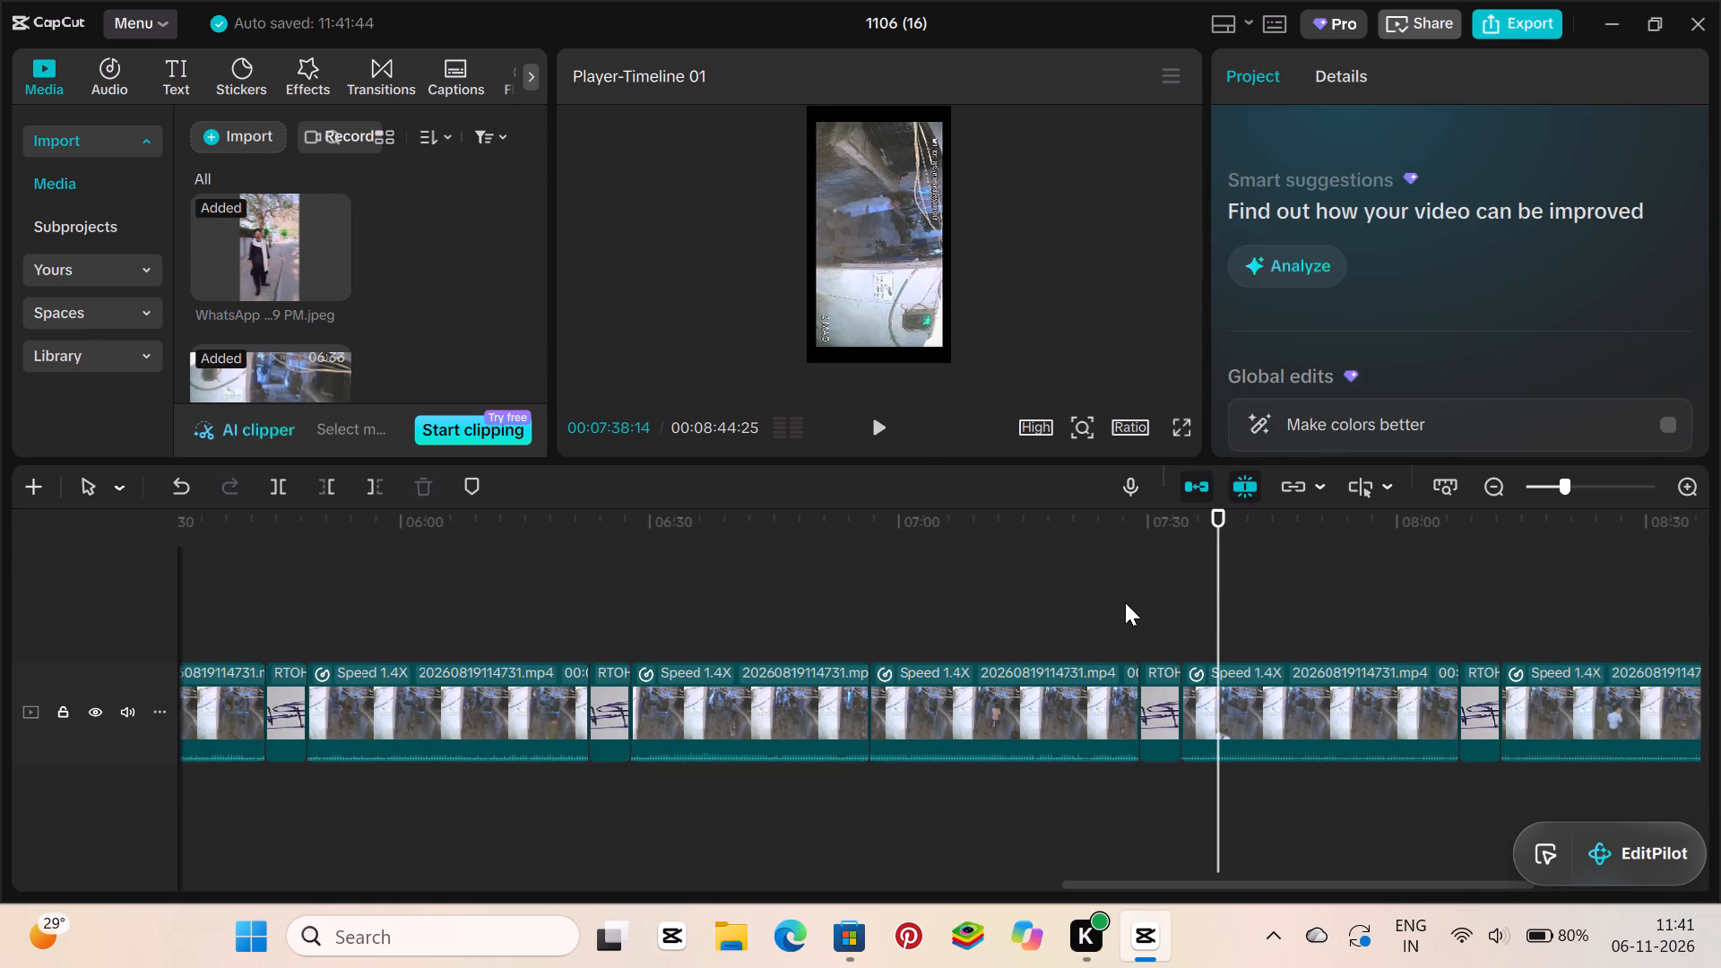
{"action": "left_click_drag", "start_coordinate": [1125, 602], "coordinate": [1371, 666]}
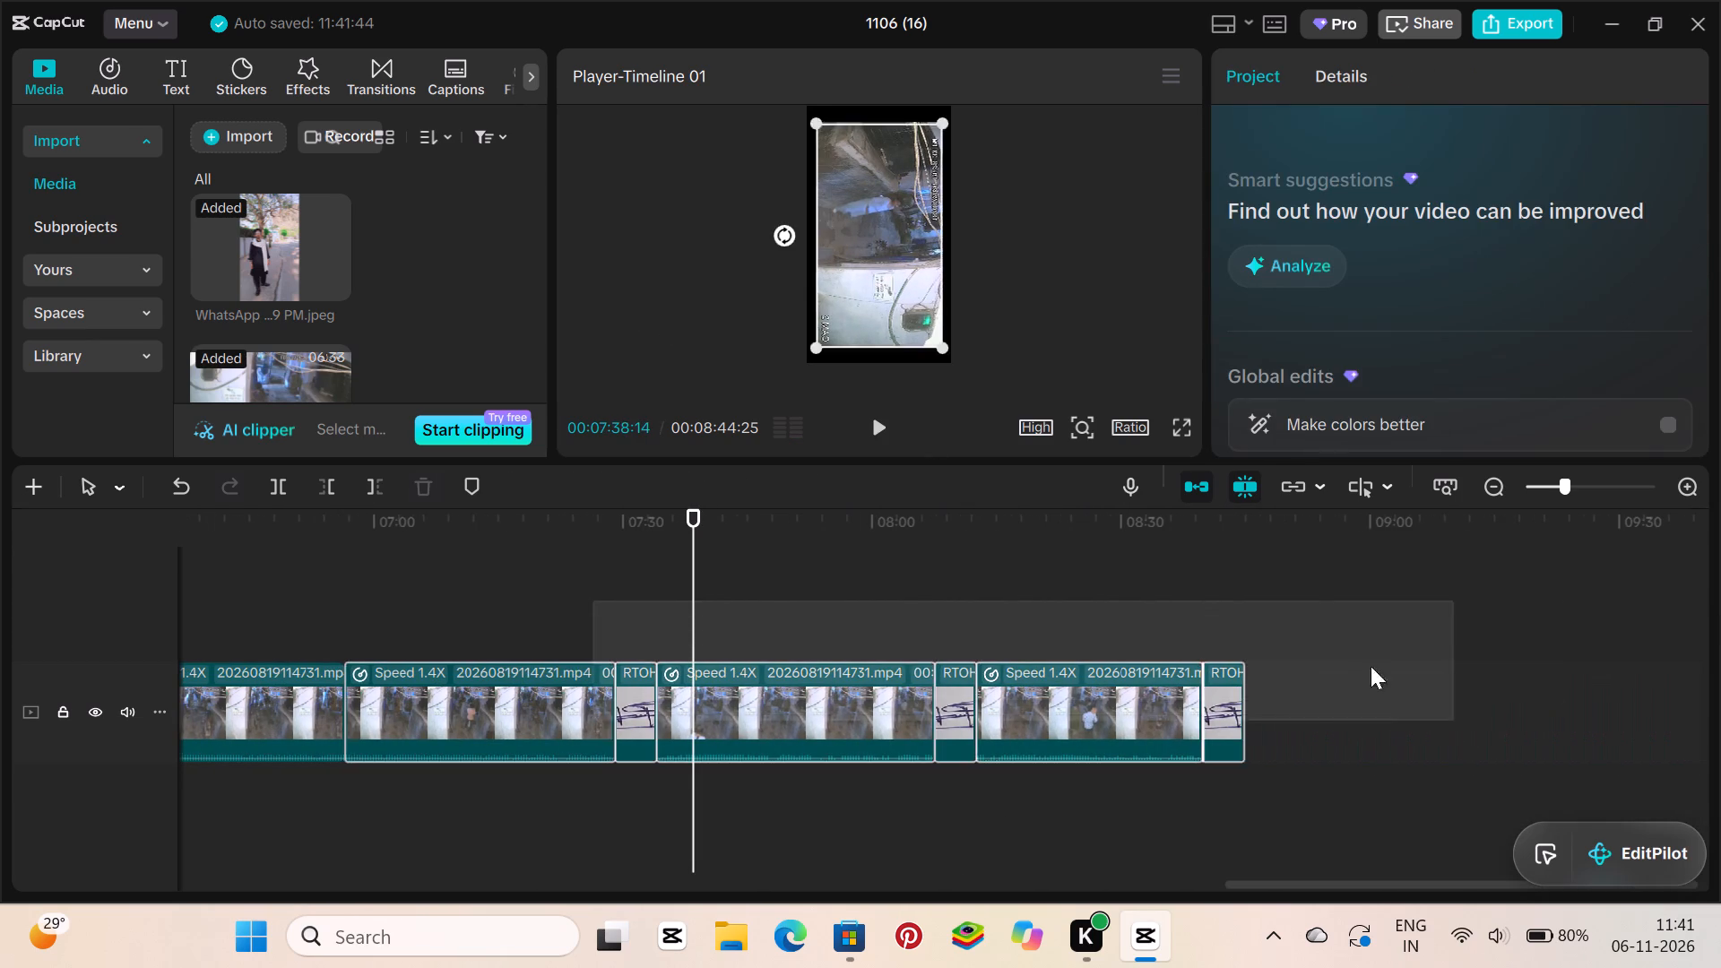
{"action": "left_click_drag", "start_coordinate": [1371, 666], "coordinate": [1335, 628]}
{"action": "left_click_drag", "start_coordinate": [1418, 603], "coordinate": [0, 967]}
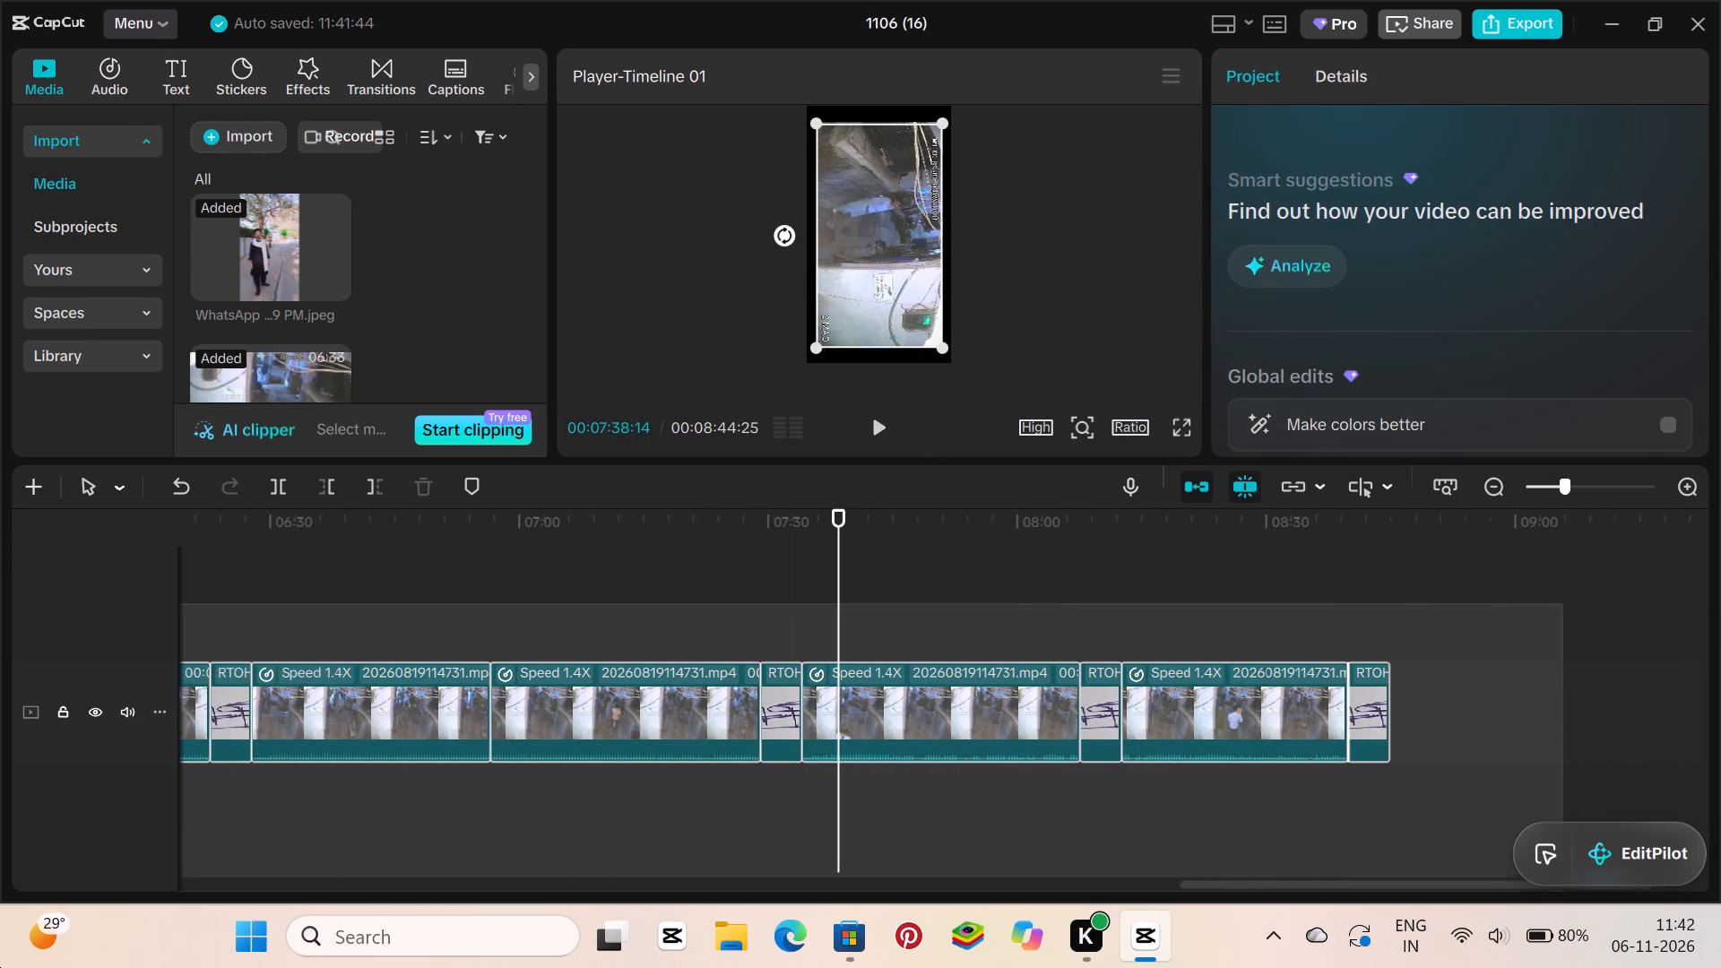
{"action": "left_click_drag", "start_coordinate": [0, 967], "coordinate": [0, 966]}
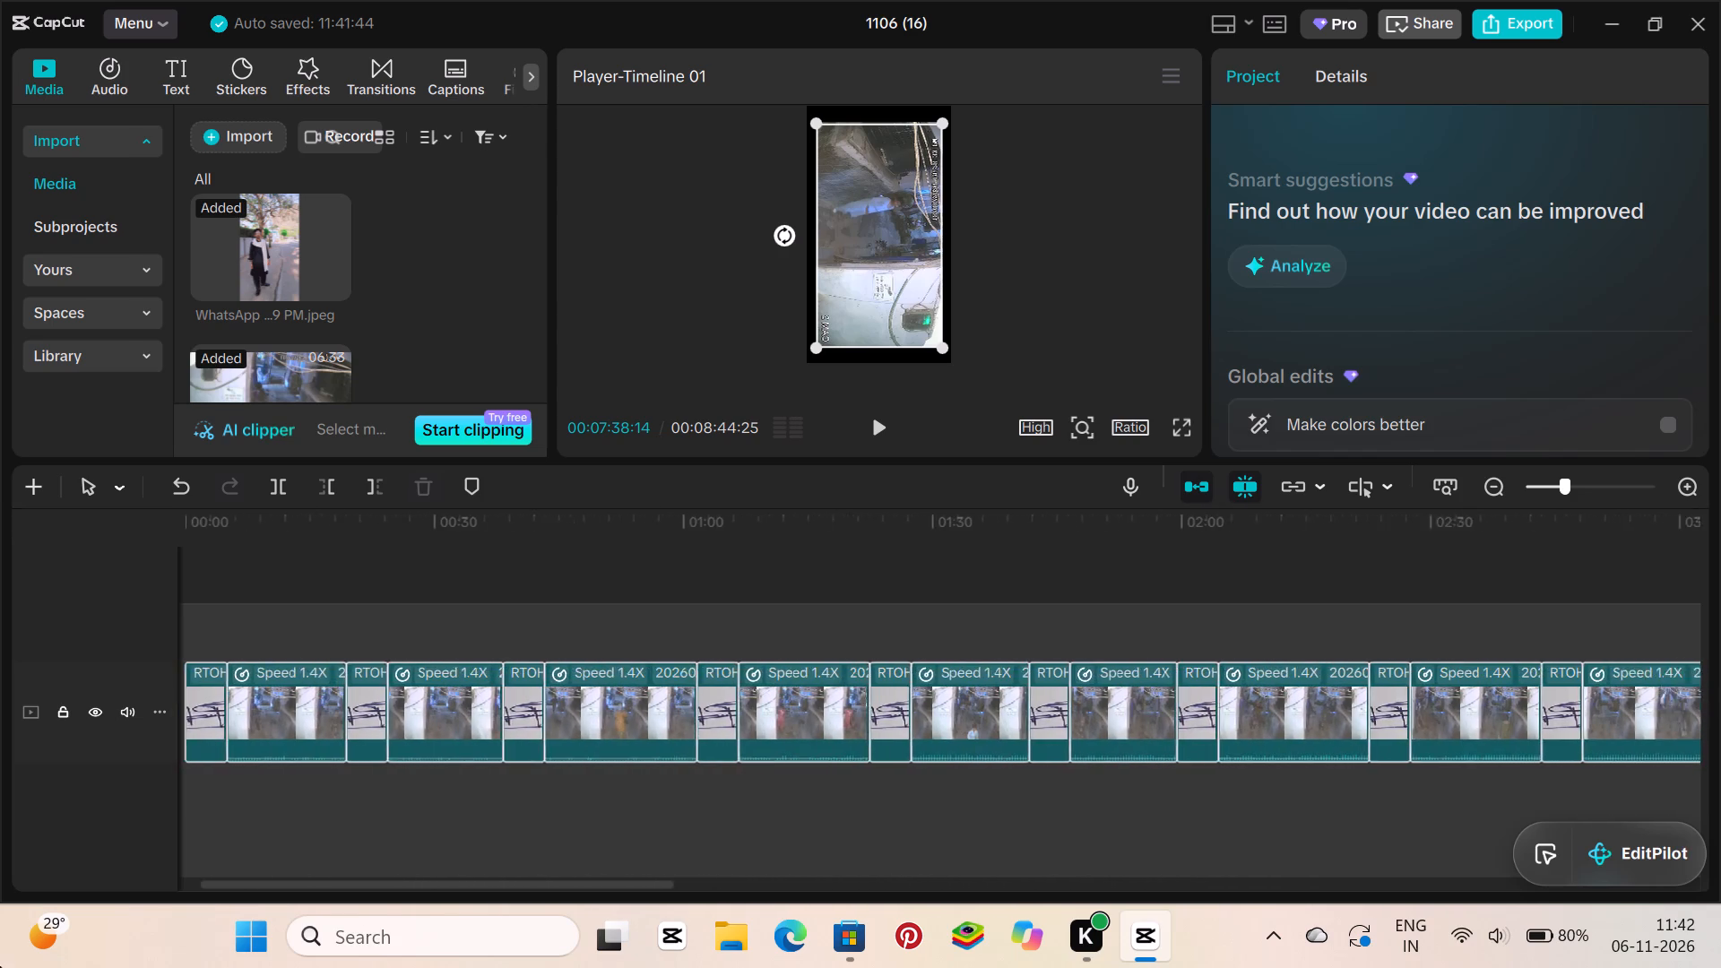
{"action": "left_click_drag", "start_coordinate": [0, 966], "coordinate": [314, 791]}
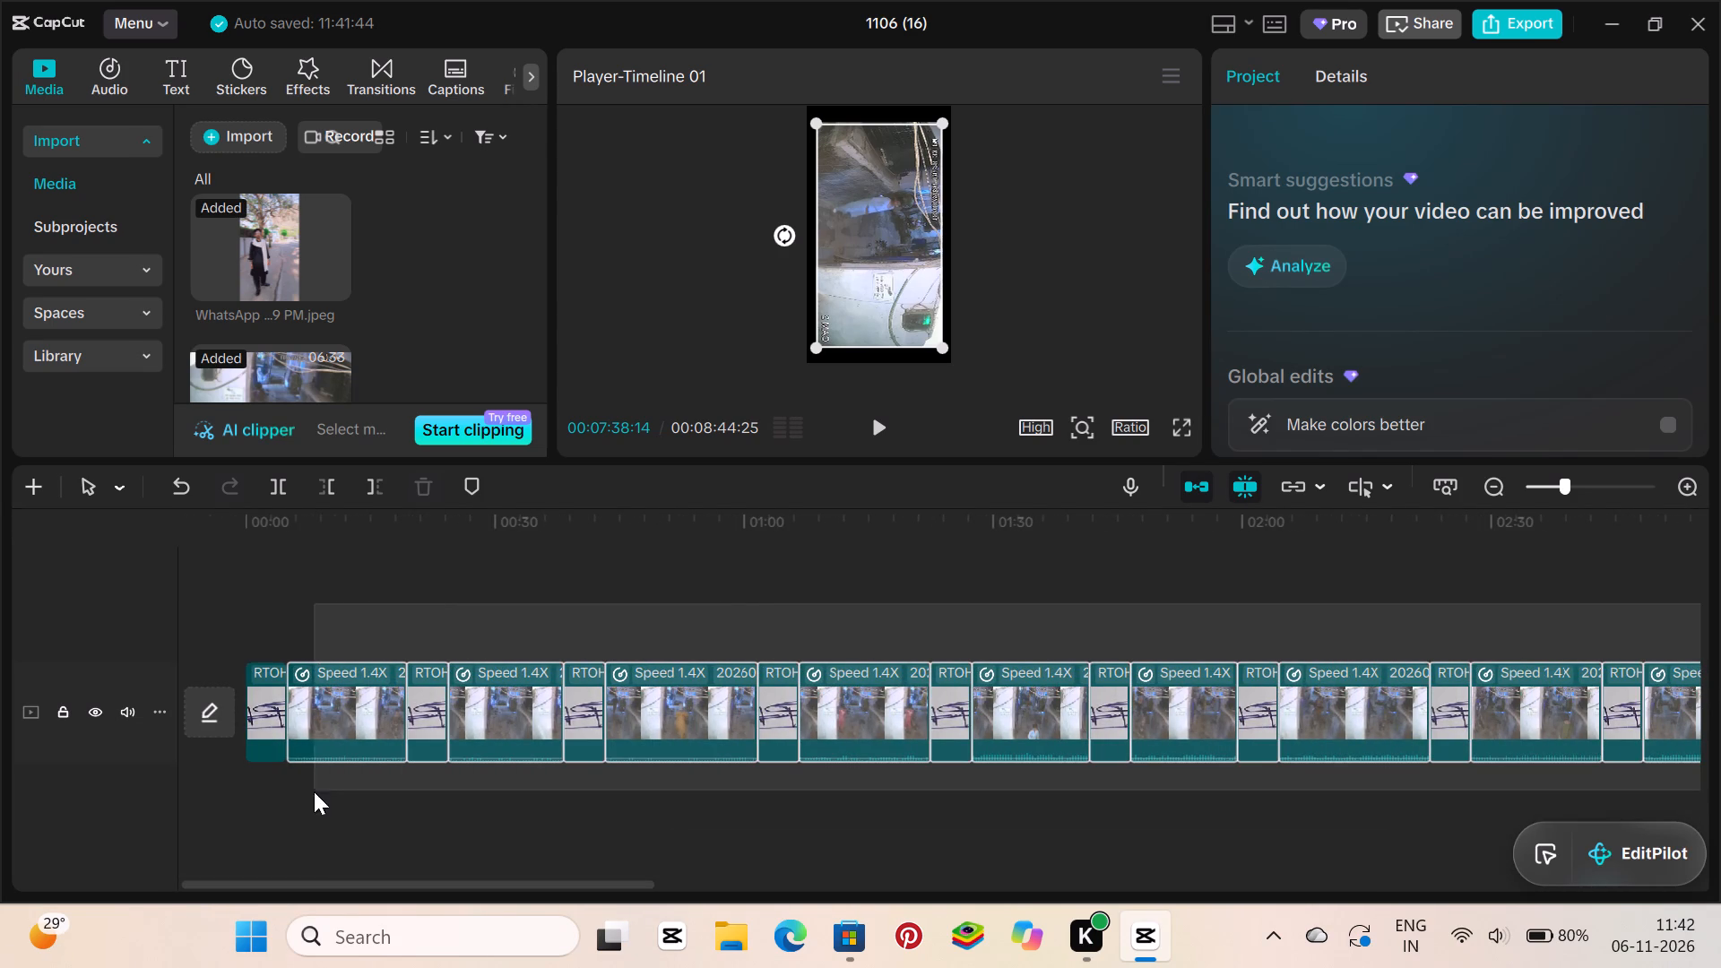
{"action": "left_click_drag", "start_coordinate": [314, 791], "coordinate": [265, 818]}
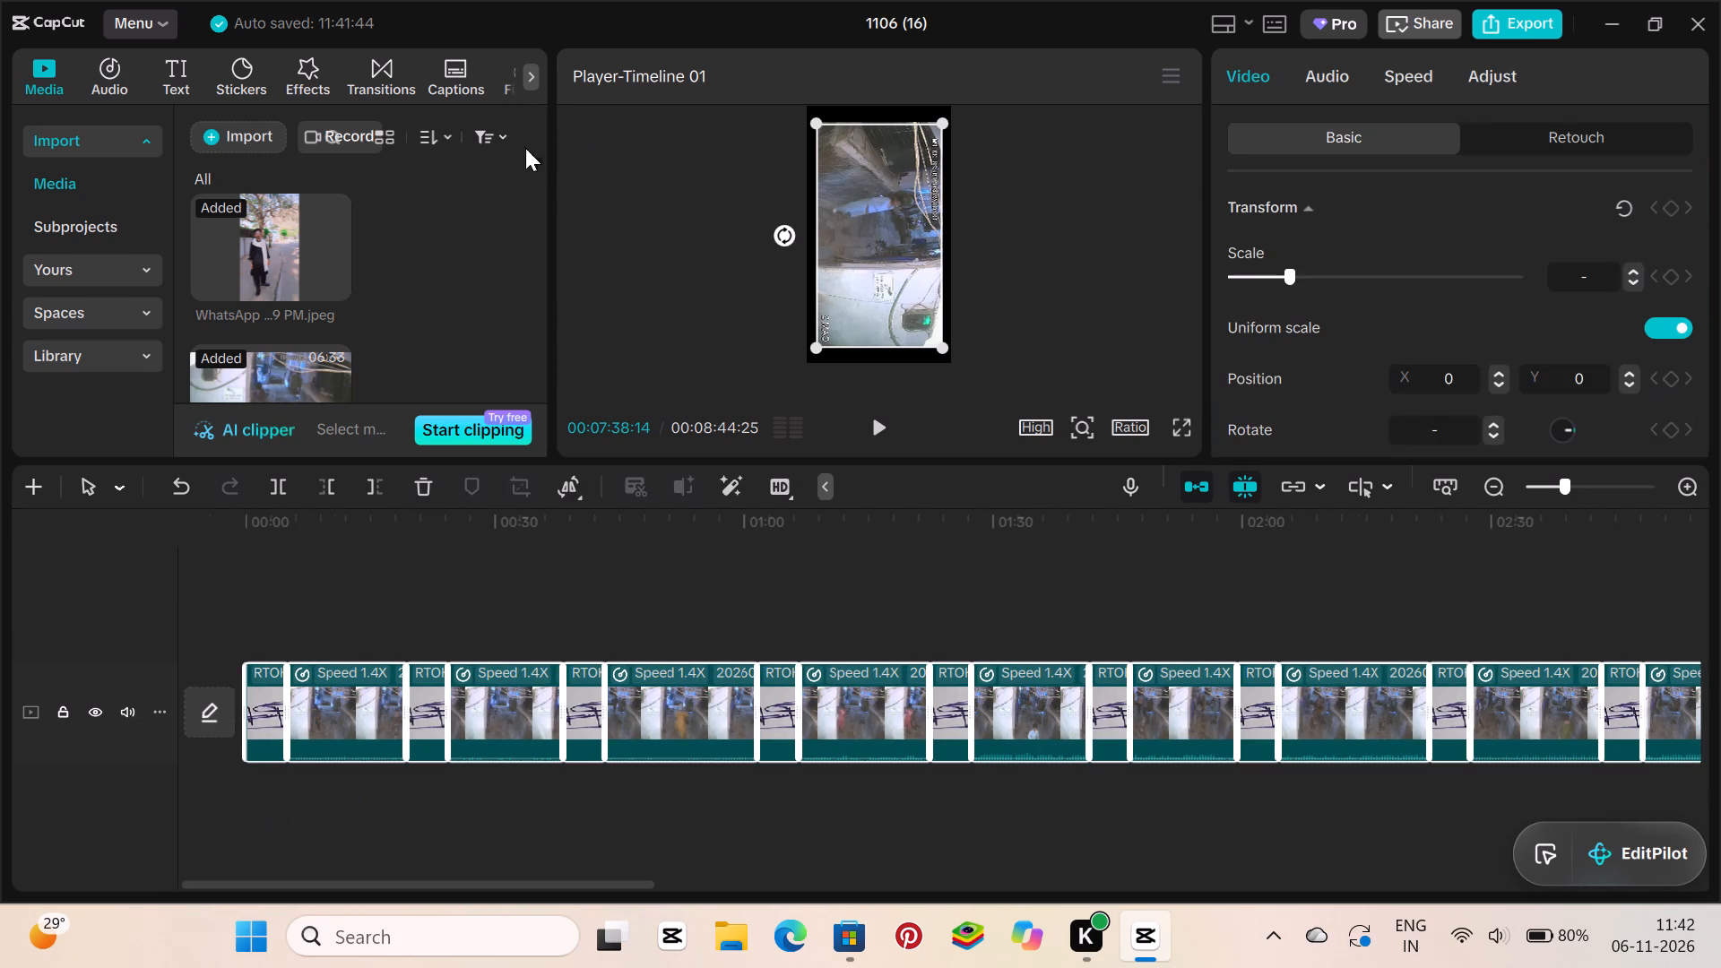
{"action": "left_click", "coordinate": [223, 134]}
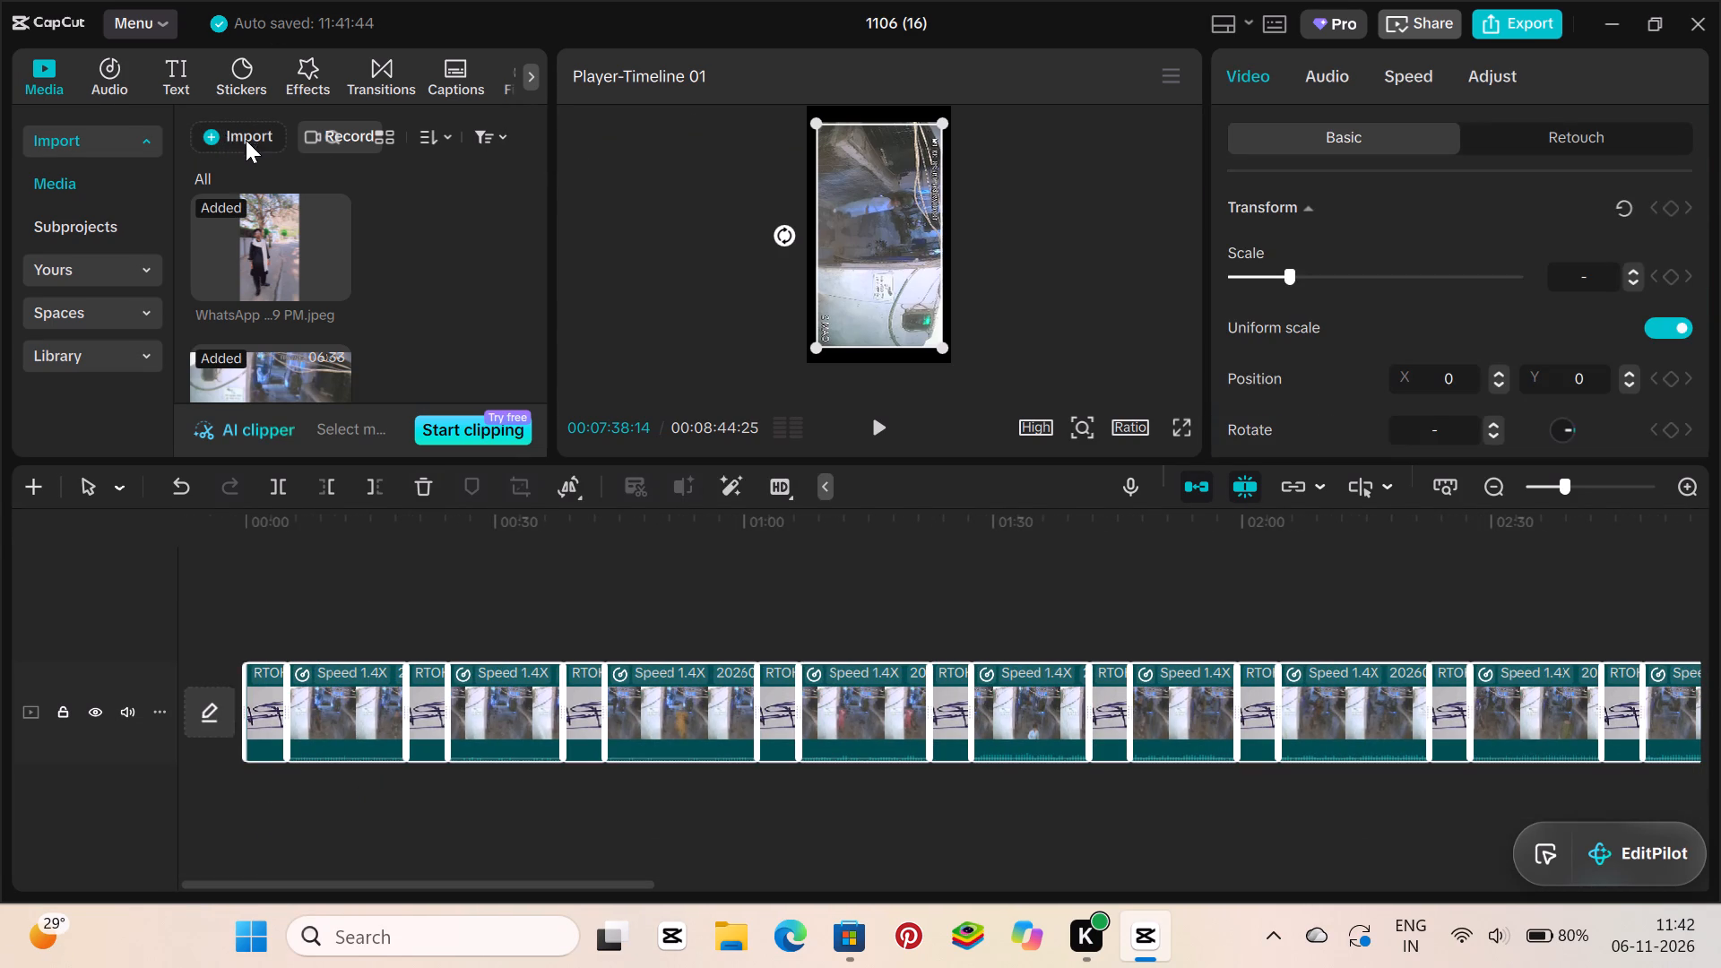
{"action": "scroll", "coordinate": [421, 395], "scroll_direction": "down", "scroll_amount": 17}
{"action": "scroll", "coordinate": [405, 380], "scroll_direction": "up", "scroll_amount": 3}
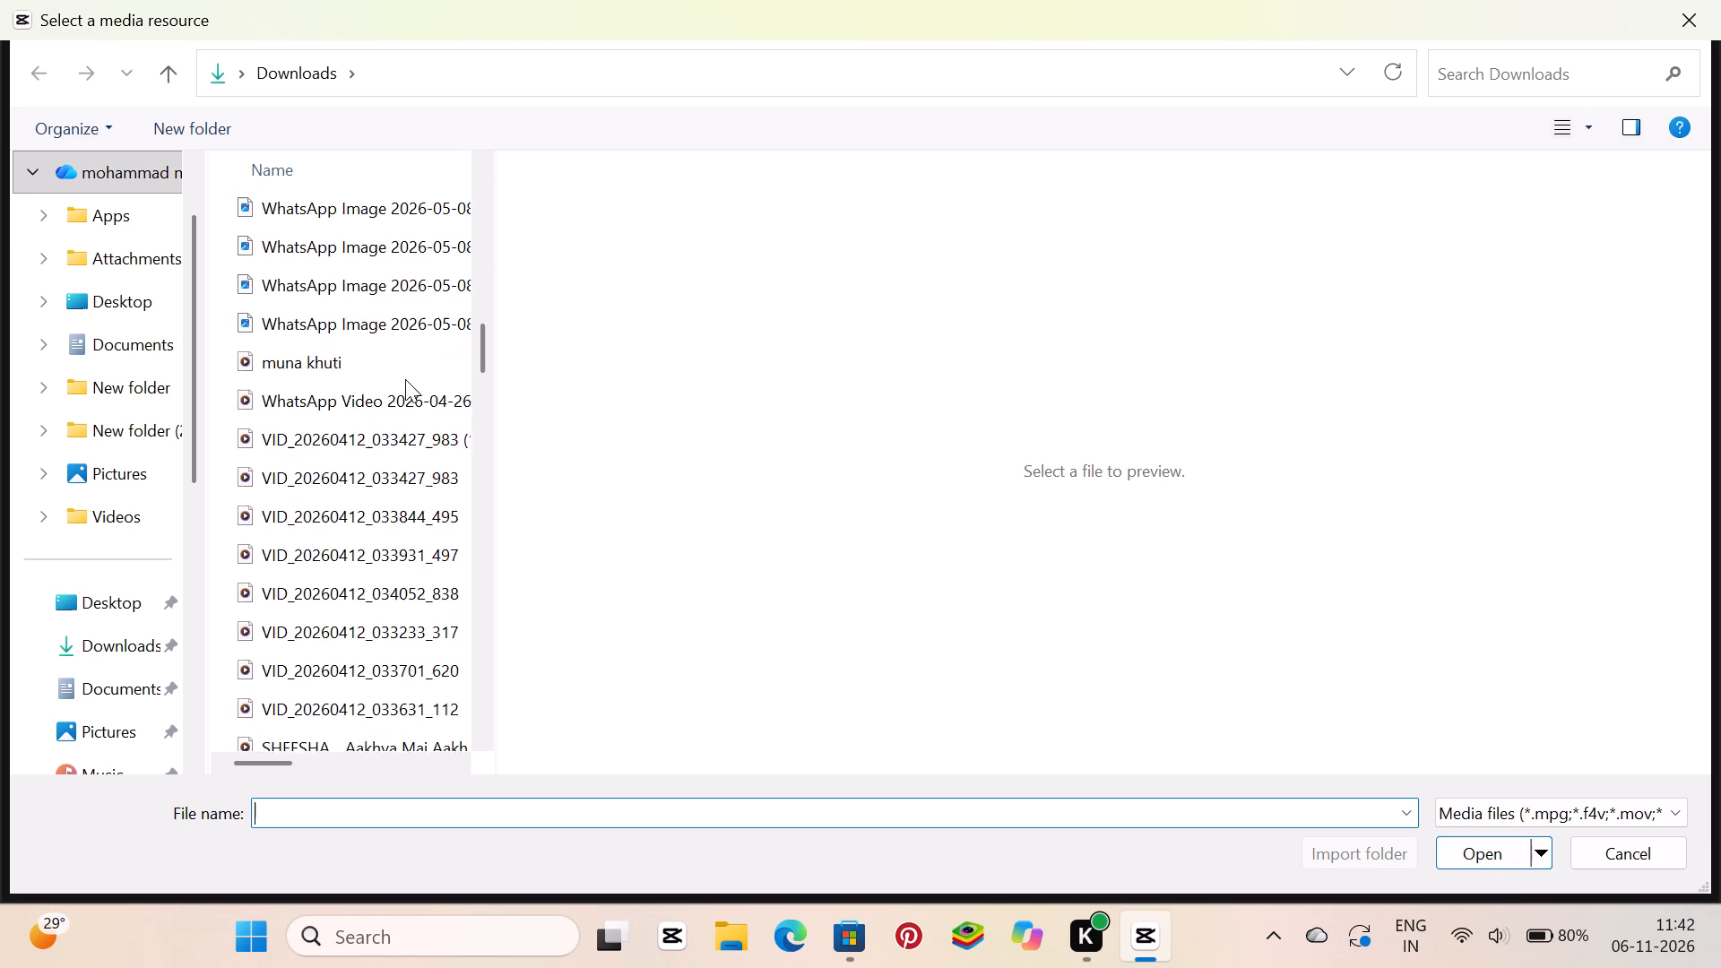
{"action": "scroll", "coordinate": [405, 379], "scroll_direction": "up", "scroll_amount": 2}
{"action": "scroll", "coordinate": [405, 377], "scroll_direction": "down", "scroll_amount": 20}
{"action": "scroll", "coordinate": [405, 377], "scroll_direction": "down", "scroll_amount": 5}
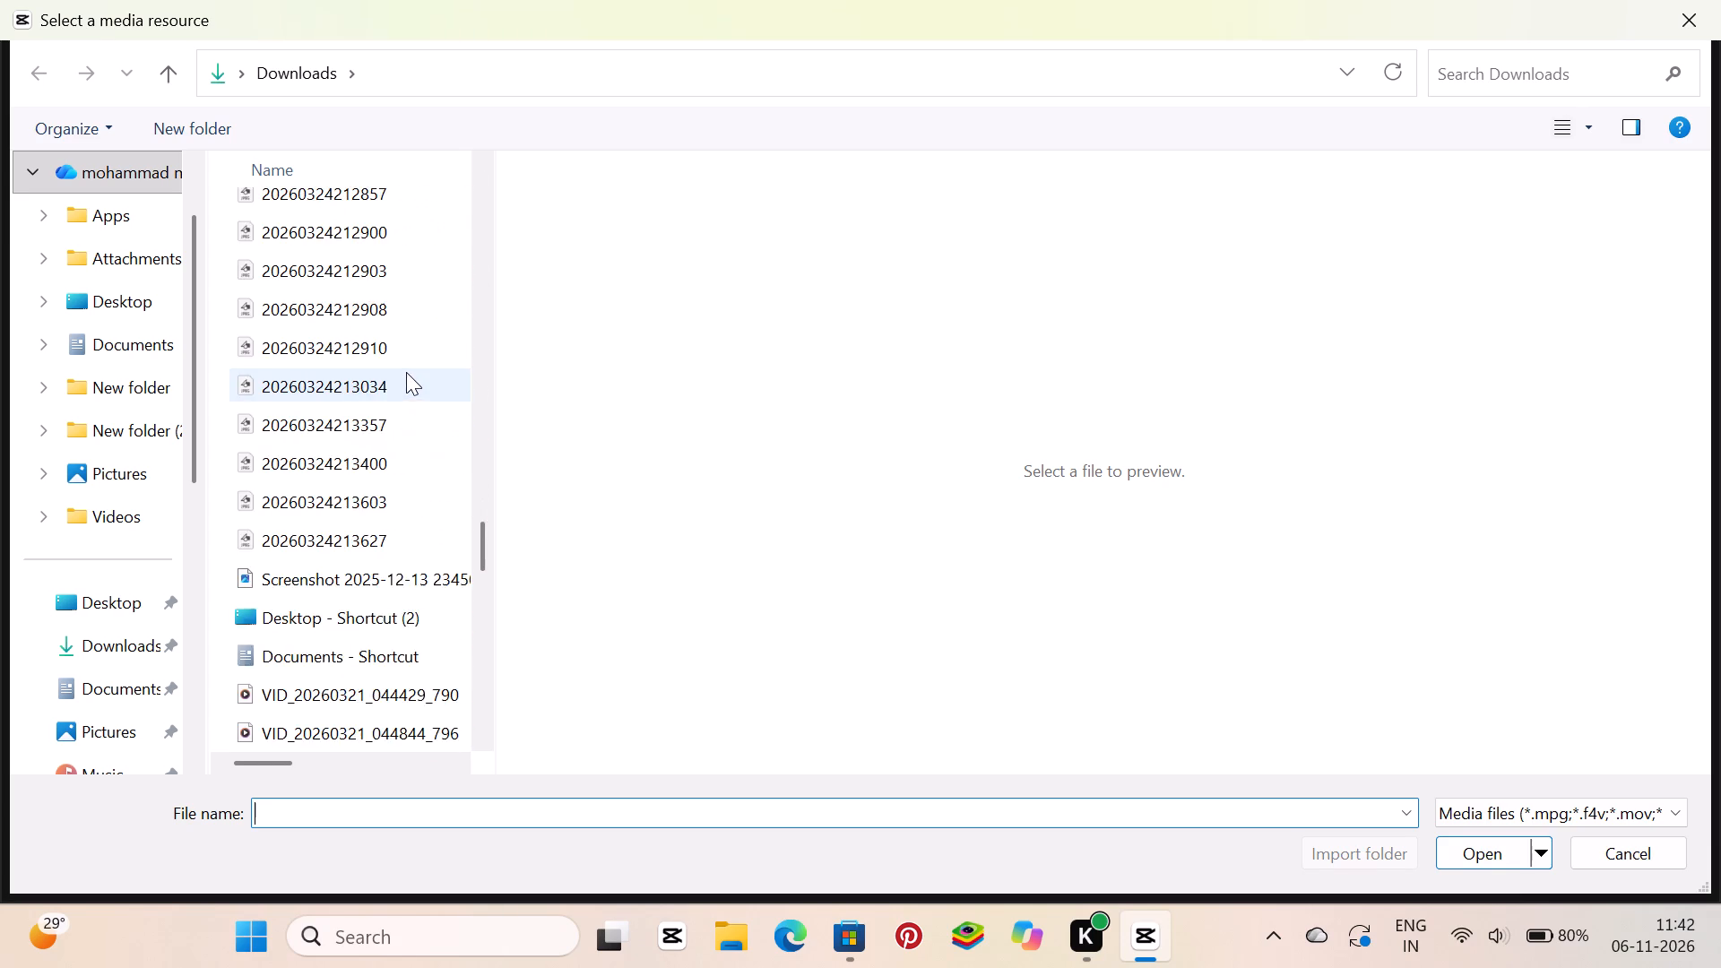
{"action": "scroll", "coordinate": [406, 372], "scroll_direction": "down", "scroll_amount": 8}
{"action": "scroll", "coordinate": [355, 307], "scroll_direction": "up", "scroll_amount": 1}
{"action": "left_click", "coordinate": [355, 304]}
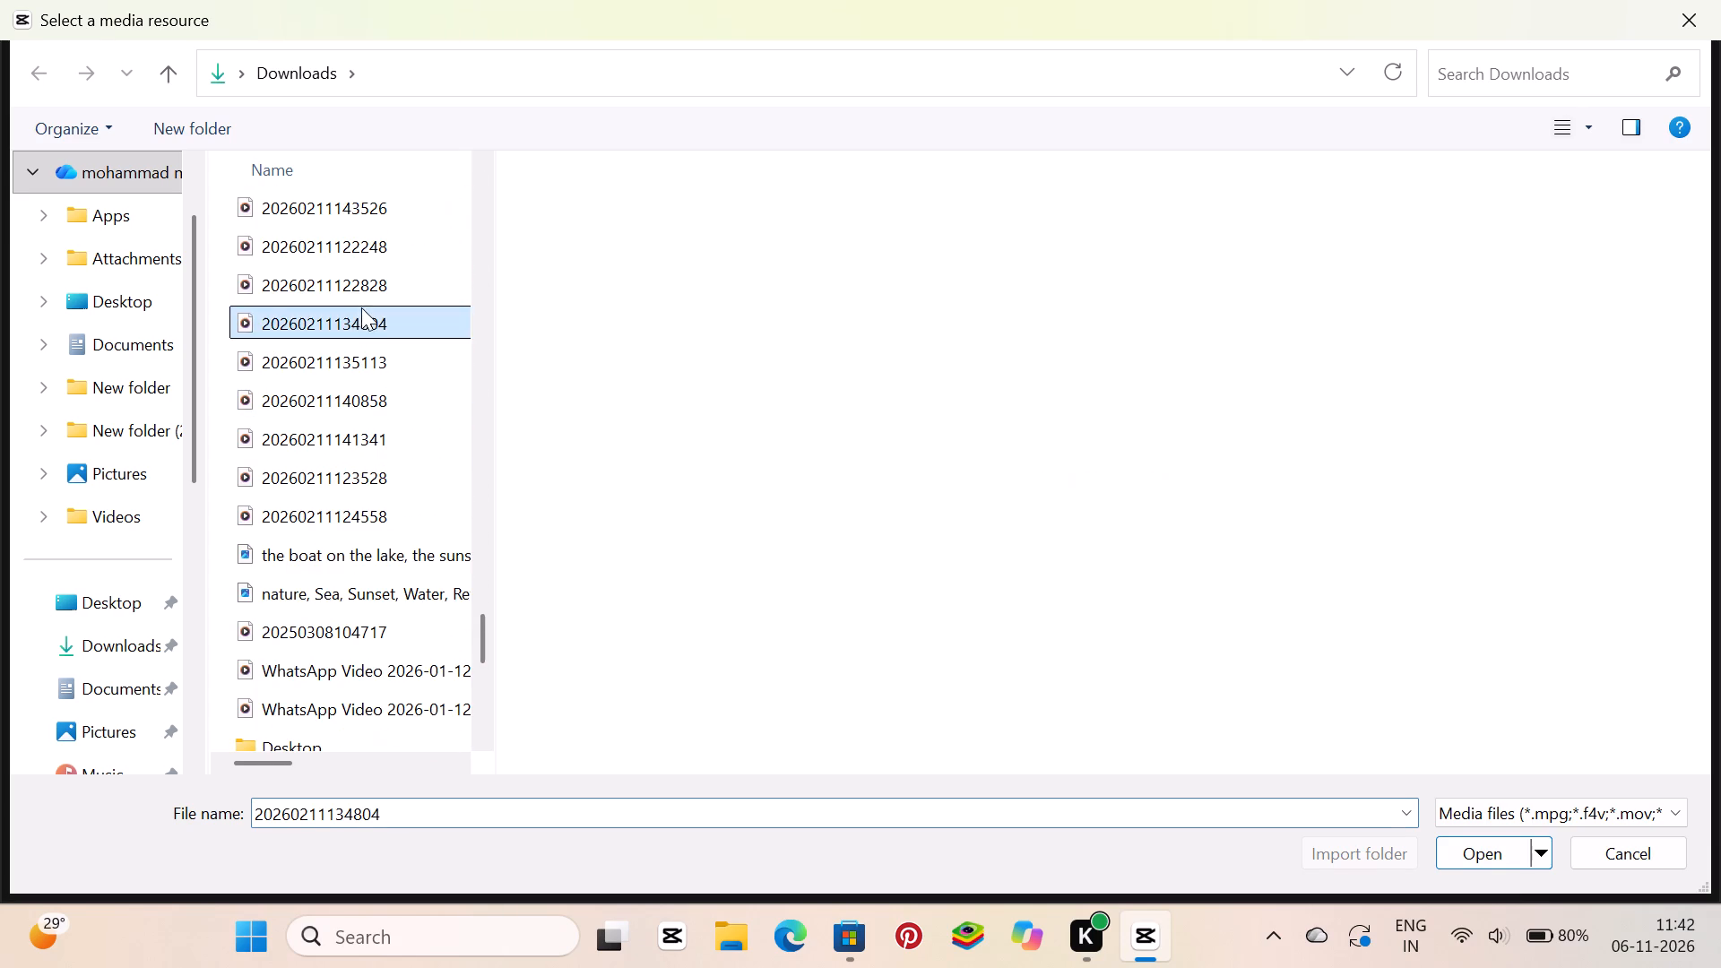
{"action": "left_click", "coordinate": [1476, 859]}
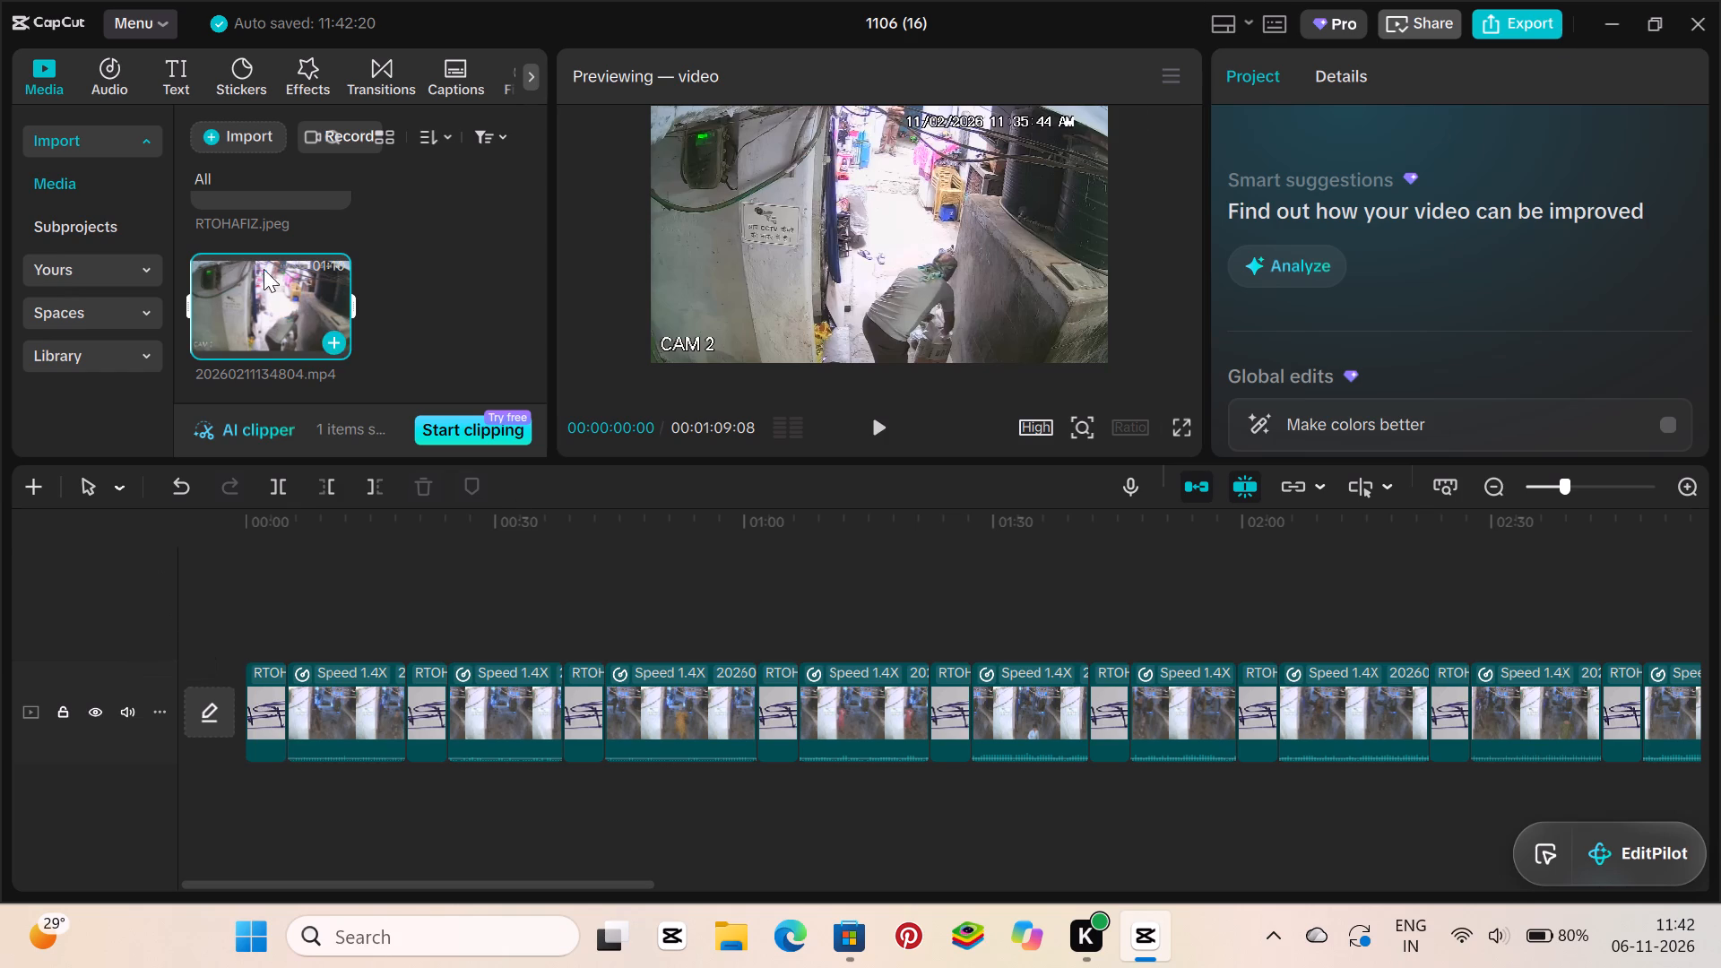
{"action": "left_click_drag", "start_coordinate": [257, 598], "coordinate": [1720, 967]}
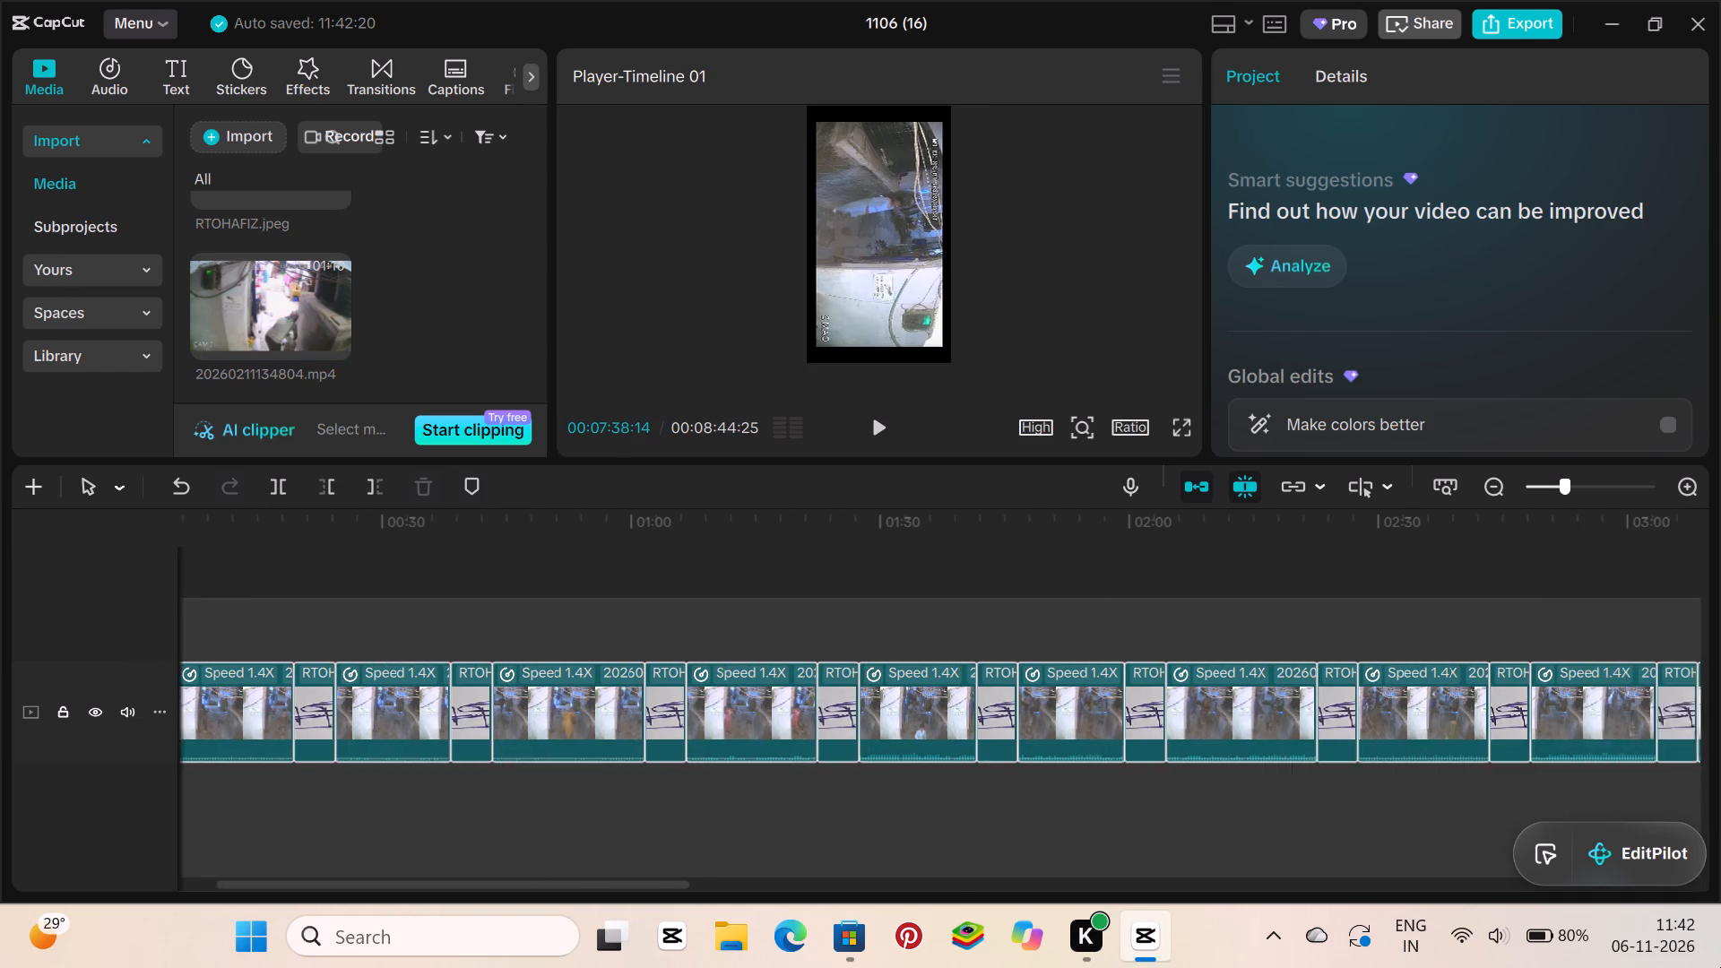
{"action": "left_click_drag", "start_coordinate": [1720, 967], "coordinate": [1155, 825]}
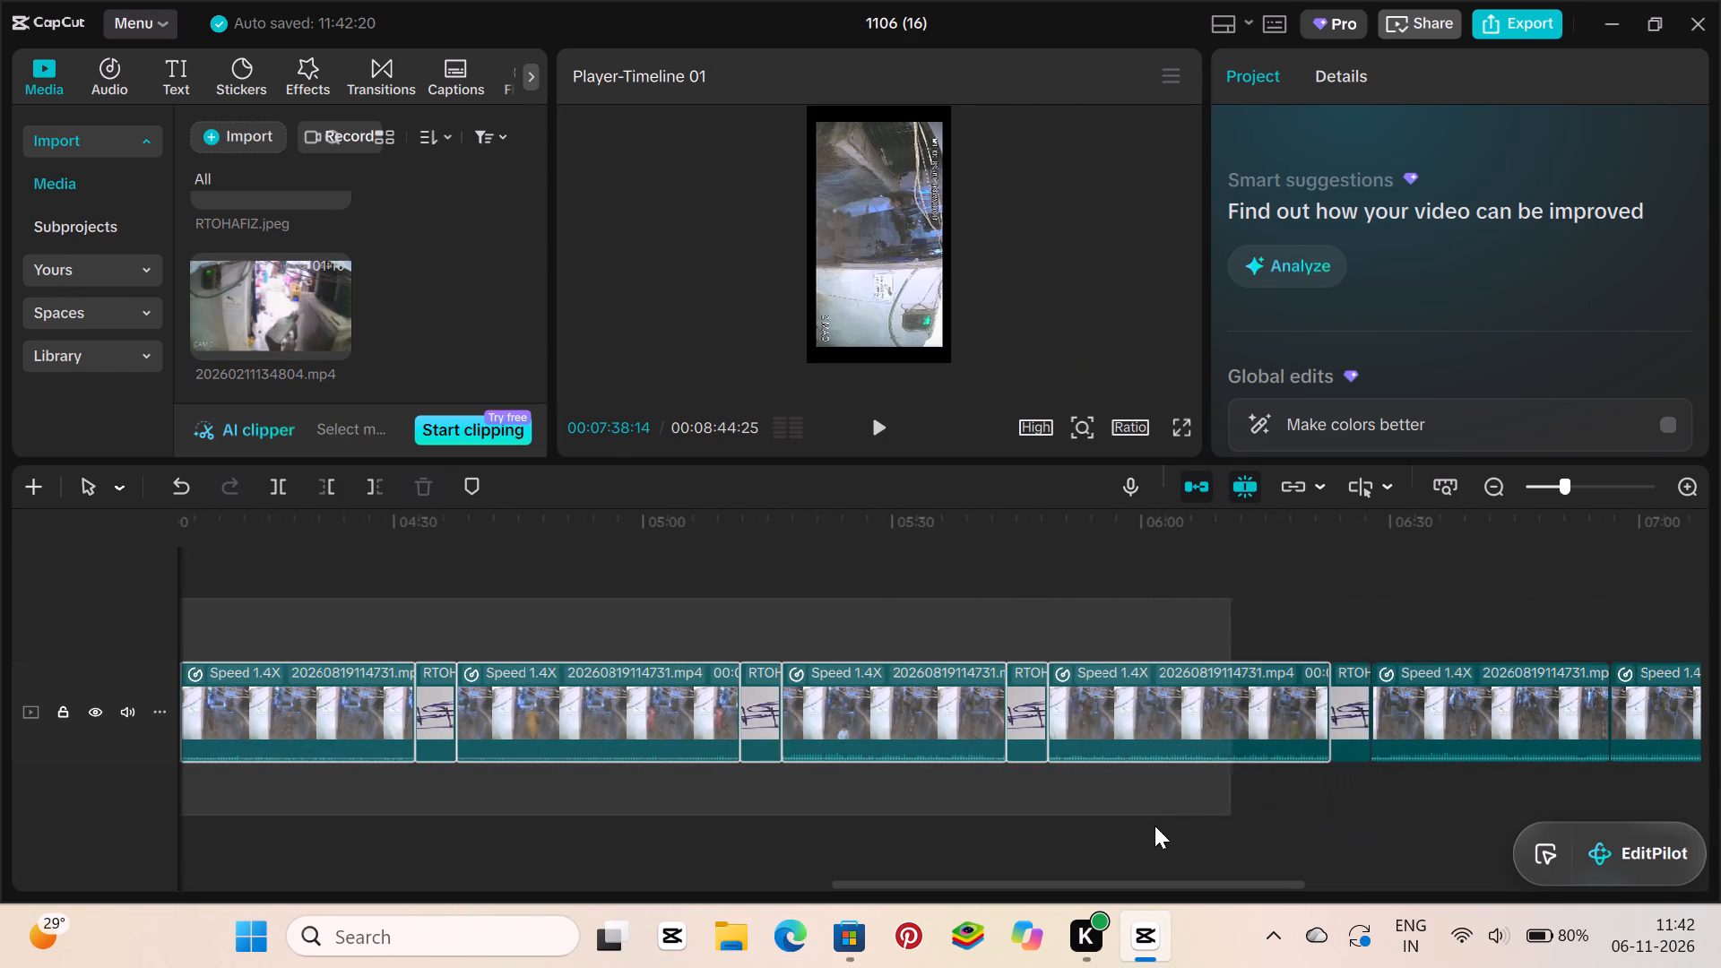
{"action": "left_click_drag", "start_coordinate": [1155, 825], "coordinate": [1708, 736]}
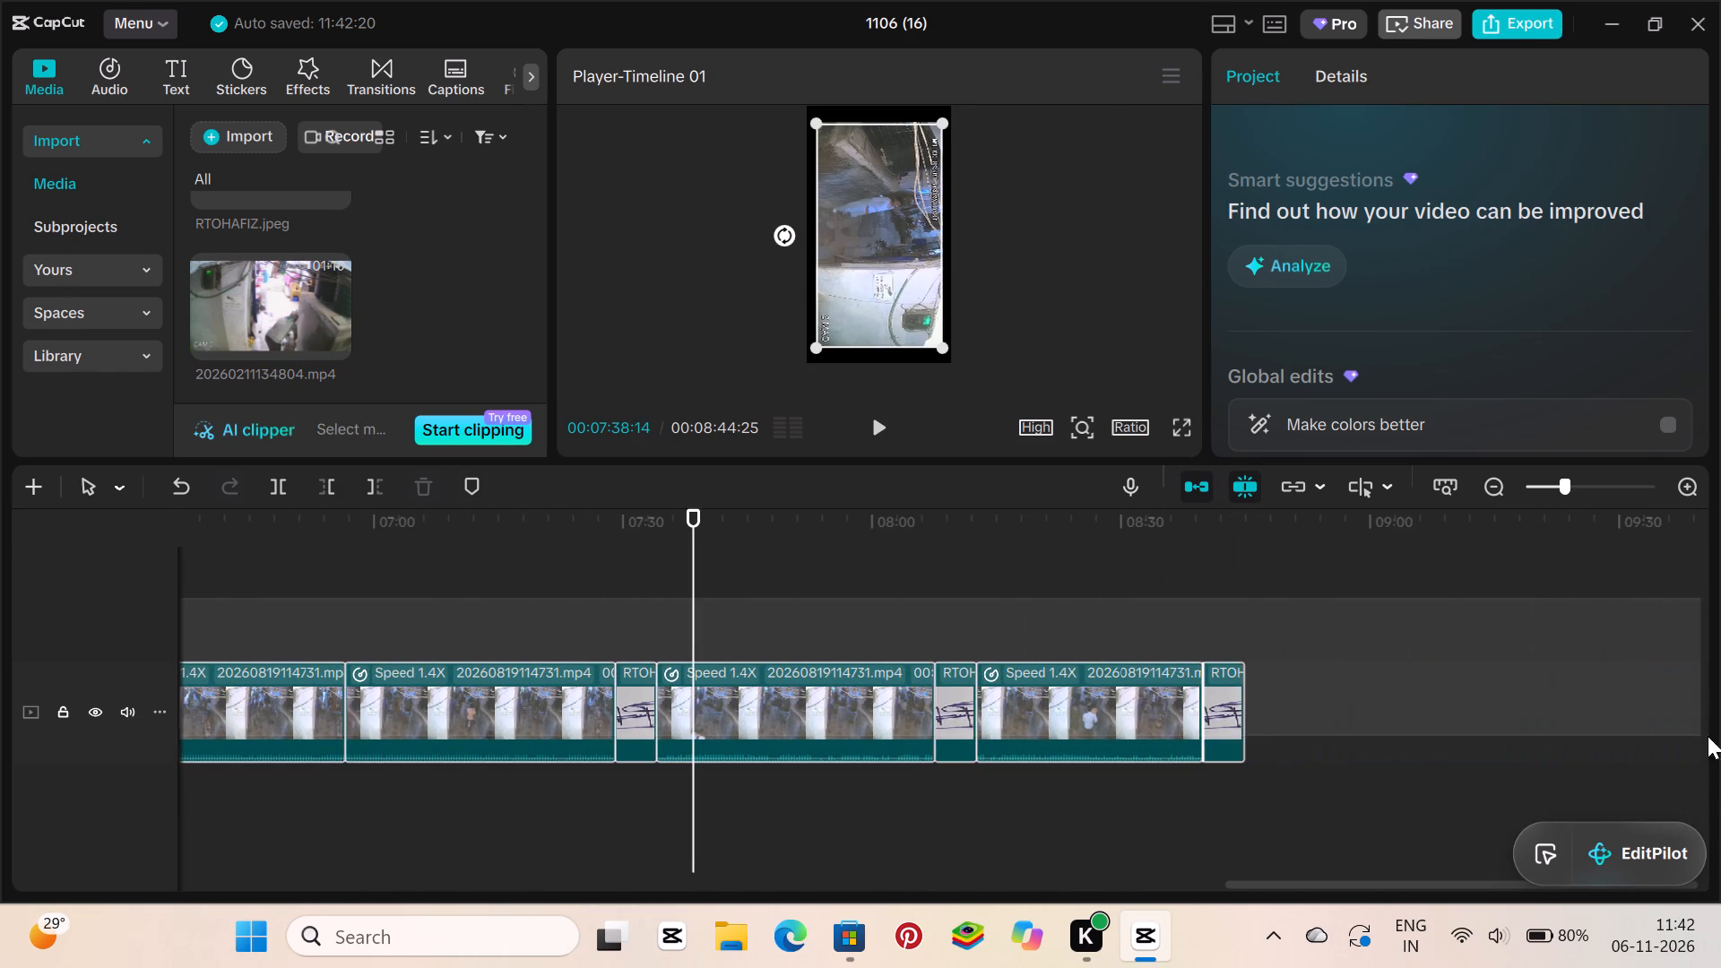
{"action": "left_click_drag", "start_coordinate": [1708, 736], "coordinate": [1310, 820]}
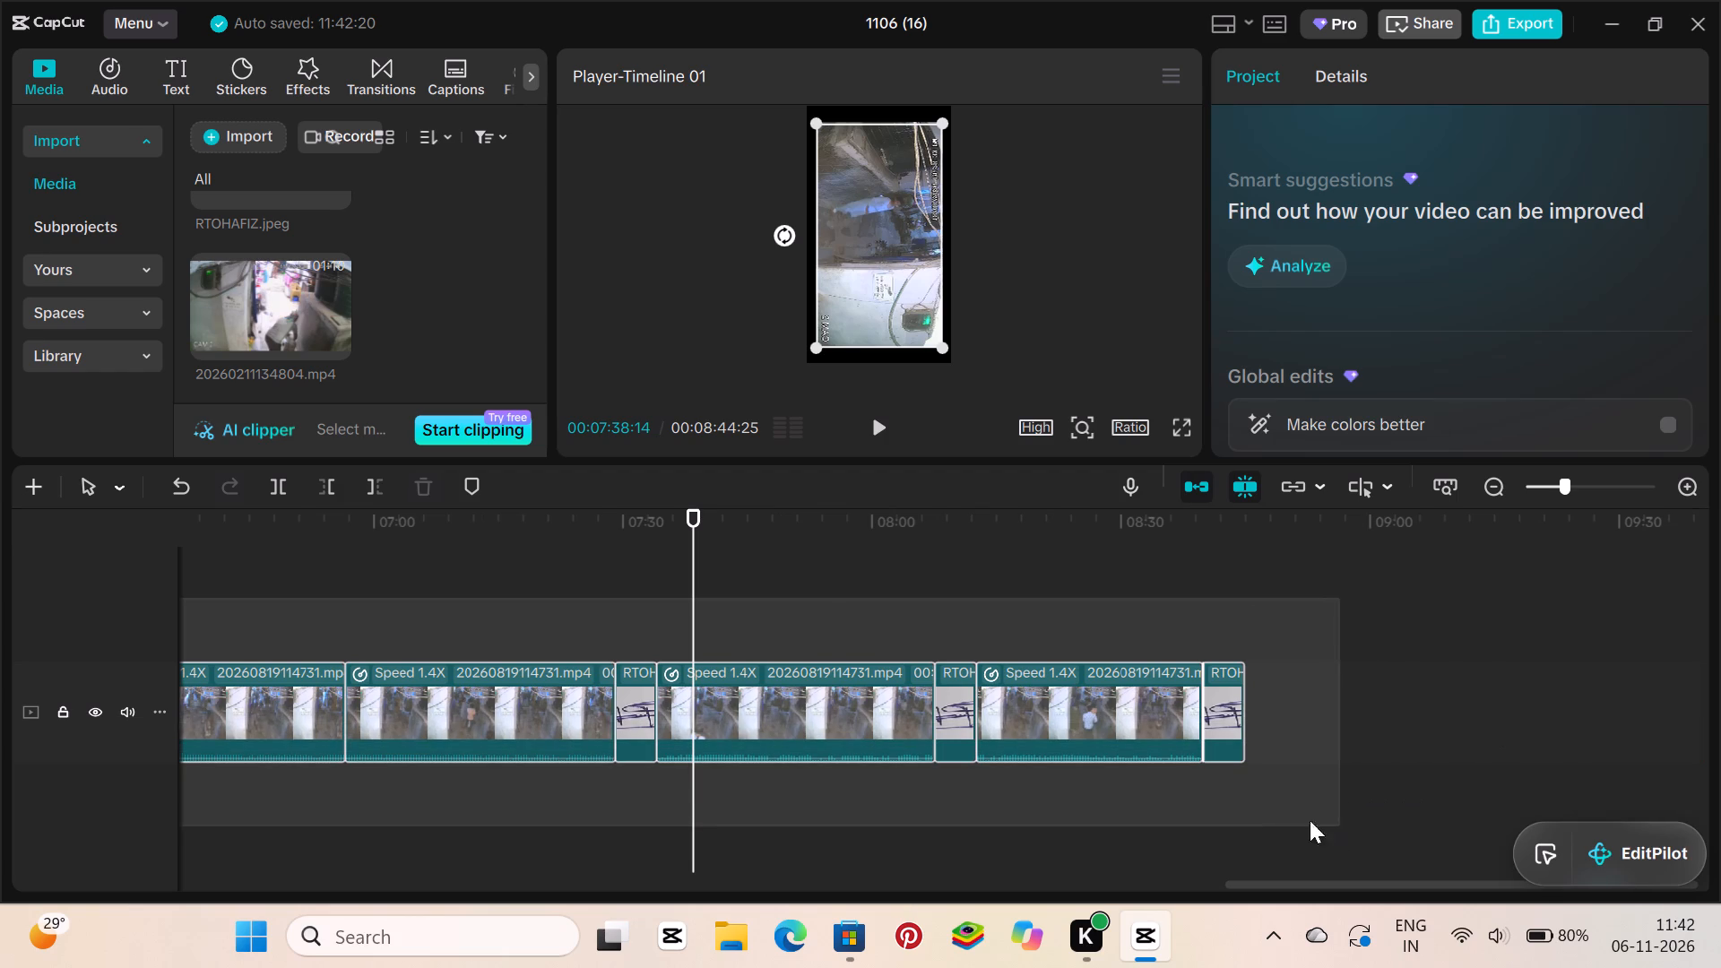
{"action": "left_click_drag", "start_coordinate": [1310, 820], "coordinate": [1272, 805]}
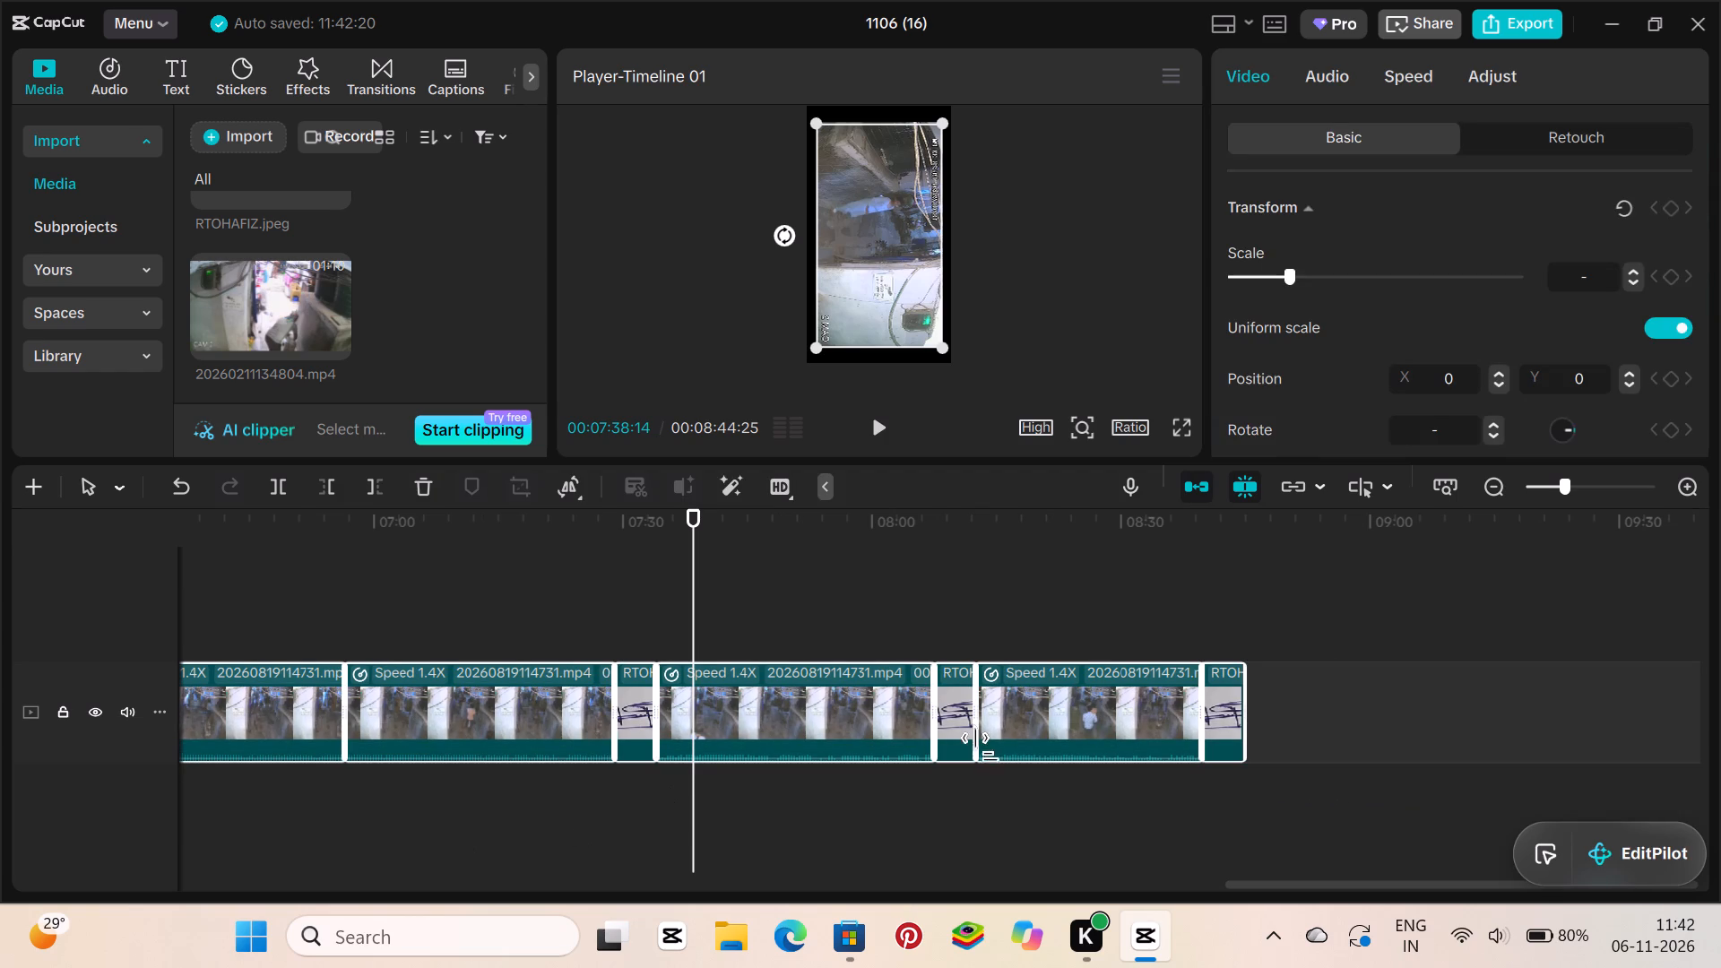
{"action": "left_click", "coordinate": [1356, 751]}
Split the last video segment at 00:08:26:27 and the video segment before it at 00:07:50:25.
{"action": "left_click", "coordinate": [1080, 601]}
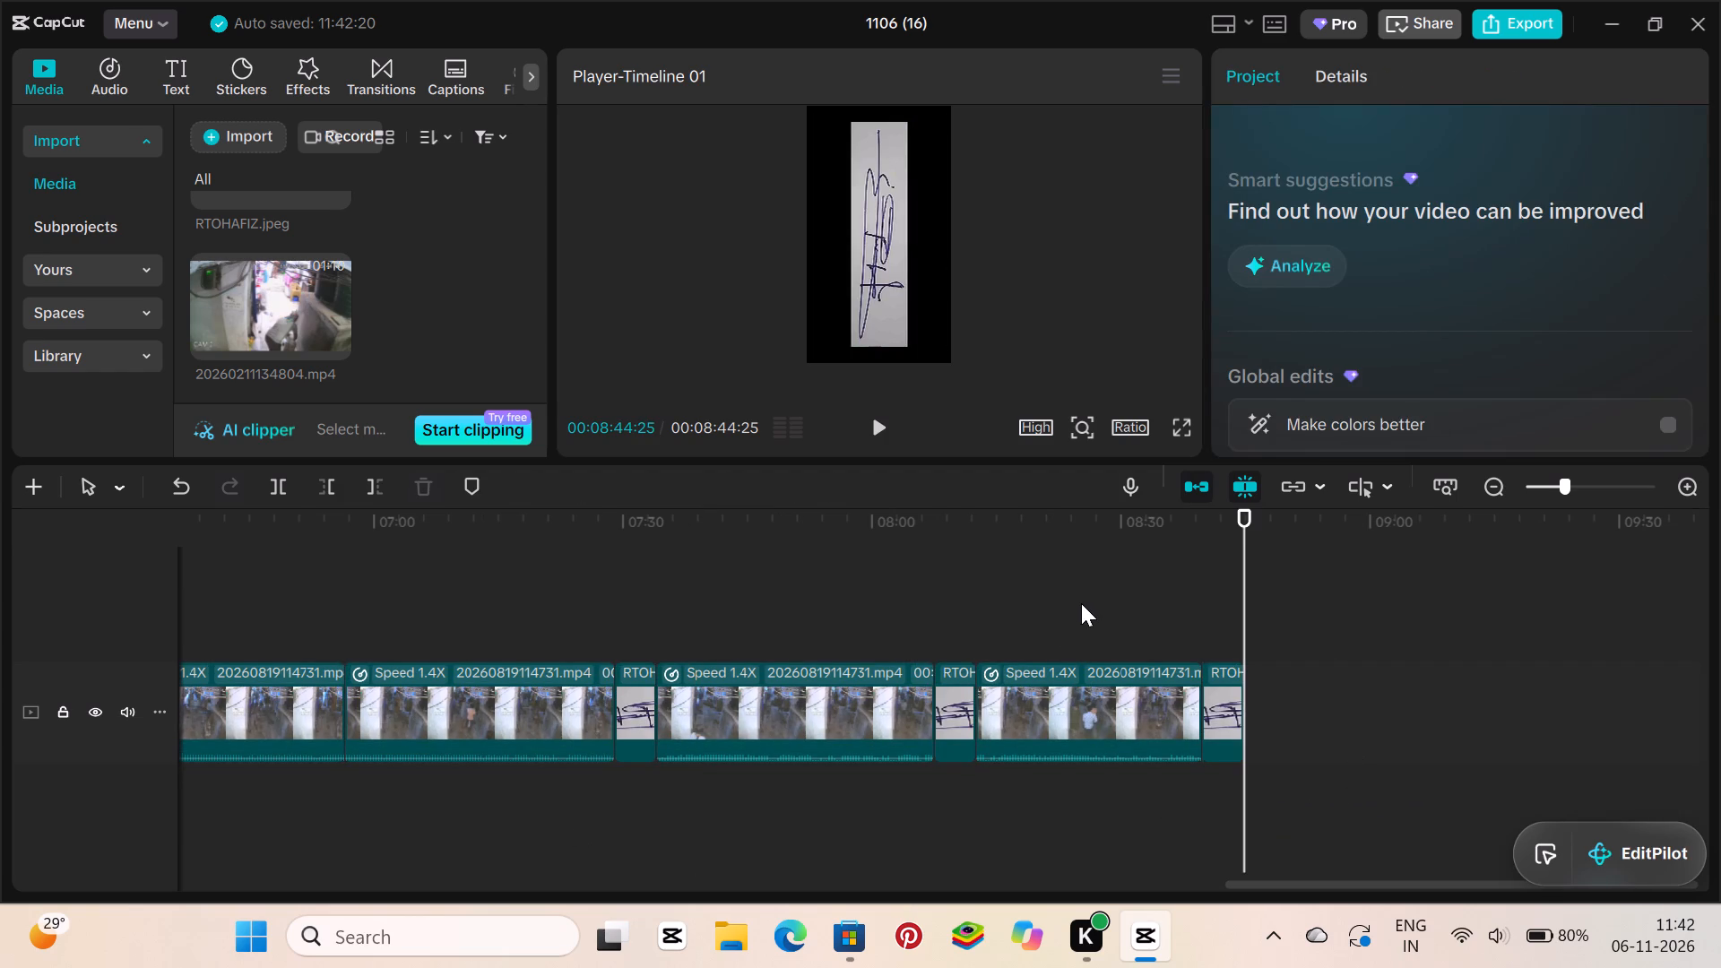
{"action": "left_click", "coordinate": [1095, 631]}
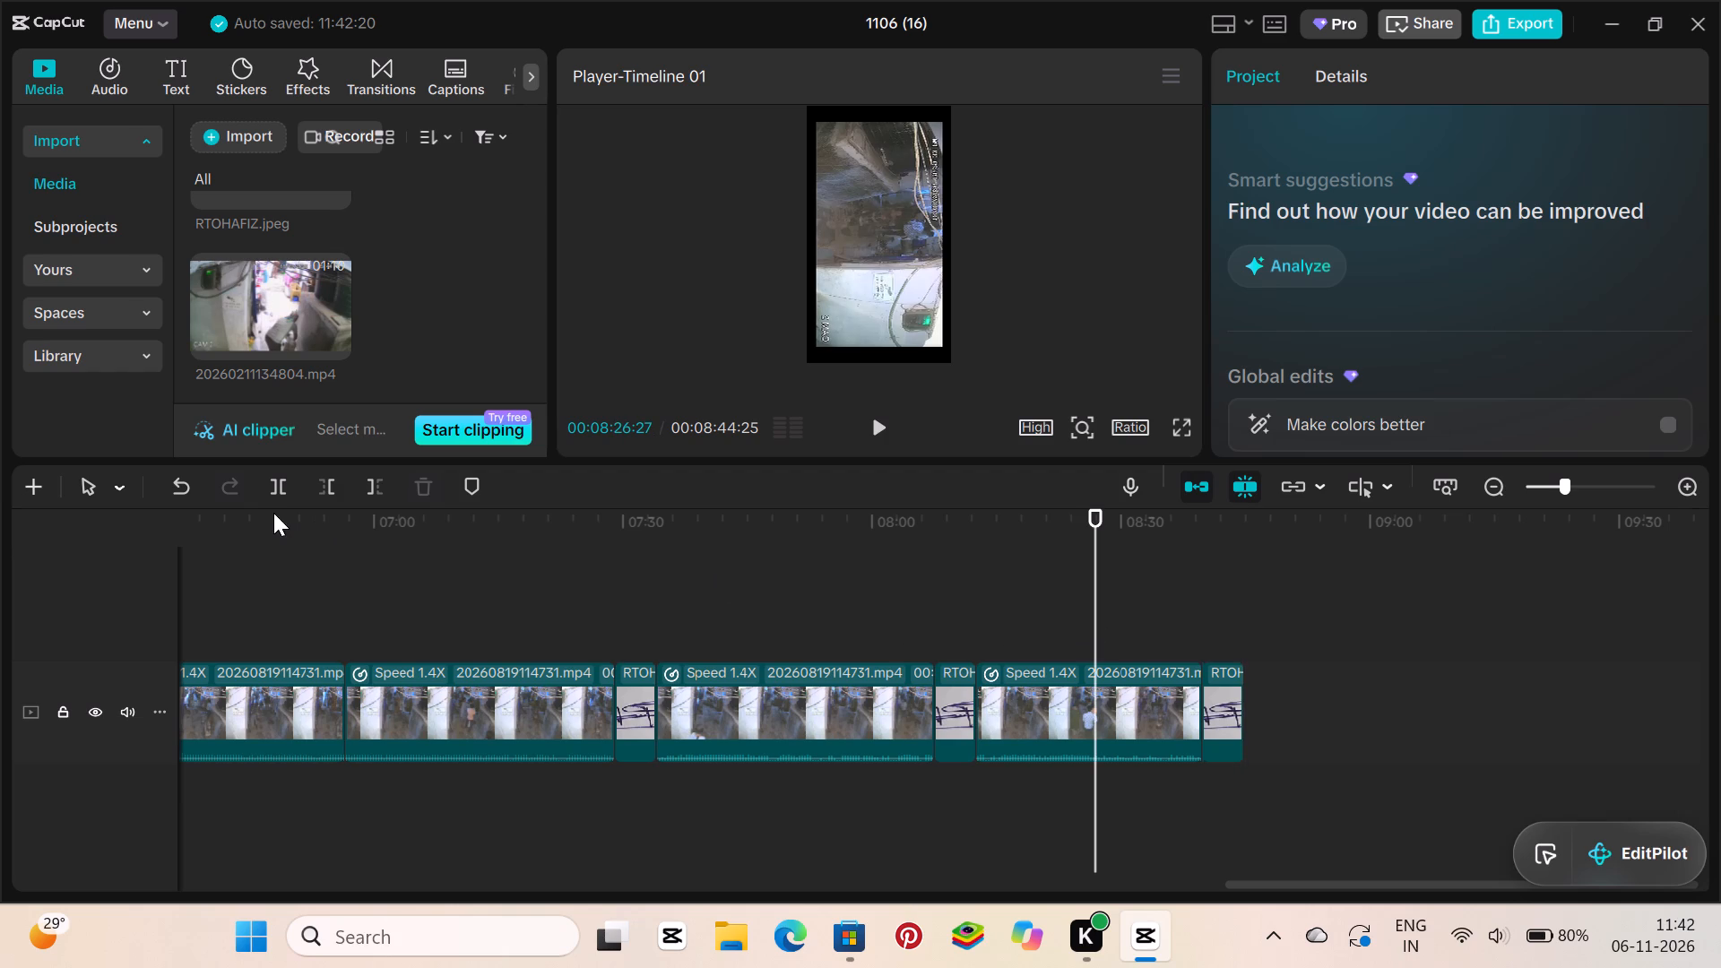
{"action": "left_click", "coordinate": [279, 492]}
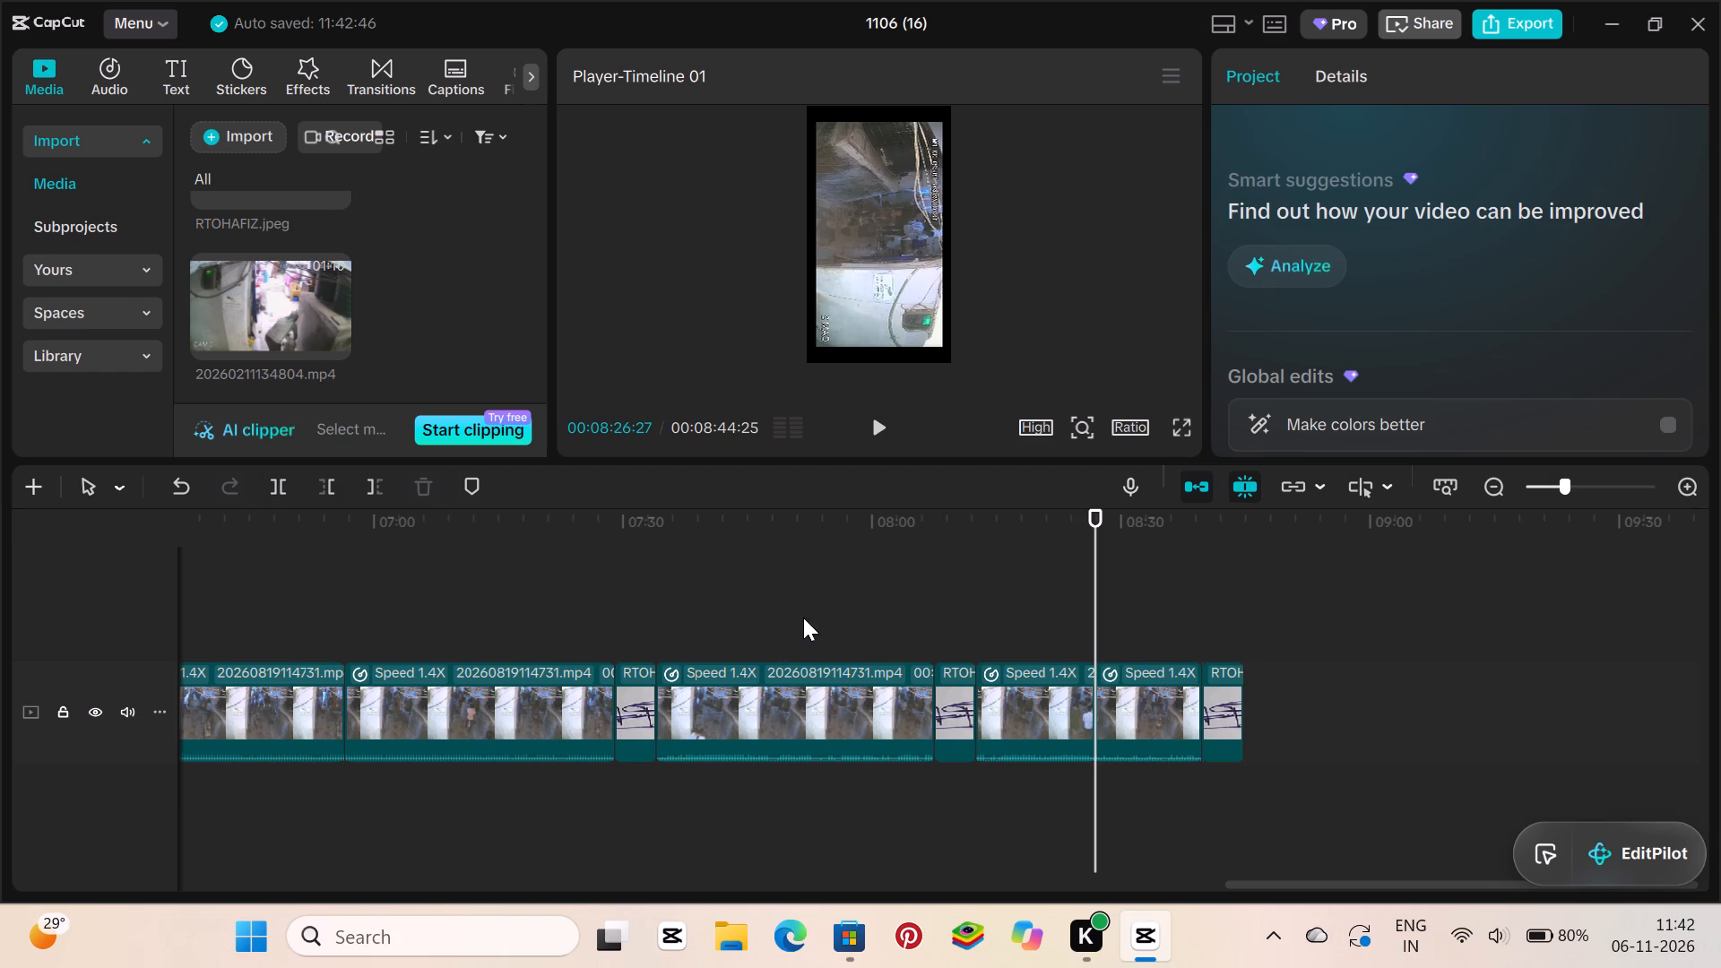
{"action": "left_click", "coordinate": [796, 623]}
{"action": "left_click", "coordinate": [272, 502]}
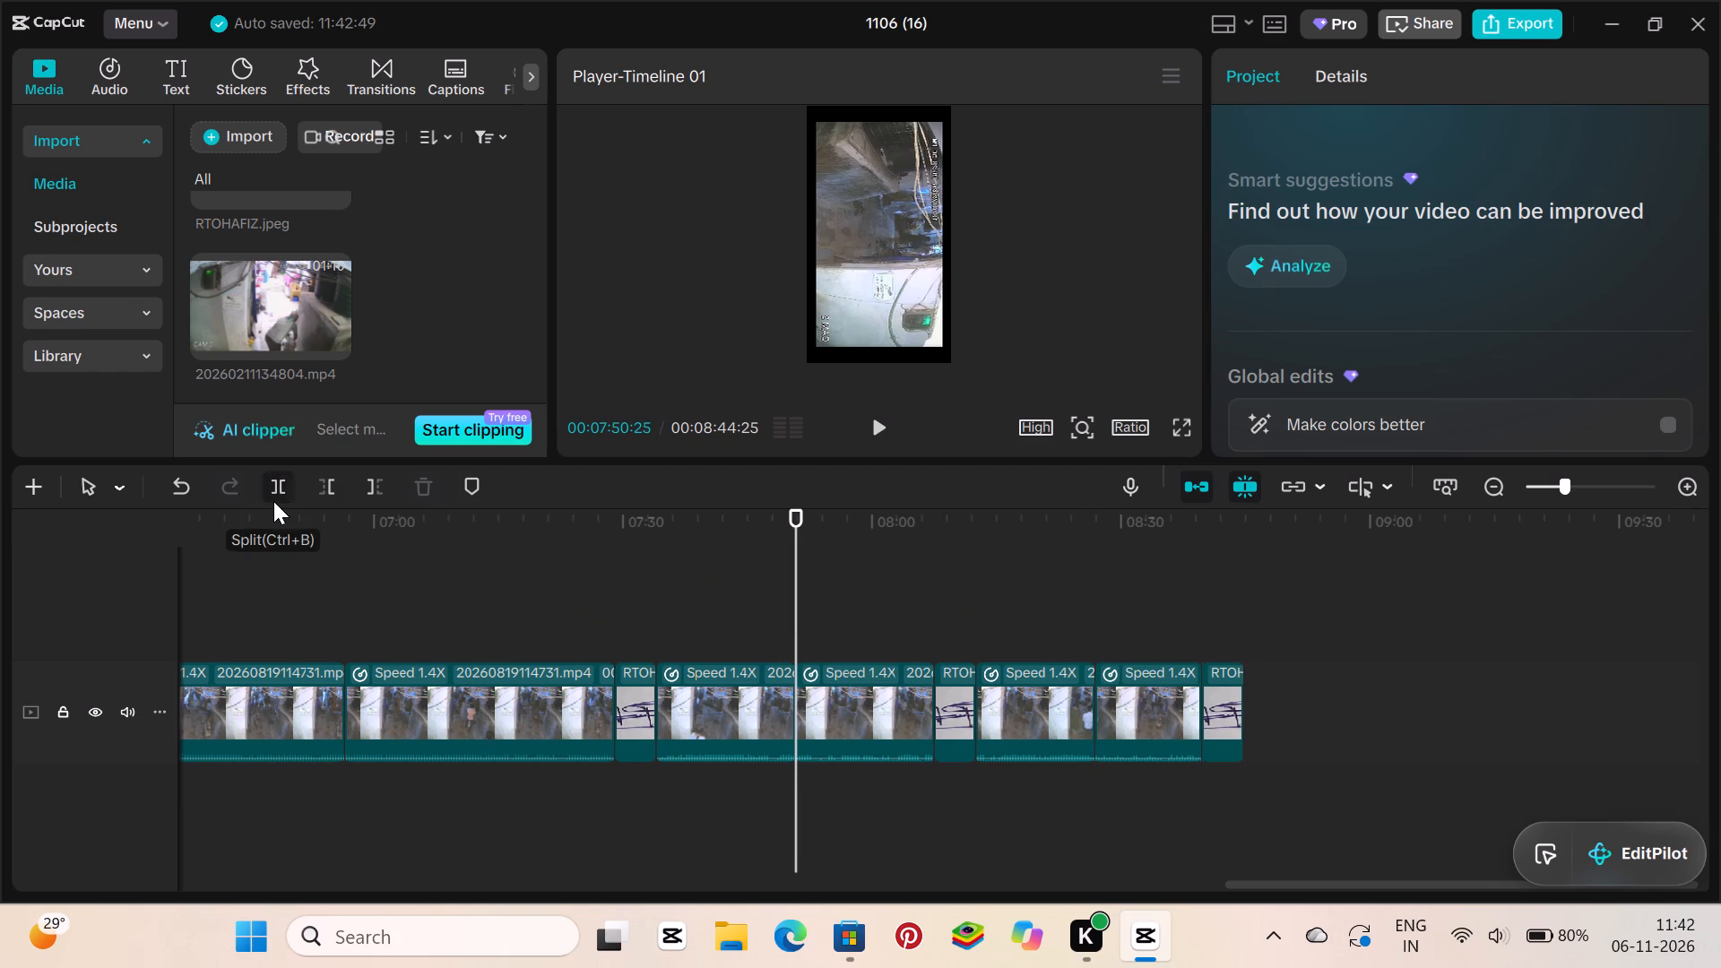
Copy the signature clip at the timeline's end and insert the copy at the 00:07:50:25 split between the two halves.
{"action": "left_click", "coordinate": [1236, 730]}
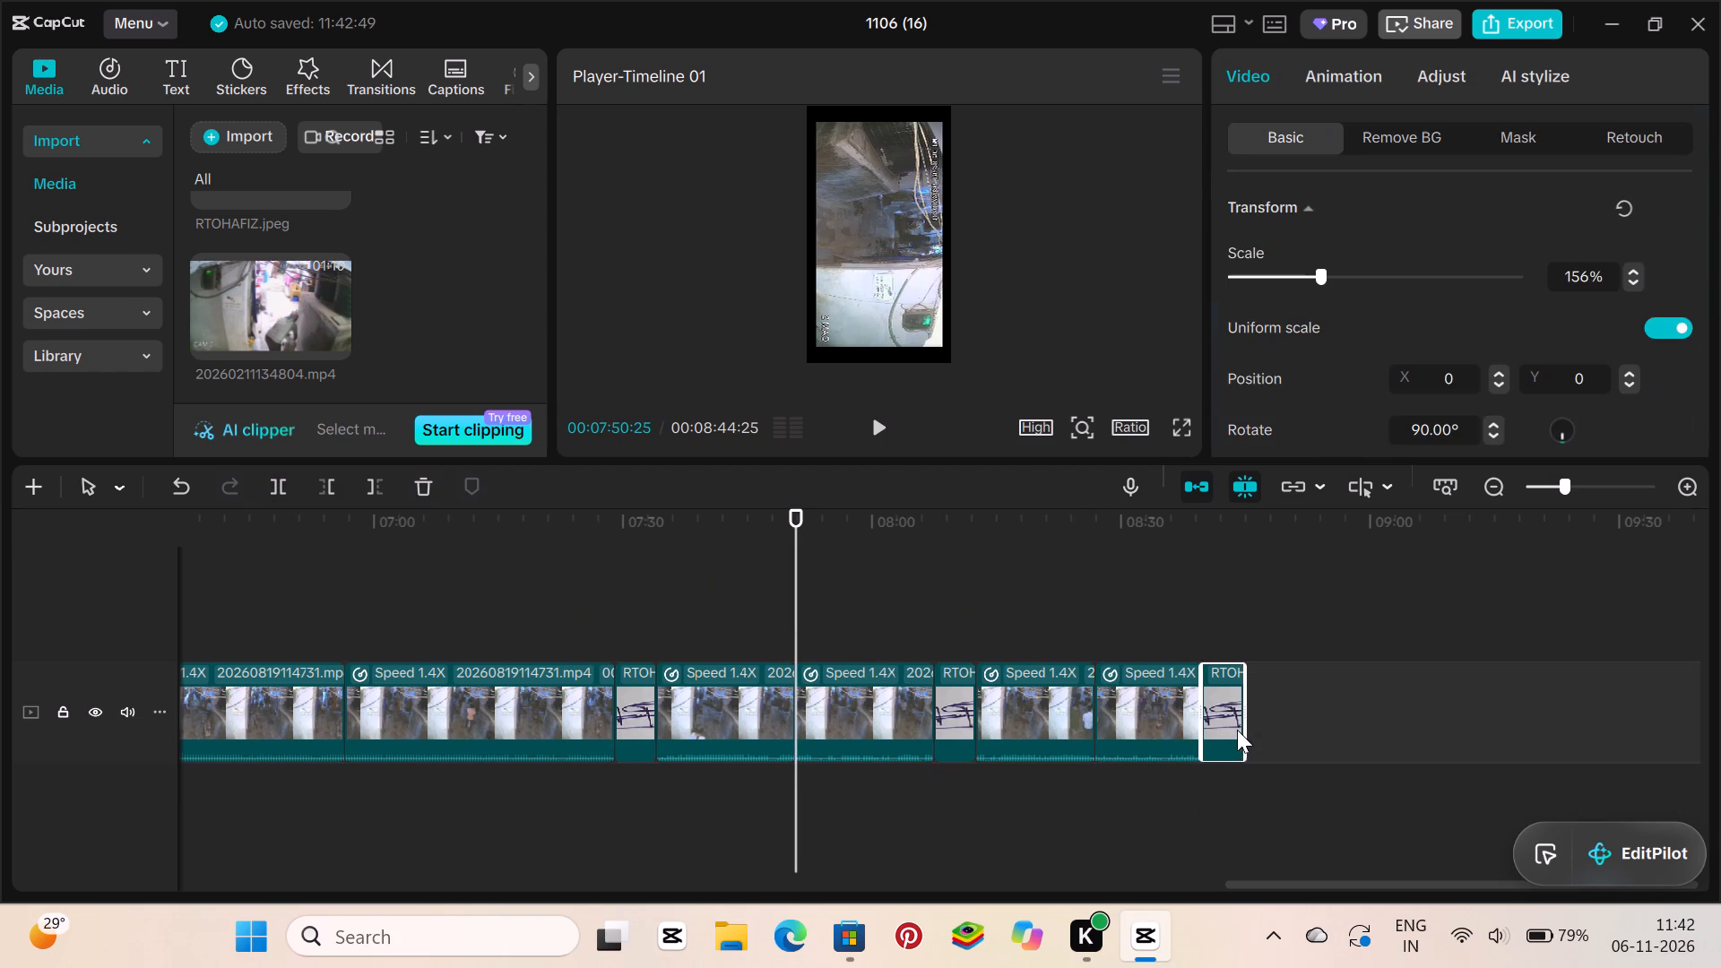
{"action": "key", "text": "ctrl+c"}
{"action": "key", "text": "ctrl+v"}
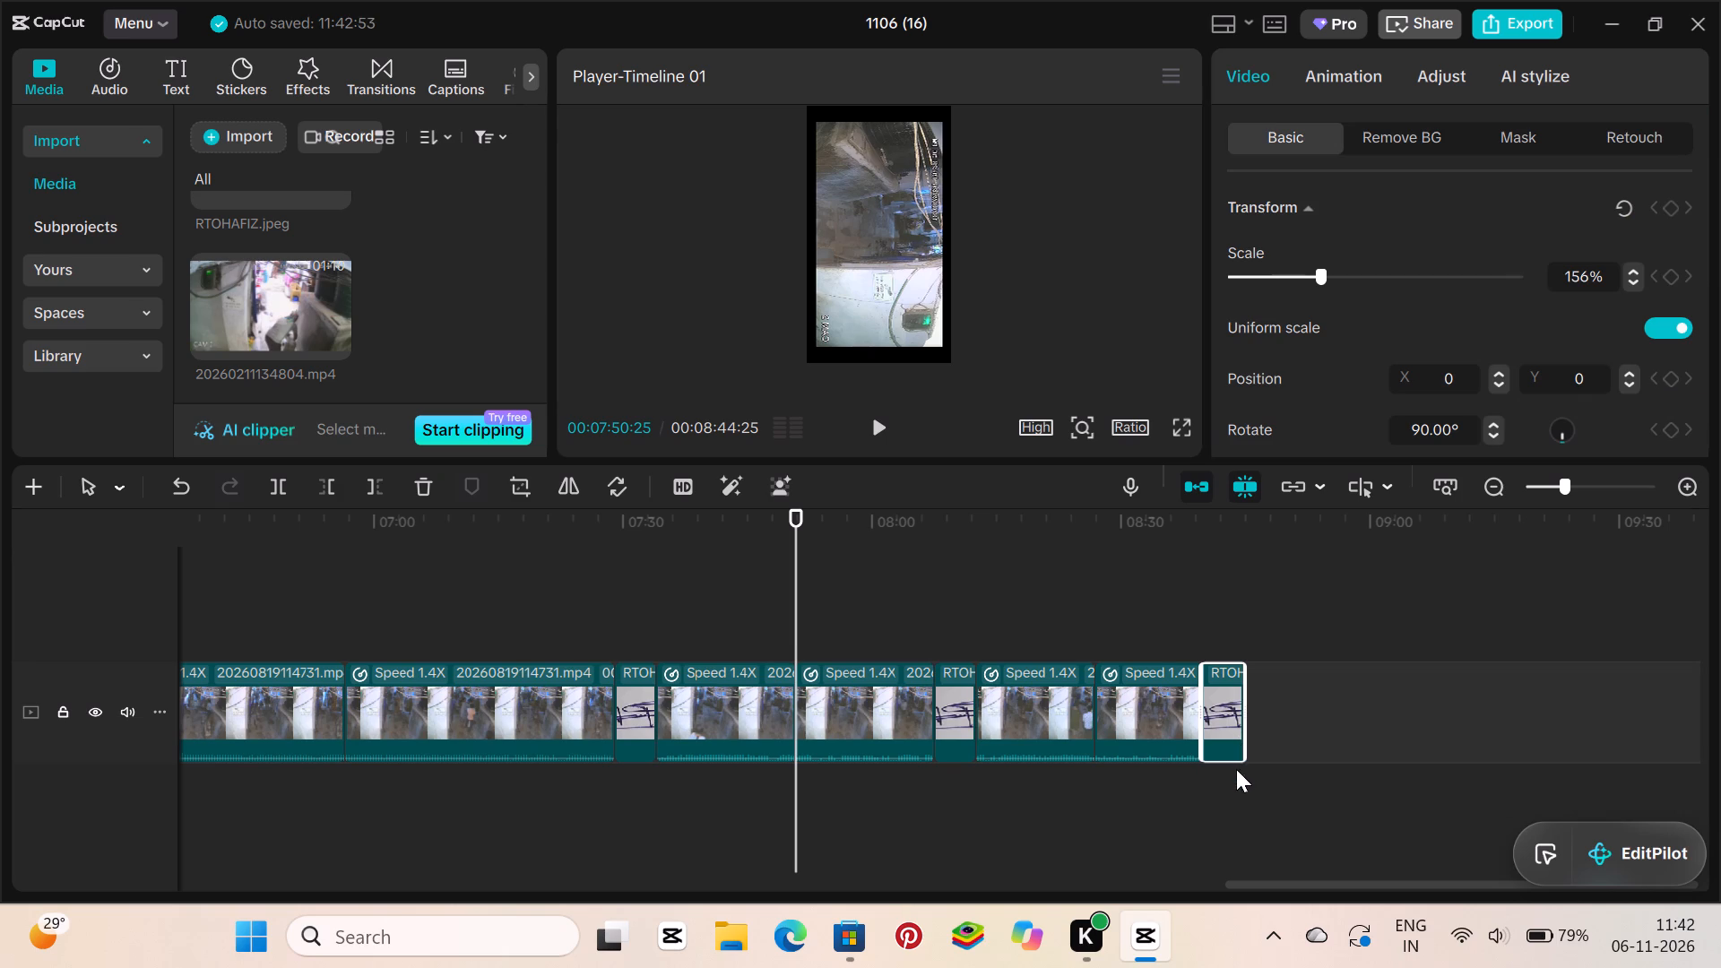
{"action": "left_click_drag", "start_coordinate": [808, 651], "coordinate": [830, 764]}
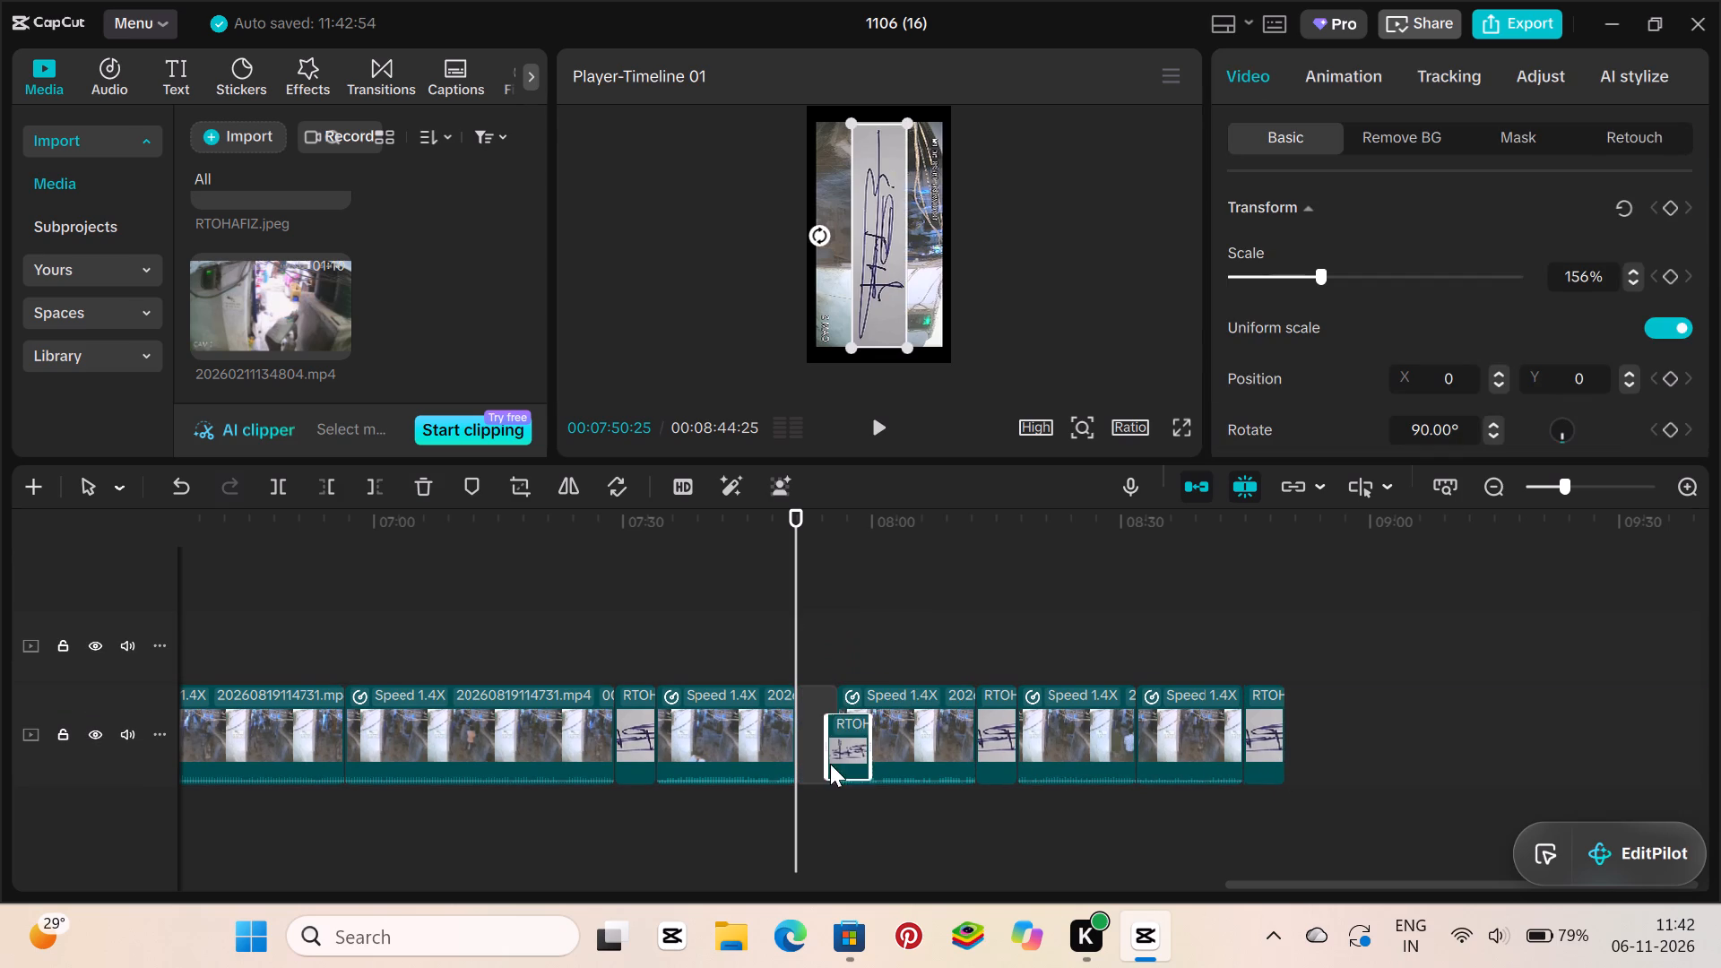
{"action": "left_click_drag", "start_coordinate": [830, 764], "coordinate": [827, 767]}
{"action": "left_click", "coordinate": [820, 758]}
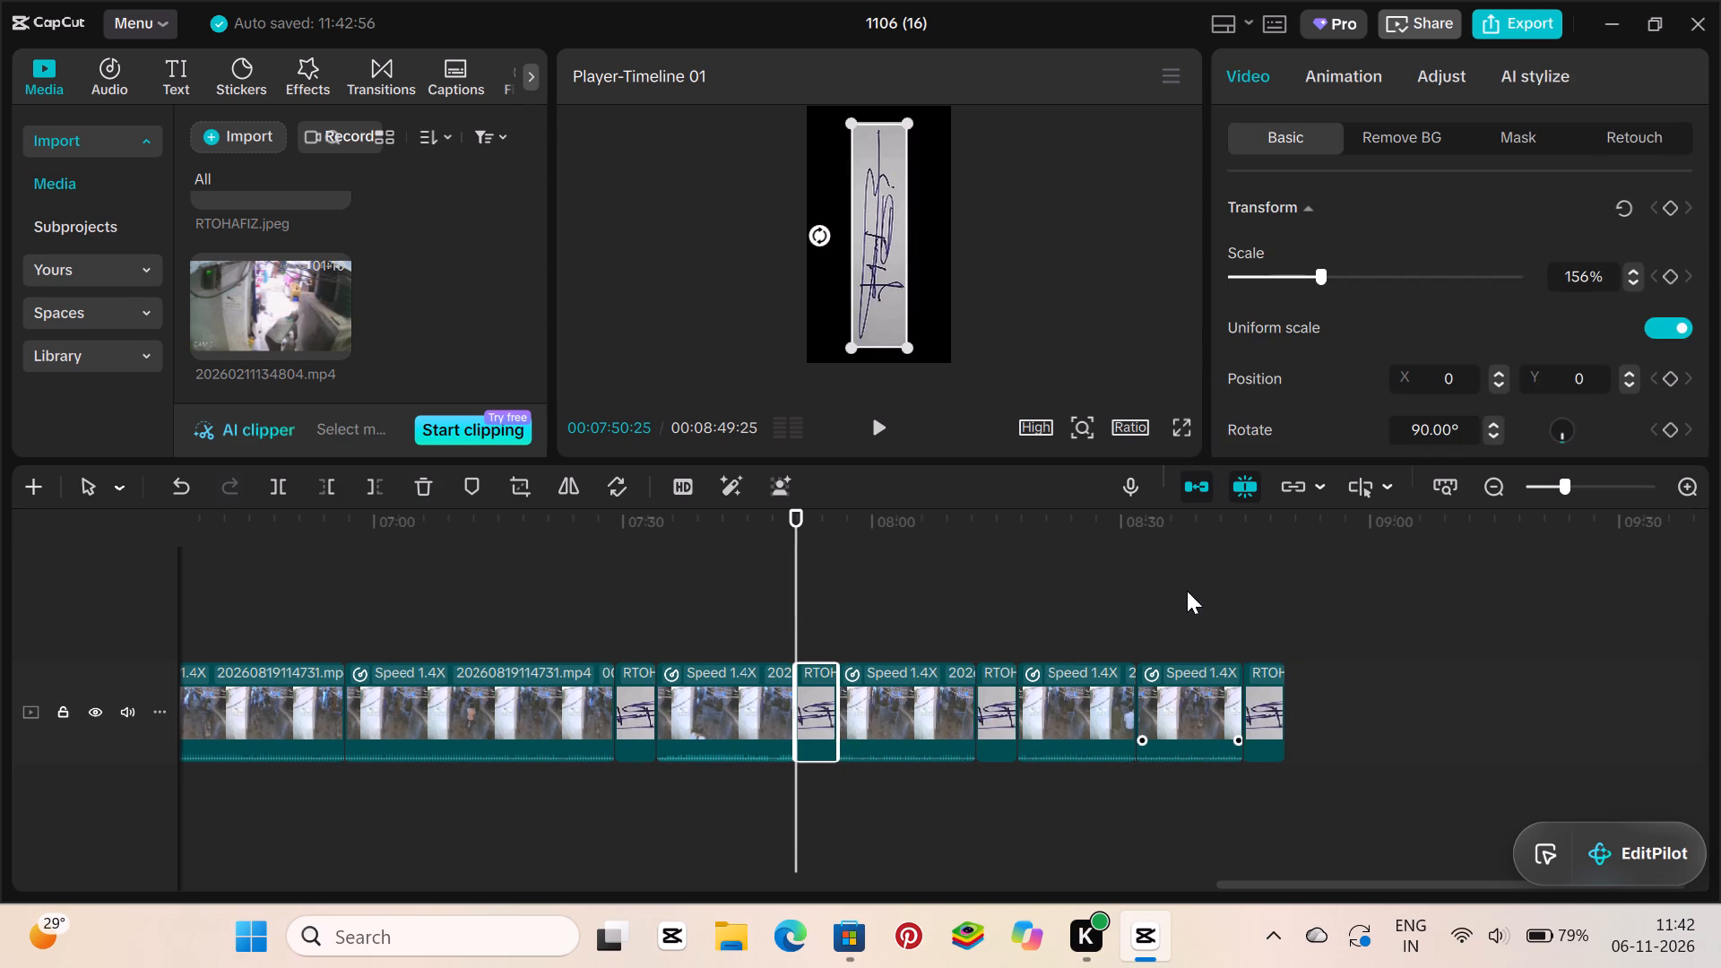
Copy the newly inserted signature clip and place the copy between the two halves of the last video segment.
{"action": "left_click", "coordinate": [1183, 586]}
{"action": "left_click", "coordinate": [816, 729]}
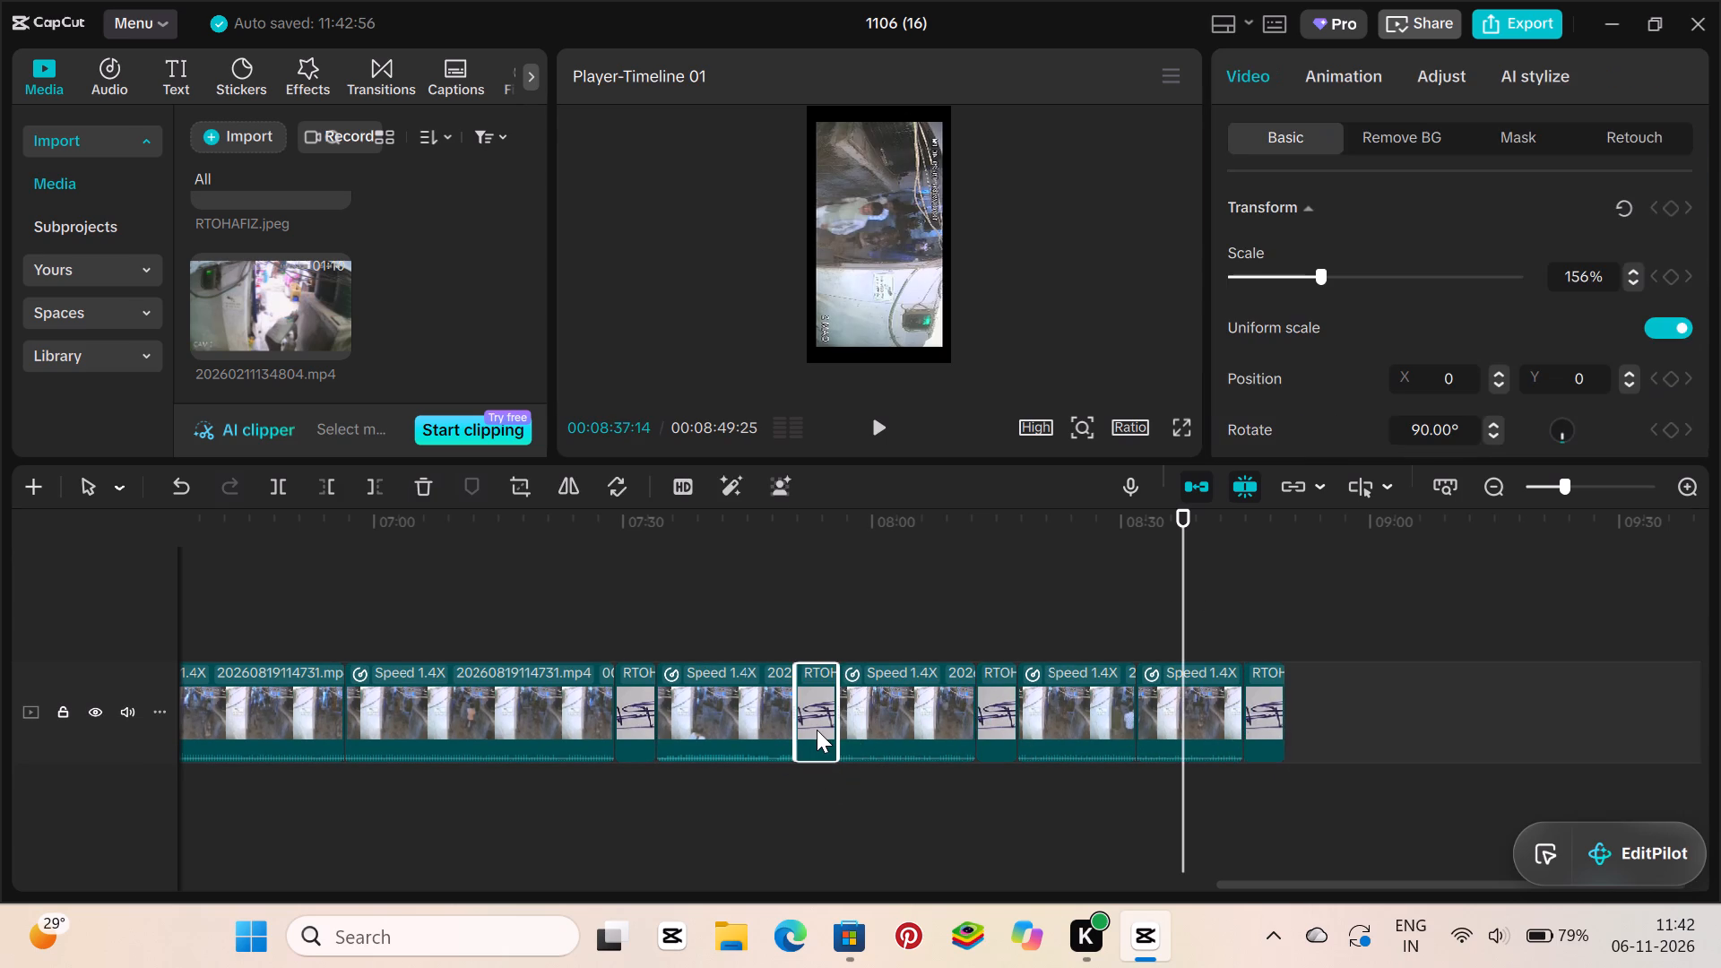
{"action": "key", "text": "ctrl+c"}
{"action": "key", "text": "ctrl+v"}
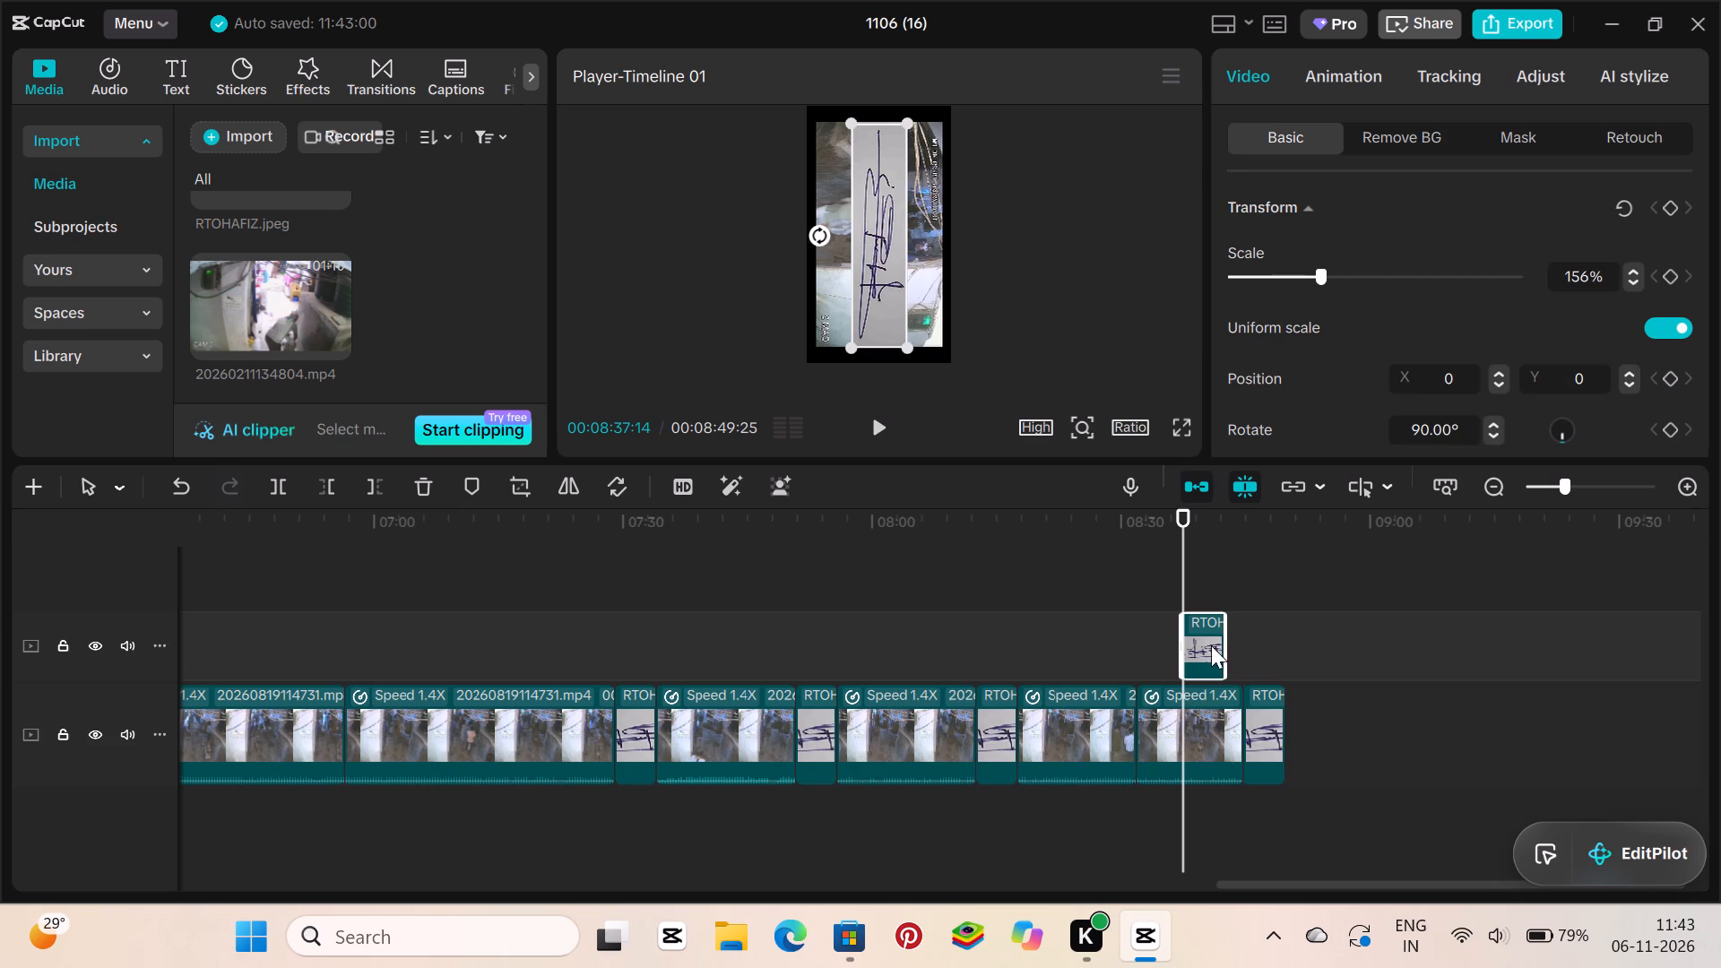
{"action": "left_click_drag", "start_coordinate": [1212, 645], "coordinate": [1154, 776]}
{"action": "left_click", "coordinate": [1155, 772]}
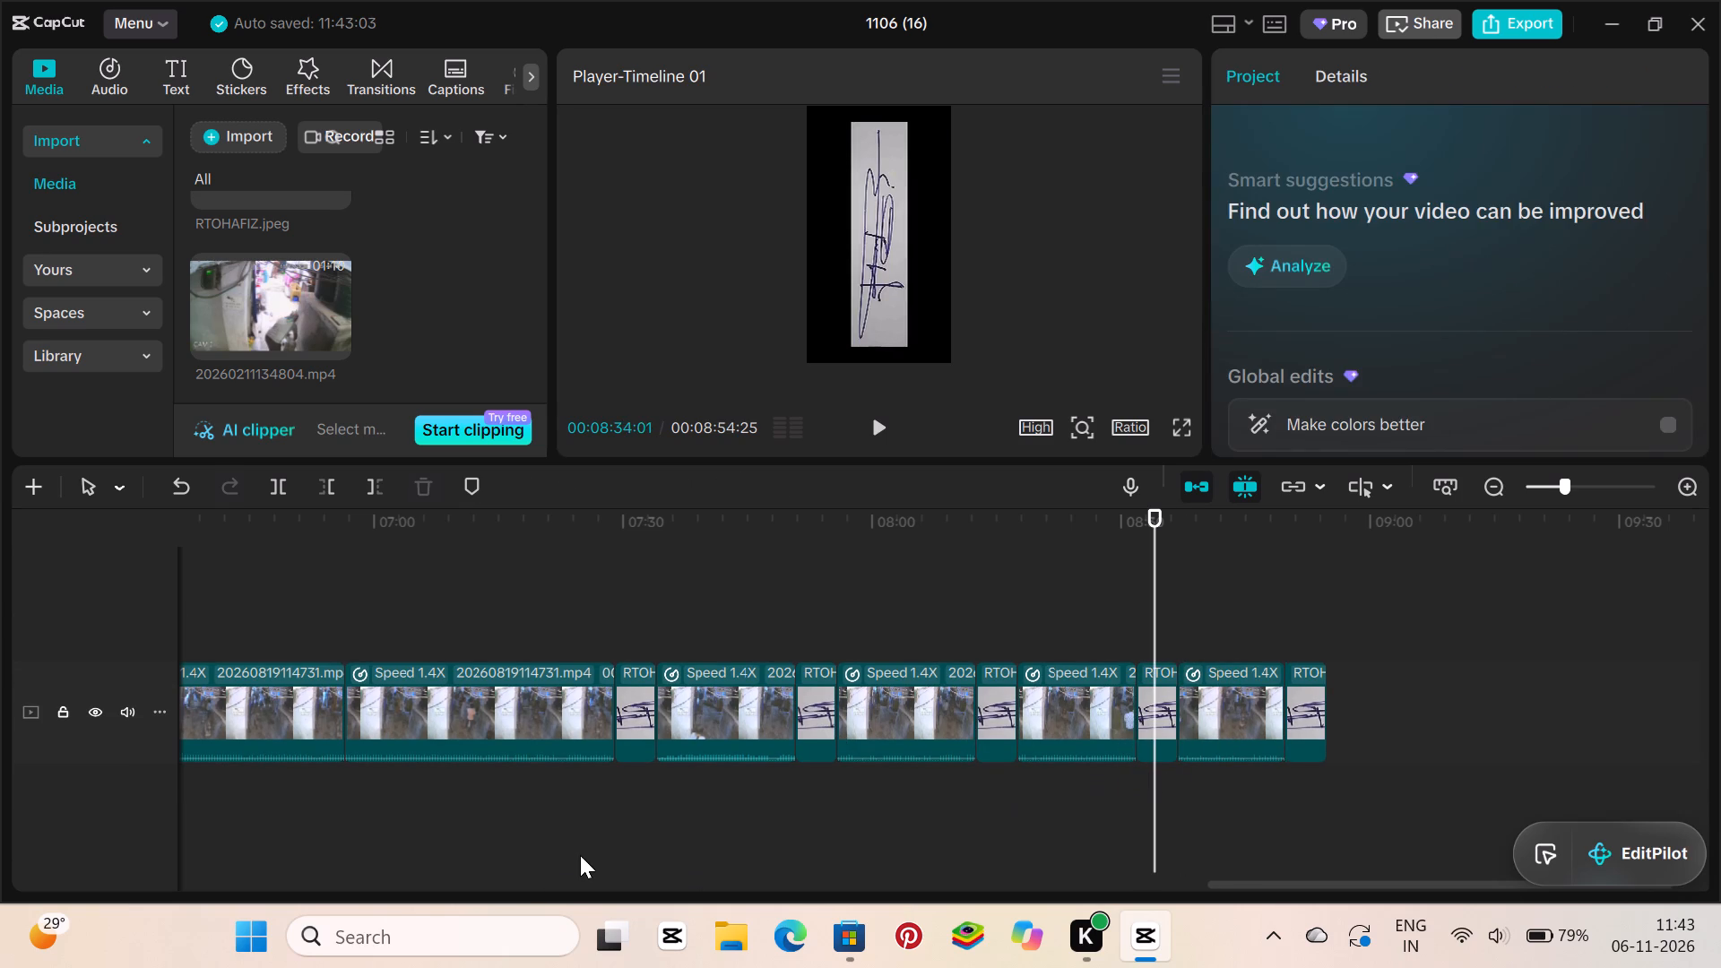
Insert another signature copy between the two adjoining long video segments near 00:06:56.
{"action": "left_click", "coordinate": [816, 713]}
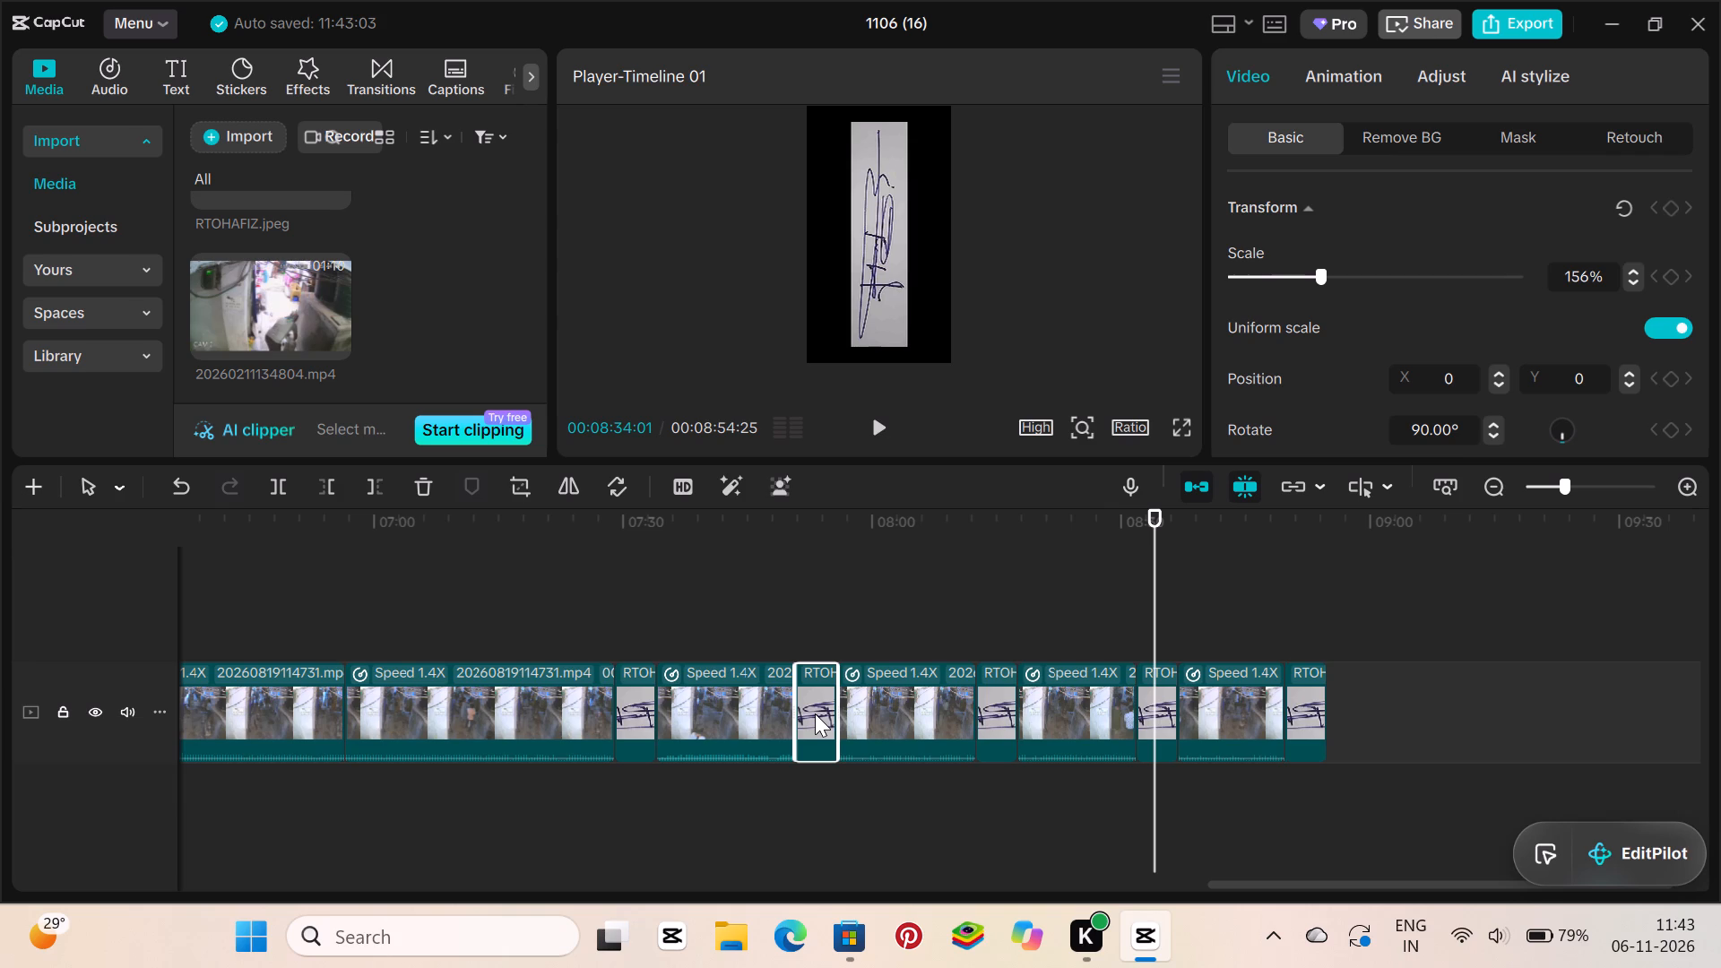
{"action": "key", "text": "ctrl+c"}
{"action": "key", "text": "ctrl+v"}
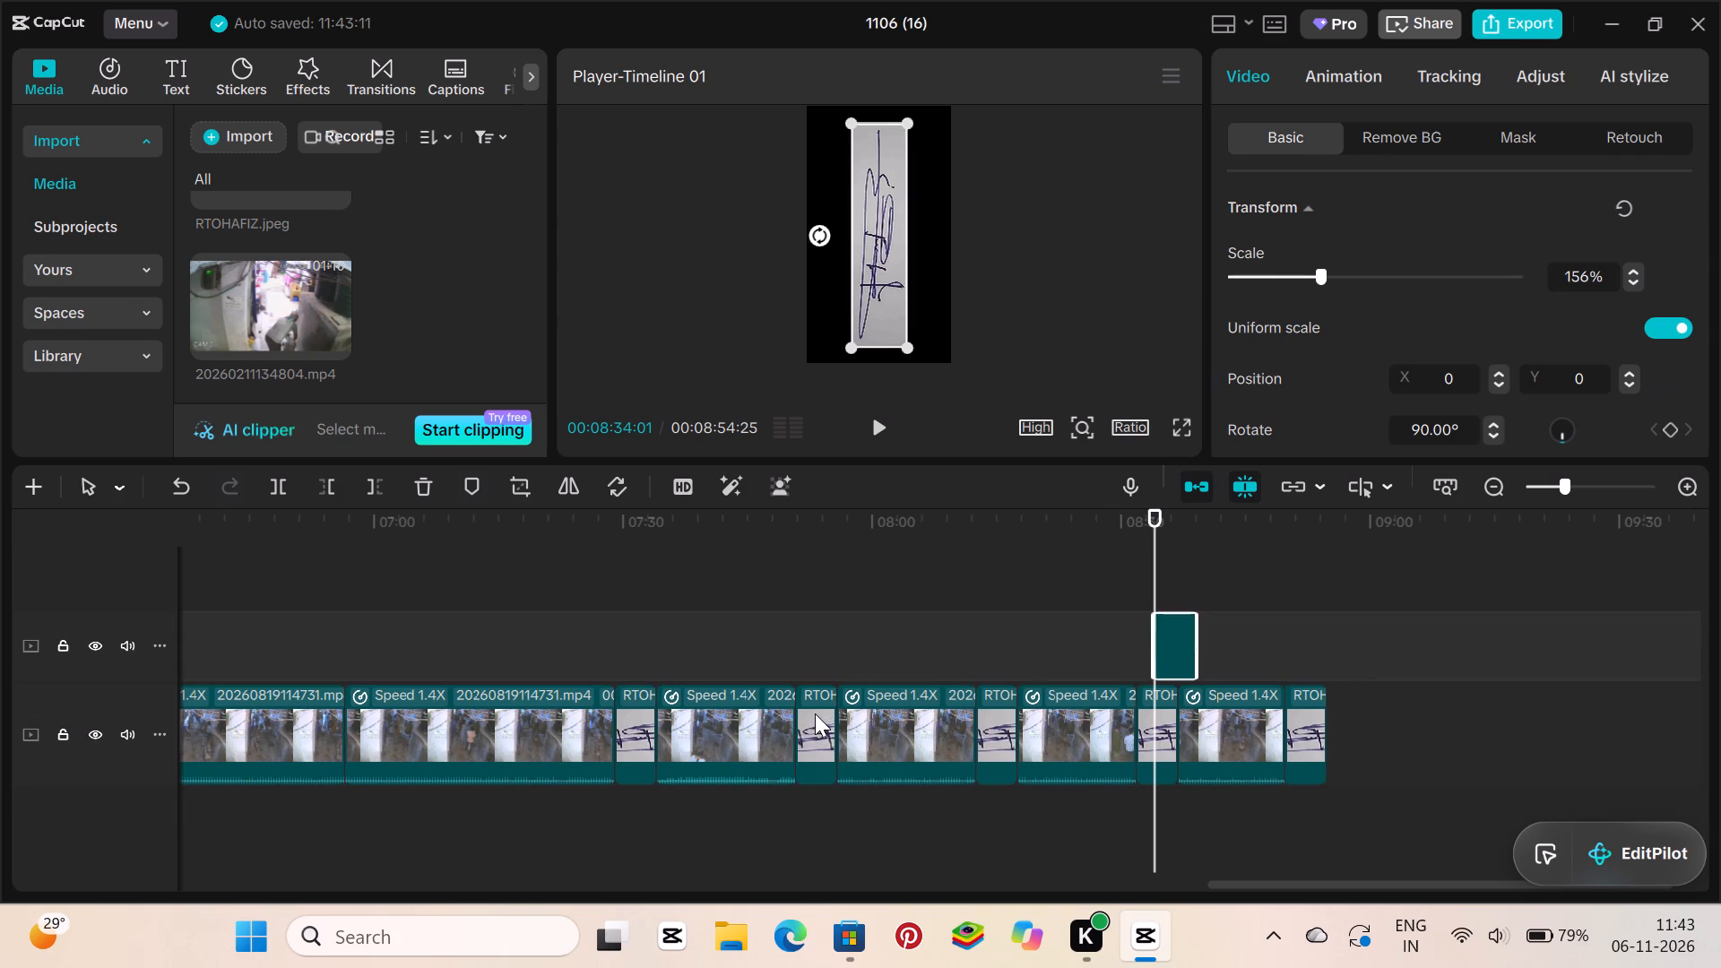
{"action": "left_click_drag", "start_coordinate": [1178, 646], "coordinate": [925, 700]}
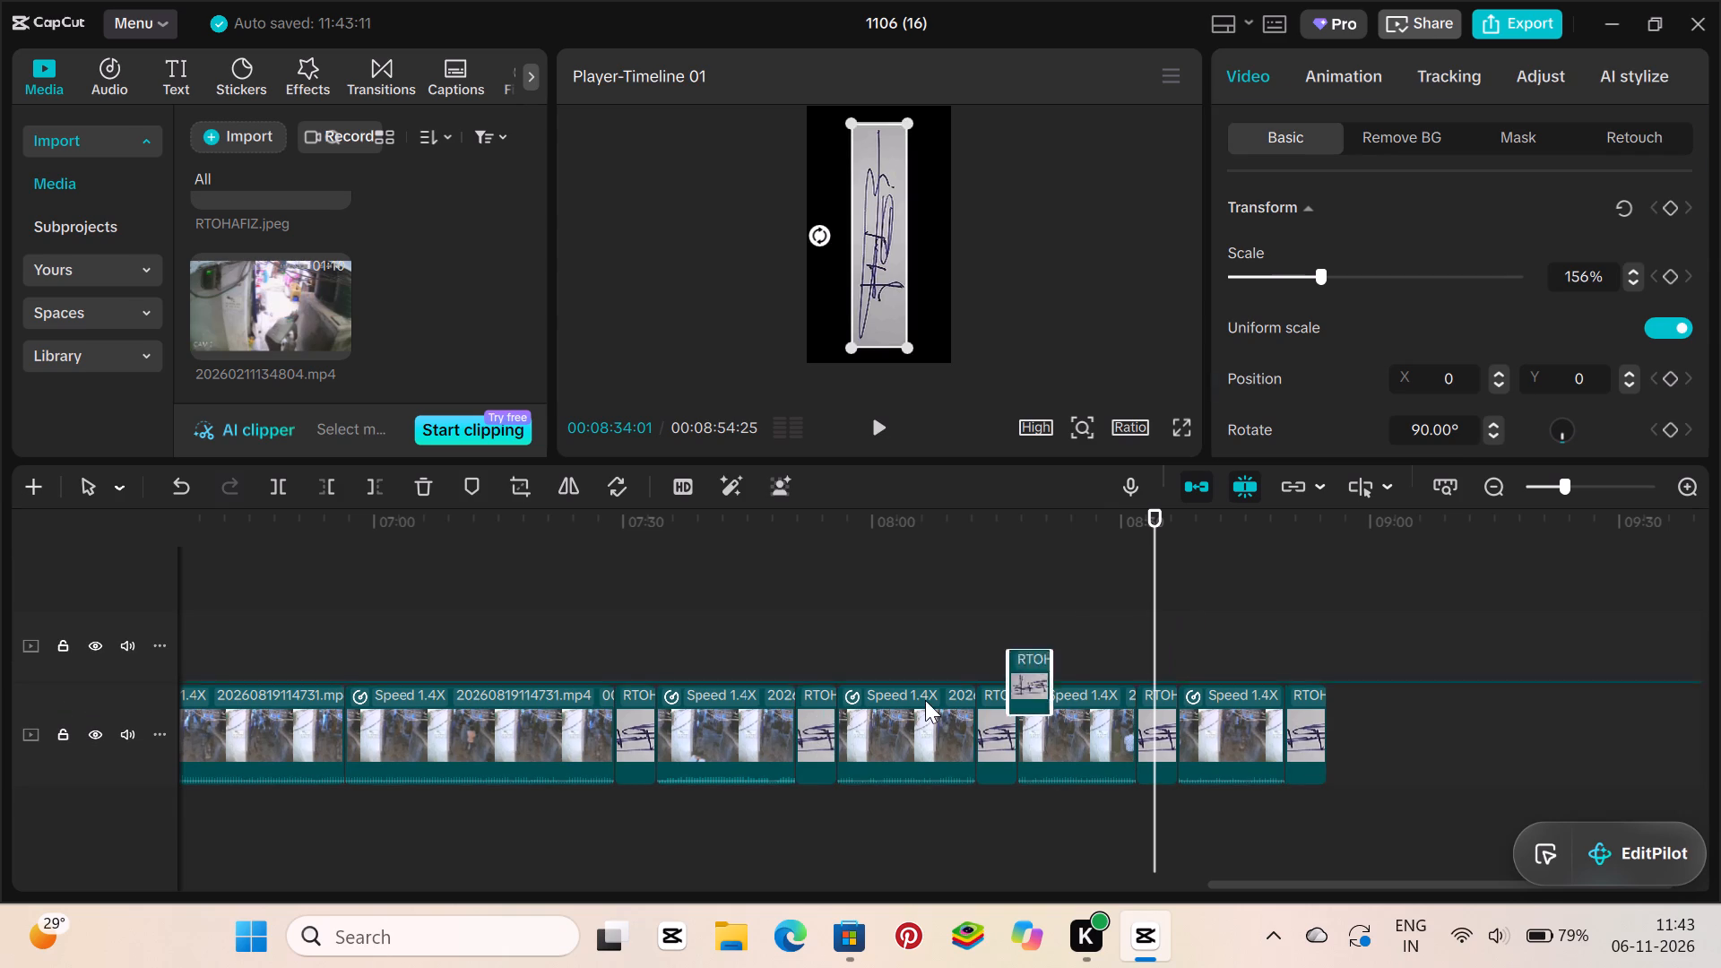
{"action": "left_click_drag", "start_coordinate": [925, 700], "coordinate": [921, 734]}
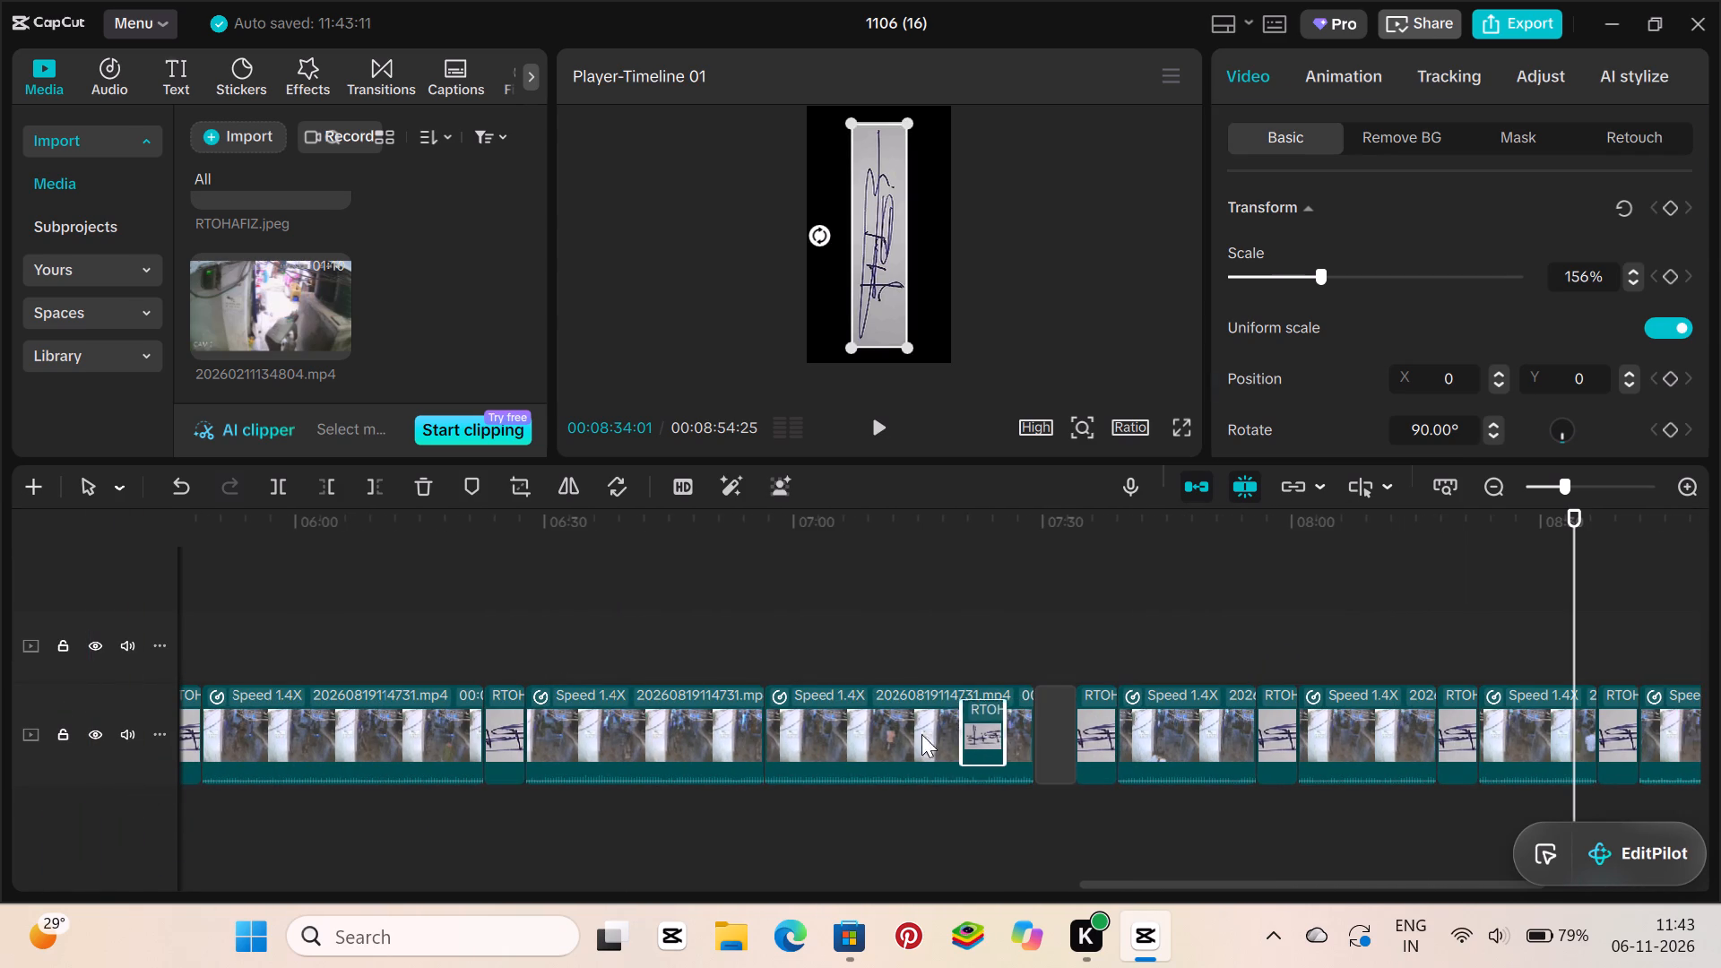
{"action": "left_click_drag", "start_coordinate": [921, 734], "coordinate": [803, 738]}
Paste another signature copy at 00:07:21:17 and move it onto the main track between the unsplit long segment and its following signature.
{"action": "left_click", "coordinate": [969, 637]}
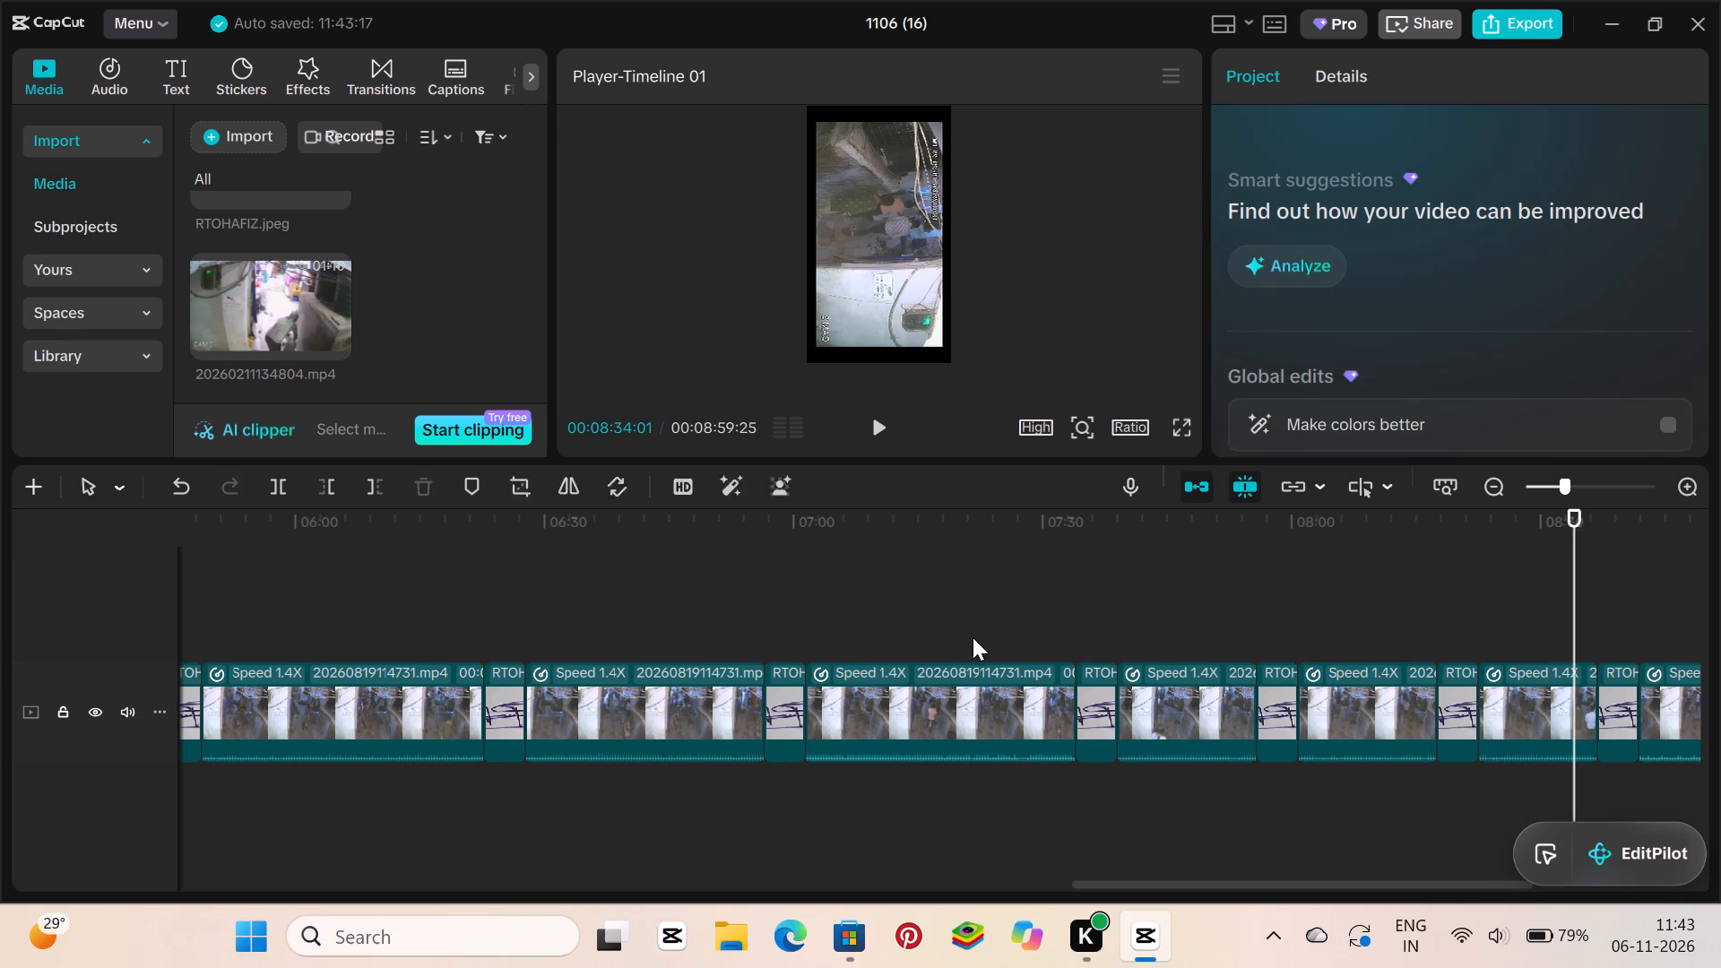
{"action": "key", "text": "ctrl+c"}
{"action": "key", "text": "ctrl+v"}
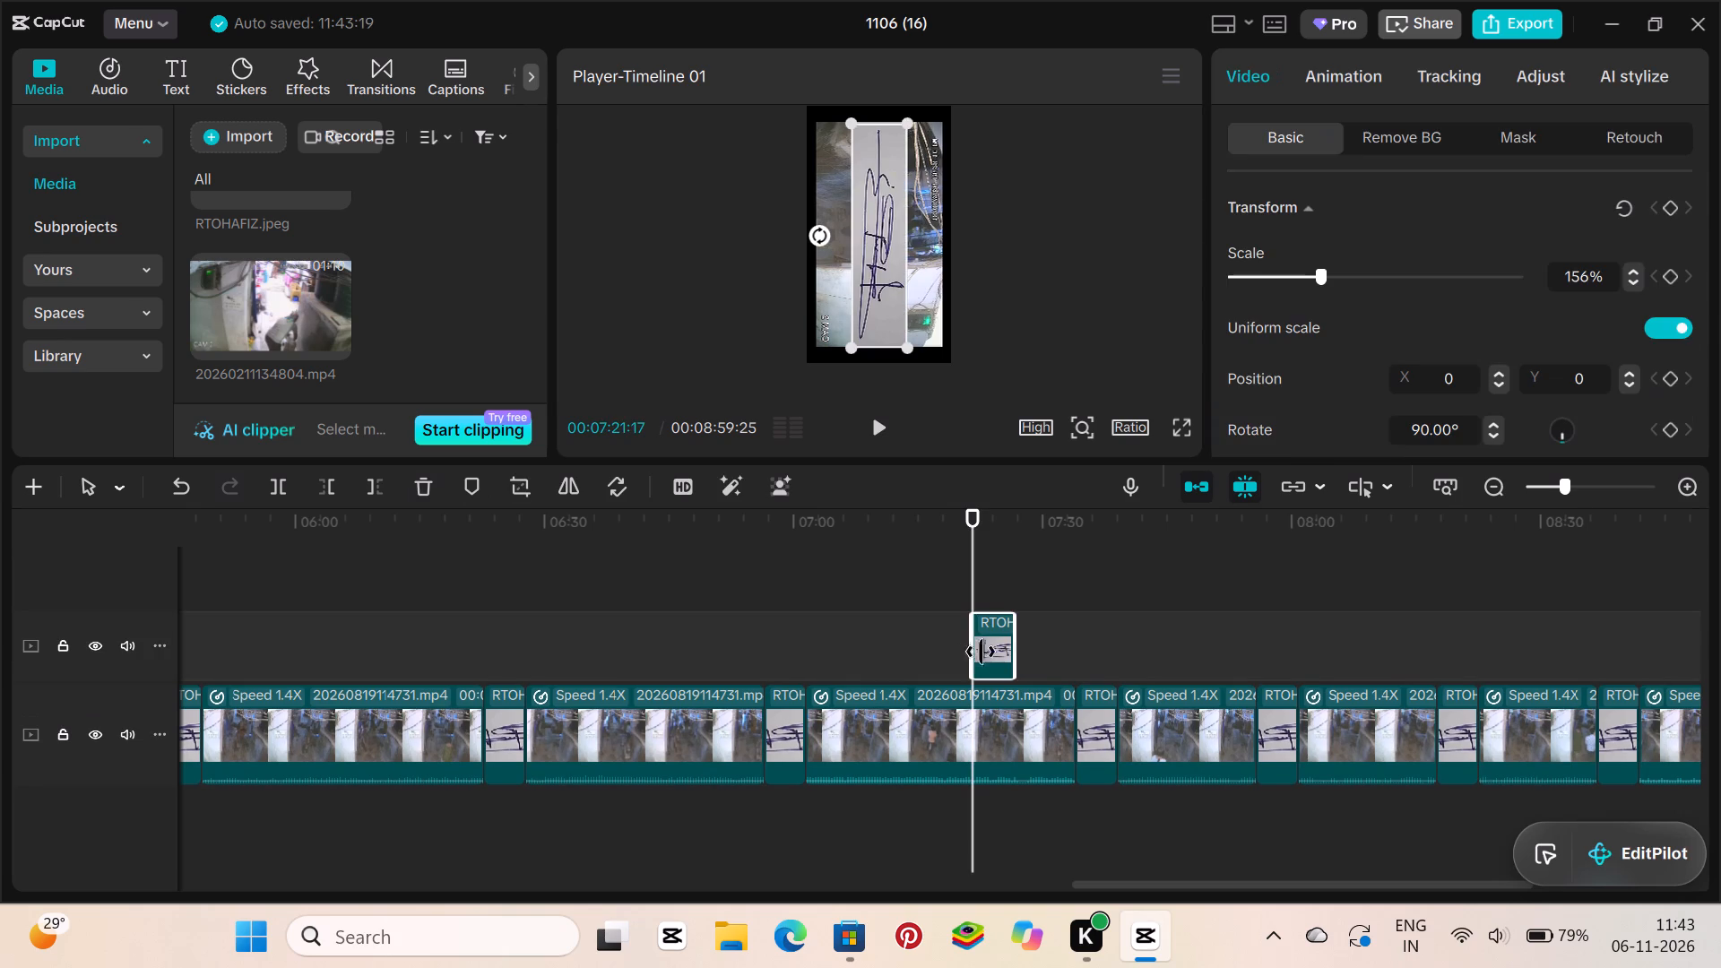
{"action": "left_click_drag", "start_coordinate": [993, 655], "coordinate": [986, 710]}
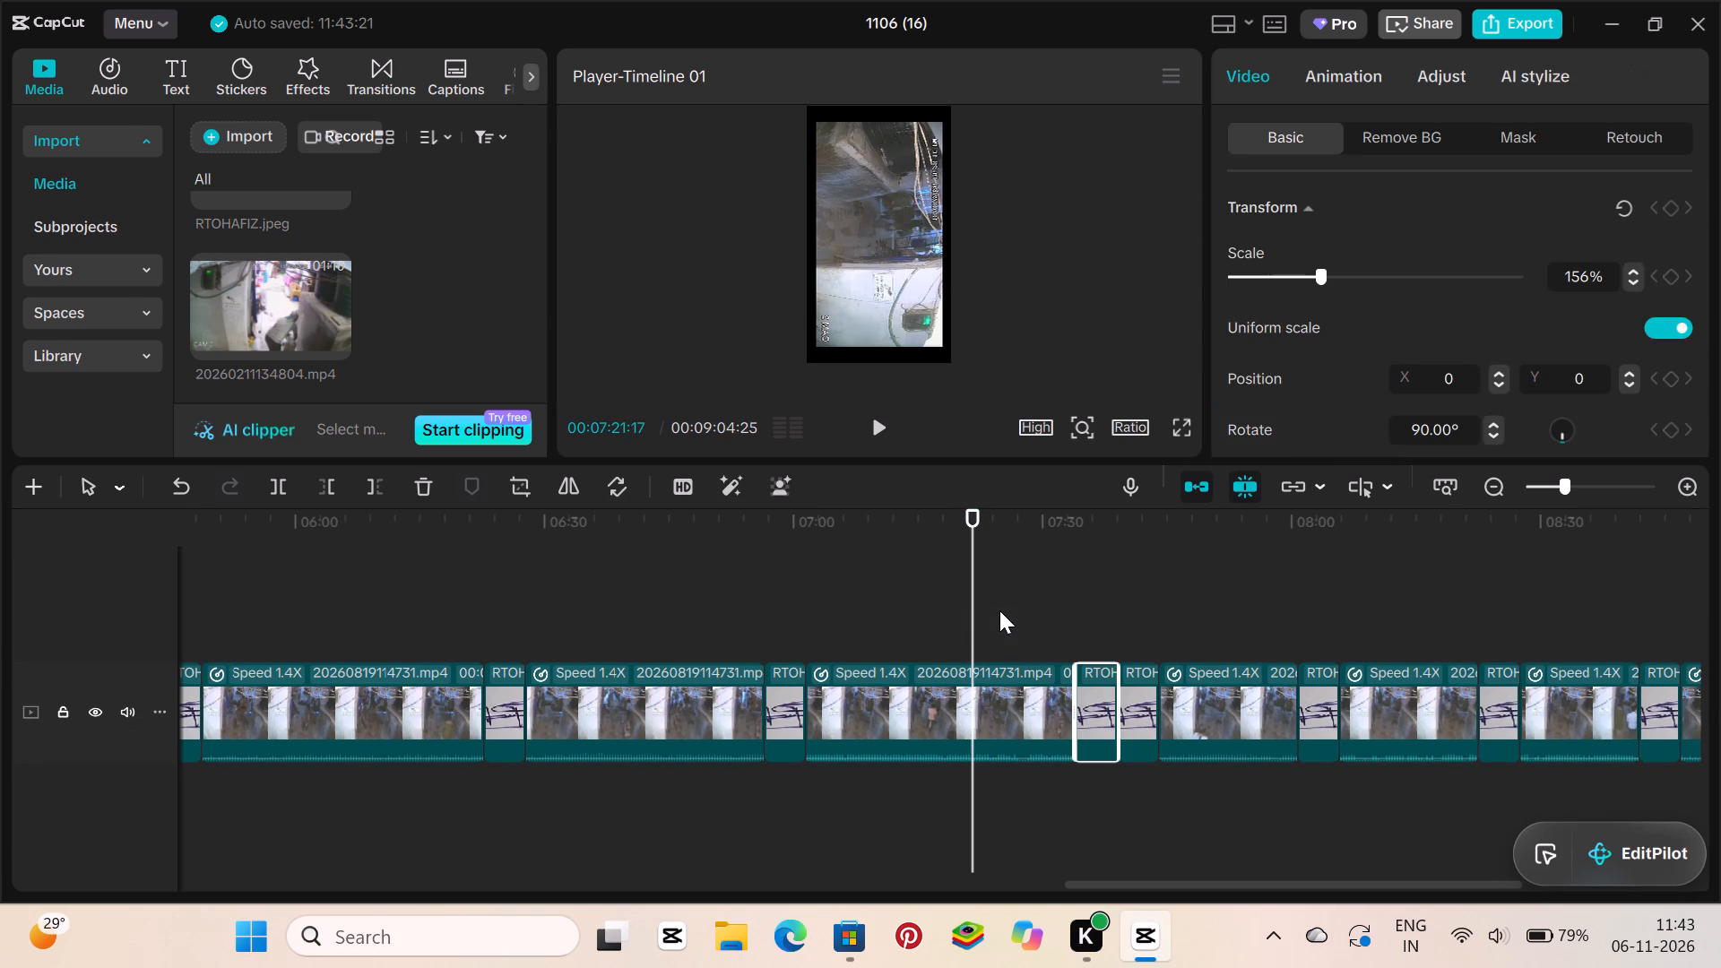
{"action": "left_click", "coordinate": [941, 611]}
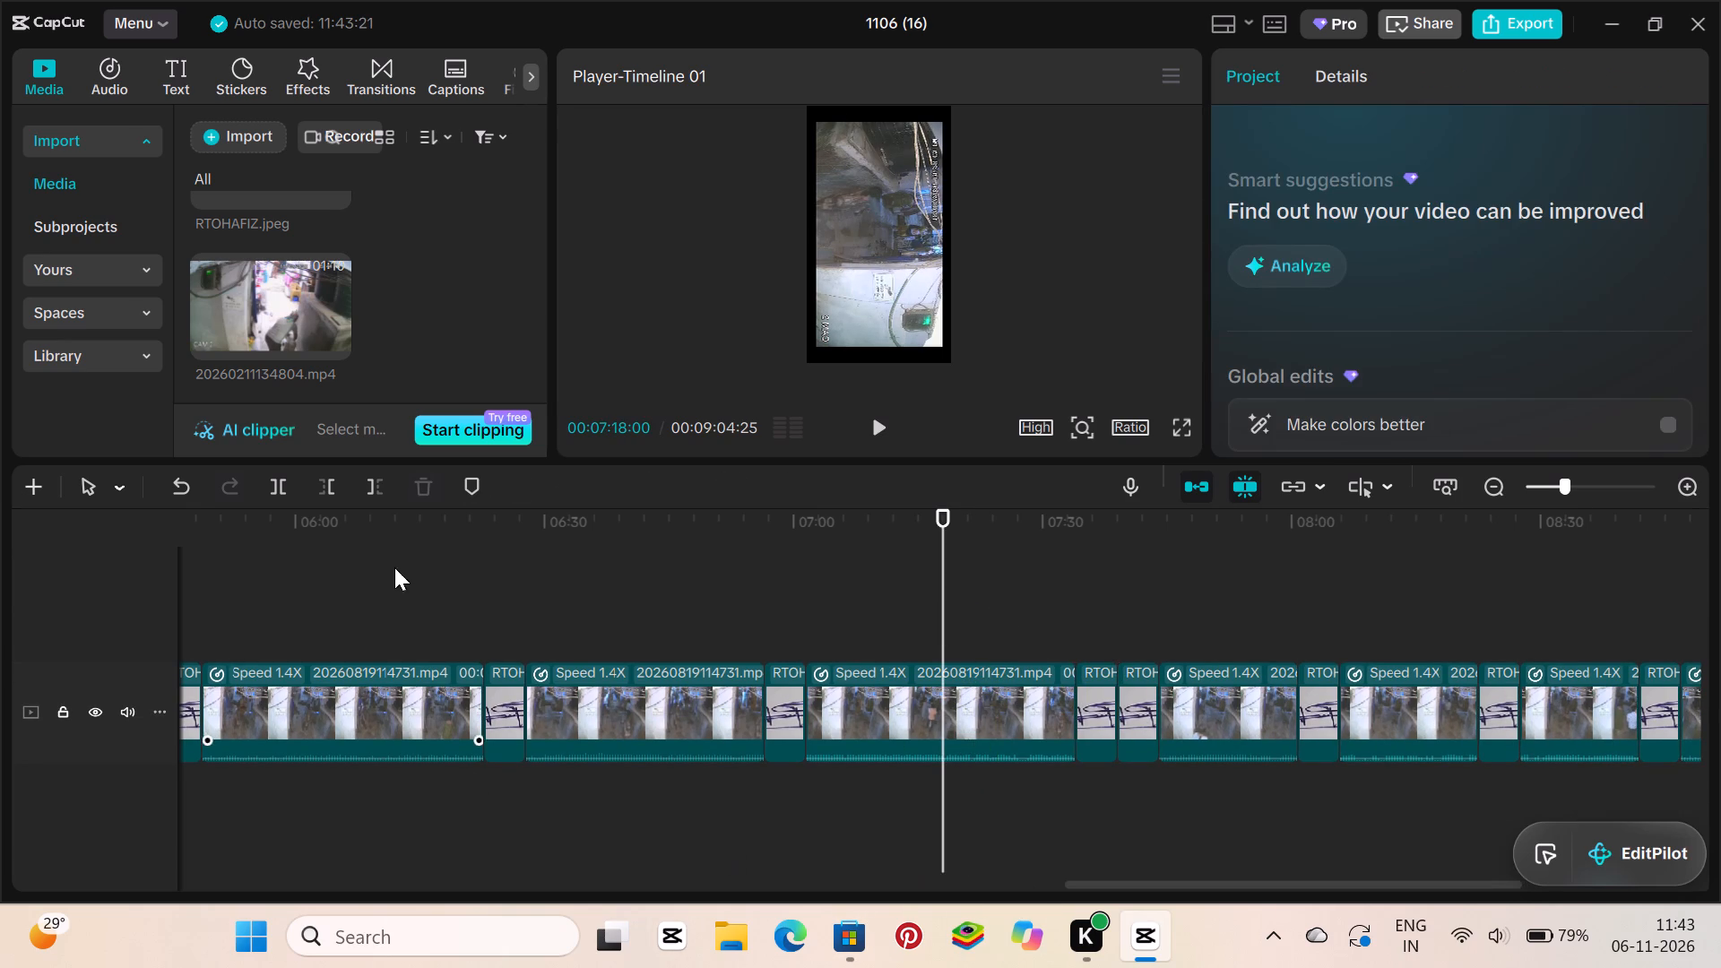
Split the long video segment at 00:07:18:00 and move the second of the two adjacent signatures after it into the split.
{"action": "left_click", "coordinate": [281, 481]}
{"action": "left_click", "coordinate": [1151, 740]}
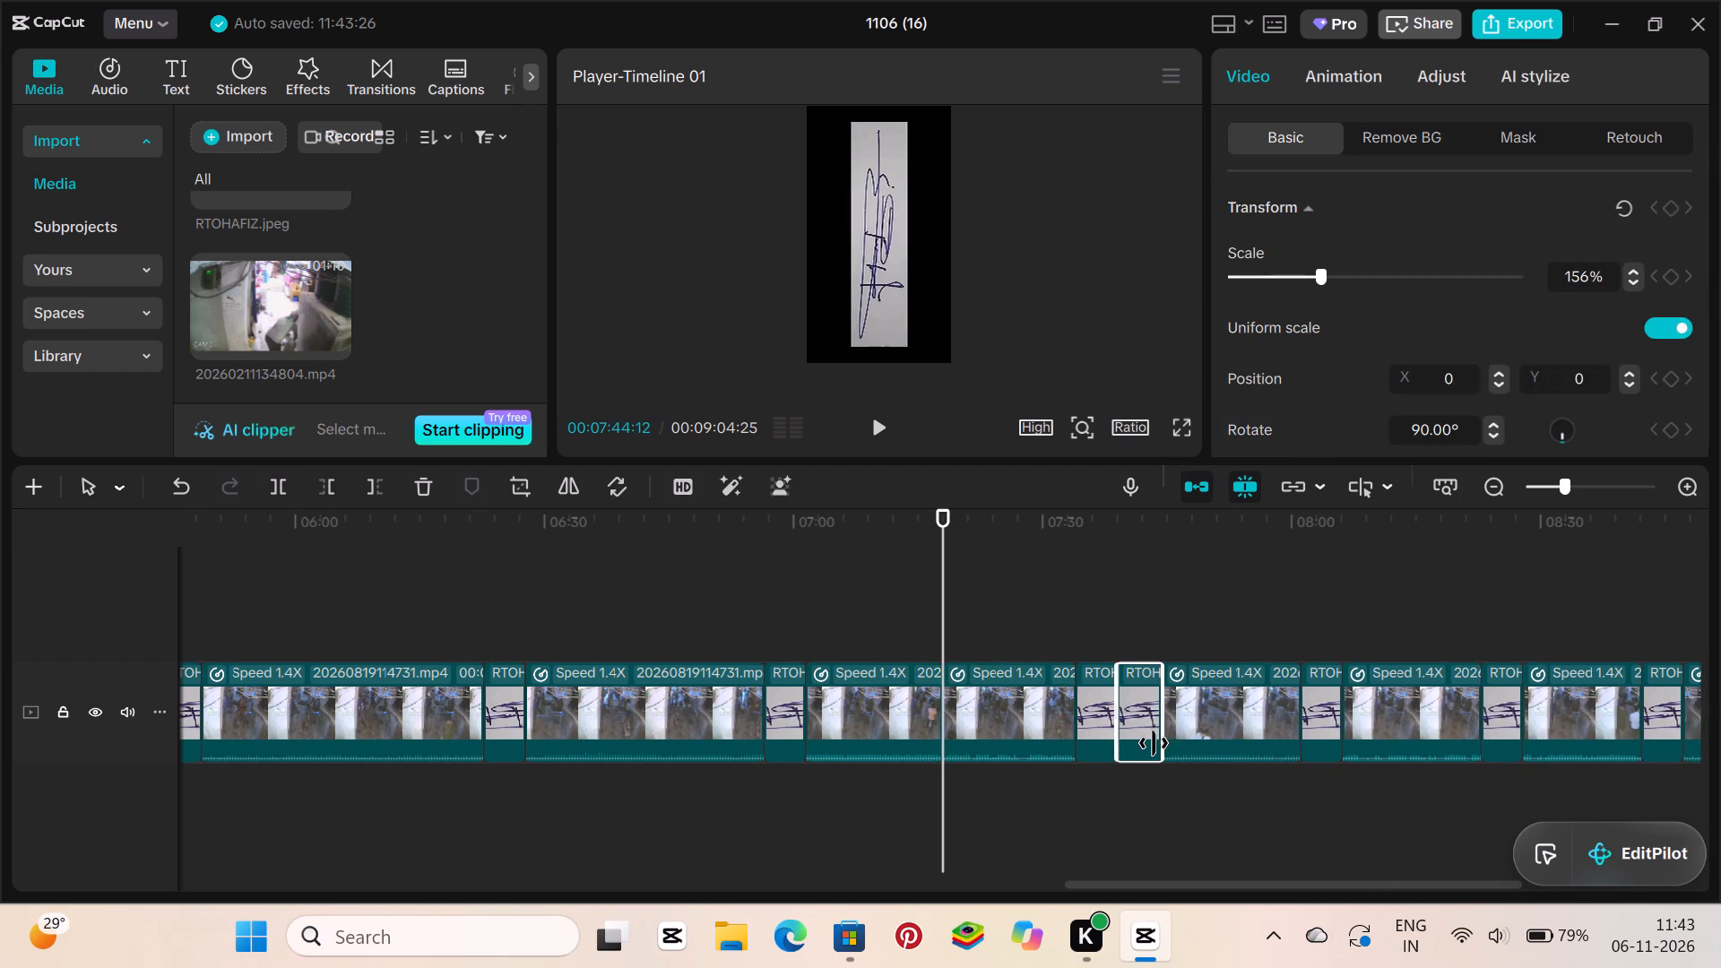
{"action": "left_click_drag", "start_coordinate": [1141, 725], "coordinate": [951, 719]}
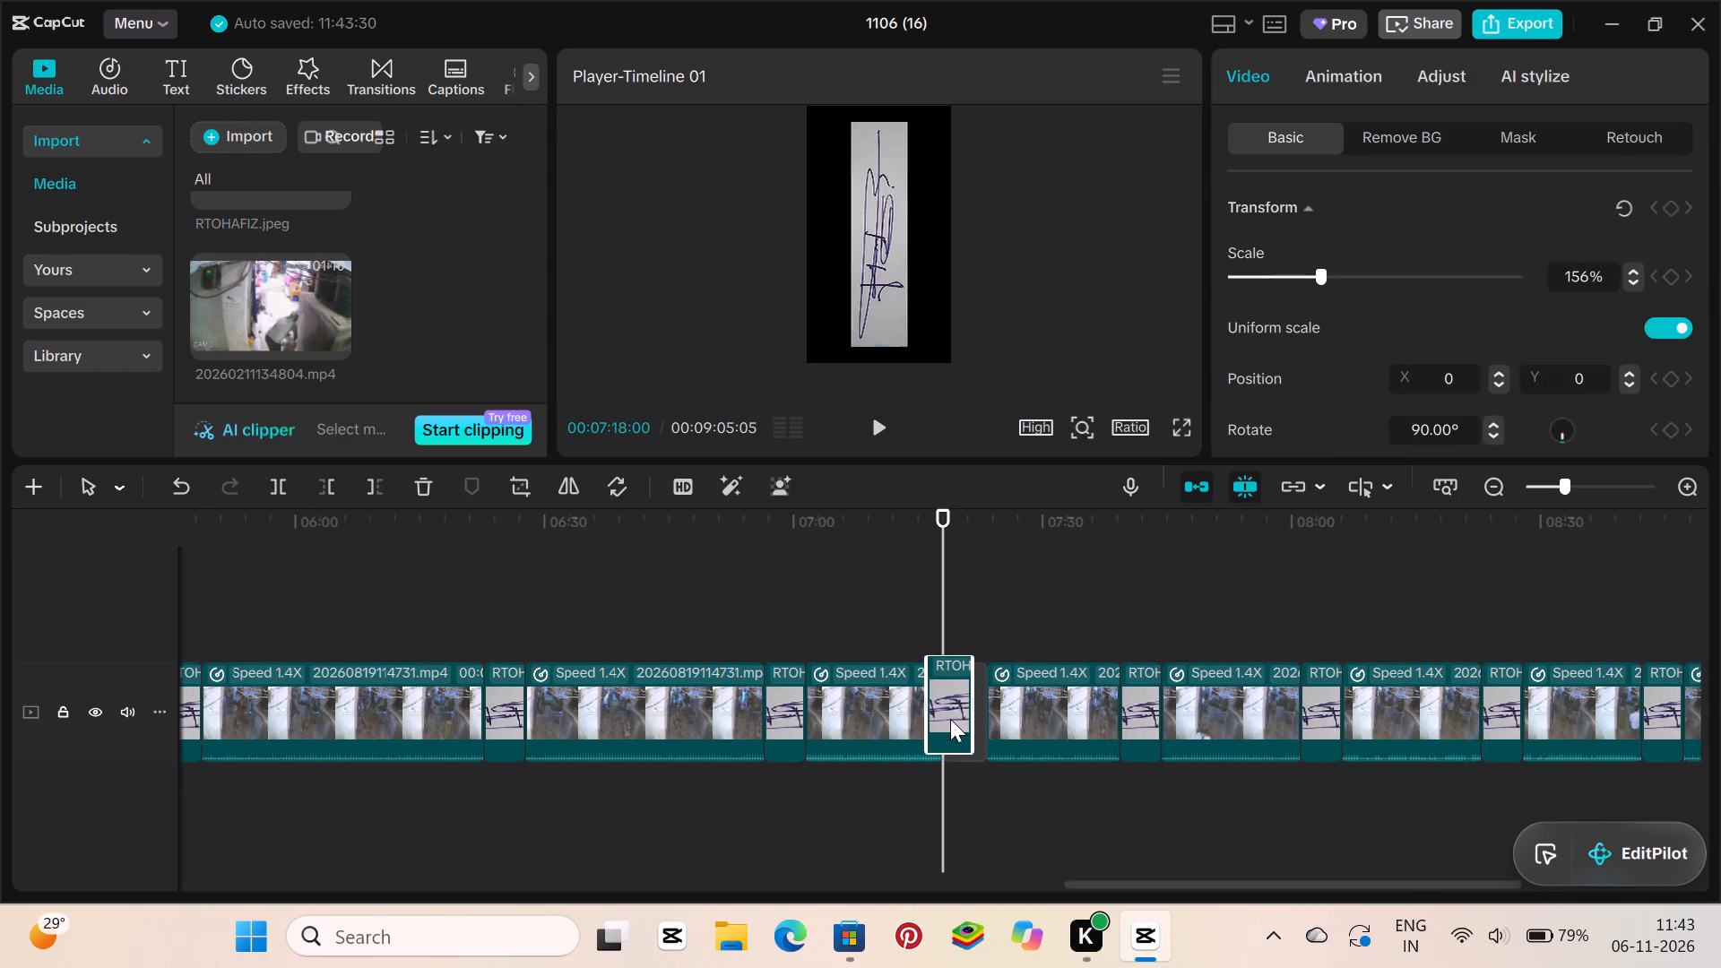
{"action": "left_click", "coordinate": [951, 719]}
Copy a signature clip, split the long video segment at 00:06:45:22, and insert the signature copy between its halves.
{"action": "left_click", "coordinate": [1139, 713]}
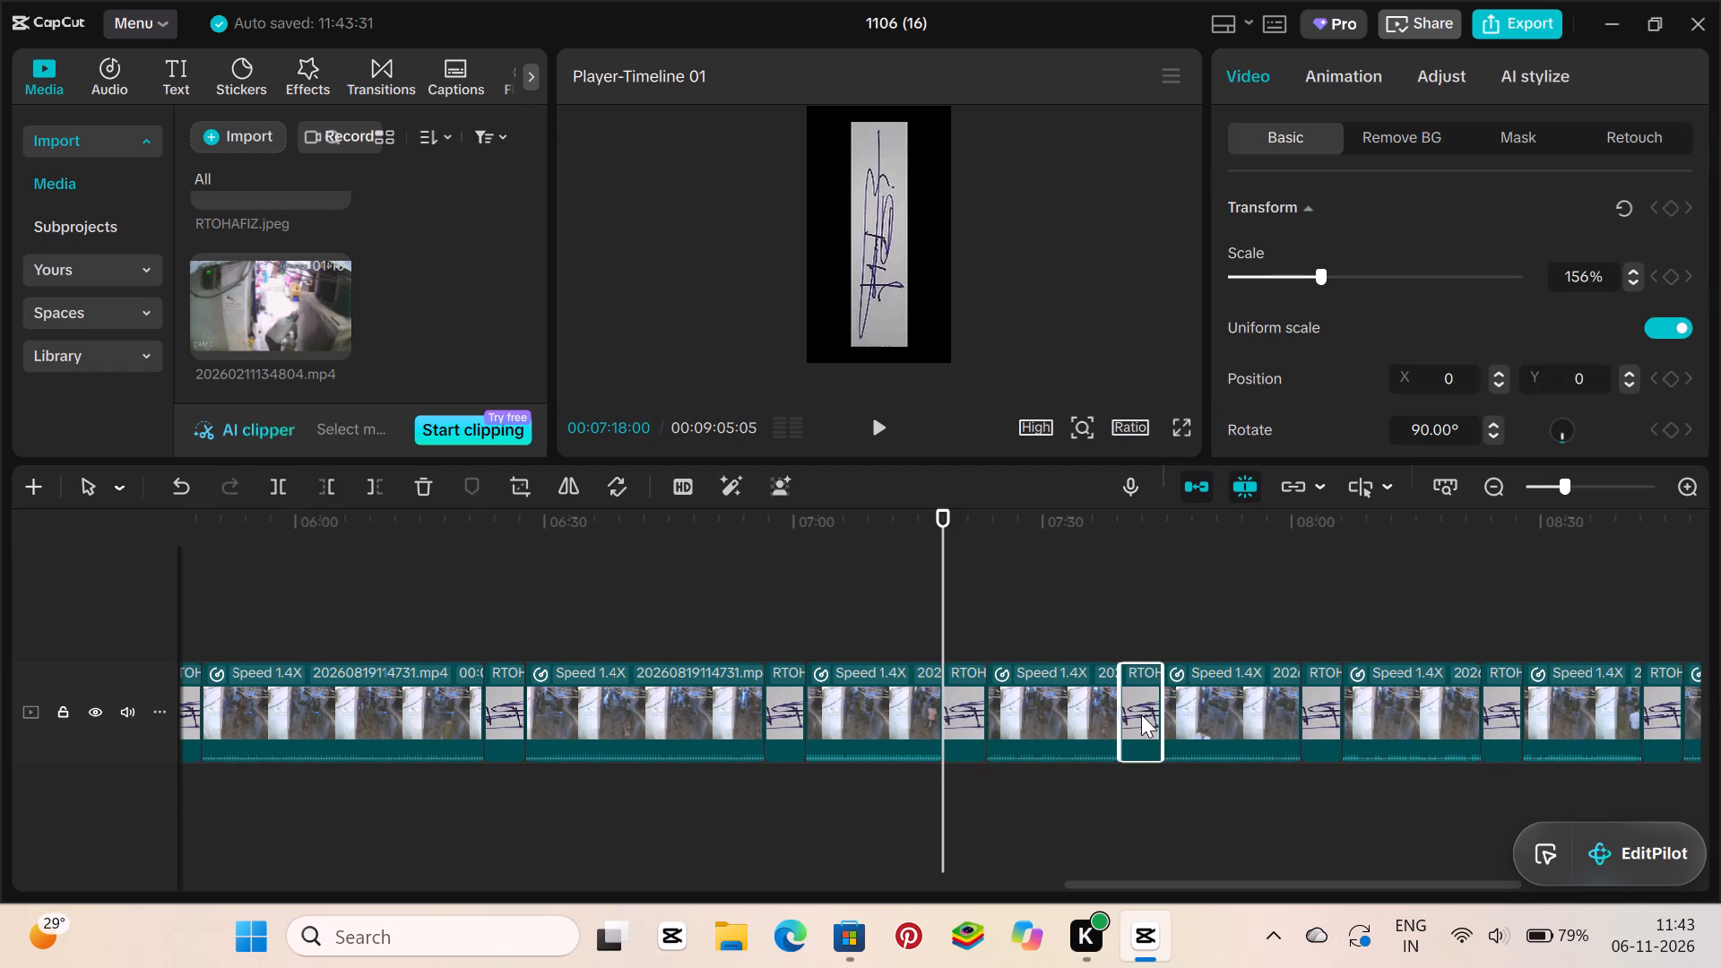
{"action": "key", "text": "ctrl+c"}
{"action": "key", "text": "ctrl+v"}
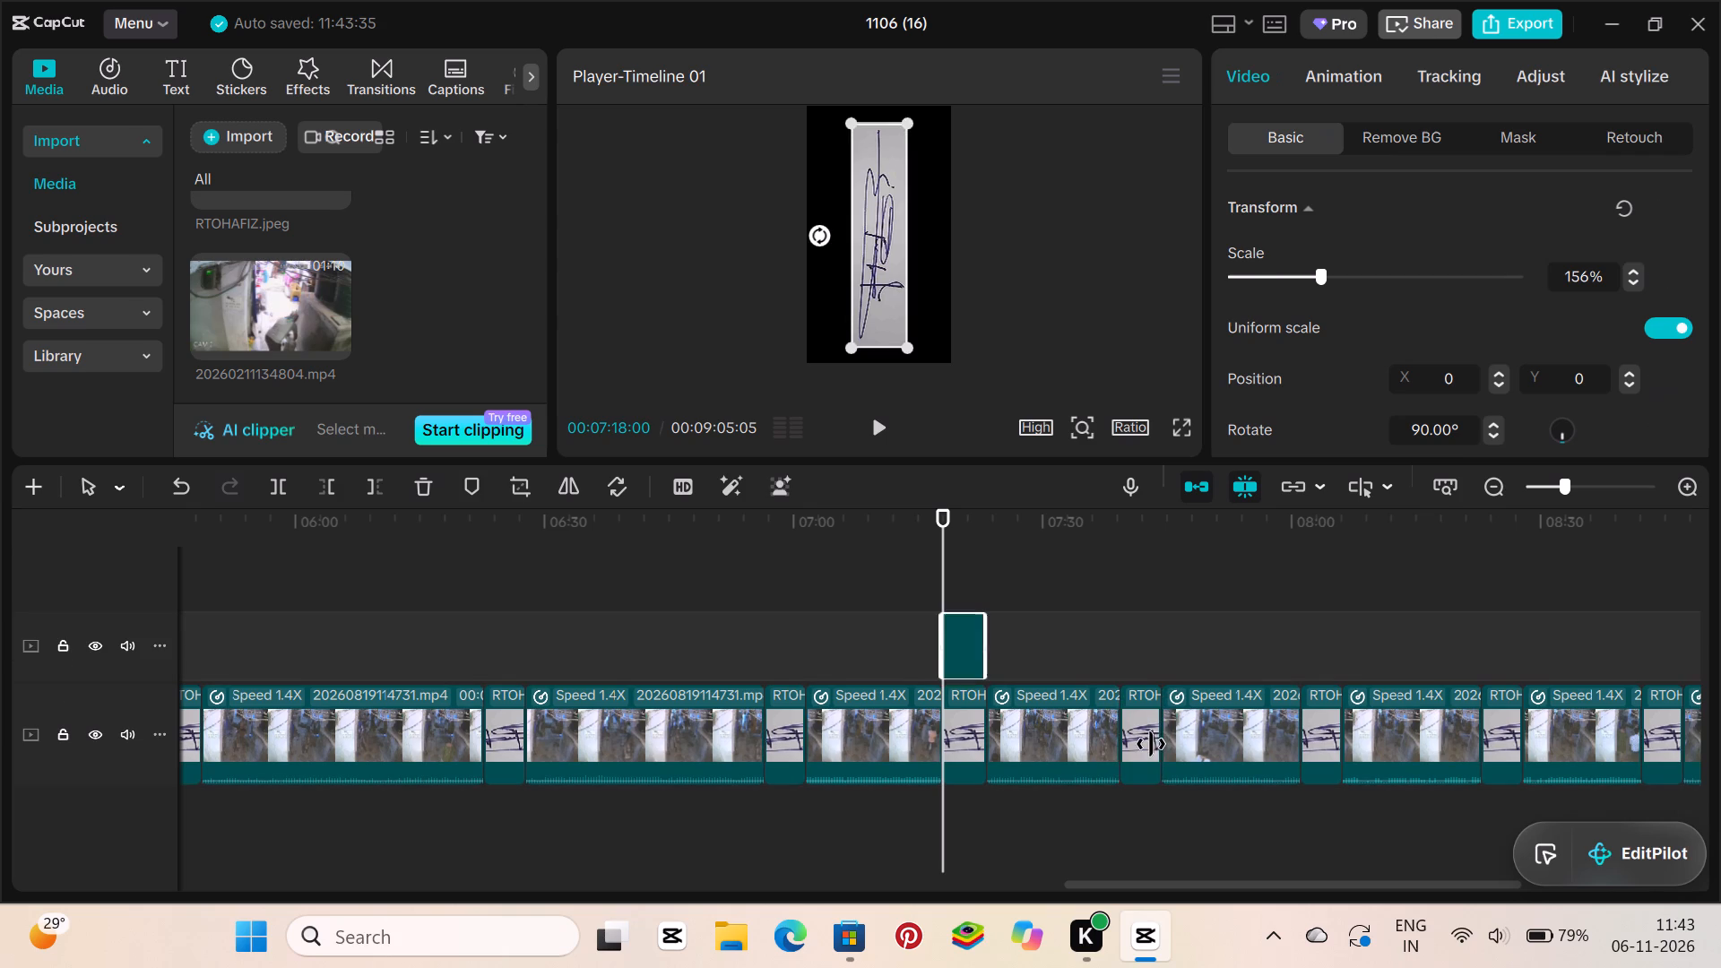
{"action": "left_click_drag", "start_coordinate": [965, 639], "coordinate": [626, 768]}
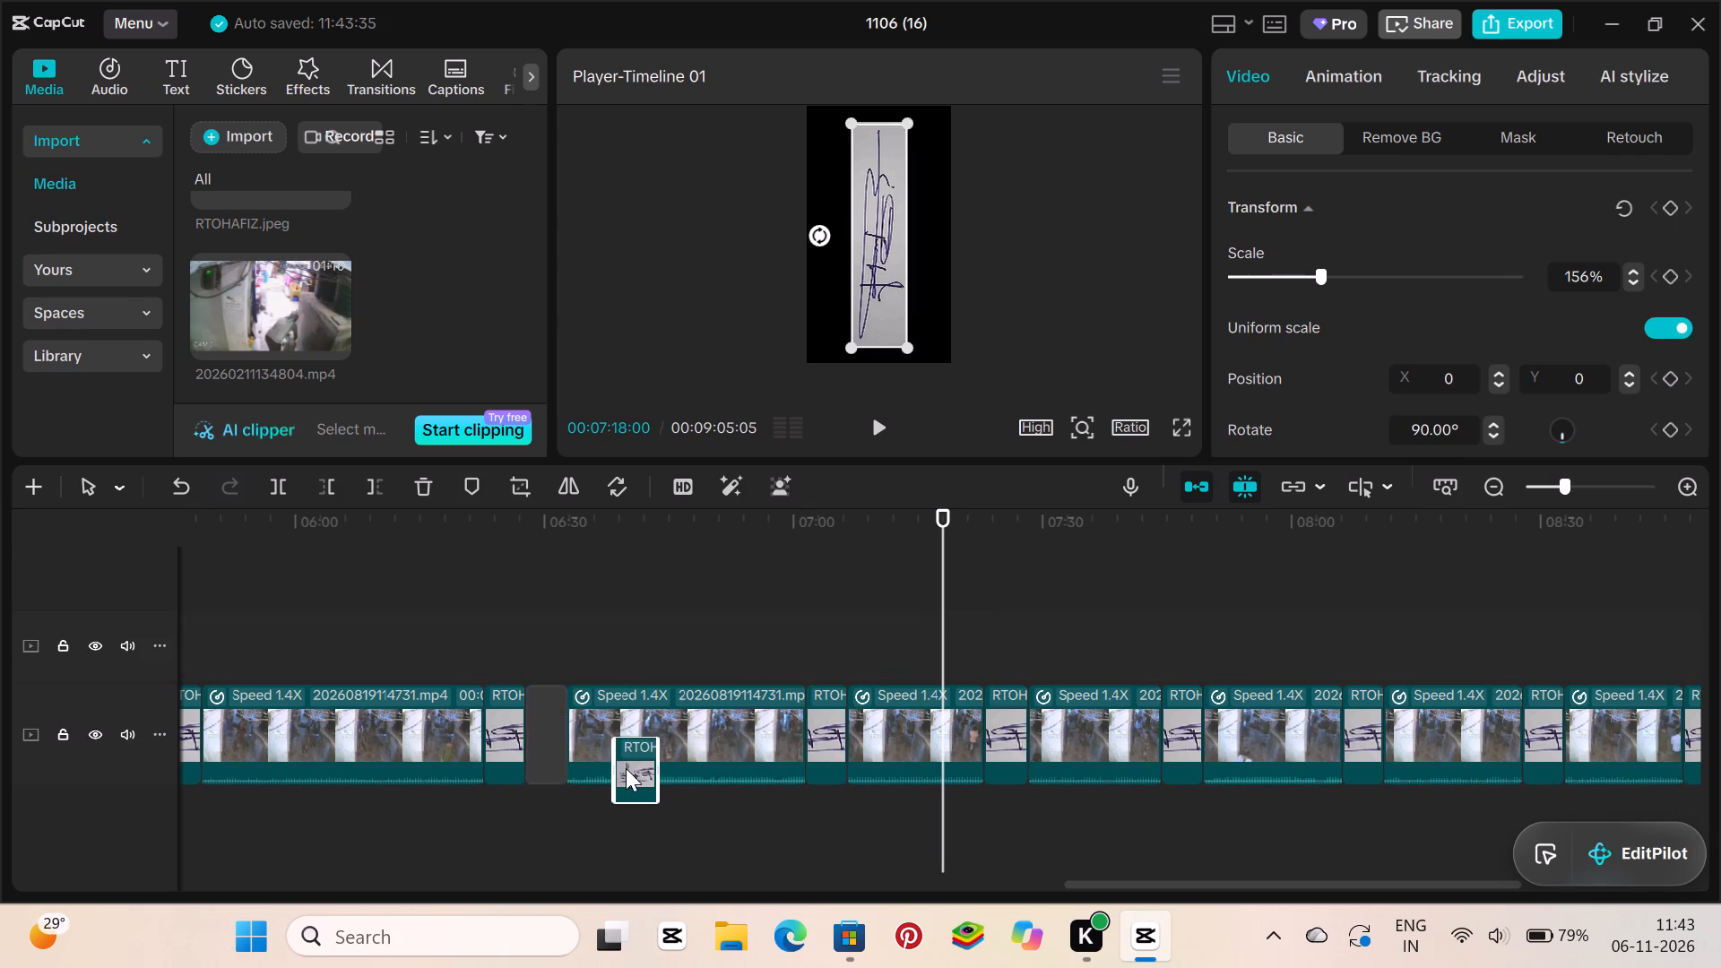
{"action": "left_click_drag", "start_coordinate": [626, 768], "coordinate": [684, 616]}
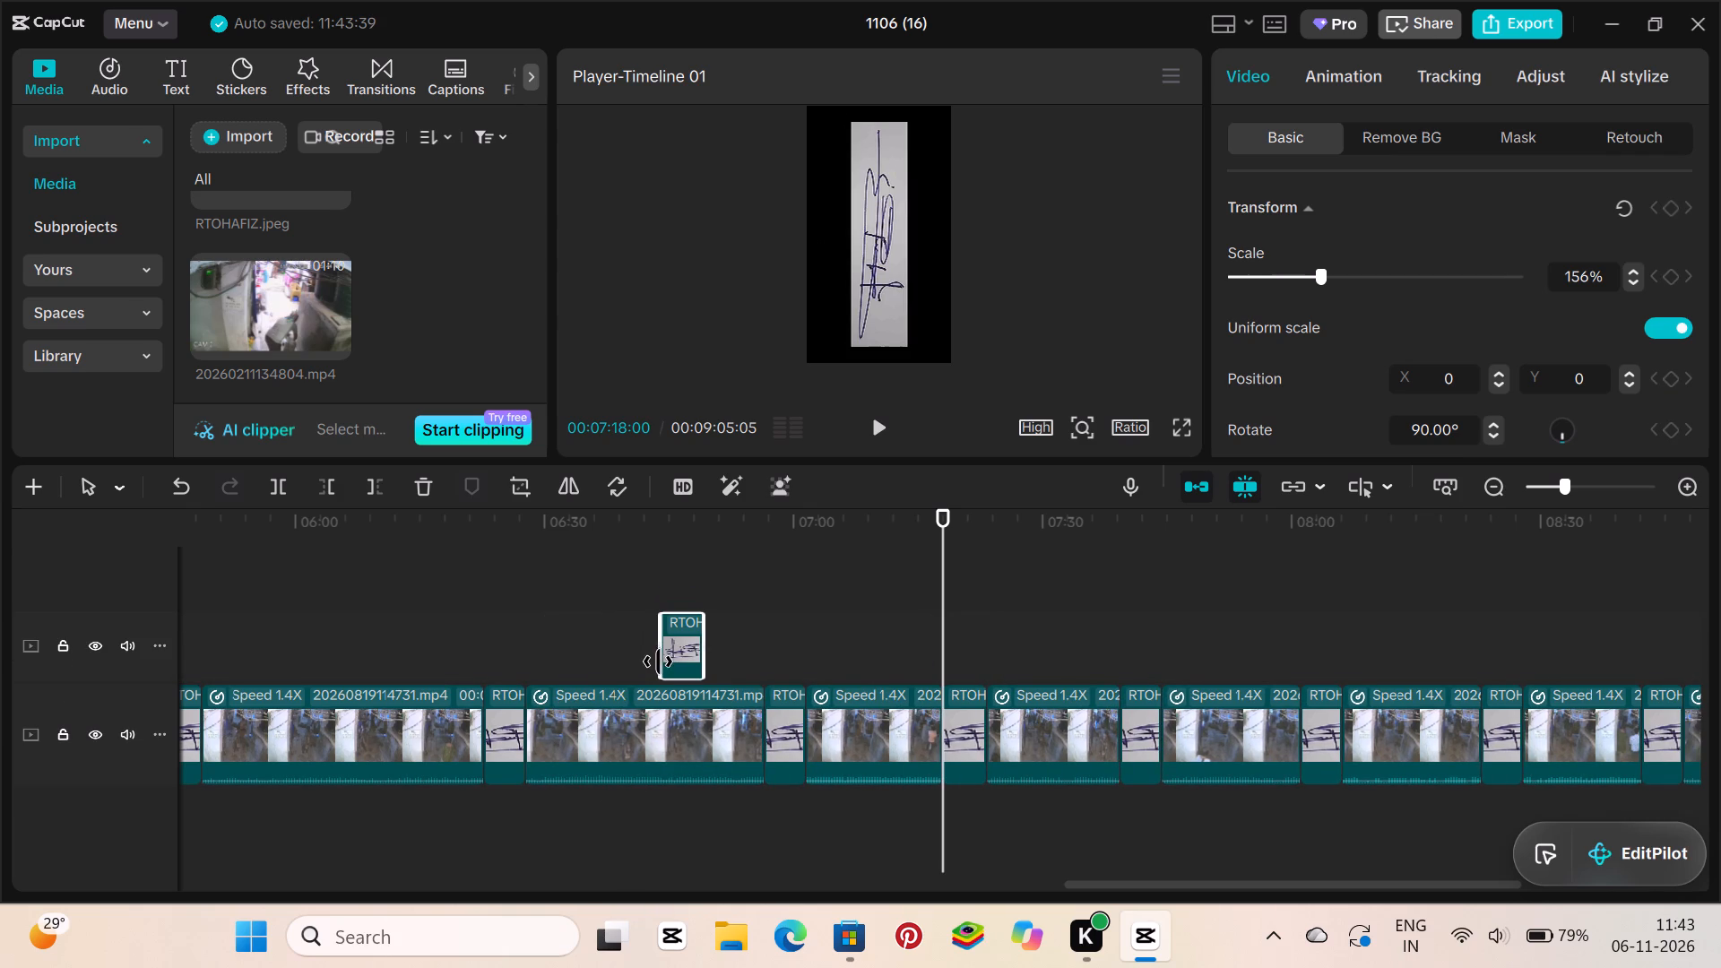
{"action": "left_click", "coordinate": [661, 657]}
{"action": "left_click", "coordinate": [675, 601]}
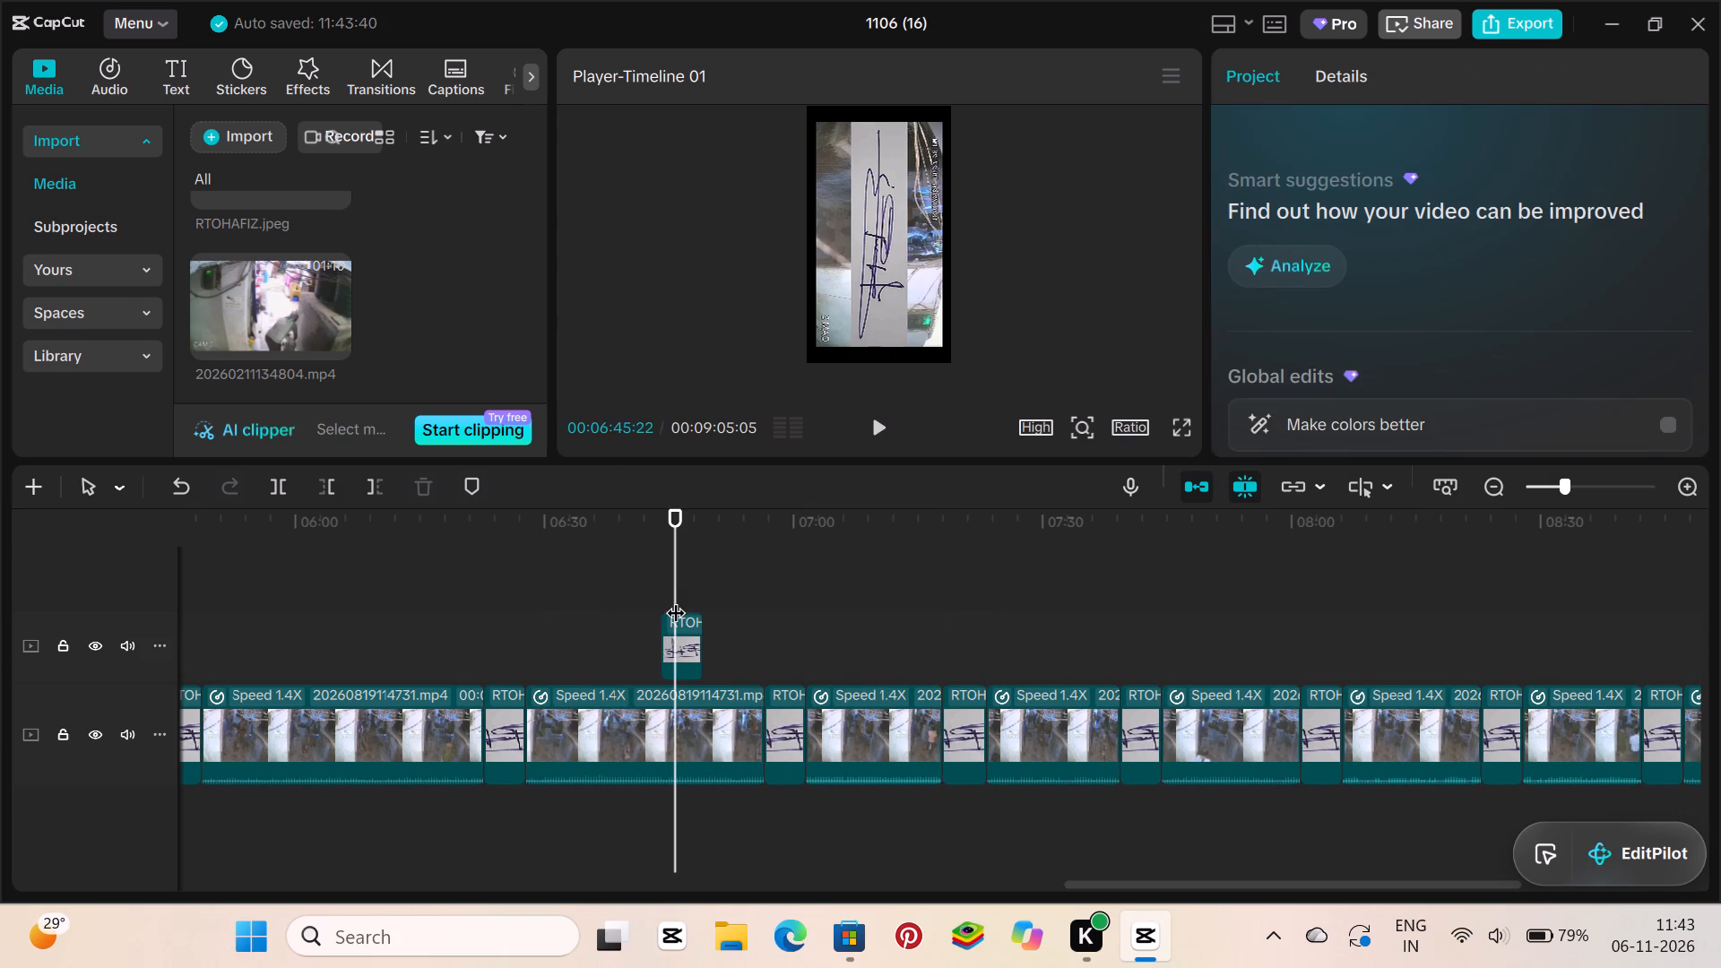
{"action": "left_click", "coordinate": [270, 474]}
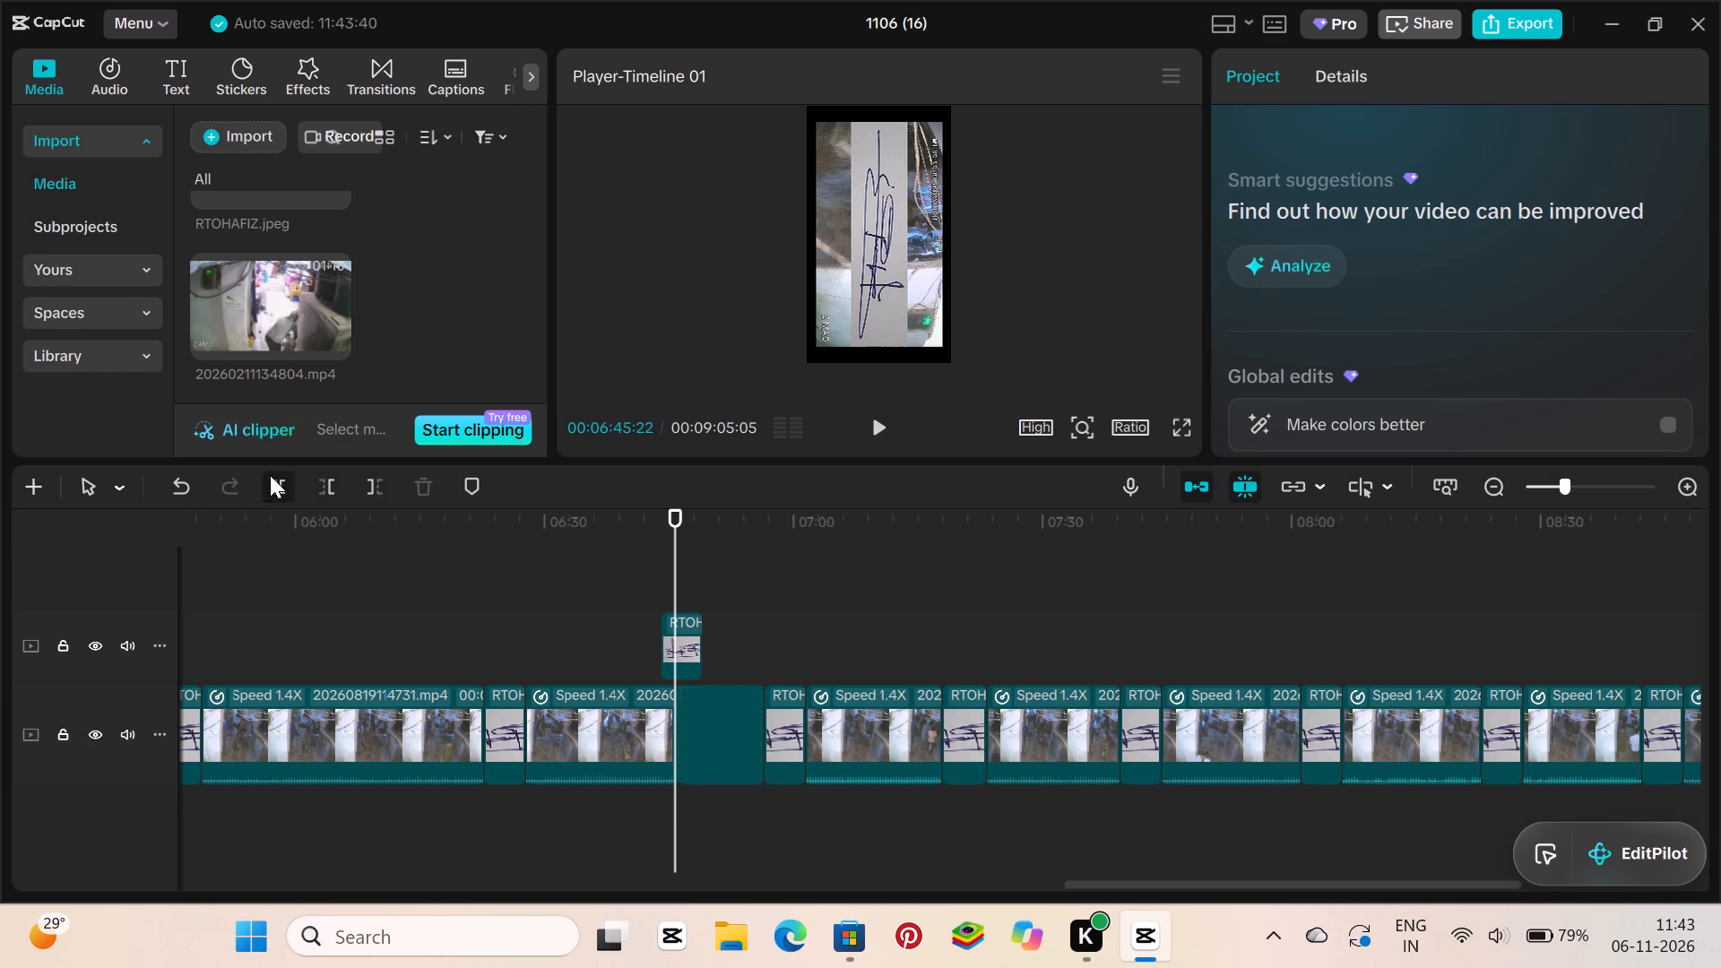
{"action": "left_click_drag", "start_coordinate": [688, 656], "coordinate": [679, 739]}
Return to the timeline's beginning and split the third video segment at 00:00:52:03.
{"action": "left_click", "coordinate": [609, 624]}
{"action": "left_click_drag", "start_coordinate": [612, 625], "coordinate": [478, 648]}
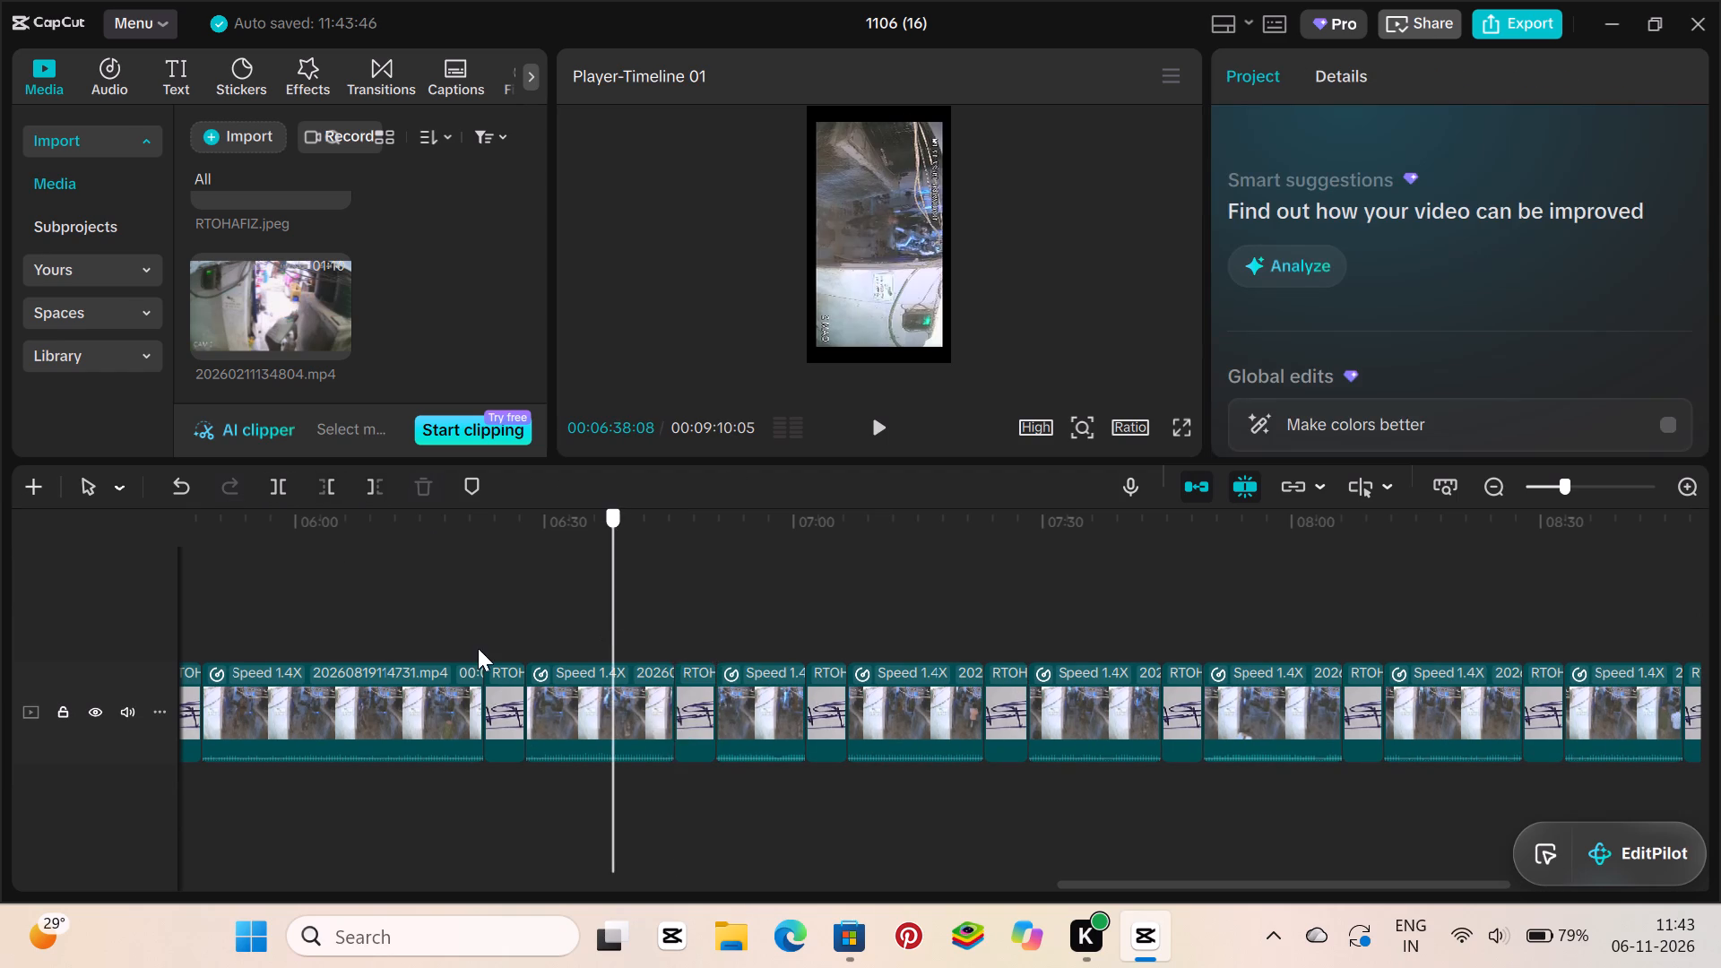
{"action": "left_click_drag", "start_coordinate": [478, 648], "coordinate": [0, 941]}
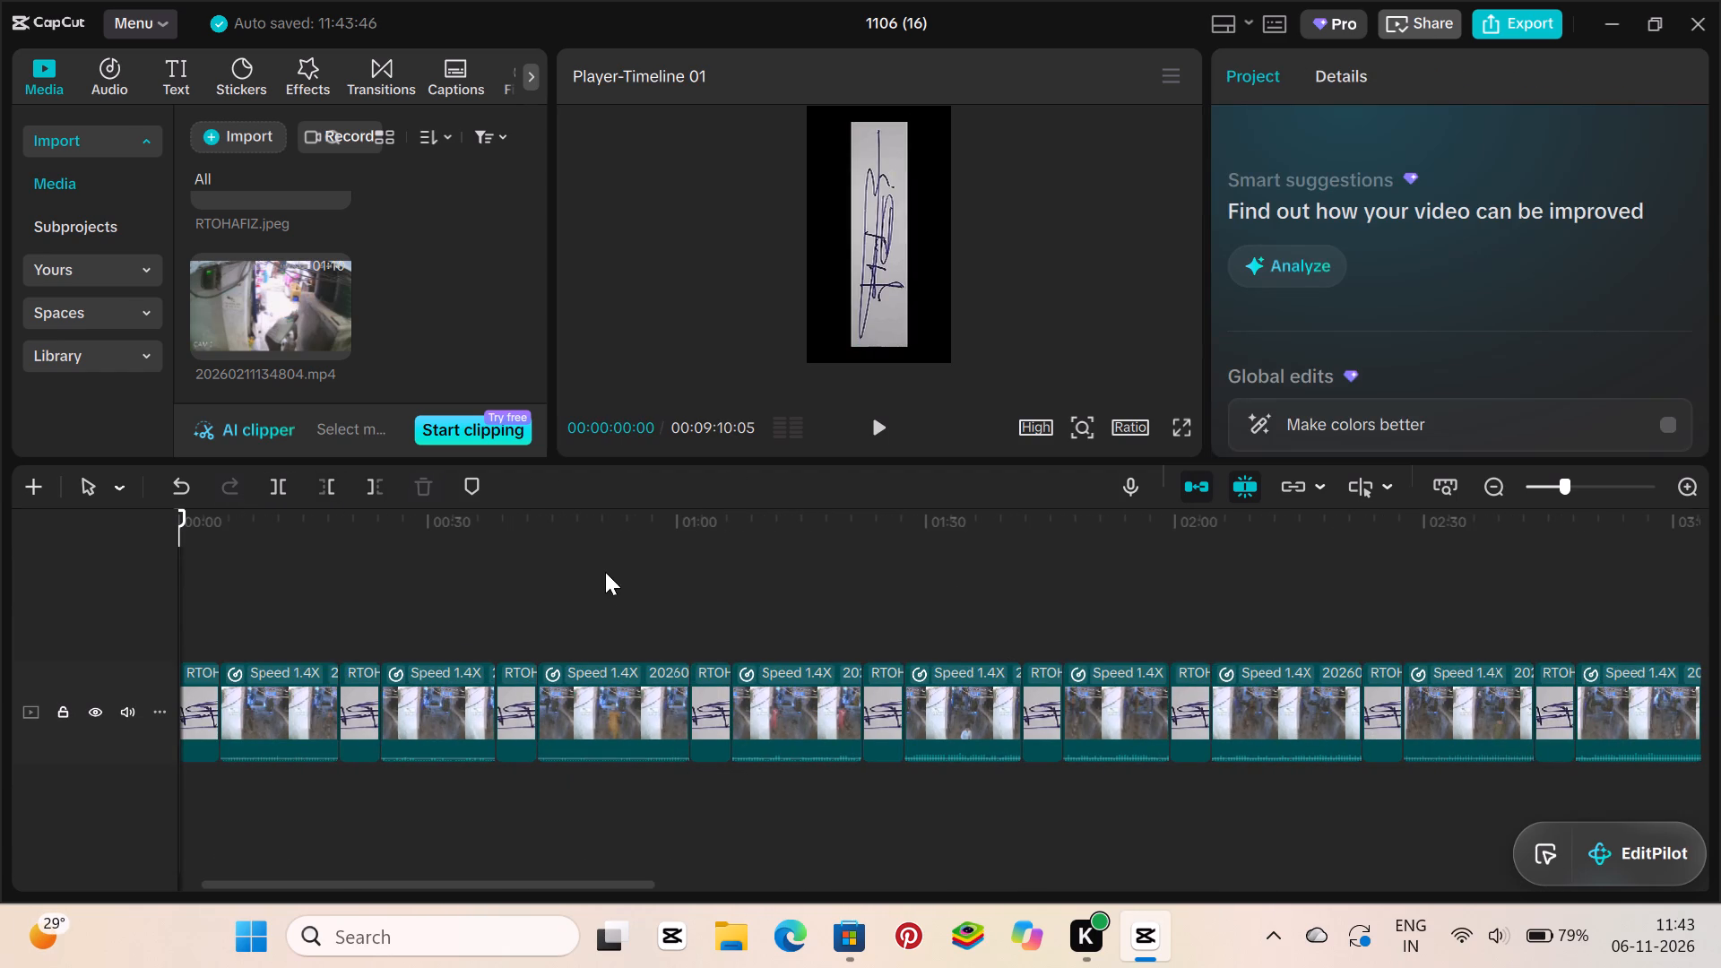
{"action": "left_click", "coordinate": [607, 573]}
{"action": "left_click", "coordinate": [611, 583]}
{"action": "left_click_drag", "start_coordinate": [612, 583], "coordinate": [0, 883]}
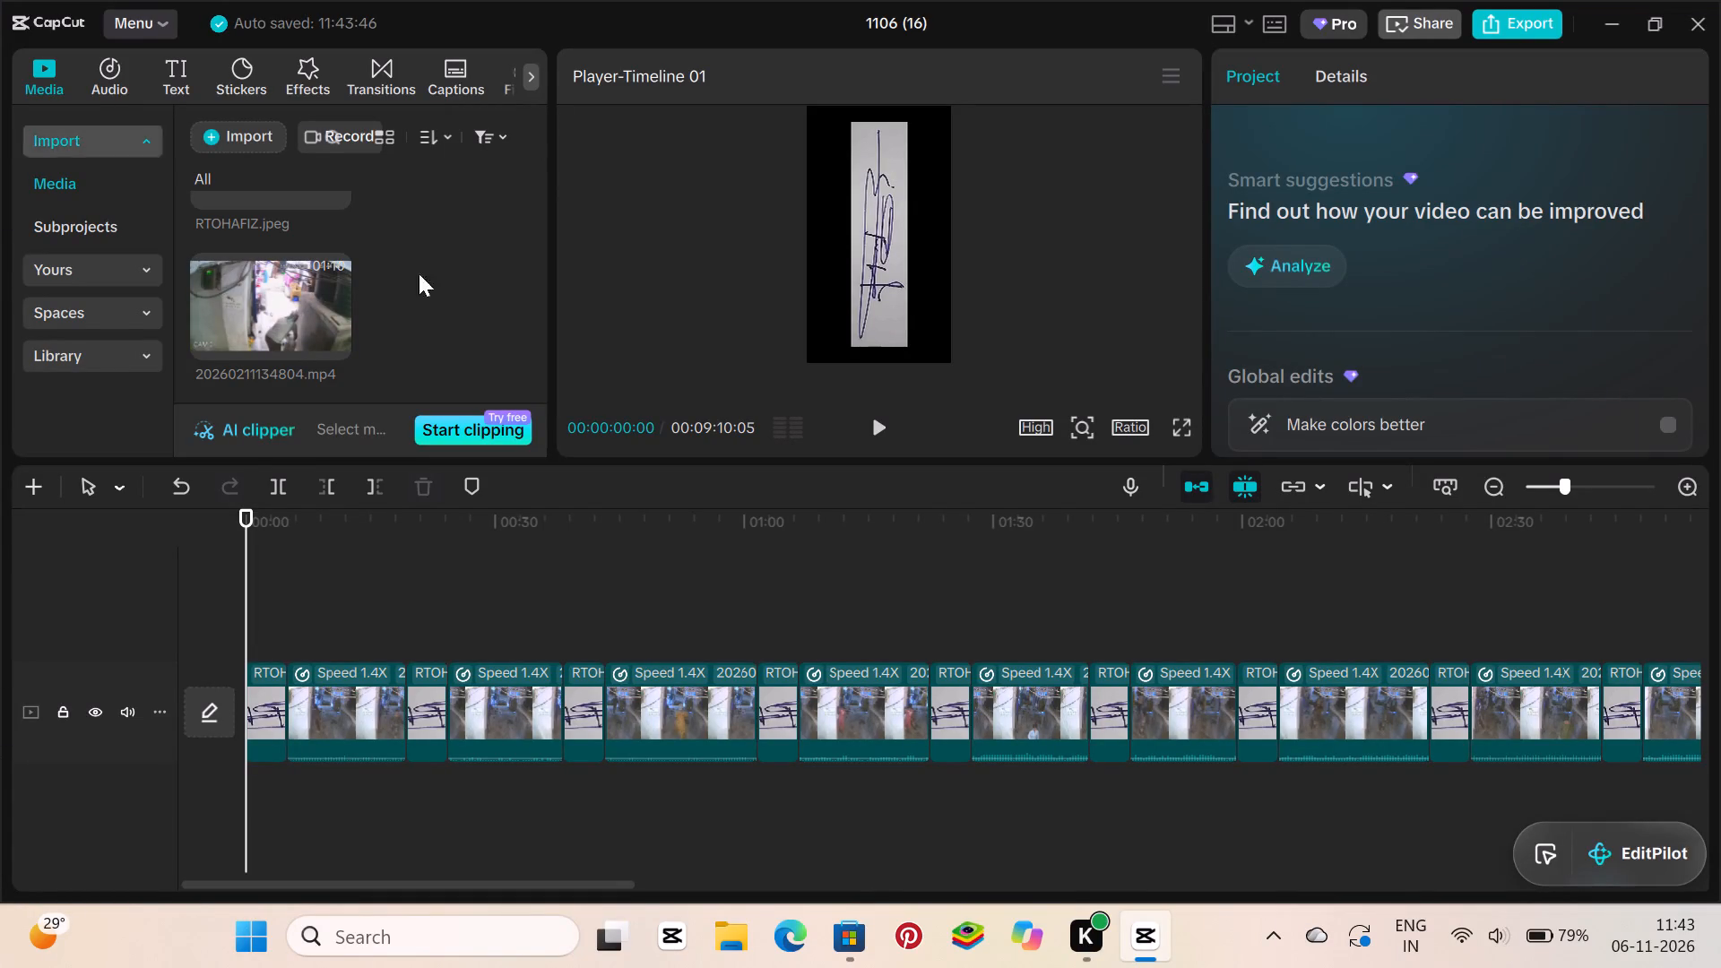
{"action": "left_click", "coordinate": [701, 635]}
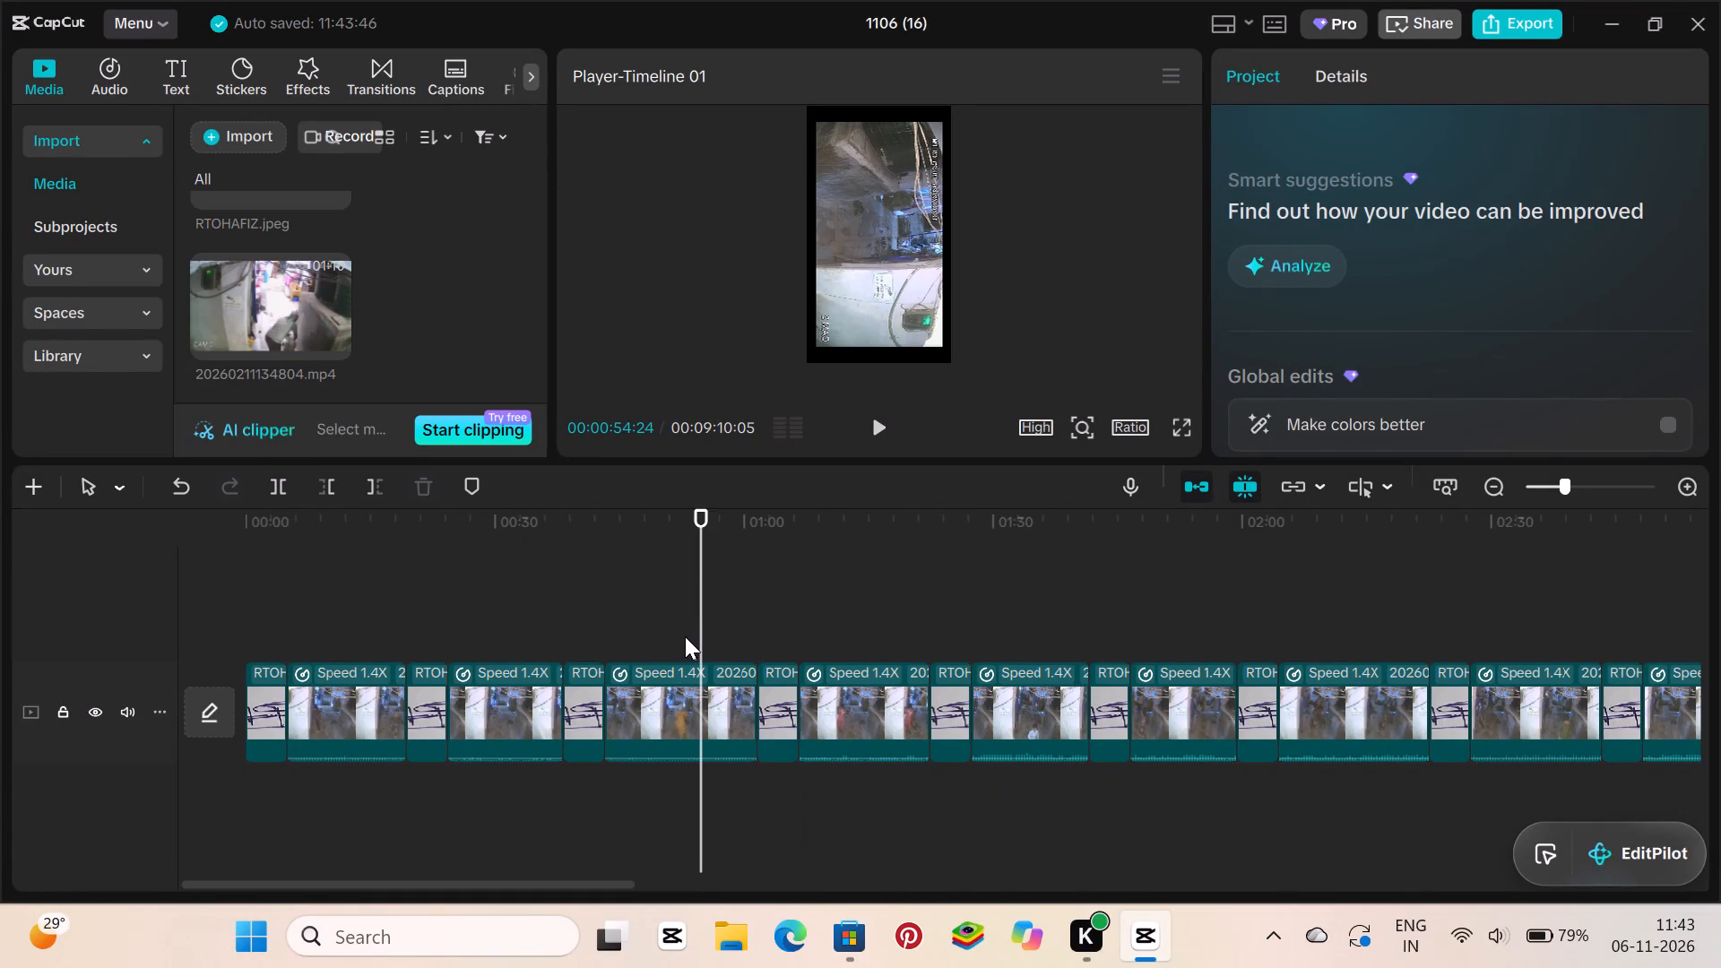
{"action": "left_click", "coordinate": [679, 632]}
{"action": "left_click_drag", "start_coordinate": [307, 484], "coordinate": [271, 483]}
{"action": "left_click", "coordinate": [272, 481]}
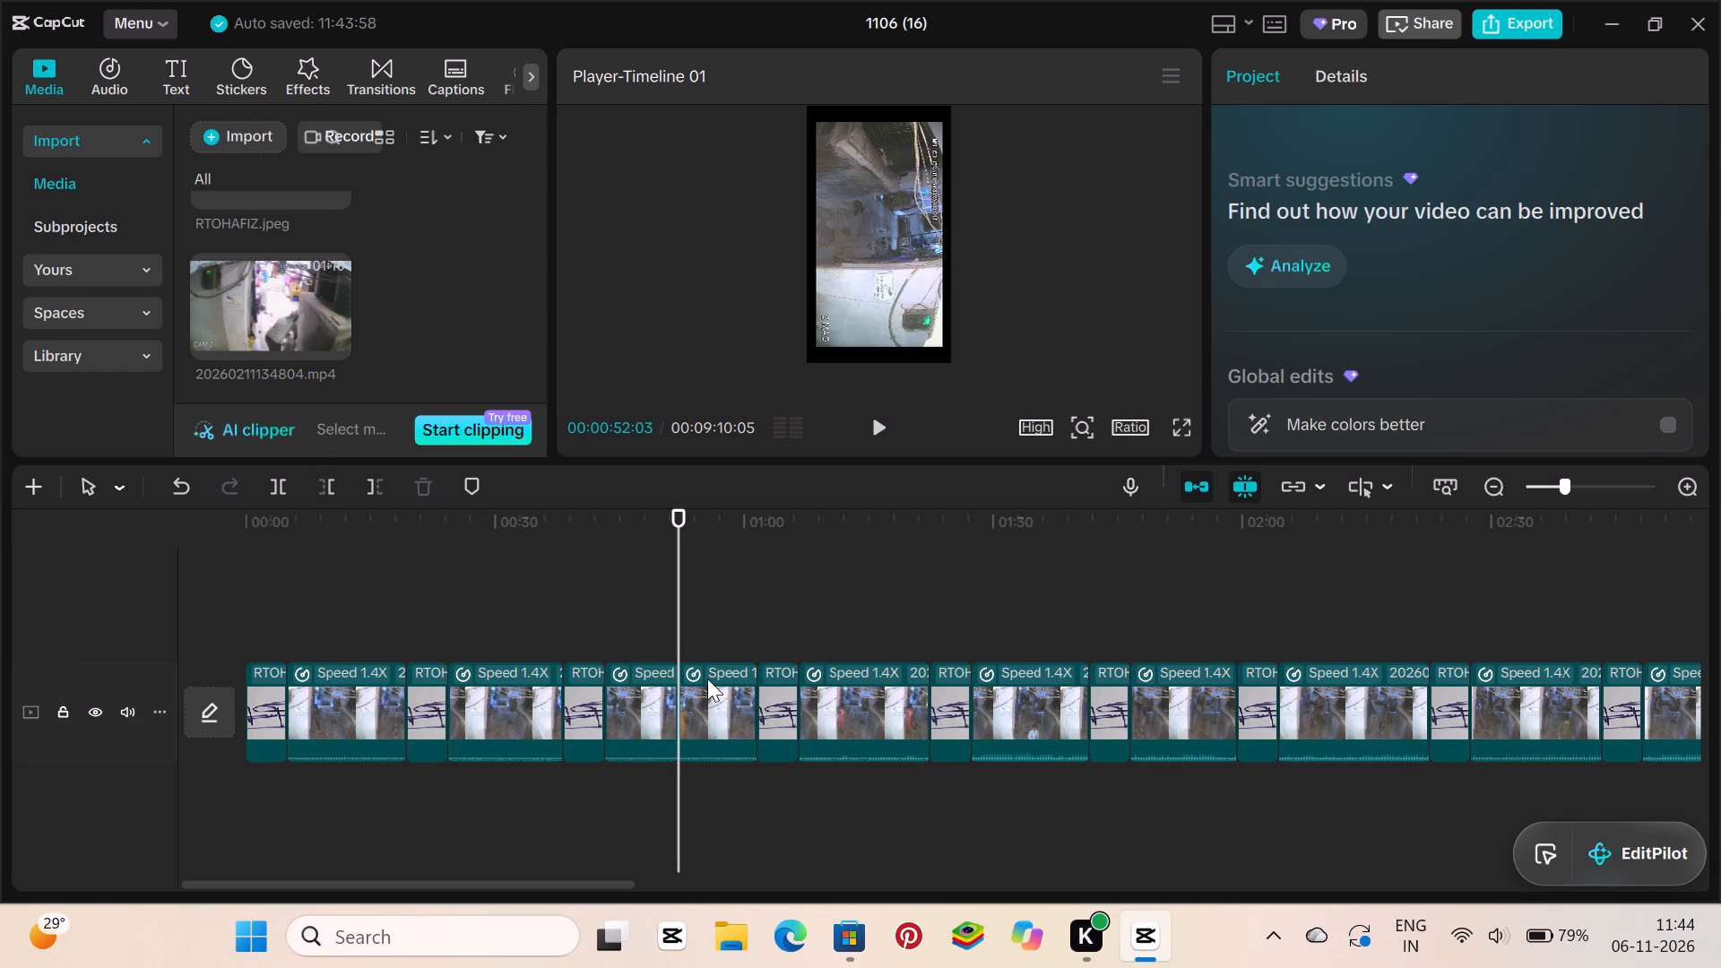
Copy the signature clip following the split third segment and insert the copy at the 00:00:52:03 split.
{"action": "left_click", "coordinate": [787, 695]}
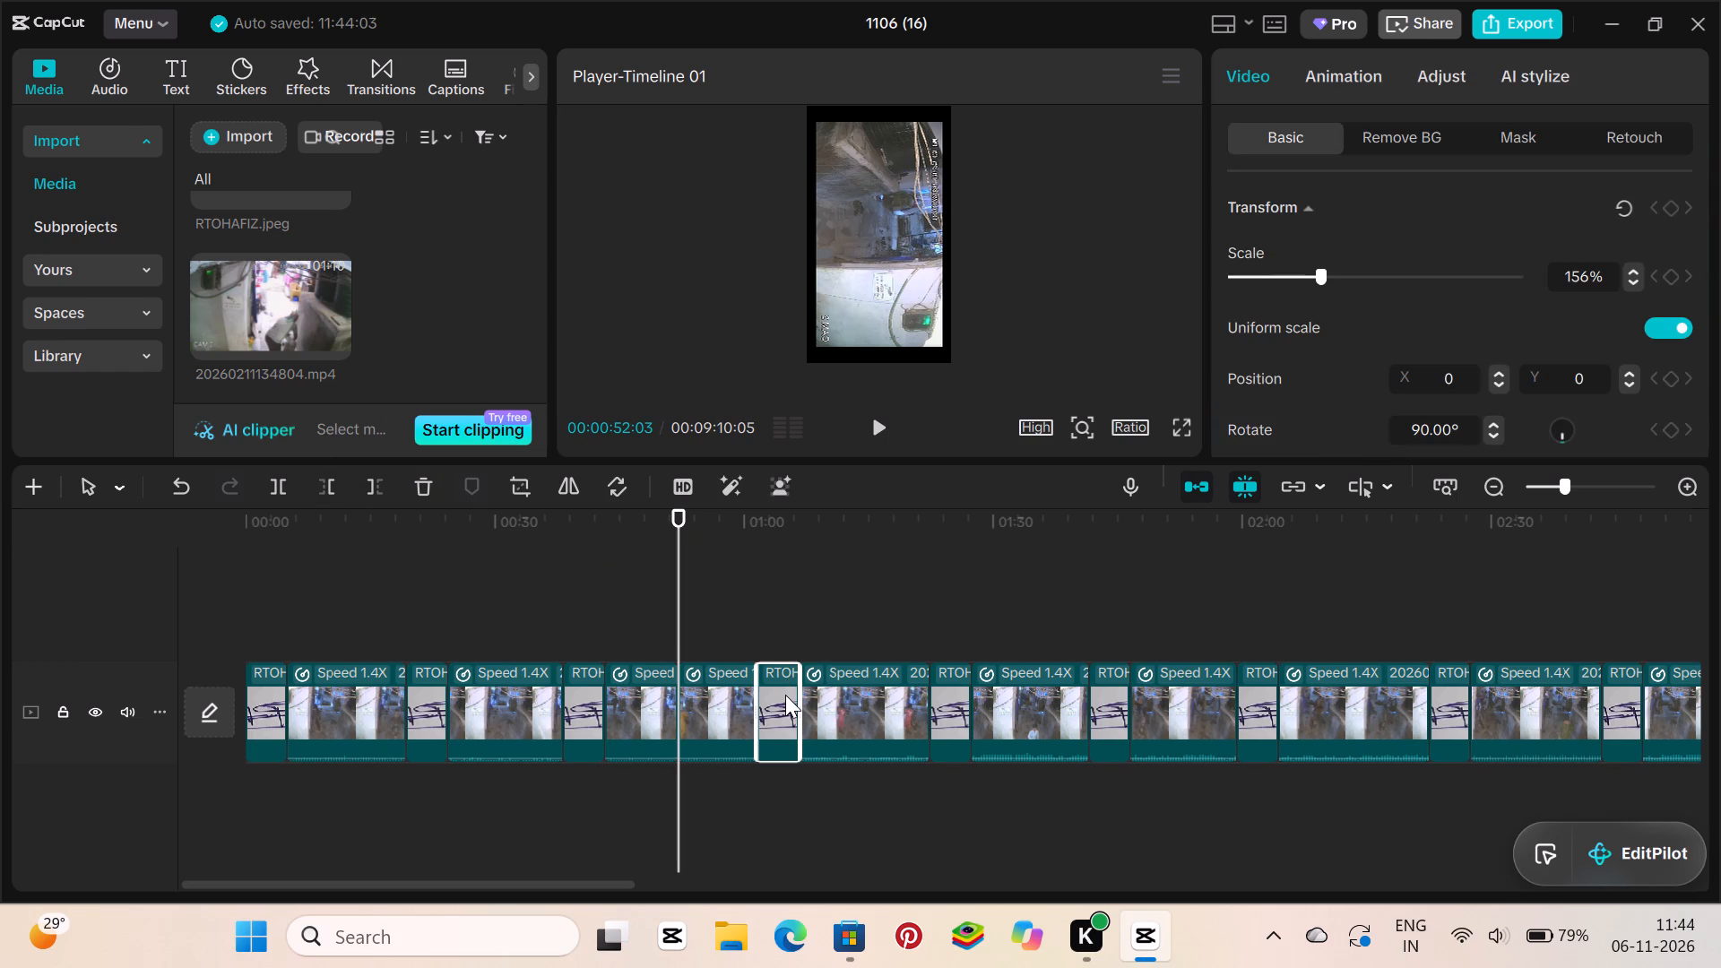
{"action": "left_click_drag", "start_coordinate": [781, 698], "coordinate": [767, 605]}
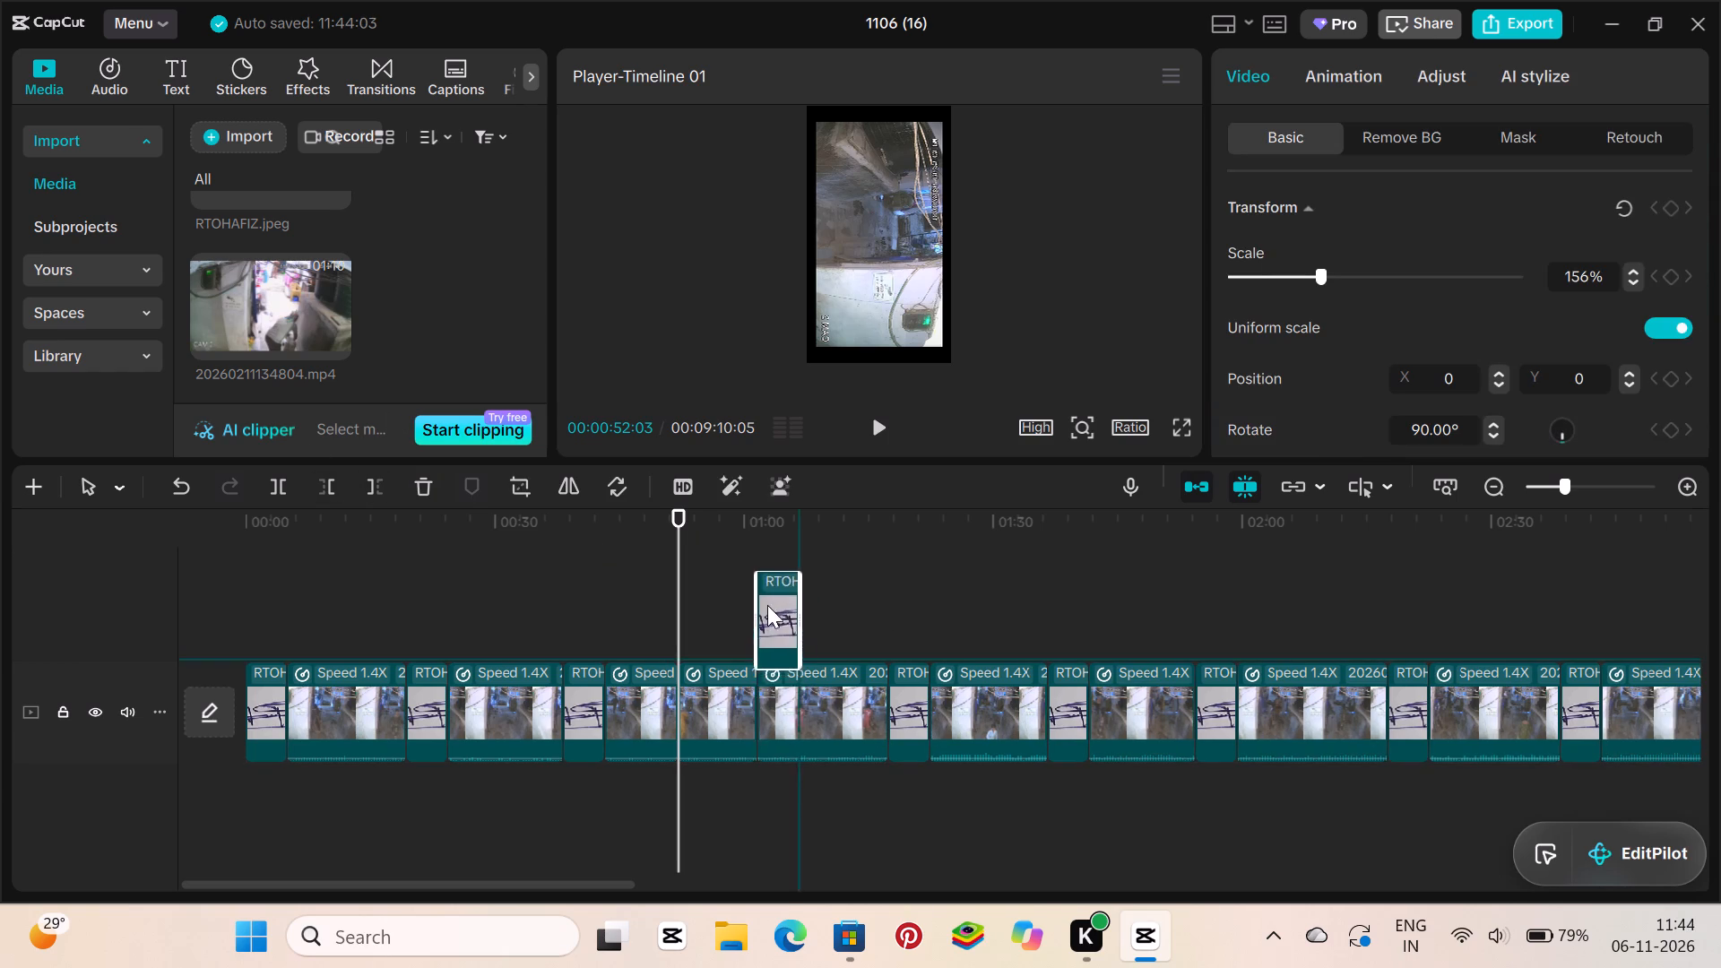
{"action": "left_click_drag", "start_coordinate": [767, 605], "coordinate": [760, 700]}
{"action": "left_click", "coordinate": [758, 700]}
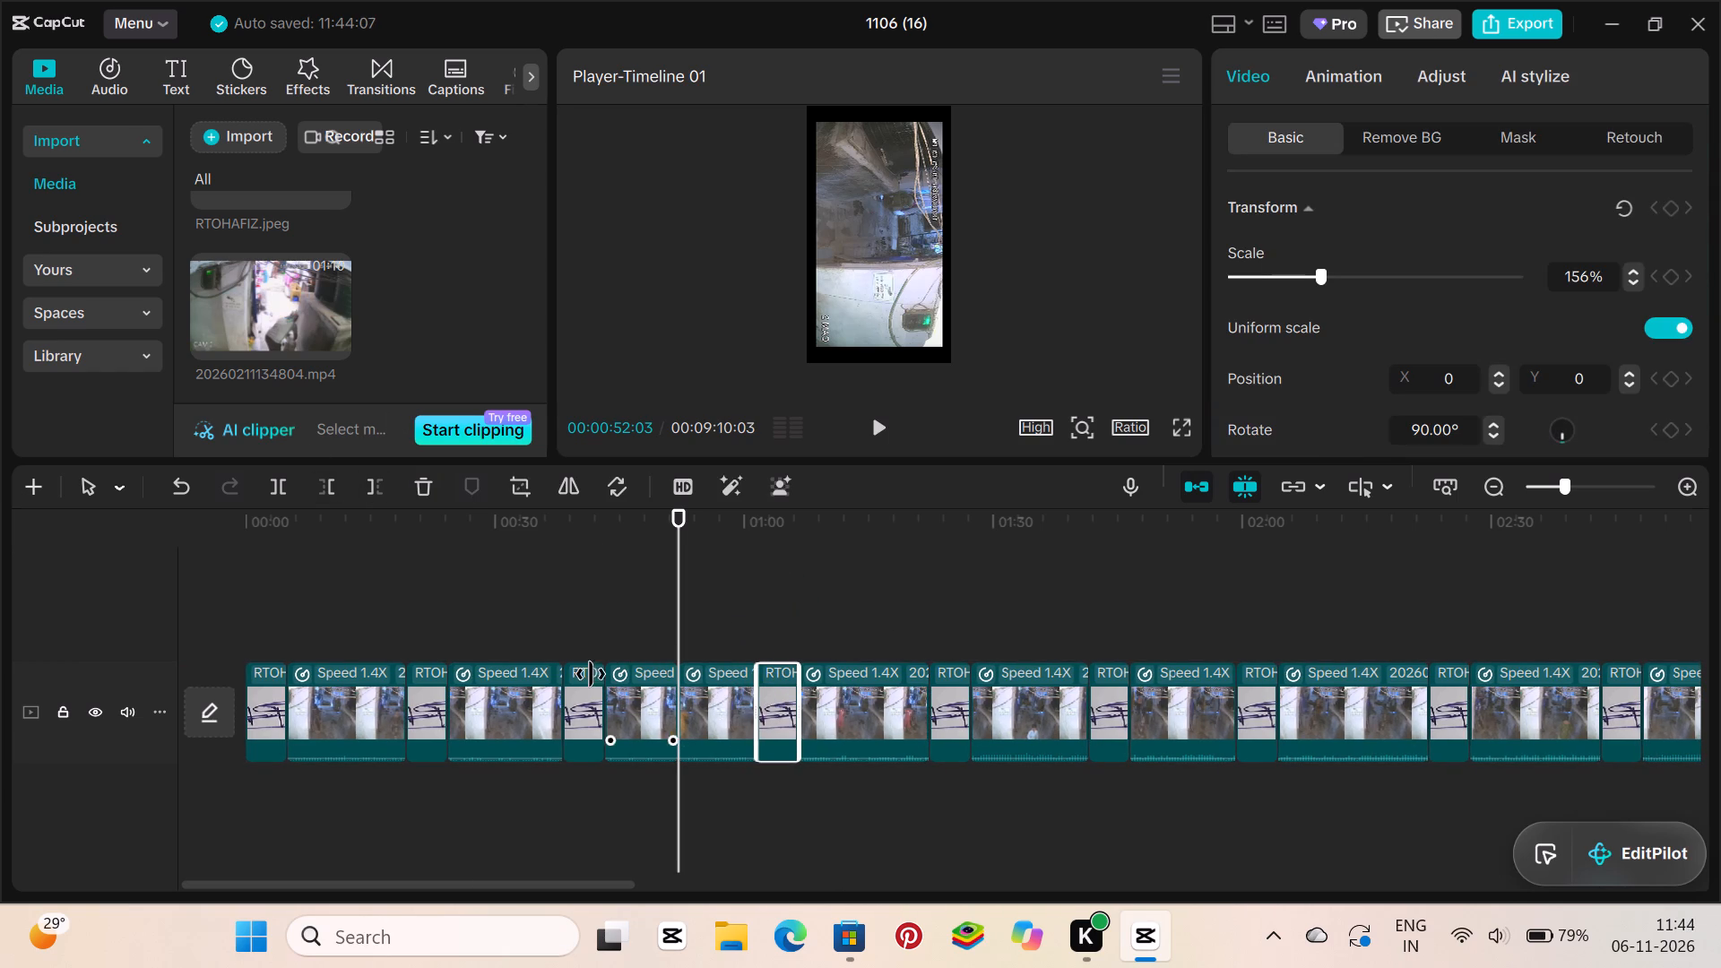
{"action": "key", "text": "ctrl+c"}
{"action": "key", "text": "ctrl+v"}
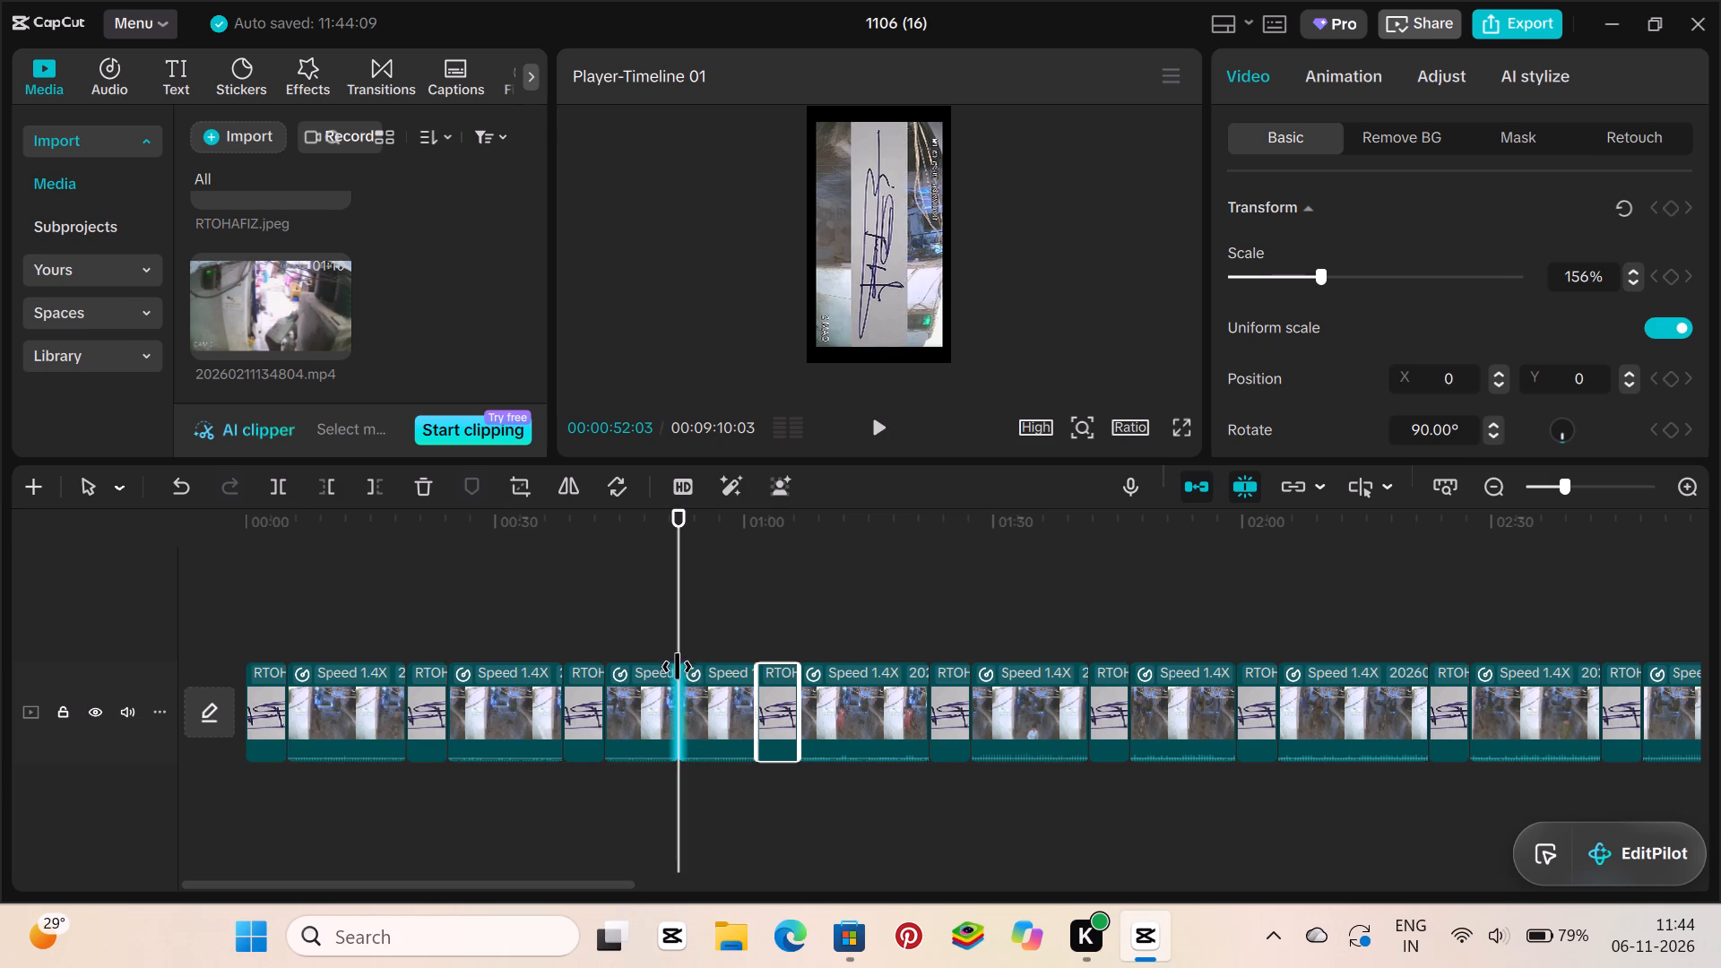
{"action": "left_click_drag", "start_coordinate": [705, 643], "coordinate": [677, 731]}
{"action": "left_click", "coordinate": [679, 730]}
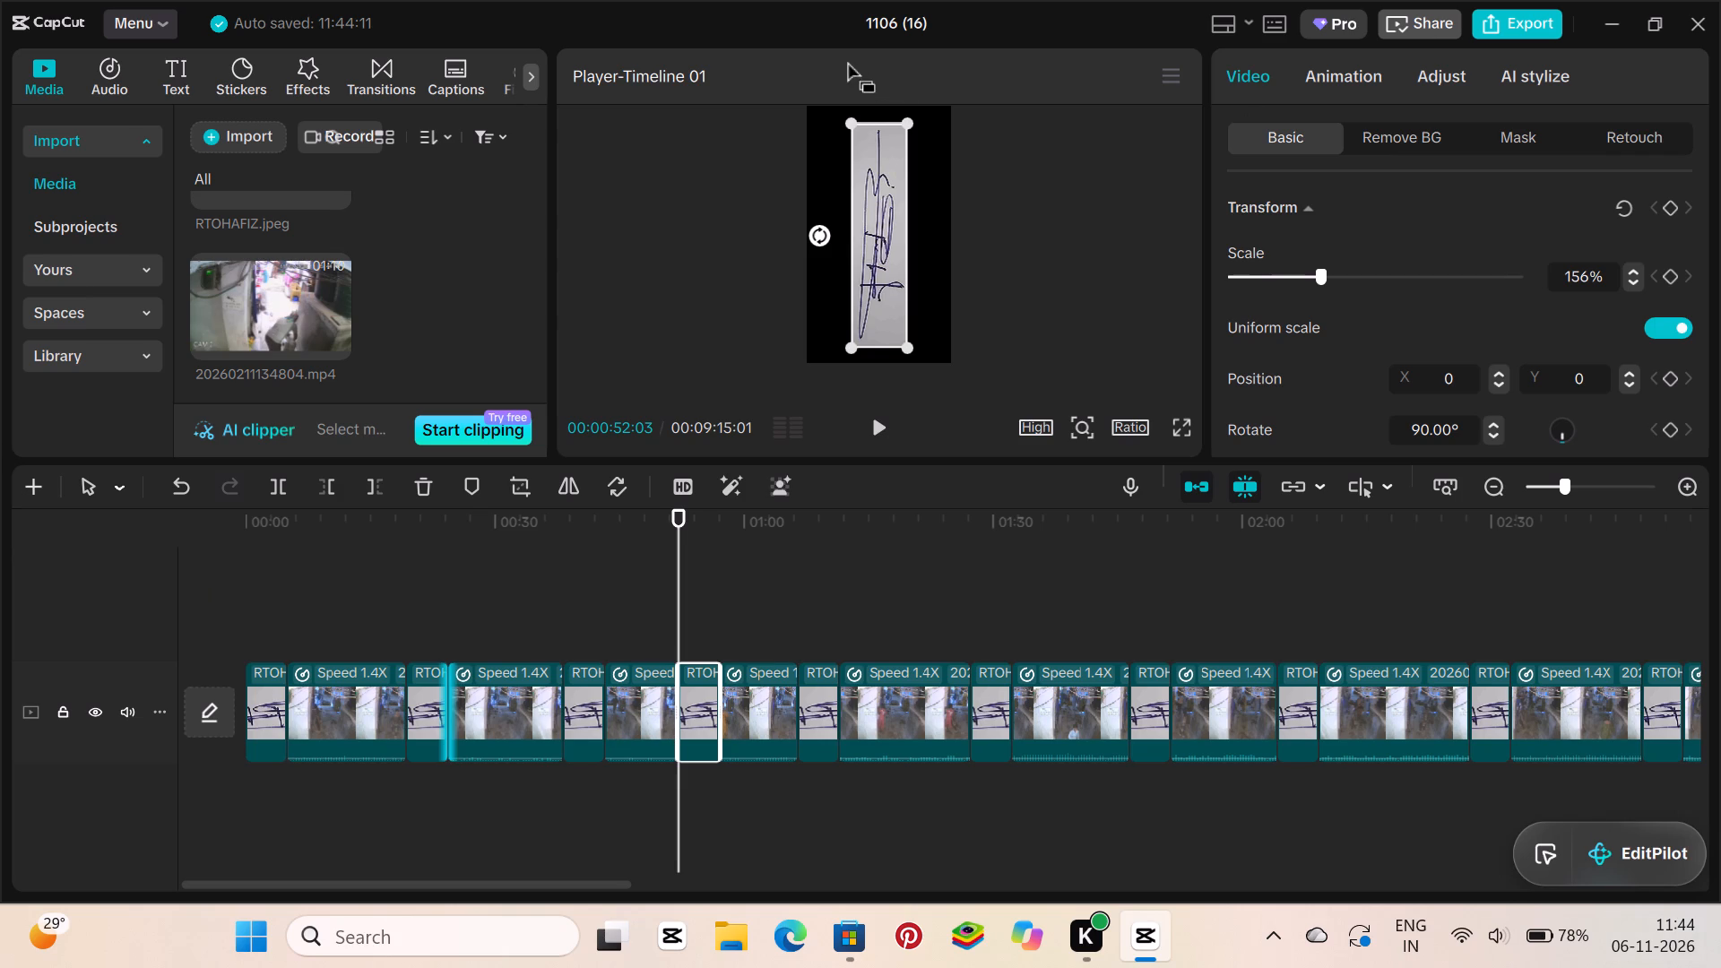
Select every clip on the timeline and set their uniform scale to 364%.
{"action": "left_click_drag", "start_coordinate": [254, 602], "coordinate": [523, 924]}
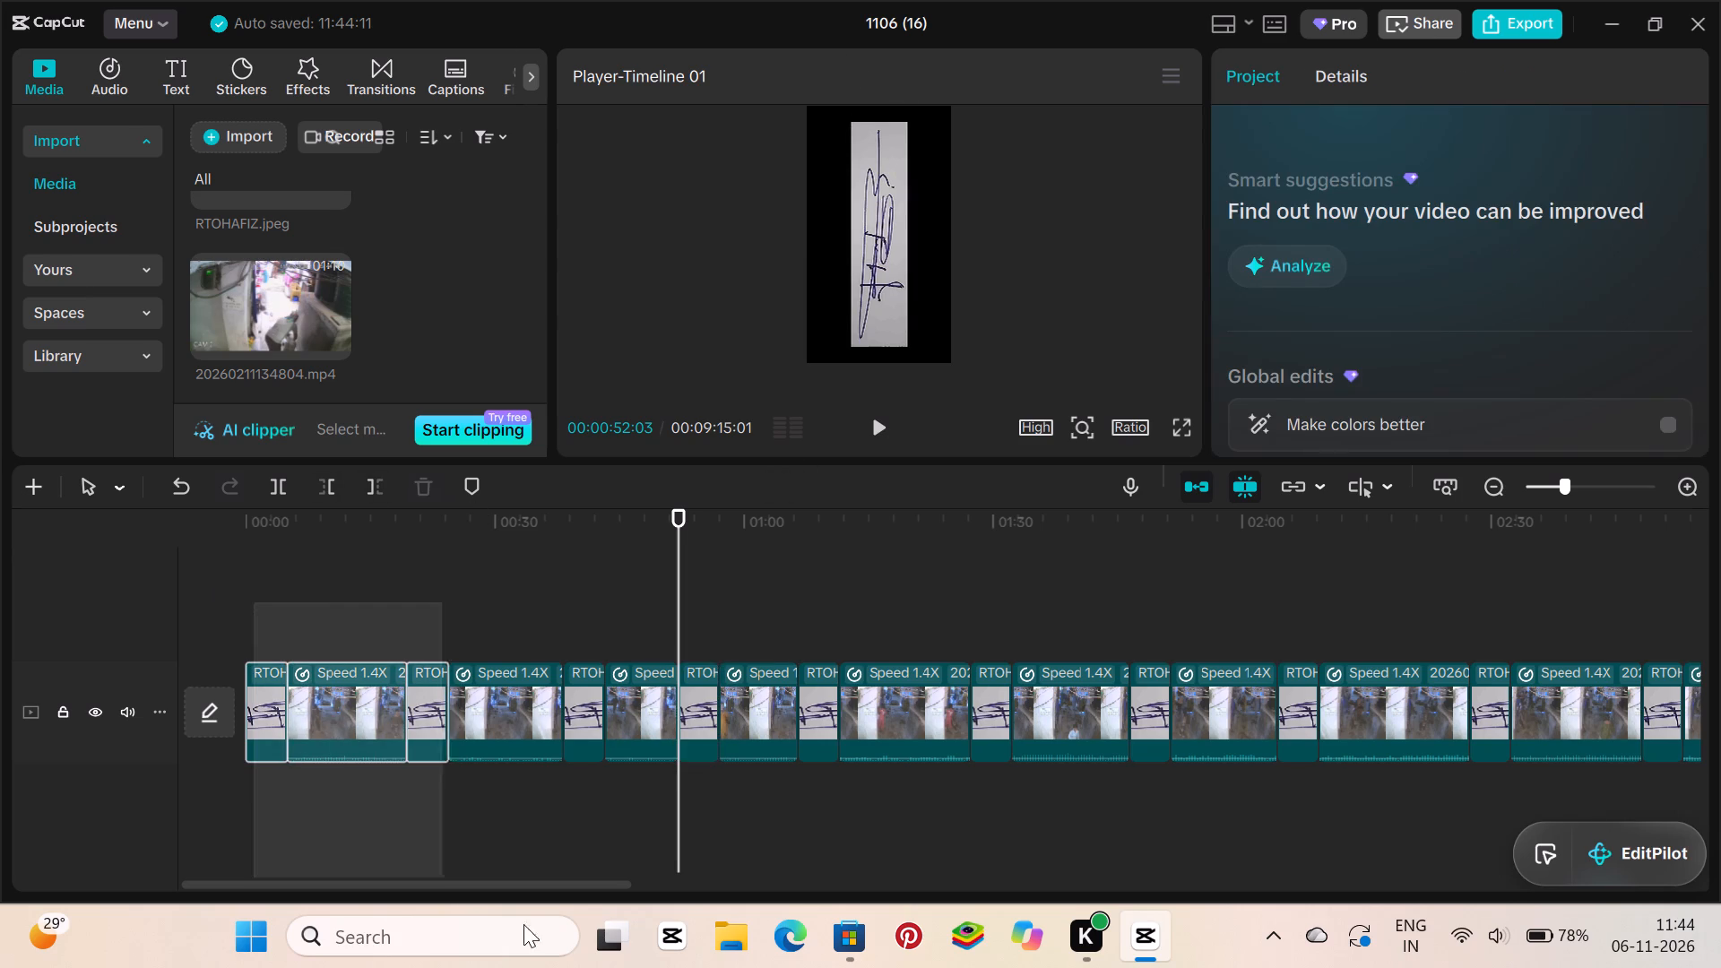
{"action": "left_click_drag", "start_coordinate": [523, 924], "coordinate": [1720, 836]}
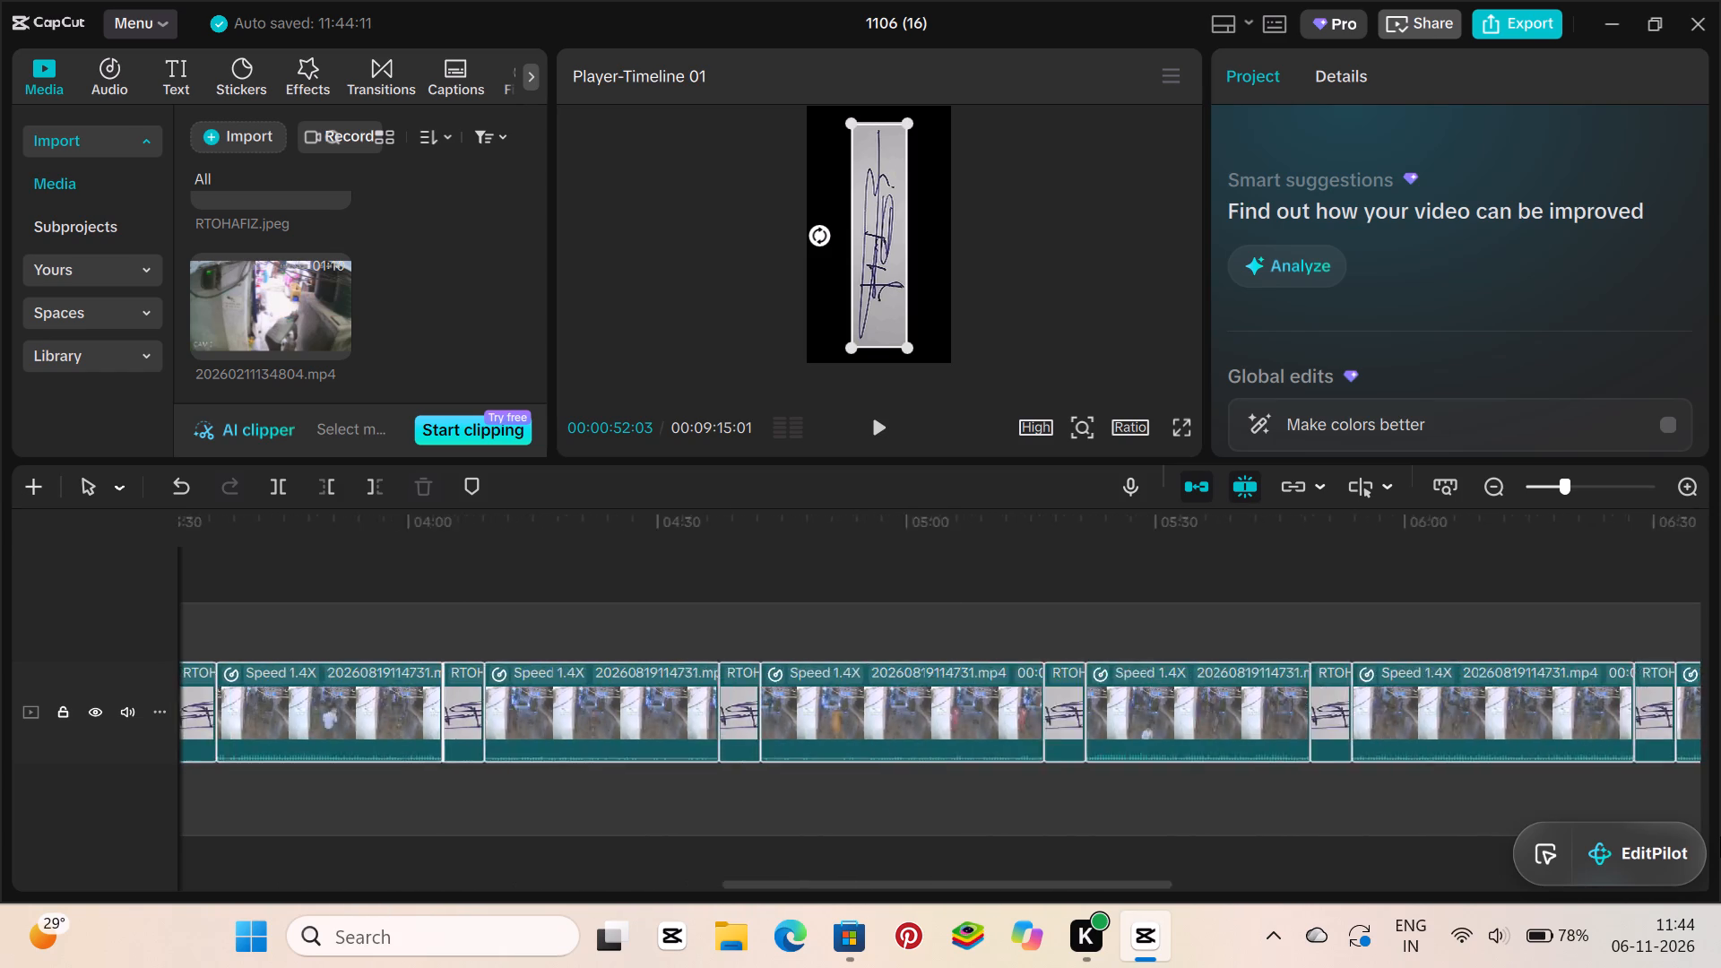
{"action": "left_click_drag", "start_coordinate": [1720, 836], "coordinate": [1266, 794]}
{"action": "left_click", "coordinate": [1343, 271]}
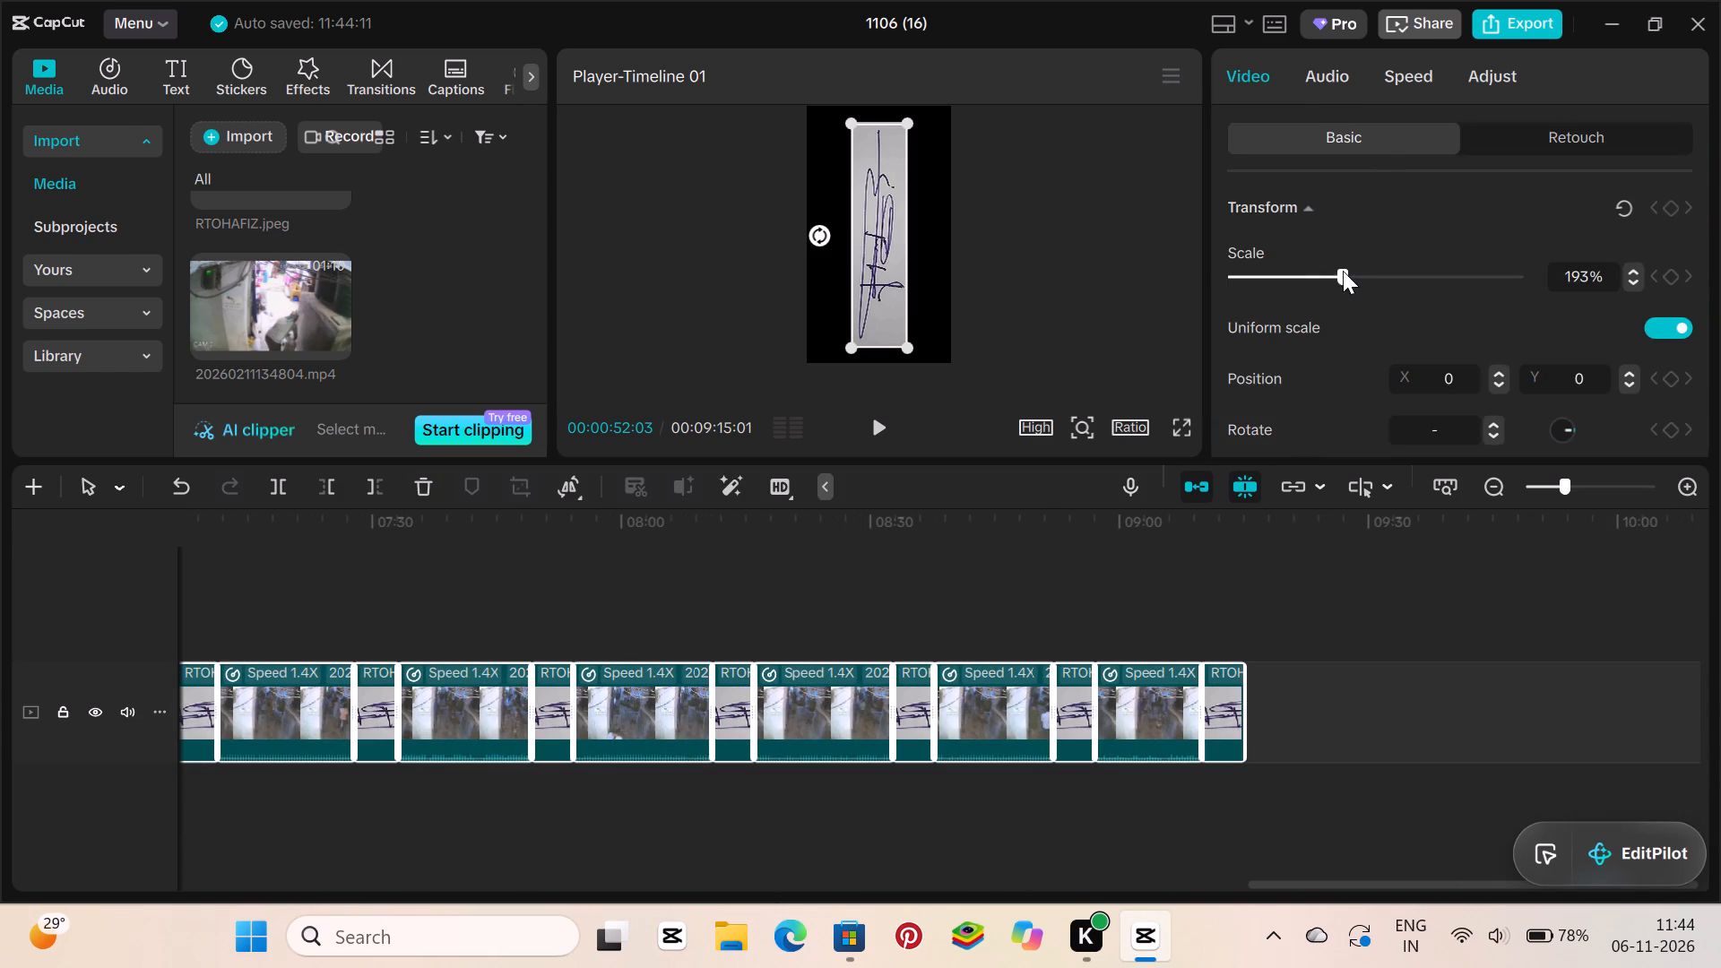
{"action": "left_click", "coordinate": [1383, 270]}
{"action": "left_click", "coordinate": [1441, 271]}
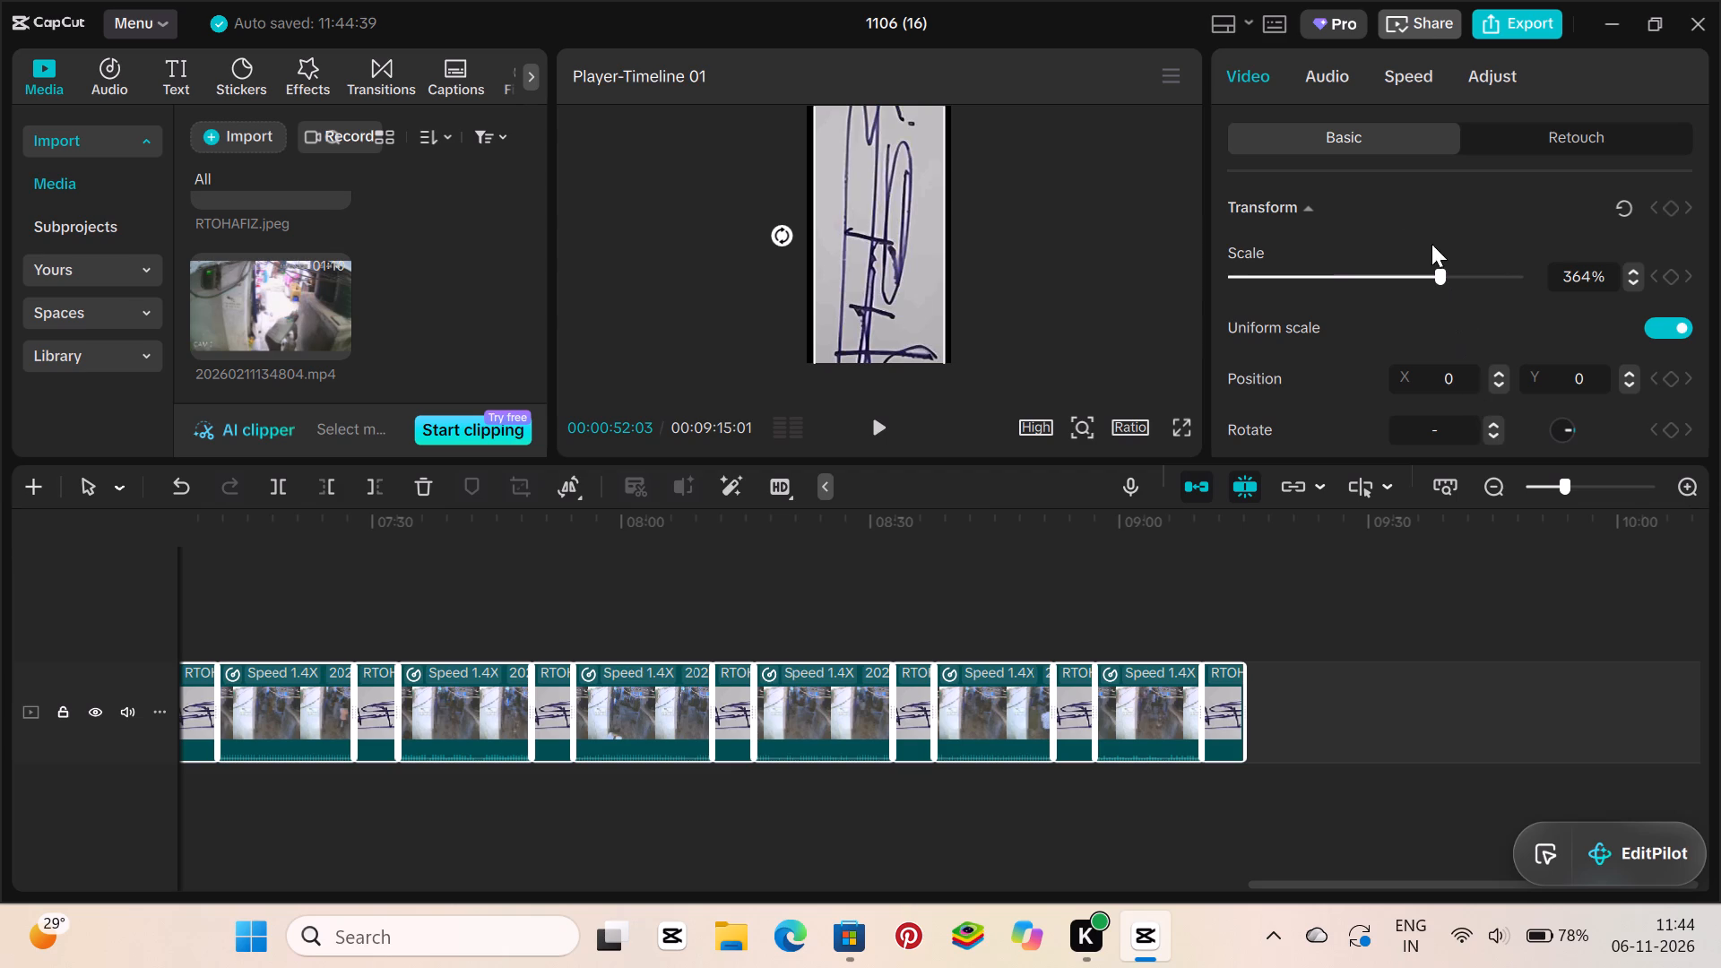
Set the position of all selected clips to X 4 and Y 0.
{"action": "left_click", "coordinate": [1626, 380]}
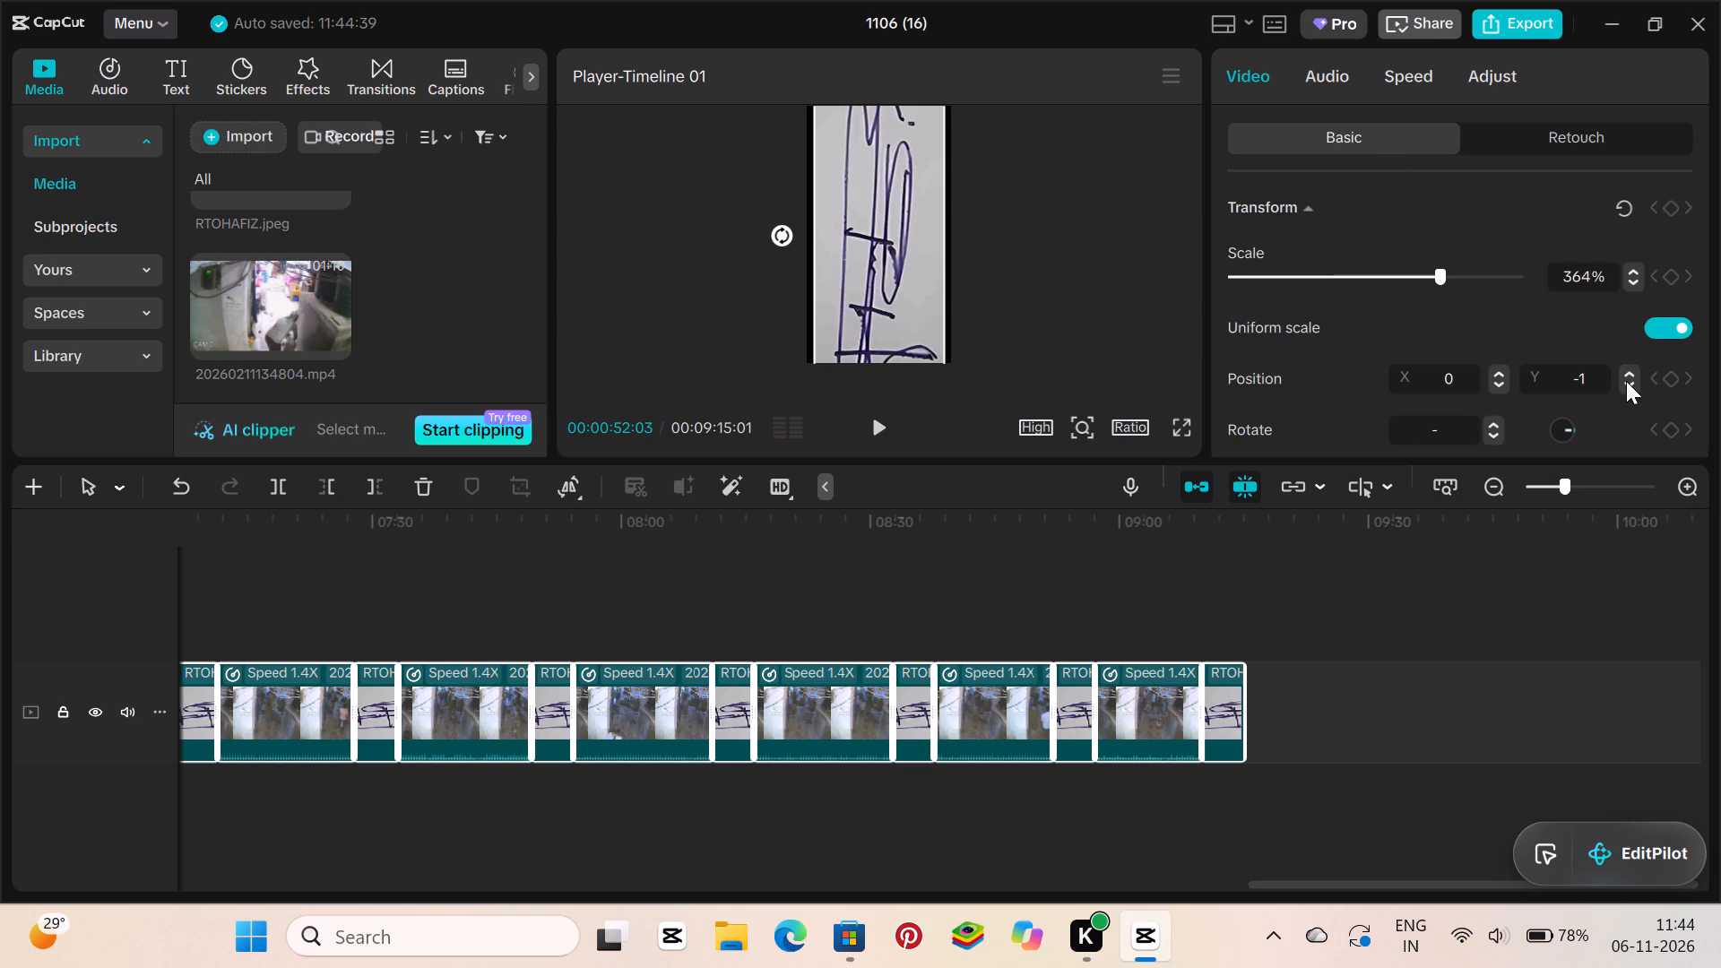
{"action": "triple_click", "coordinate": [1626, 381]}
{"action": "triple_click", "coordinate": [1624, 382]}
{"action": "triple_click", "coordinate": [1622, 378]}
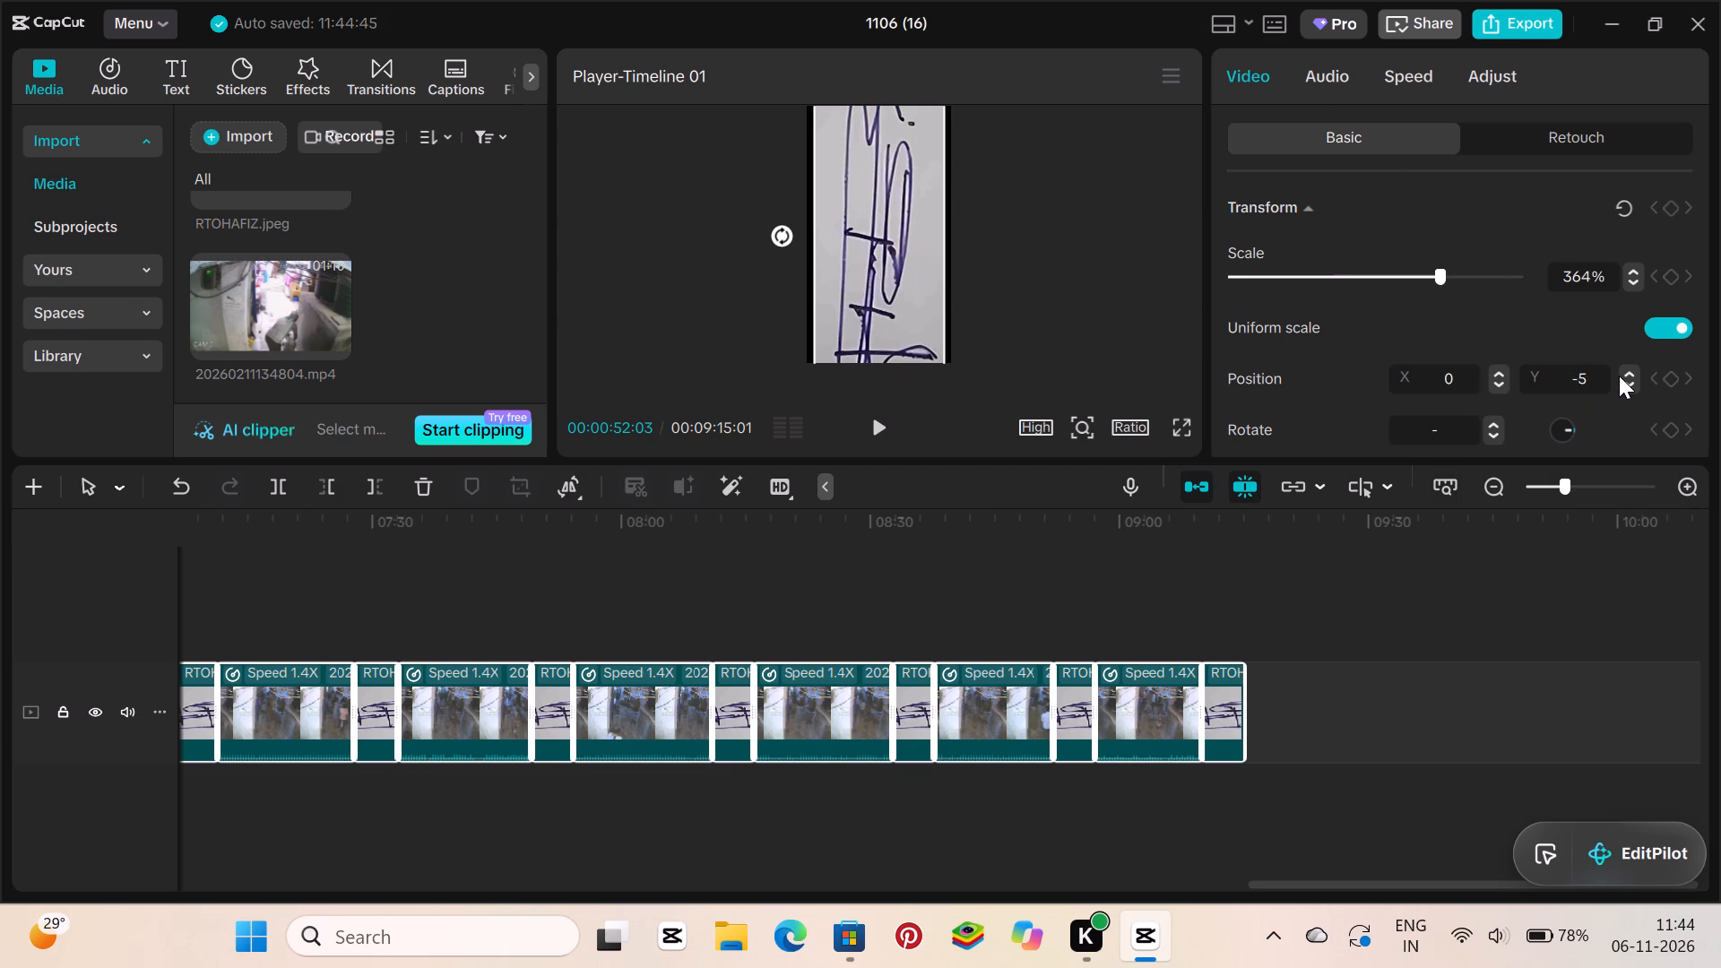
{"action": "triple_click", "coordinate": [1619, 376]}
{"action": "left_click", "coordinate": [1619, 375]}
{"action": "left_click", "coordinate": [1495, 372]}
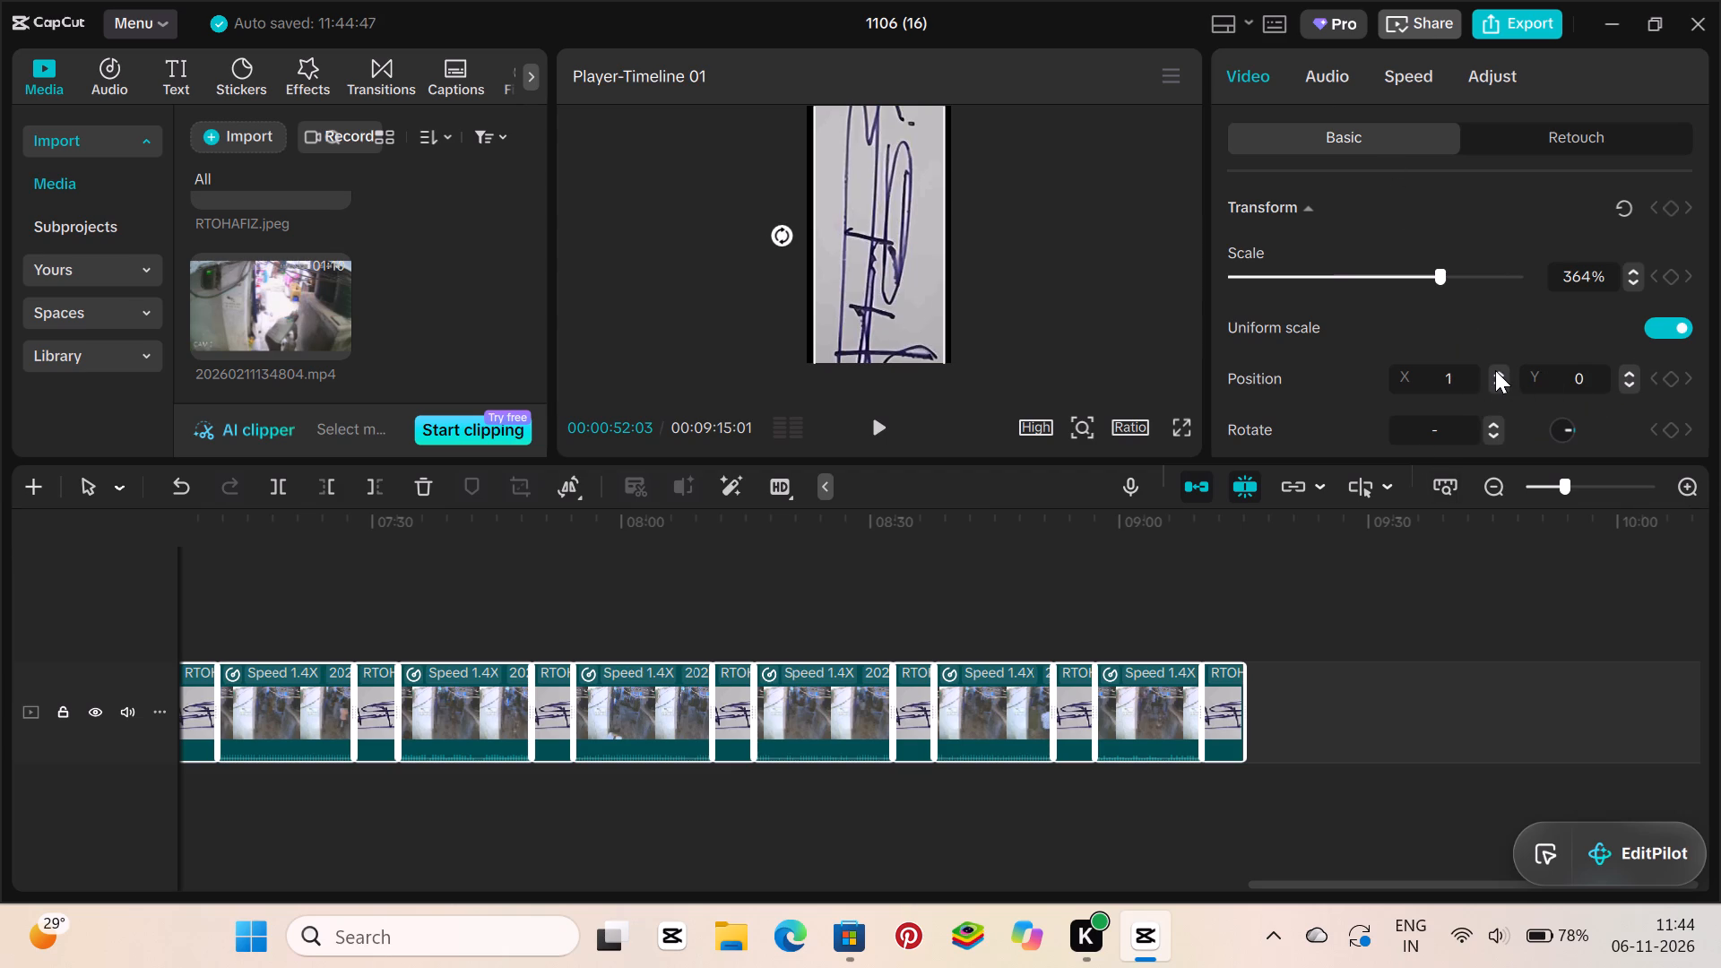
{"action": "triple_click", "coordinate": [1495, 368]}
{"action": "double_click", "coordinate": [1492, 365]}
Set the selected clips' rotation to 1.50° and shrink the signature image in the preview to slightly wider than the frame.
{"action": "left_click", "coordinate": [1497, 424]}
{"action": "left_click", "coordinate": [1497, 424]}
{"action": "left_click", "coordinate": [1495, 421]}
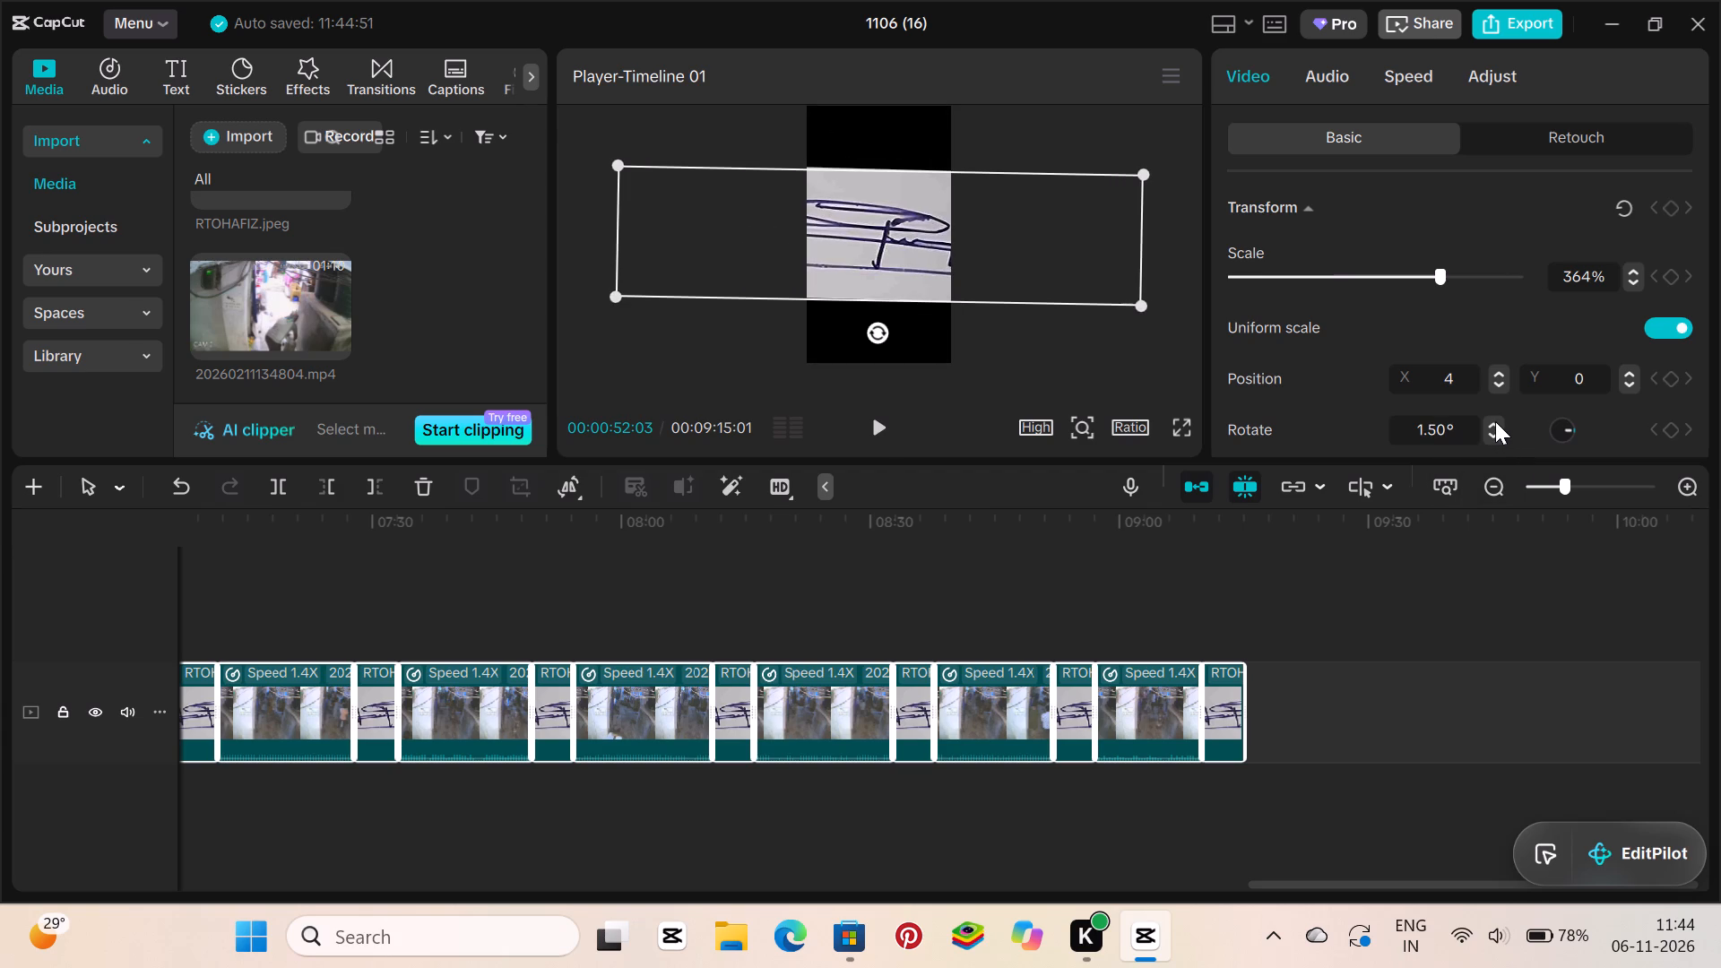
{"action": "left_click_drag", "start_coordinate": [1151, 307], "coordinate": [1146, 270]}
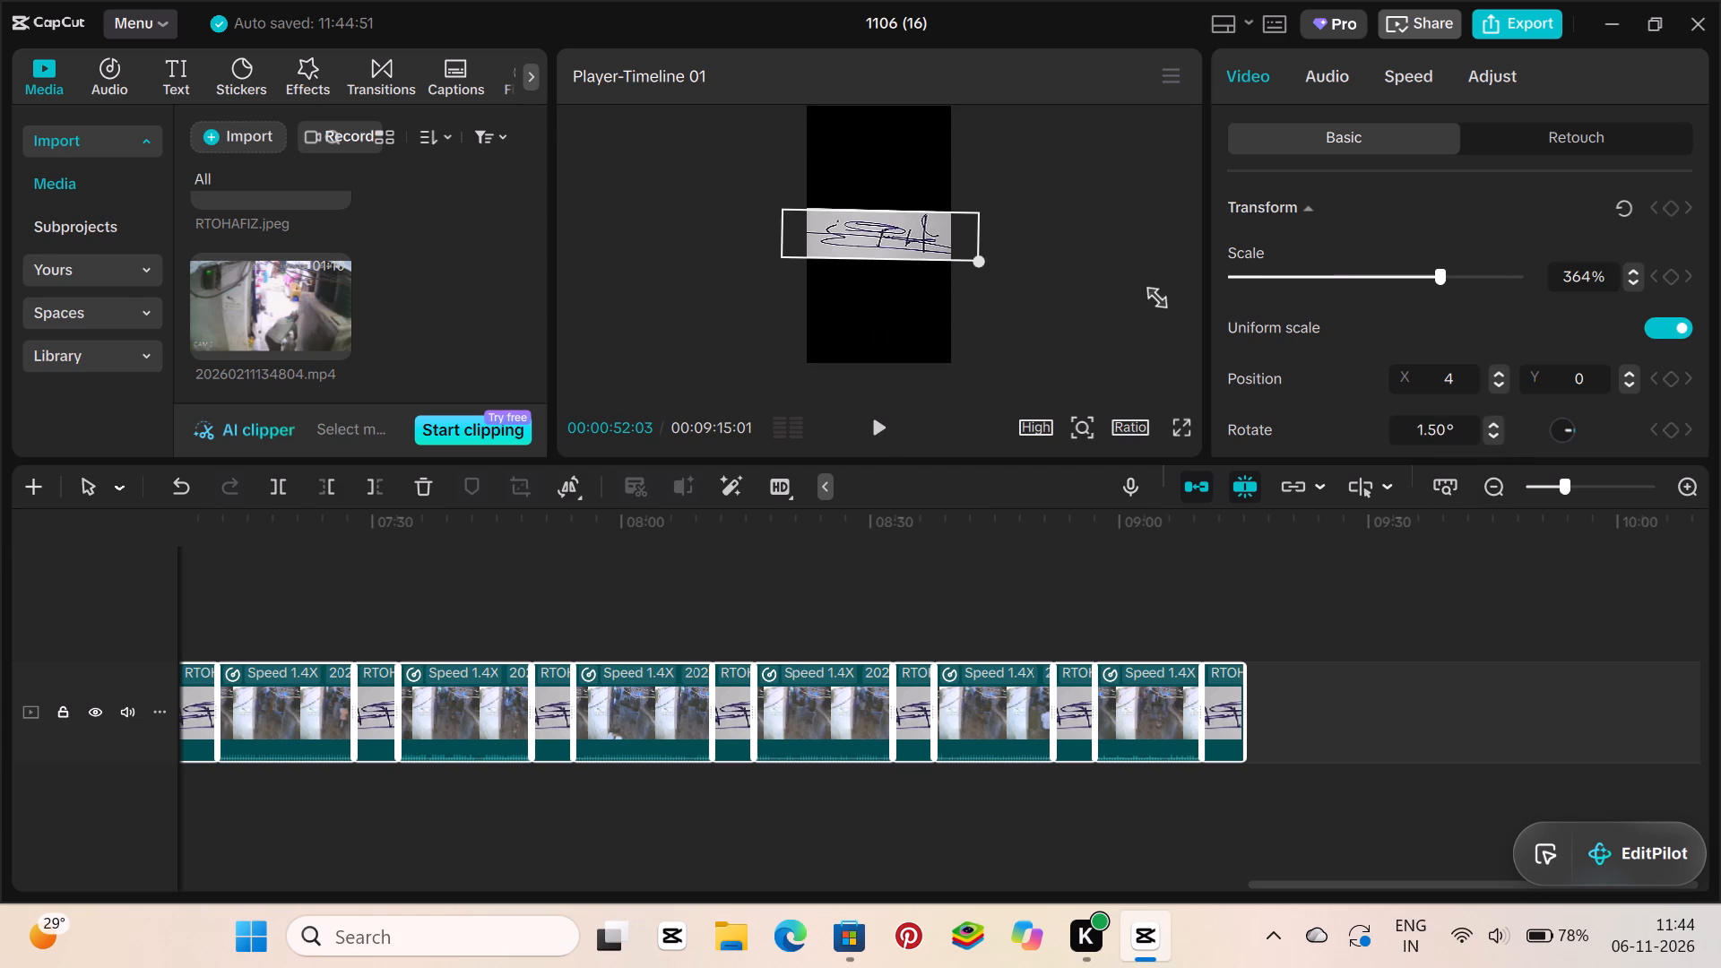
{"action": "left_click_drag", "start_coordinate": [1146, 270], "coordinate": [1140, 246]}
Set the selected clips' volume to -14.1 dB, with a 4.1 s fade in and a 2.9 s fade out.
{"action": "left_click", "coordinate": [1341, 69]}
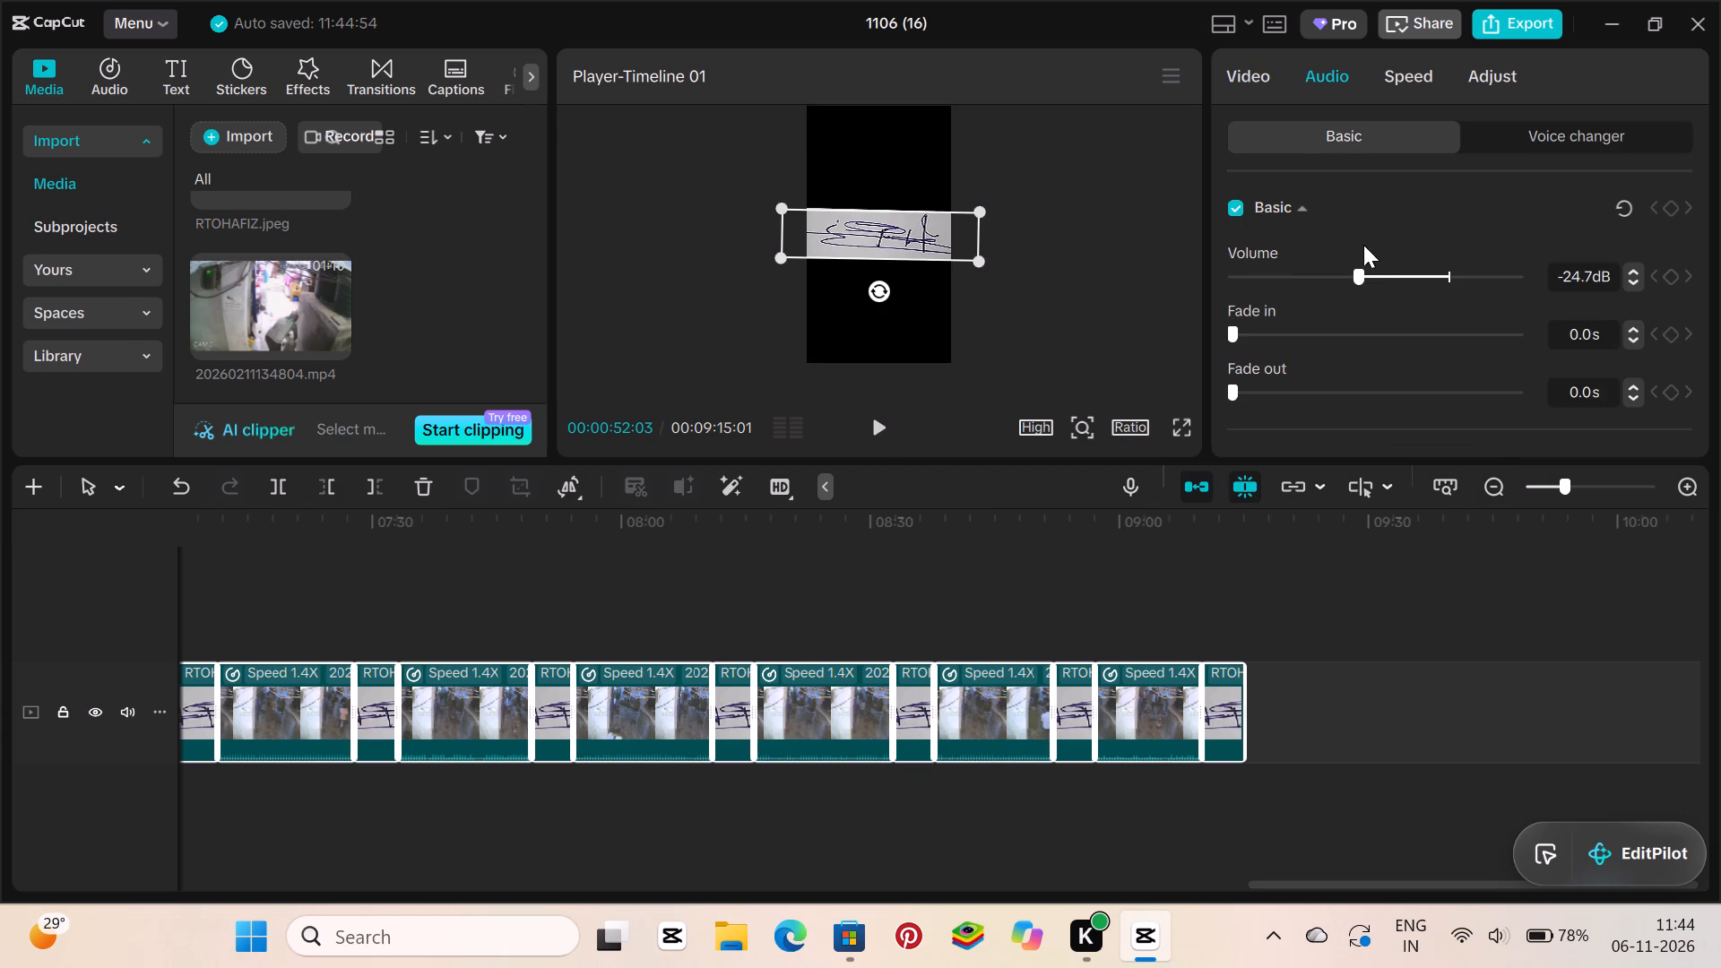
{"action": "left_click", "coordinate": [1391, 272]}
{"action": "left_click", "coordinate": [1398, 307]}
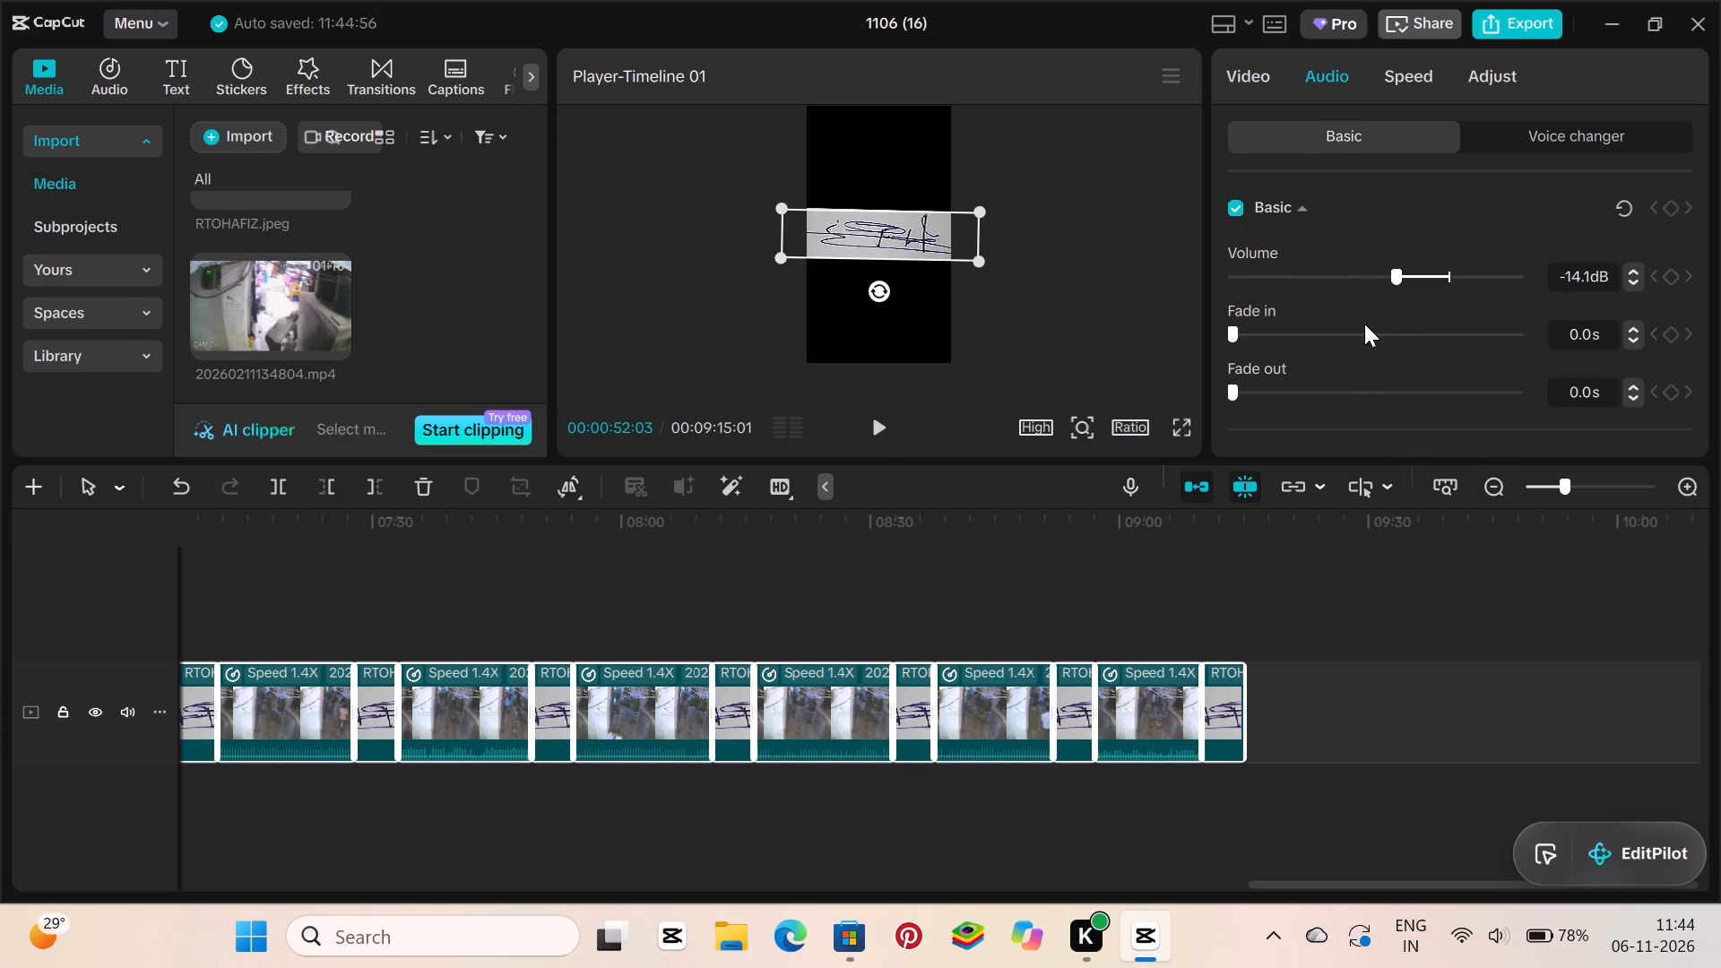
{"action": "left_click", "coordinate": [1364, 324]}
{"action": "left_click", "coordinate": [1341, 377]}
{"action": "left_click", "coordinate": [1327, 385]}
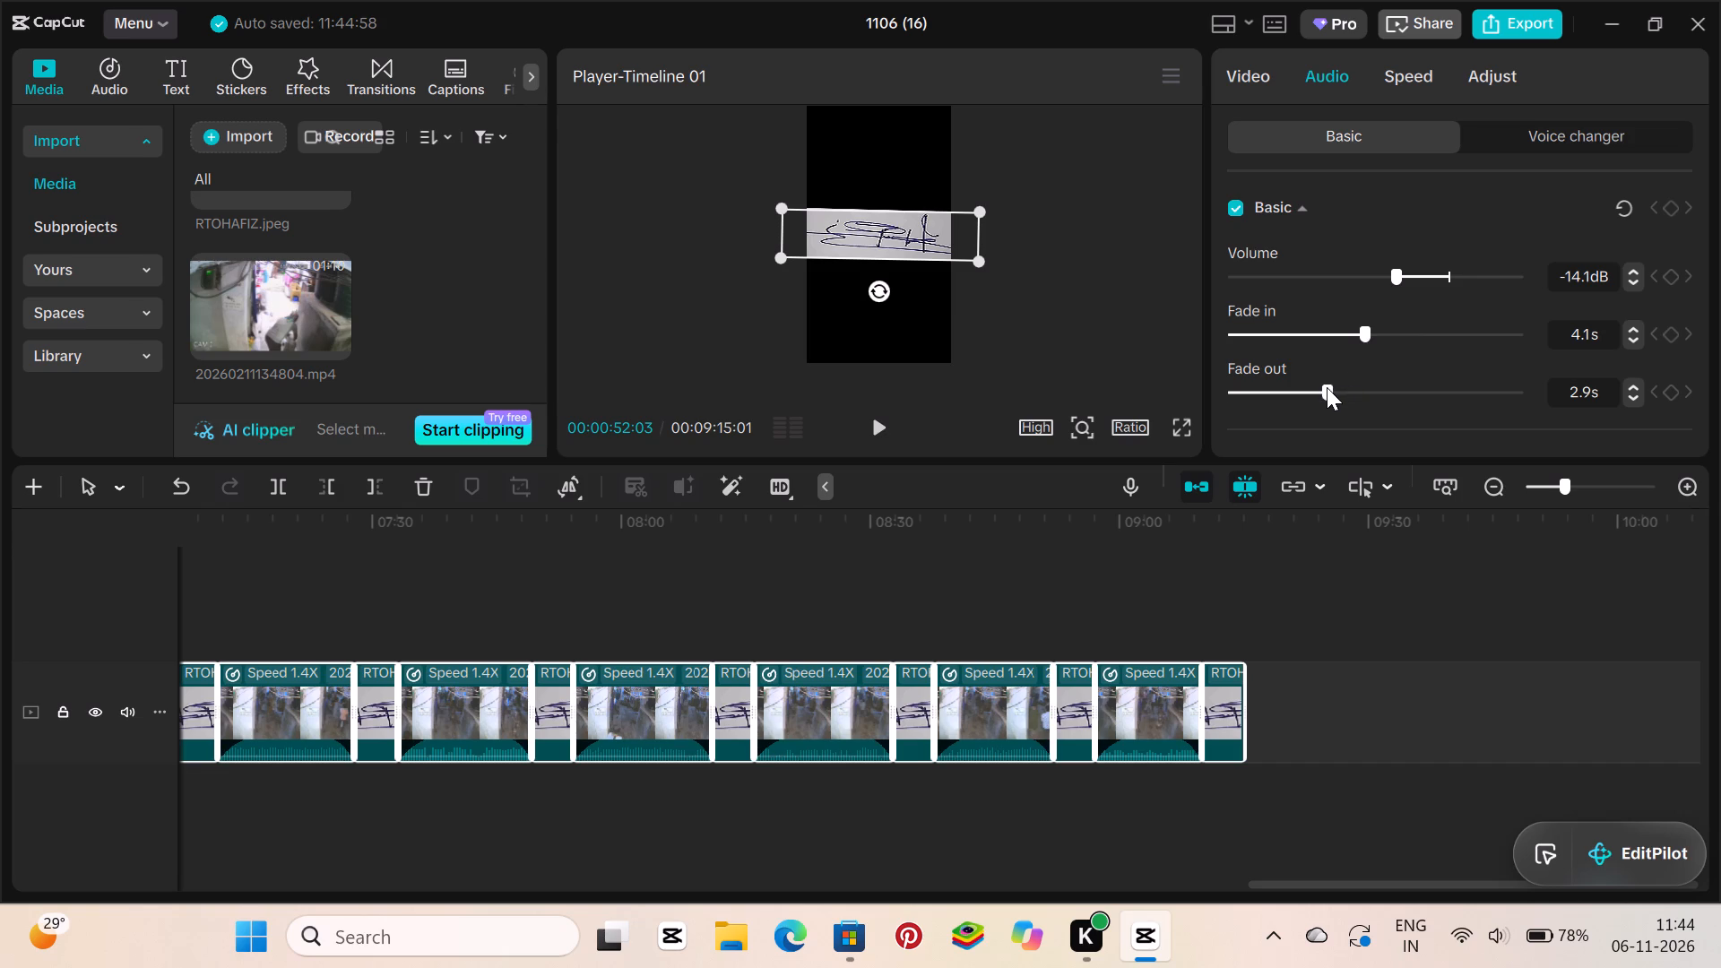
Increase the standard playback speed of the selected video clips to roughly 4x.
{"action": "left_click", "coordinate": [1419, 73]}
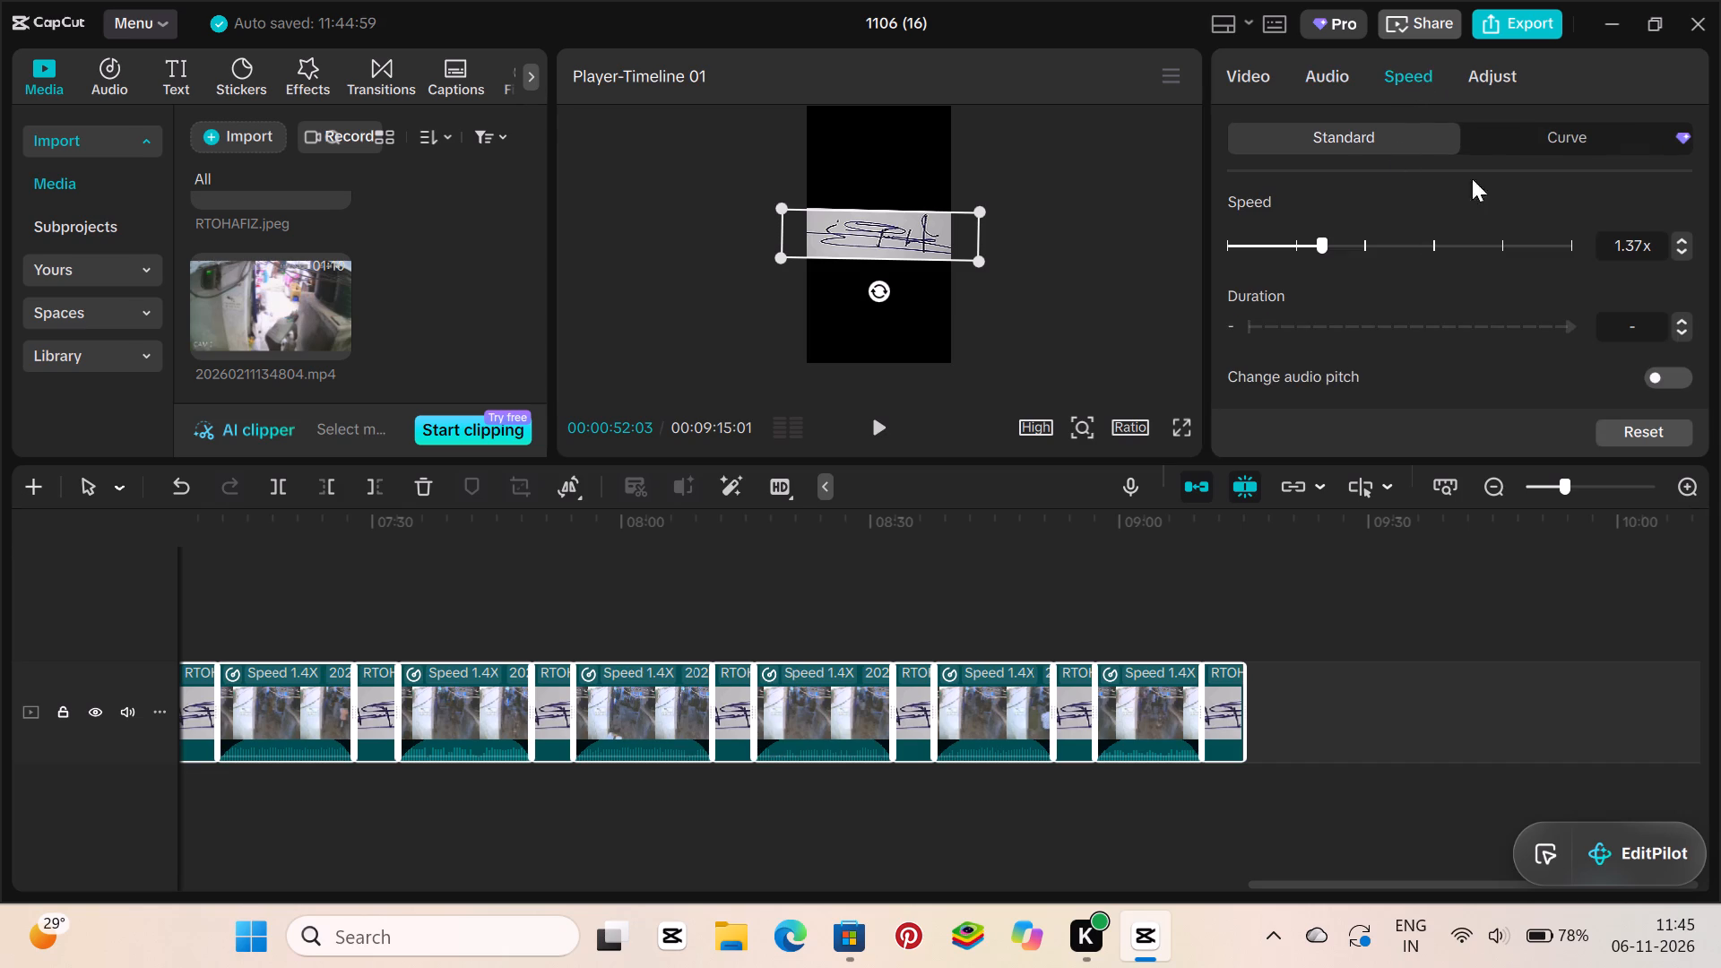
{"action": "left_click_drag", "start_coordinate": [1392, 239], "coordinate": [1453, 256]}
{"action": "left_click_drag", "start_coordinate": [1453, 256], "coordinate": [1421, 240]}
Adjust the red channel of the selected clips in HSL to Hue 77, Saturation -24 and Brightness 84.
{"action": "left_click", "coordinate": [1466, 70]}
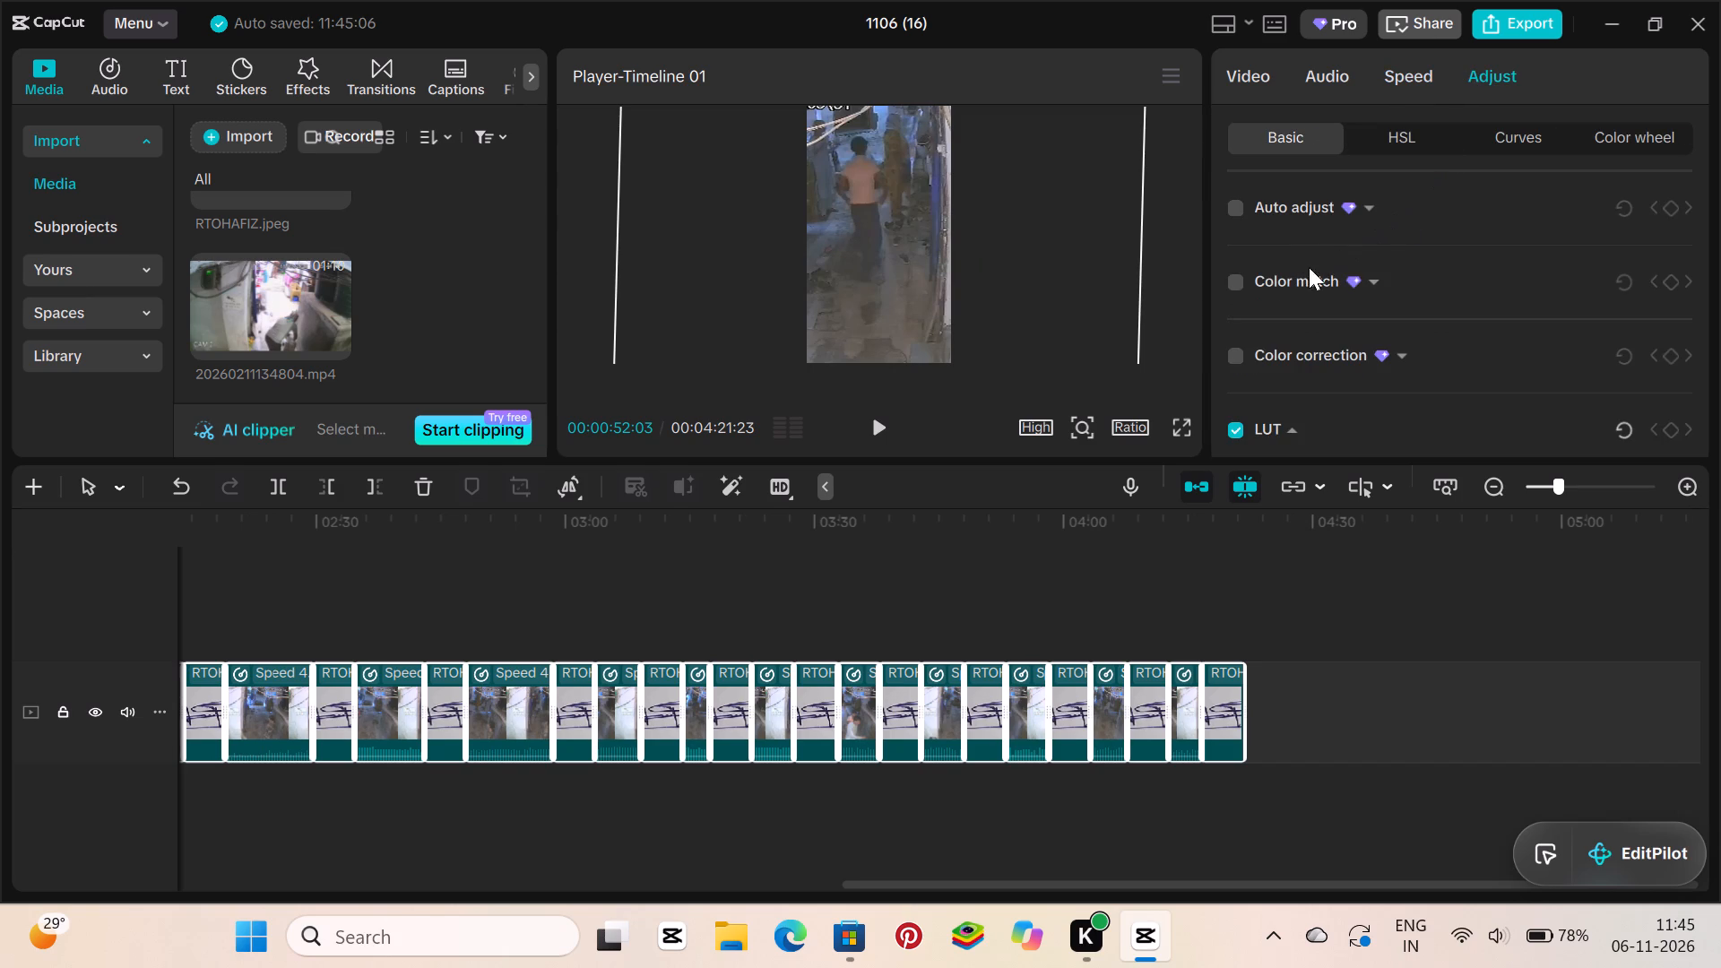
{"action": "left_click", "coordinate": [1392, 119]}
{"action": "left_click", "coordinate": [1397, 133]}
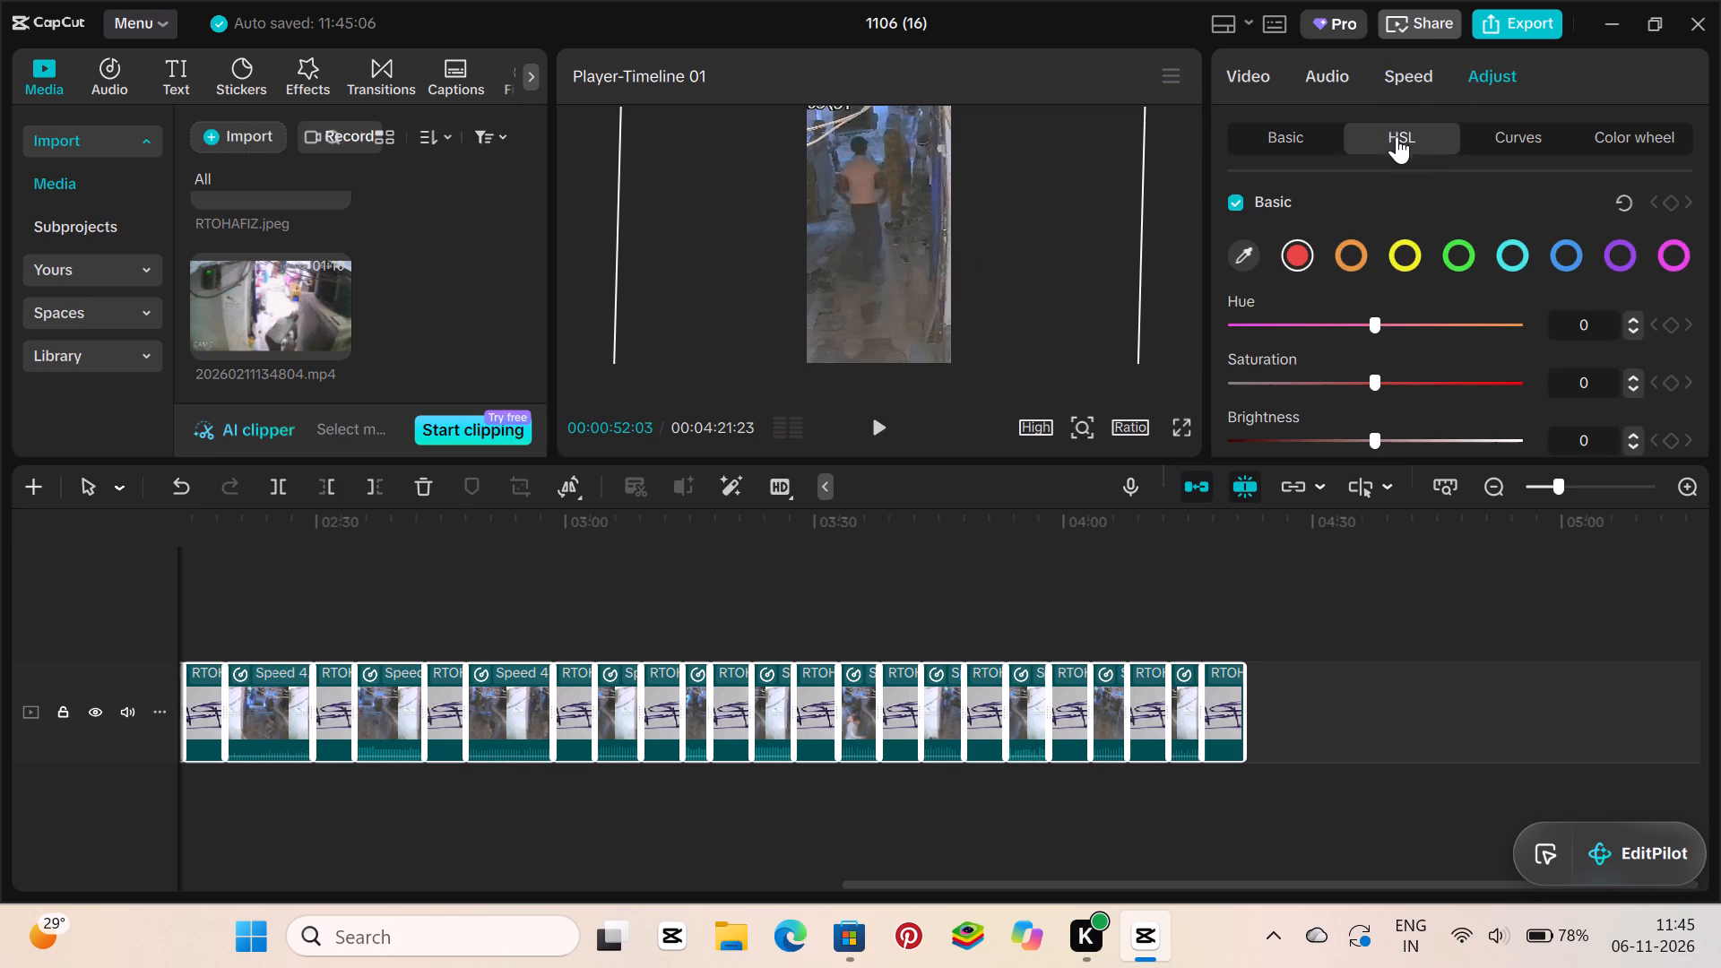
{"action": "left_click", "coordinate": [1396, 316]}
{"action": "left_click", "coordinate": [1428, 315]}
{"action": "left_click", "coordinate": [1481, 326]}
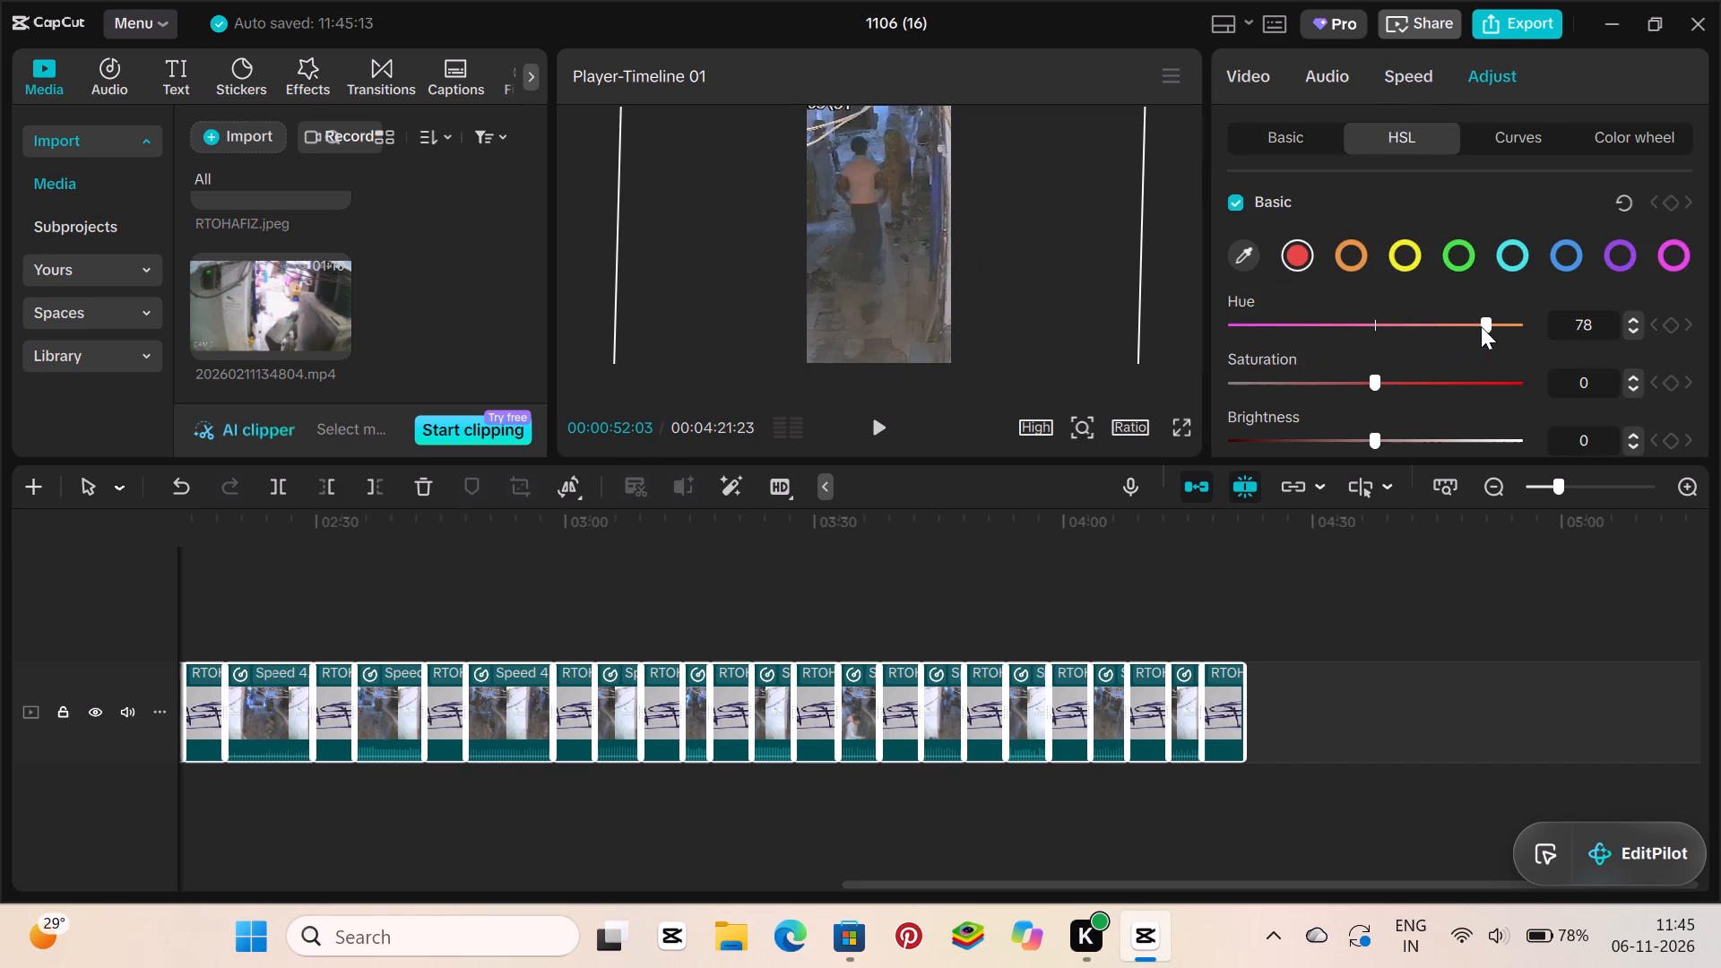
{"action": "left_click", "coordinate": [1335, 389]}
{"action": "left_click", "coordinate": [1427, 431]}
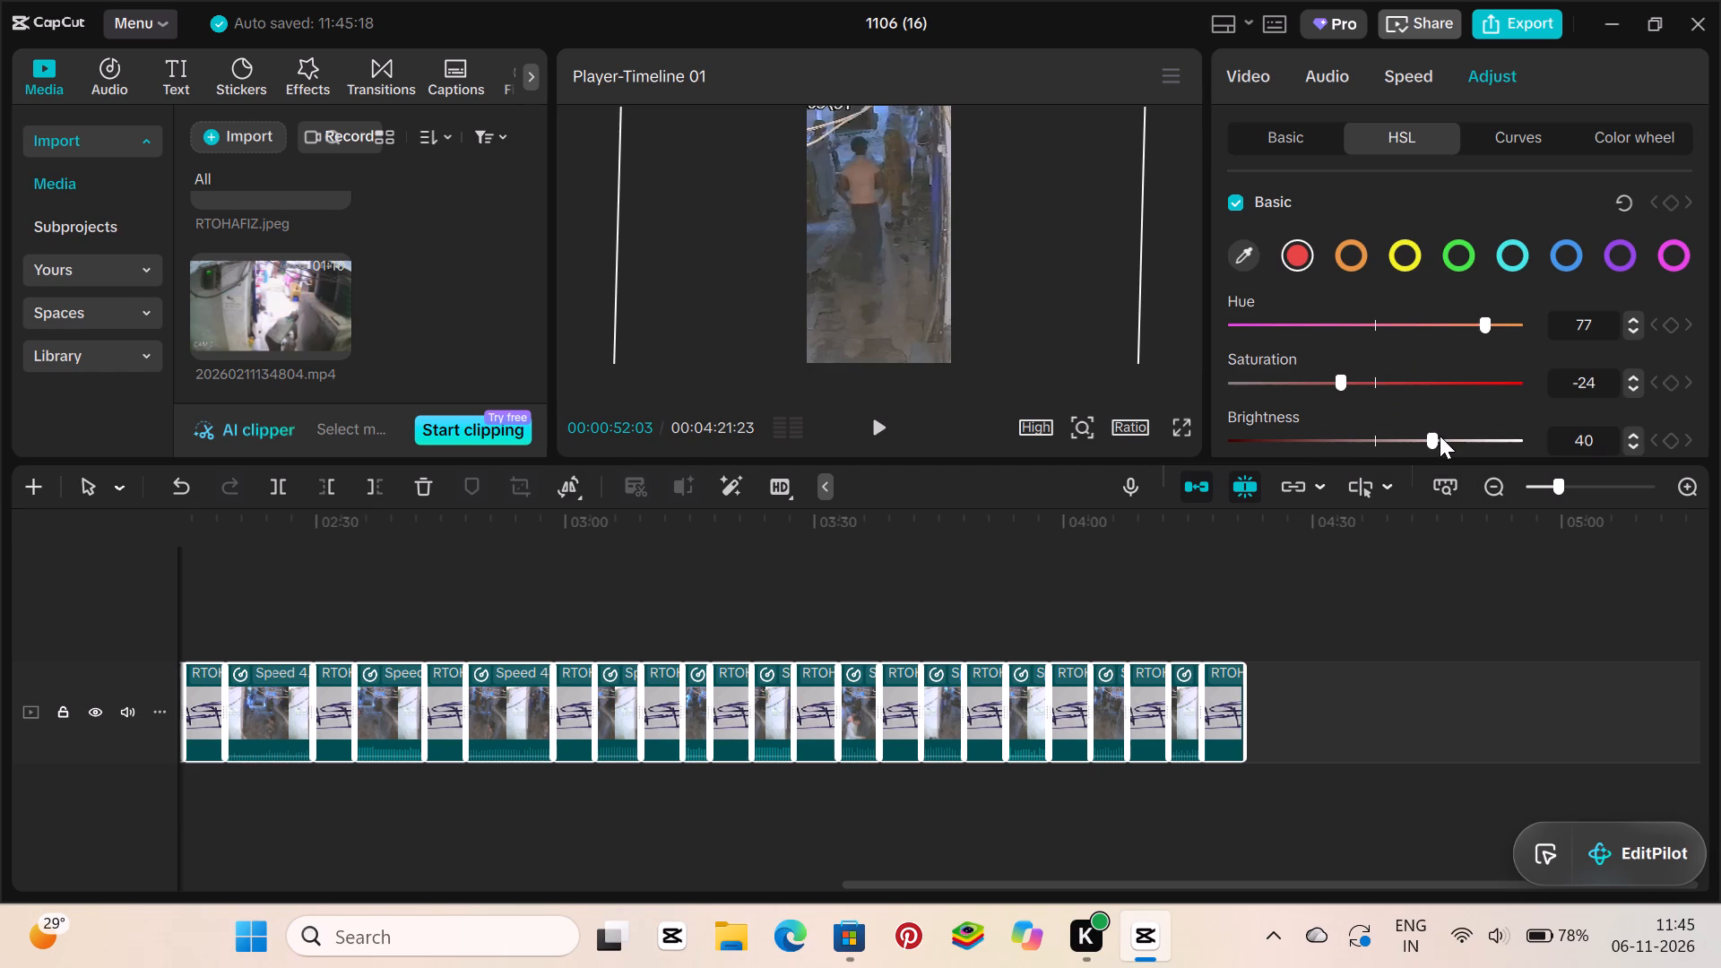
{"action": "left_click", "coordinate": [1443, 436]}
{"action": "left_click", "coordinate": [1472, 432]}
{"action": "left_click", "coordinate": [1491, 434]}
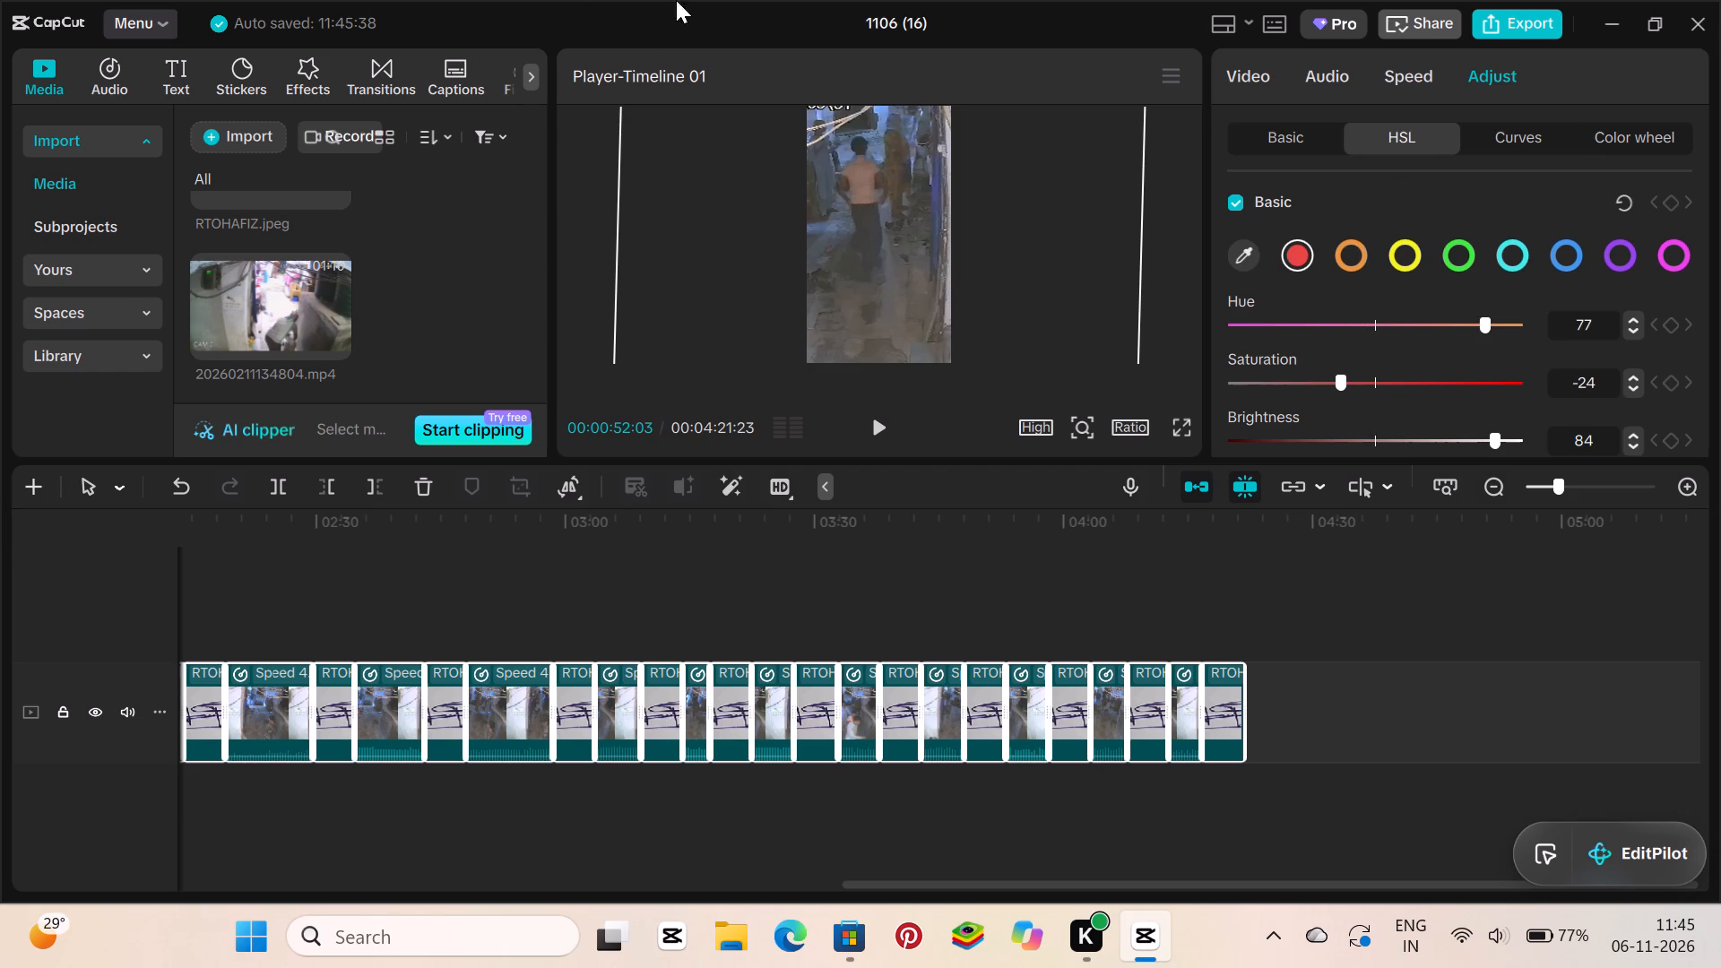
Shape the selected clips' Luma curve into an S-curve, with a raised point in the highlights and a second point near the midtones.
{"action": "left_click", "coordinate": [1536, 131]}
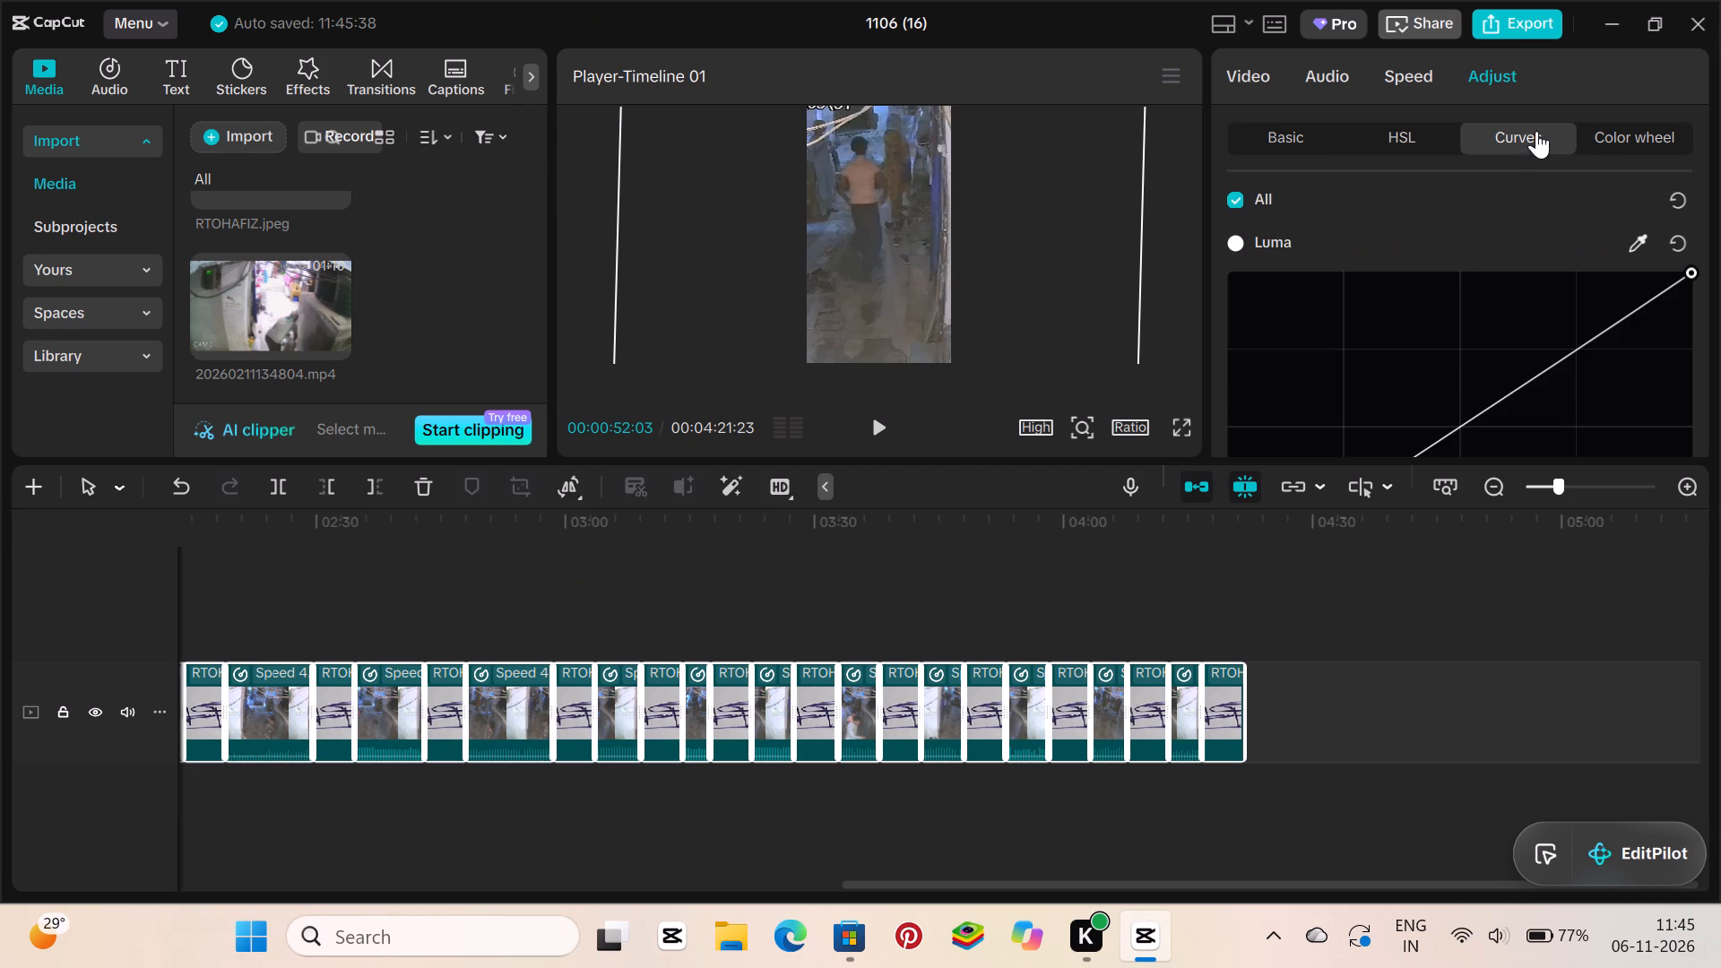
{"action": "left_click_drag", "start_coordinate": [1571, 342], "coordinate": [1567, 329]}
{"action": "left_click_drag", "start_coordinate": [1567, 329], "coordinate": [1561, 305]}
{"action": "left_click_drag", "start_coordinate": [1591, 336], "coordinate": [1553, 291]}
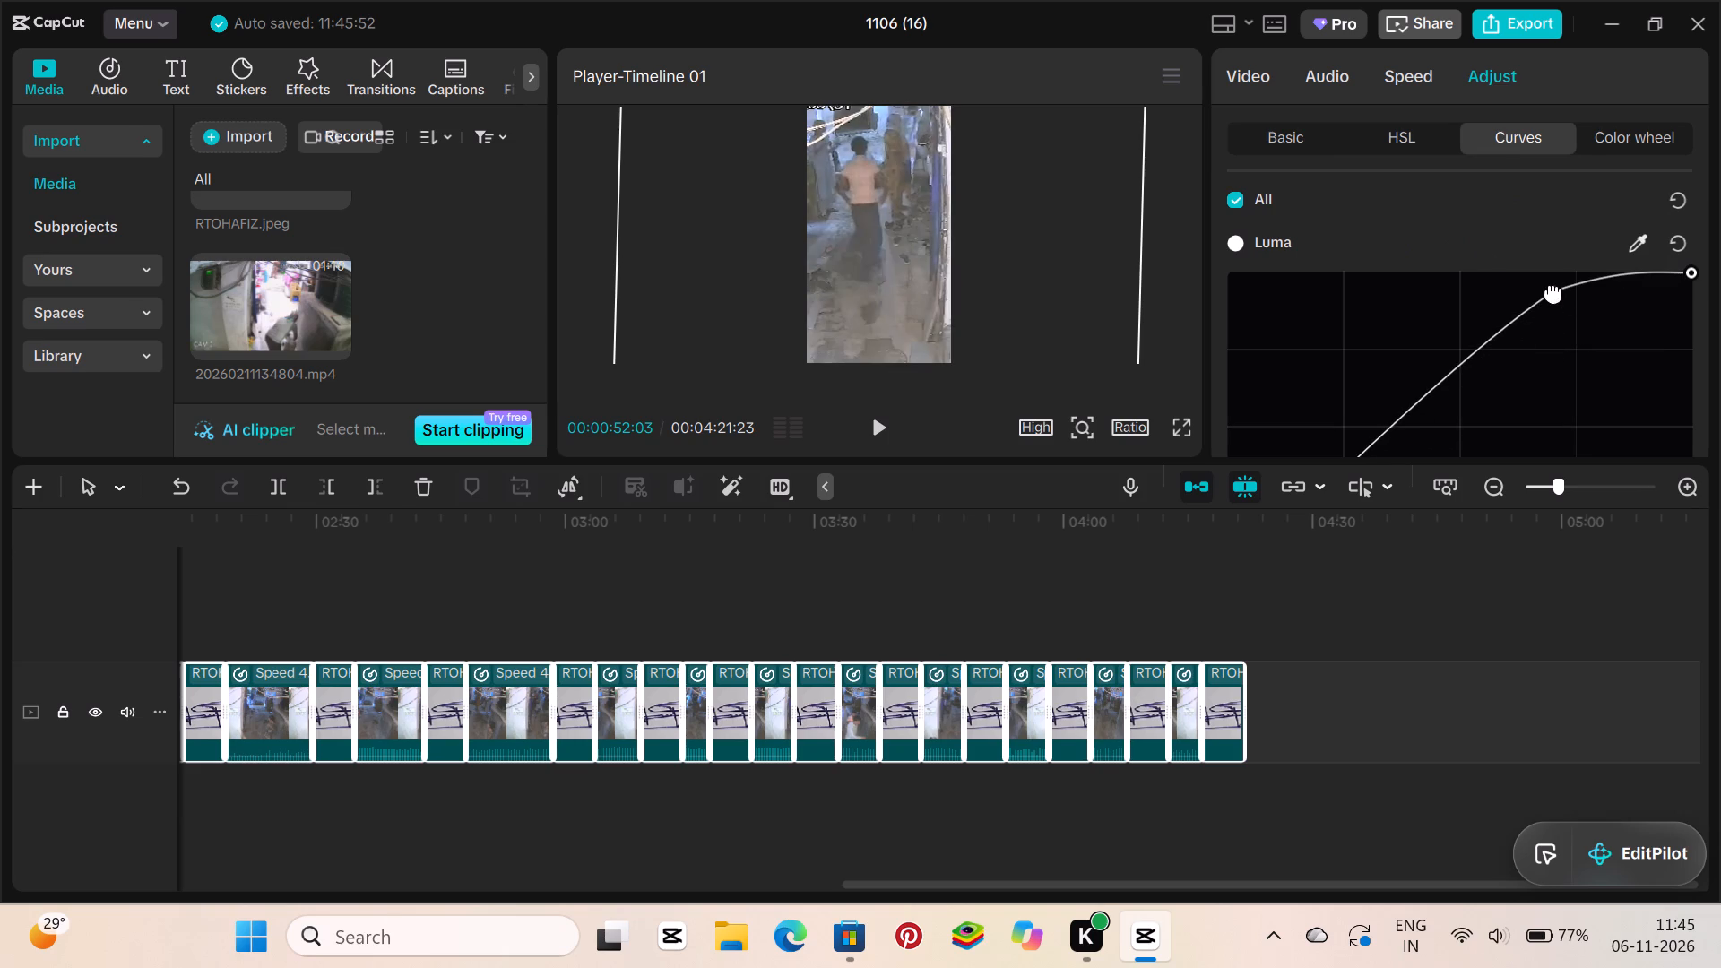
{"action": "left_click_drag", "start_coordinate": [1553, 291], "coordinate": [1551, 287]}
{"action": "left_click_drag", "start_coordinate": [1456, 369], "coordinate": [1465, 369]}
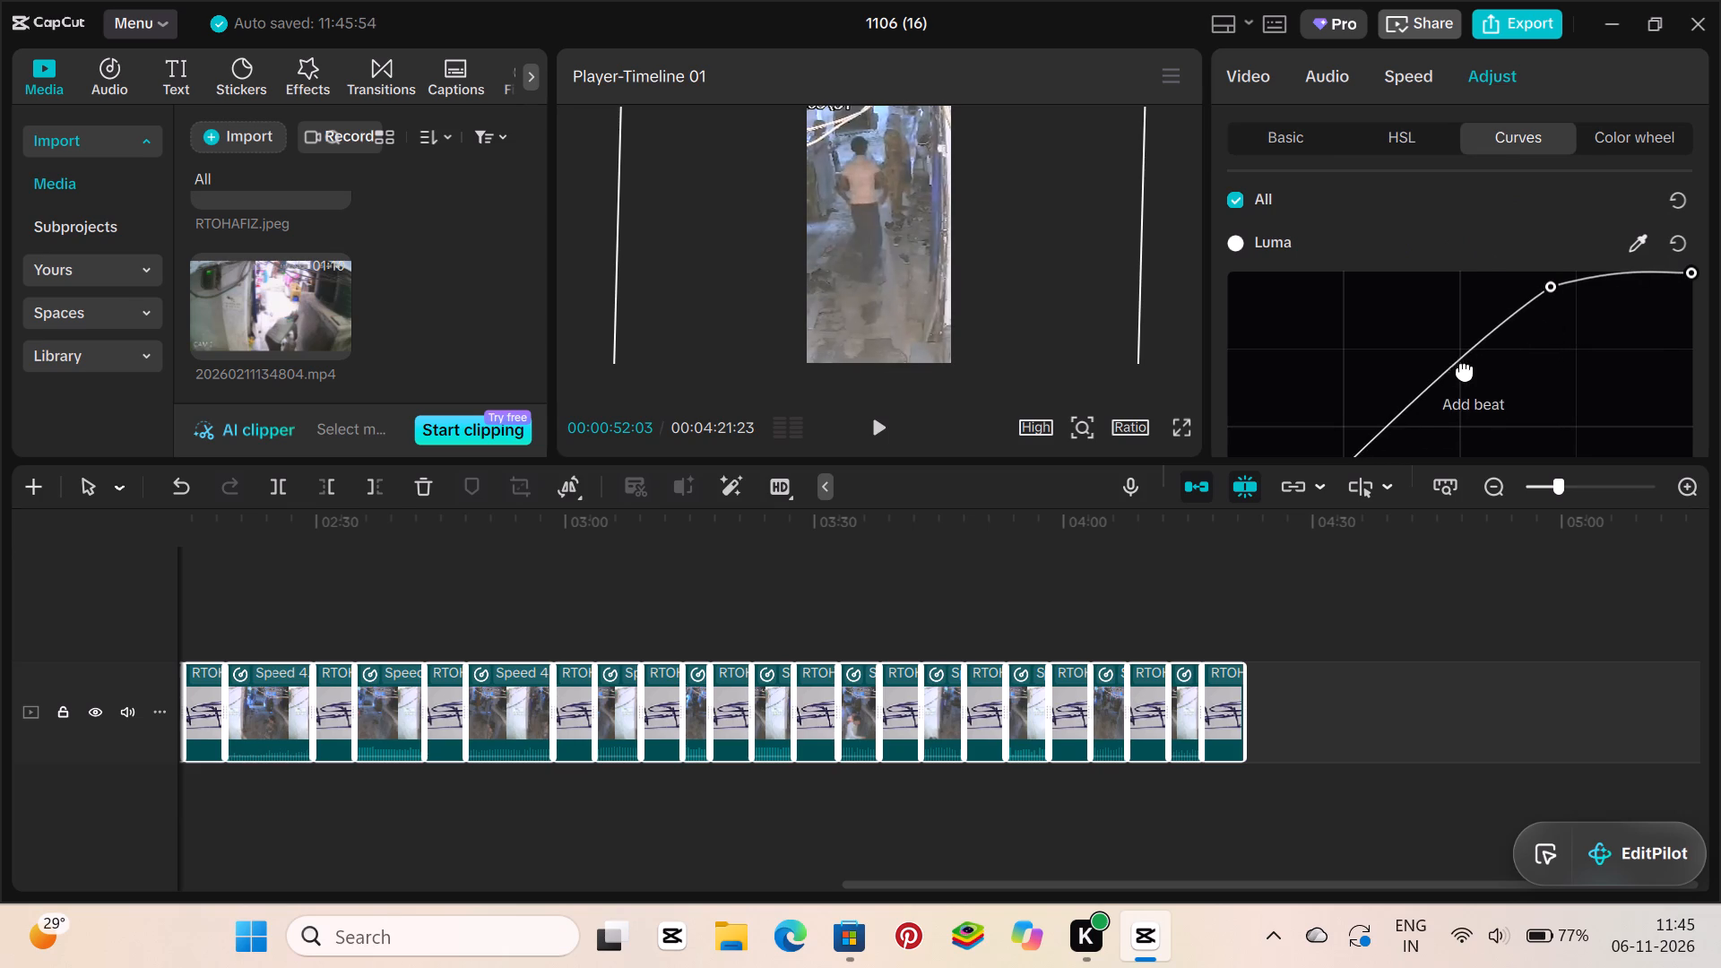
{"action": "left_click_drag", "start_coordinate": [1465, 369], "coordinate": [1620, 392]}
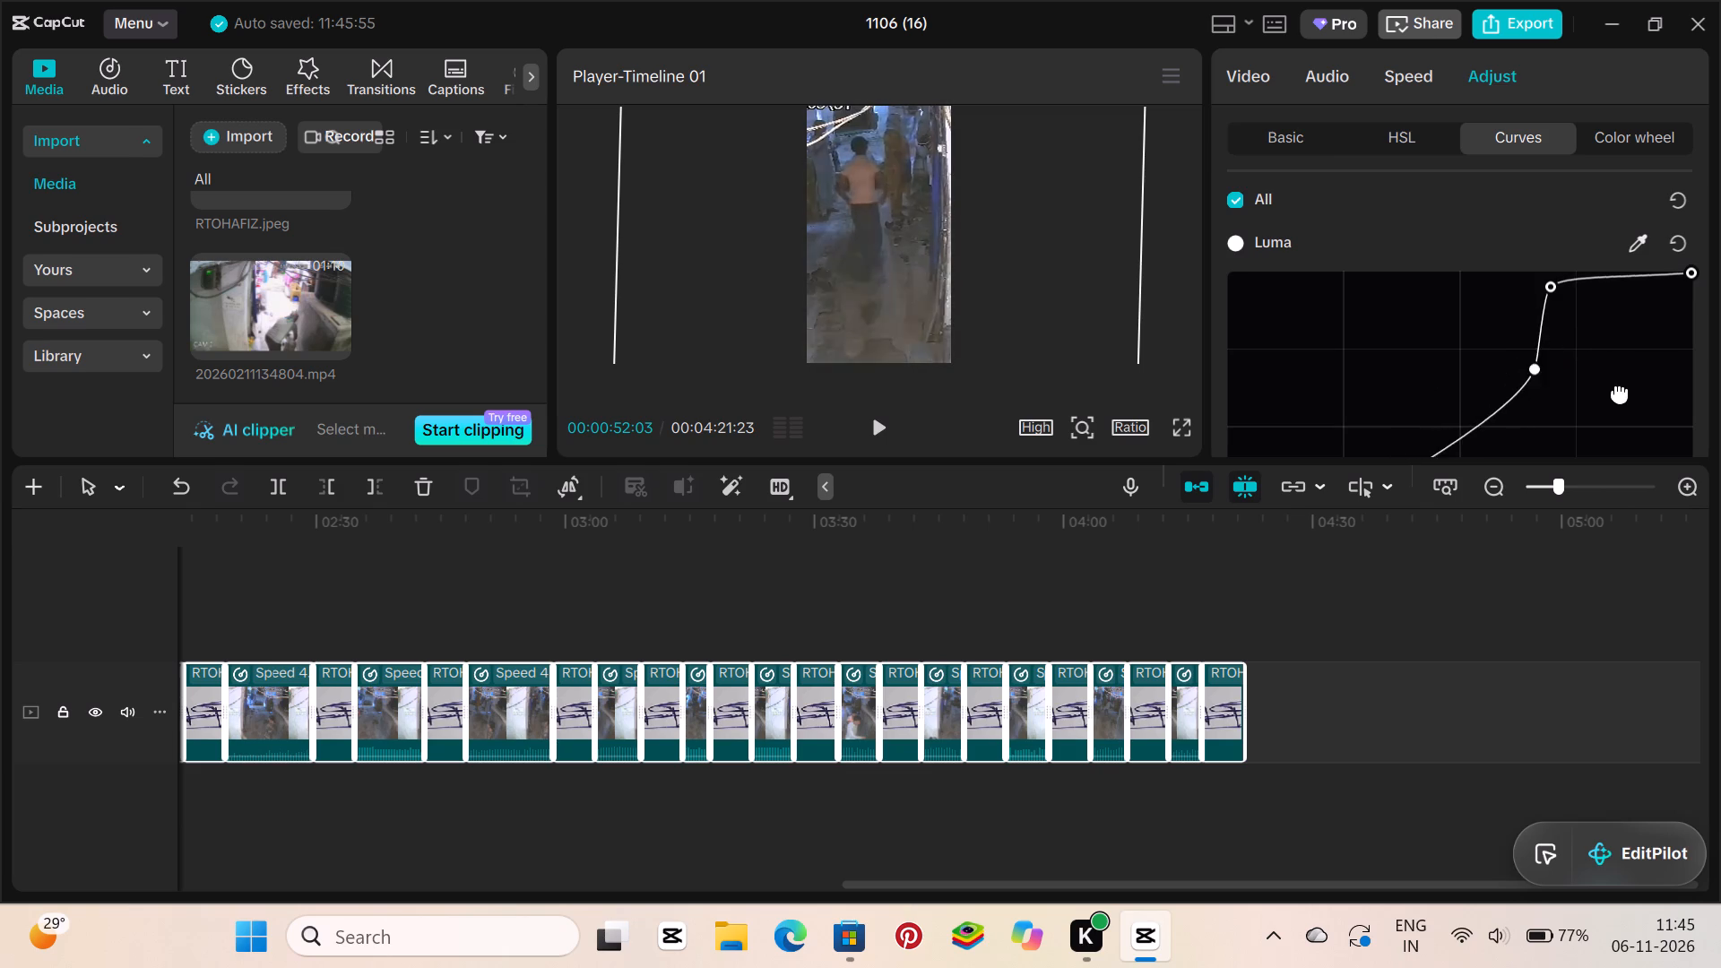
{"action": "left_click_drag", "start_coordinate": [1620, 392], "coordinate": [1584, 471]}
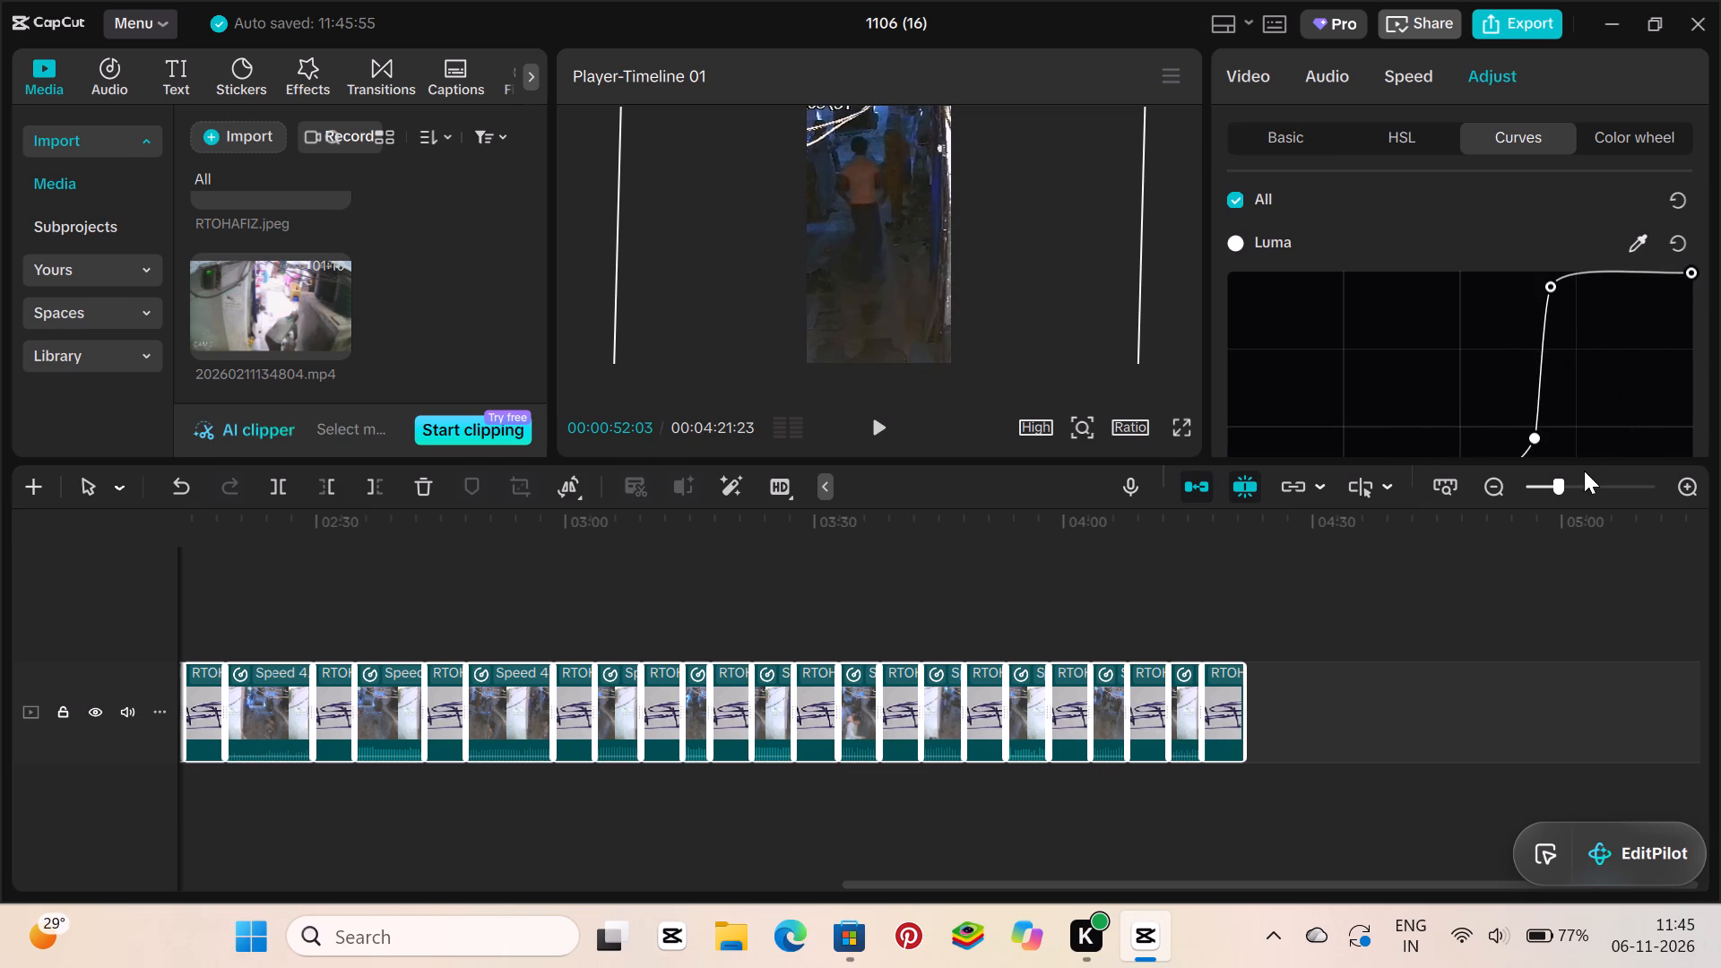
{"action": "left_click_drag", "start_coordinate": [1584, 471], "coordinate": [1425, 443]}
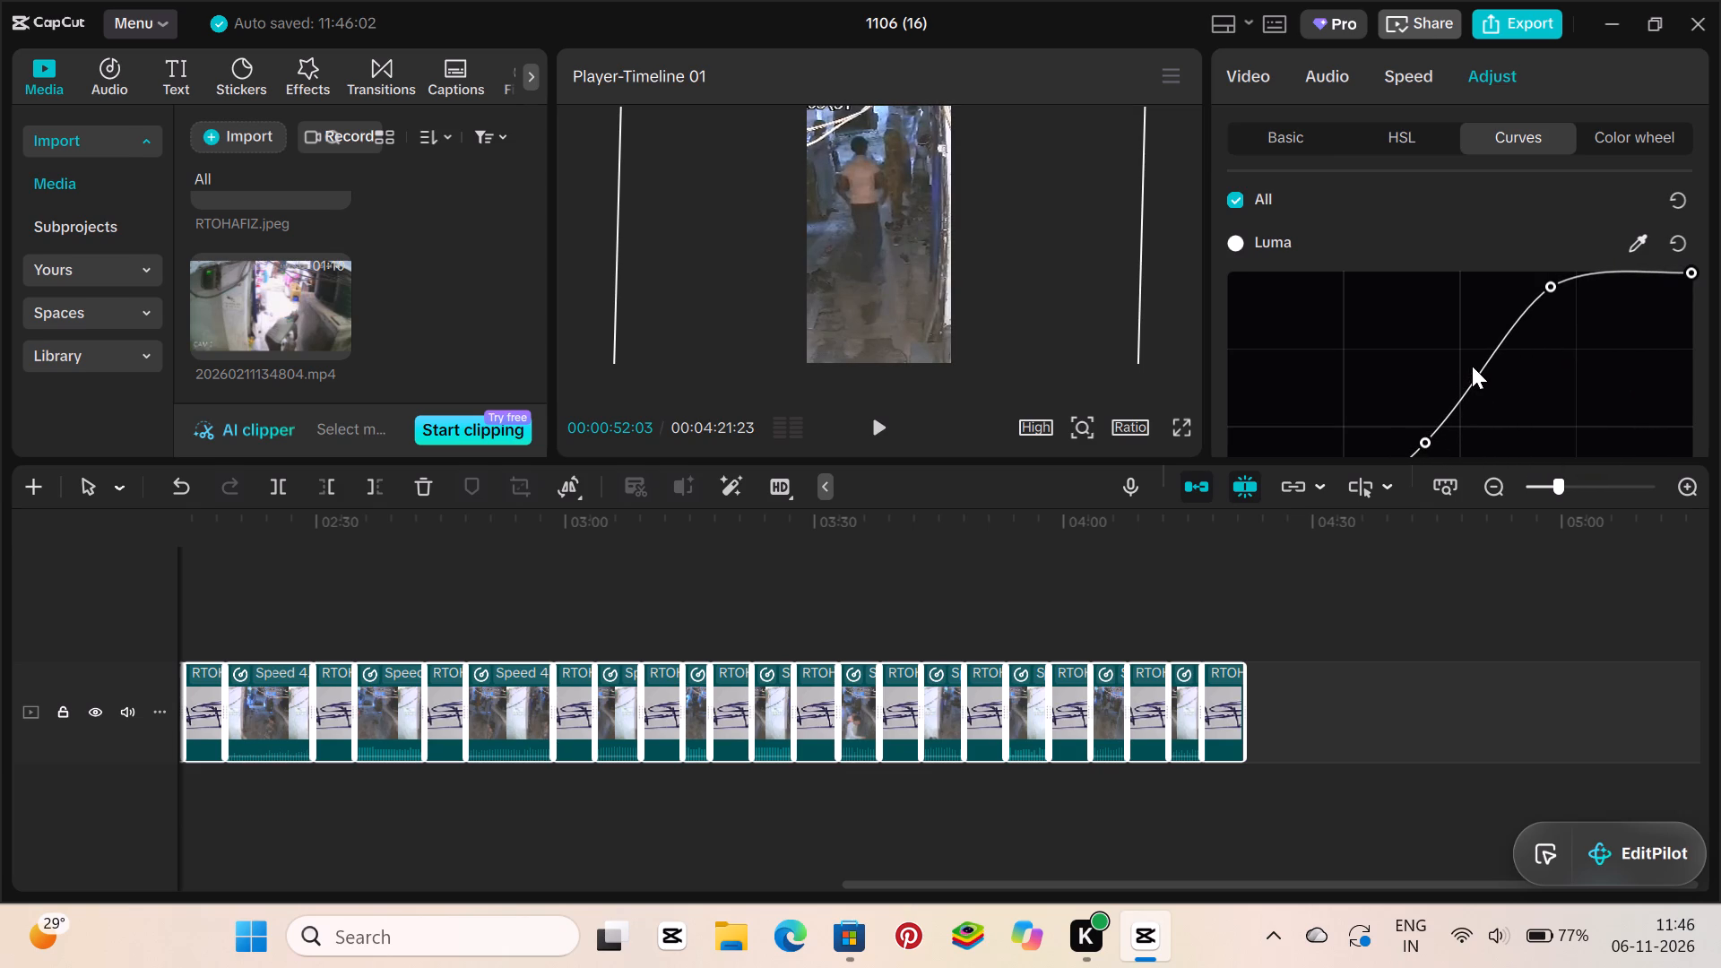
{"action": "left_click_drag", "start_coordinate": [1482, 361], "coordinate": [1483, 357]}
{"action": "left_click_drag", "start_coordinate": [1483, 357], "coordinate": [1466, 324]}
Copy the six consecutive video and signature clips between about 3:03 and 3:33 and paste them at the end of the timeline.
{"action": "double_click", "coordinate": [1285, 650]}
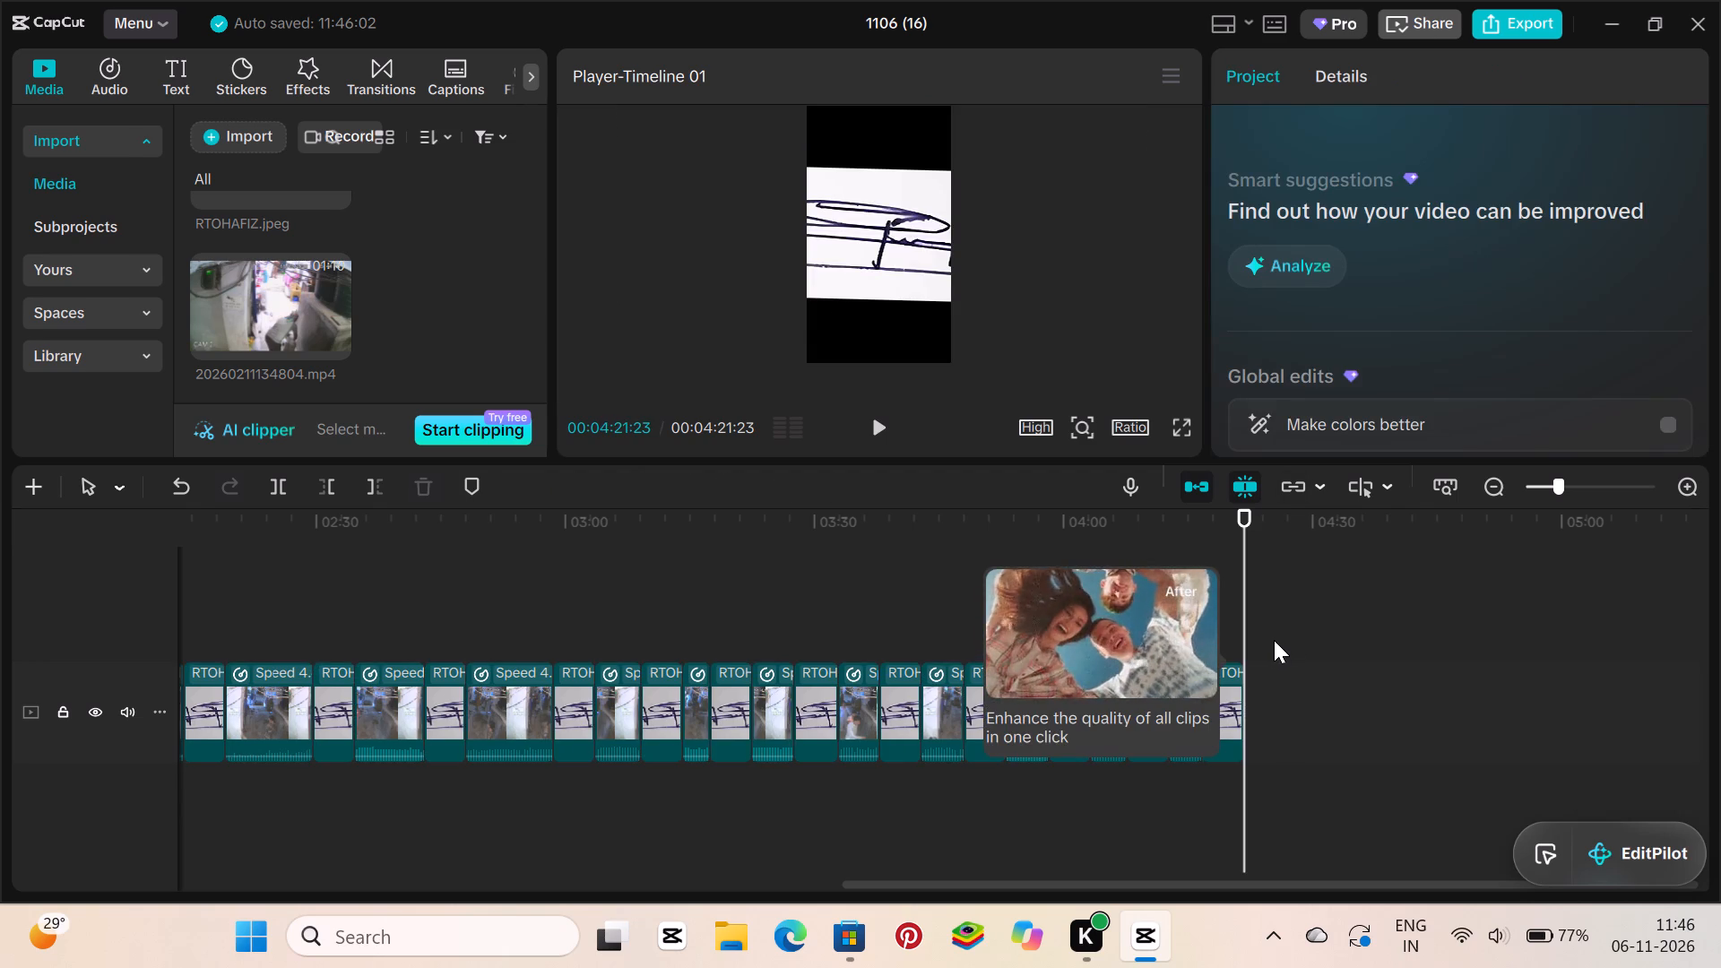
{"action": "left_click", "coordinate": [908, 594]}
{"action": "left_click_drag", "start_coordinate": [916, 595], "coordinate": [916, 596]}
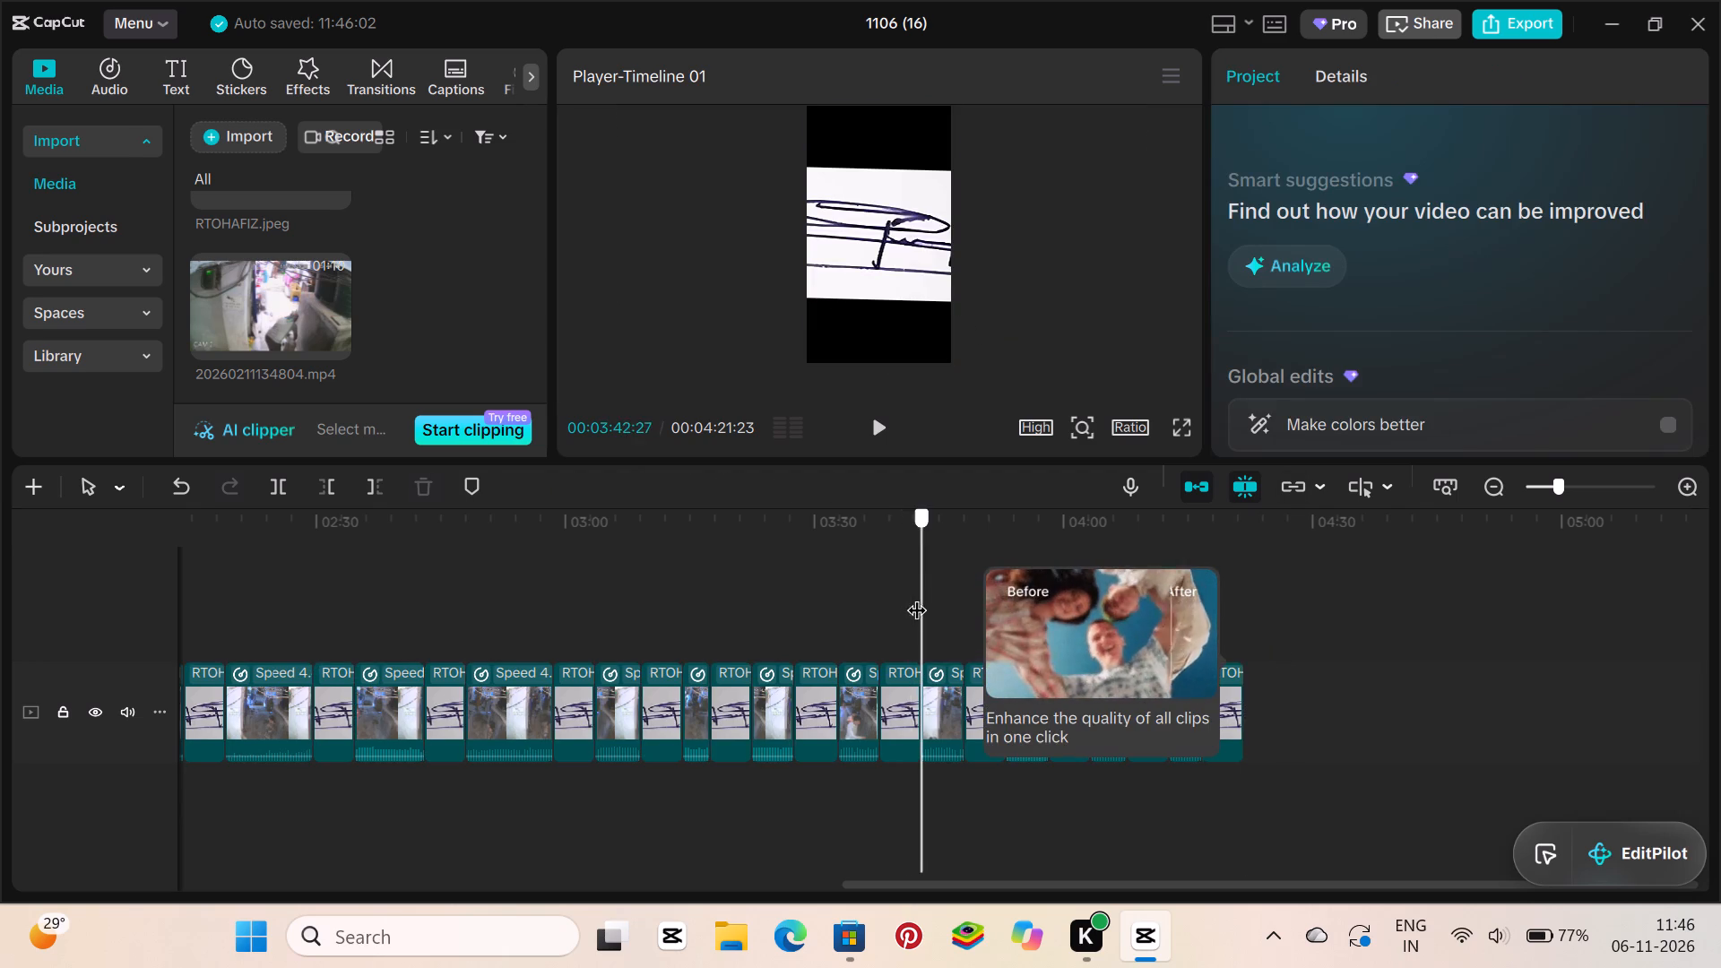
{"action": "left_click_drag", "start_coordinate": [916, 596], "coordinate": [819, 707]}
{"action": "left_click_drag", "start_coordinate": [838, 608], "coordinate": [630, 886]}
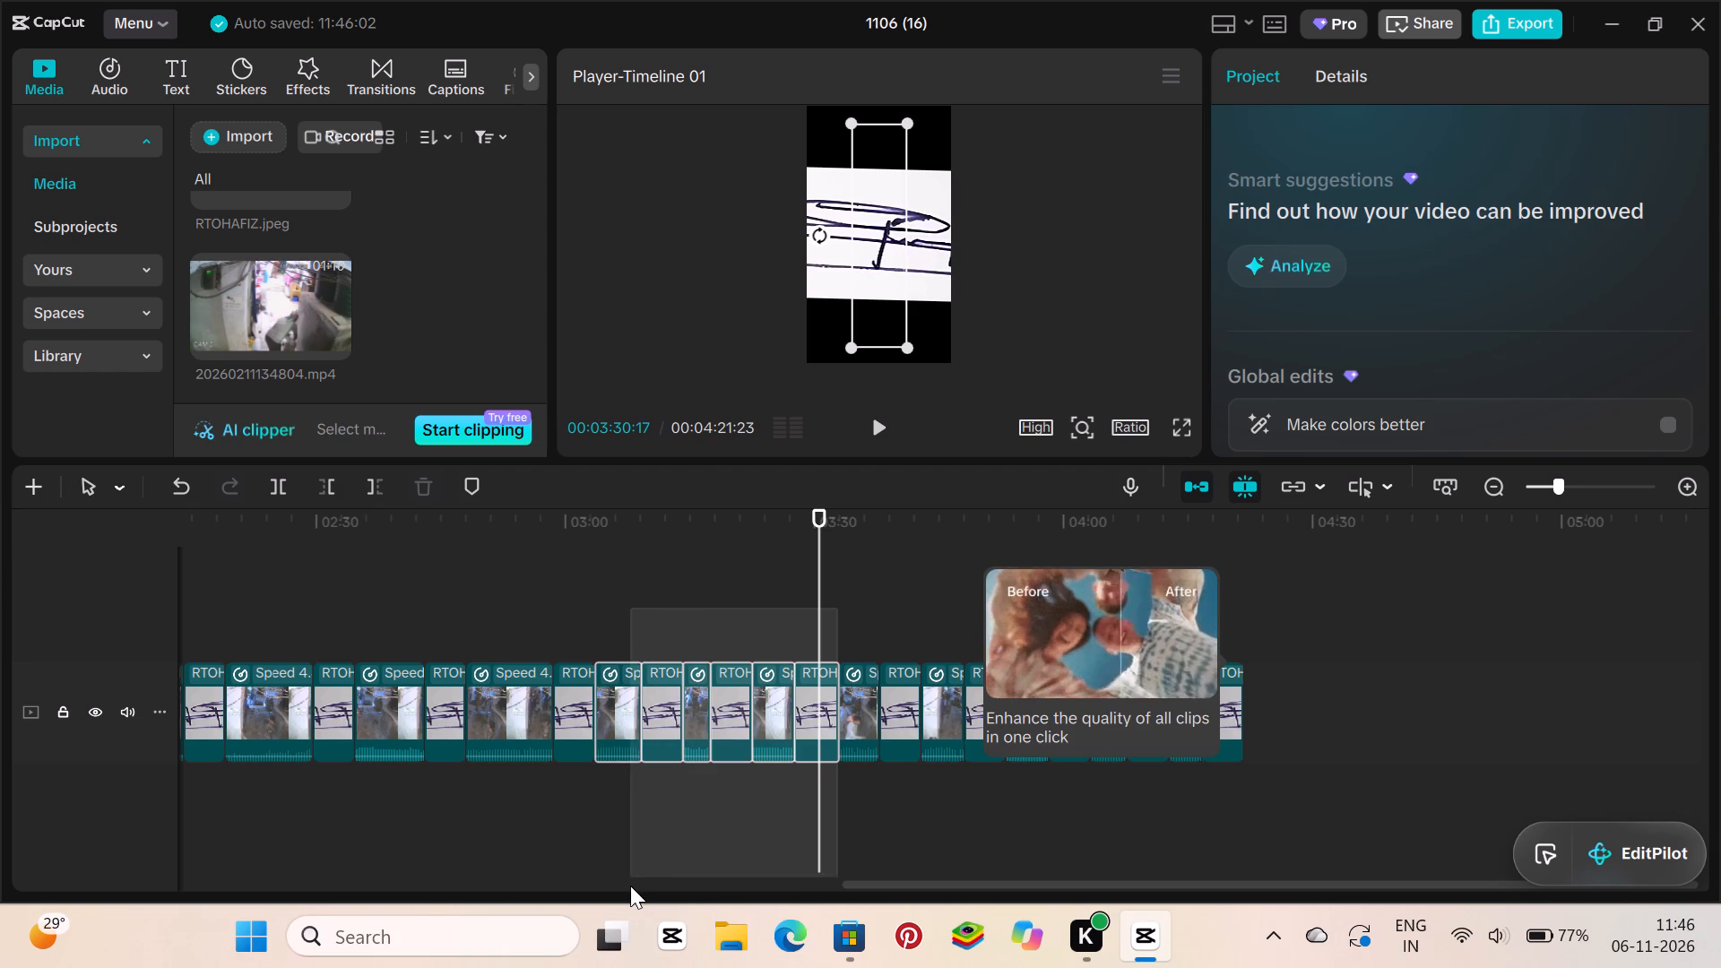
{"action": "left_click_drag", "start_coordinate": [630, 886], "coordinate": [606, 872]}
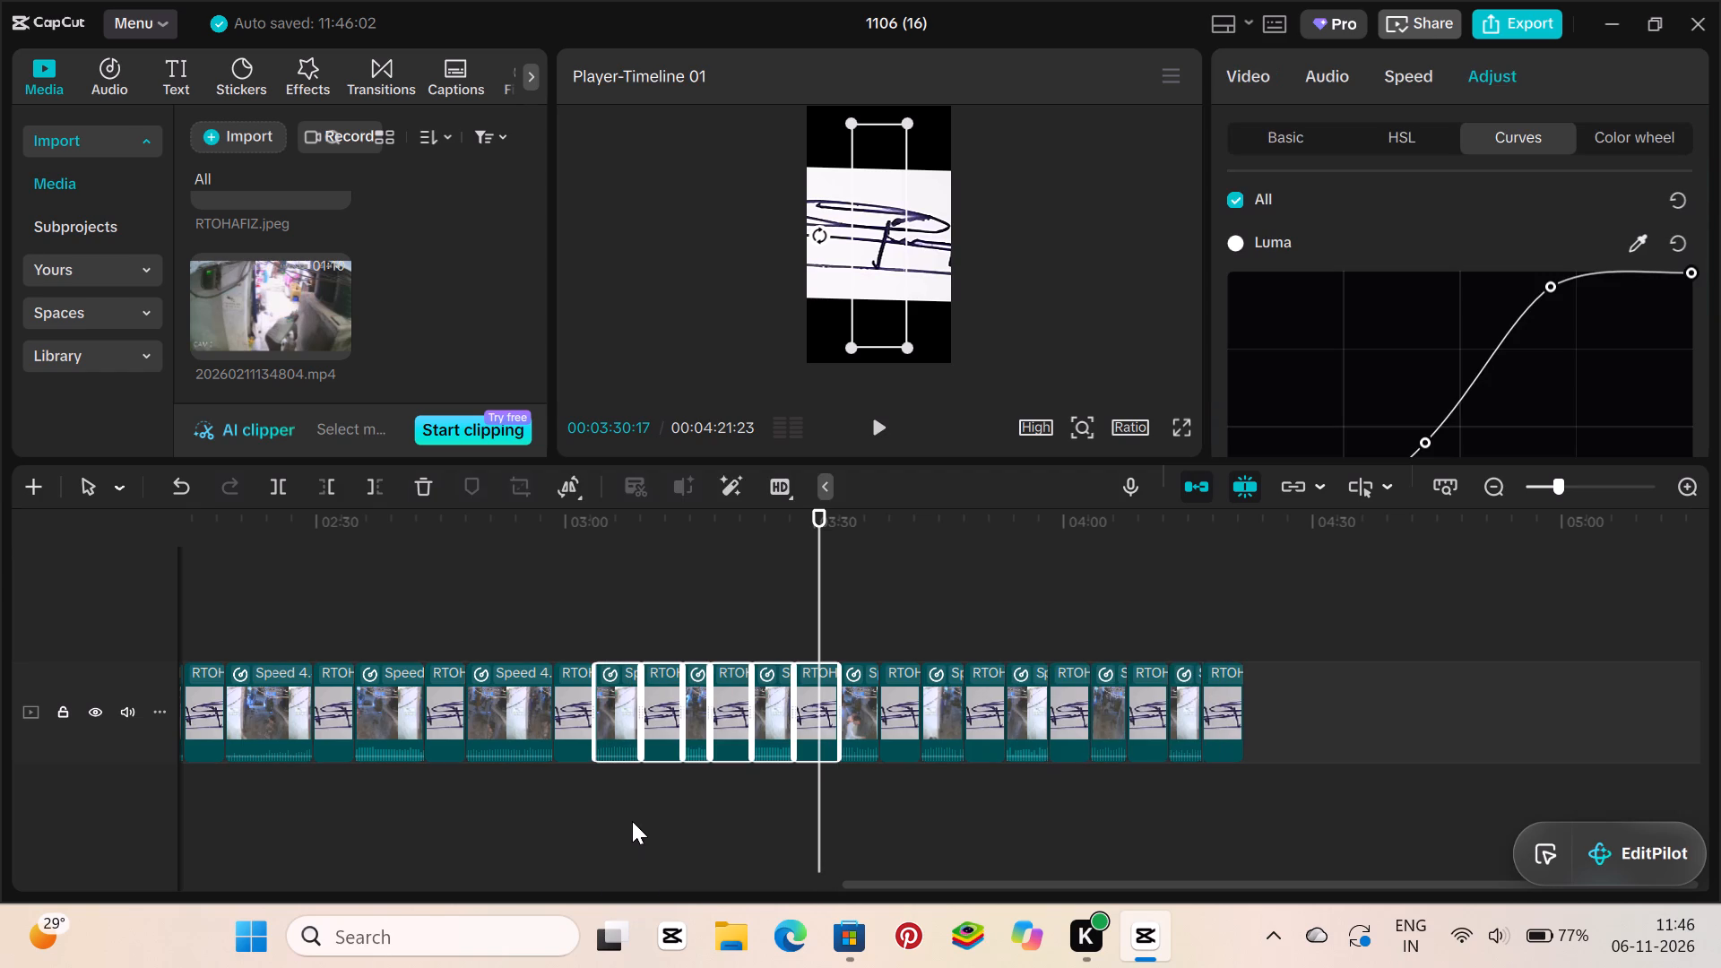
{"action": "key", "text": "ctrl+c"}
{"action": "left_click", "coordinate": [1328, 715]}
{"action": "key", "text": "ctrl+v"}
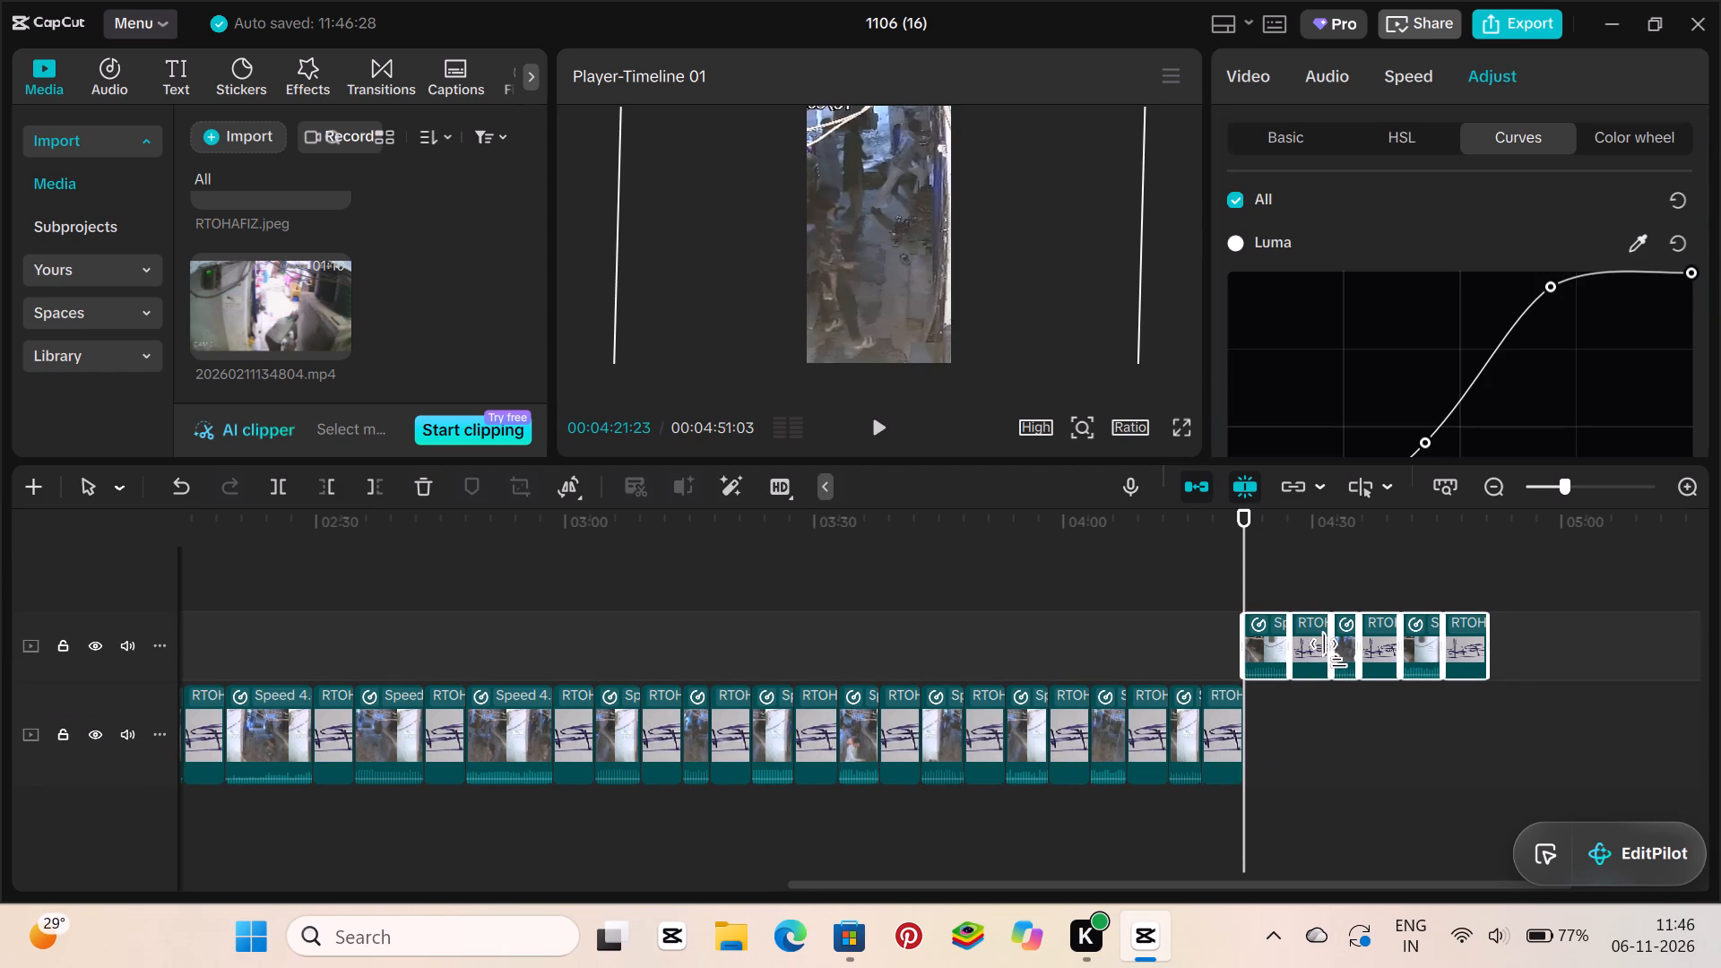
Move the six pasted clips down onto the main track, directly after the last signature image.
{"action": "left_click_drag", "start_coordinate": [1333, 653], "coordinate": [1362, 709]}
{"action": "left_click_drag", "start_coordinate": [1353, 674], "coordinate": [1354, 685]}
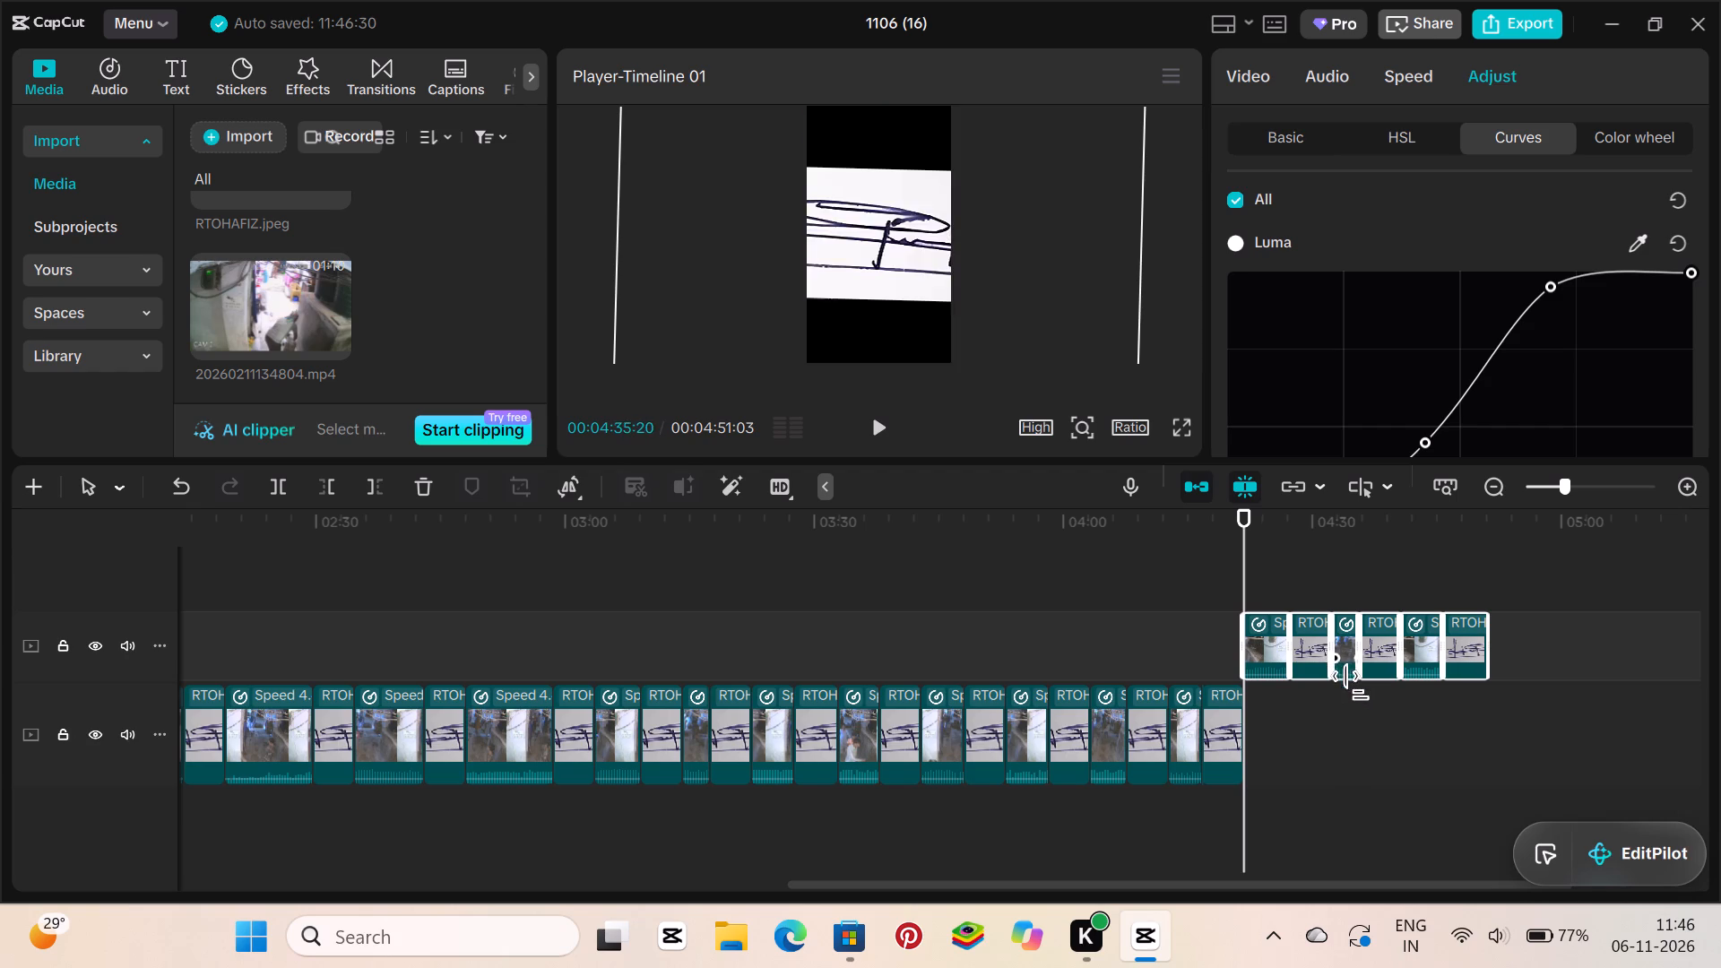
{"action": "left_click_drag", "start_coordinate": [1354, 685], "coordinate": [1372, 752]}
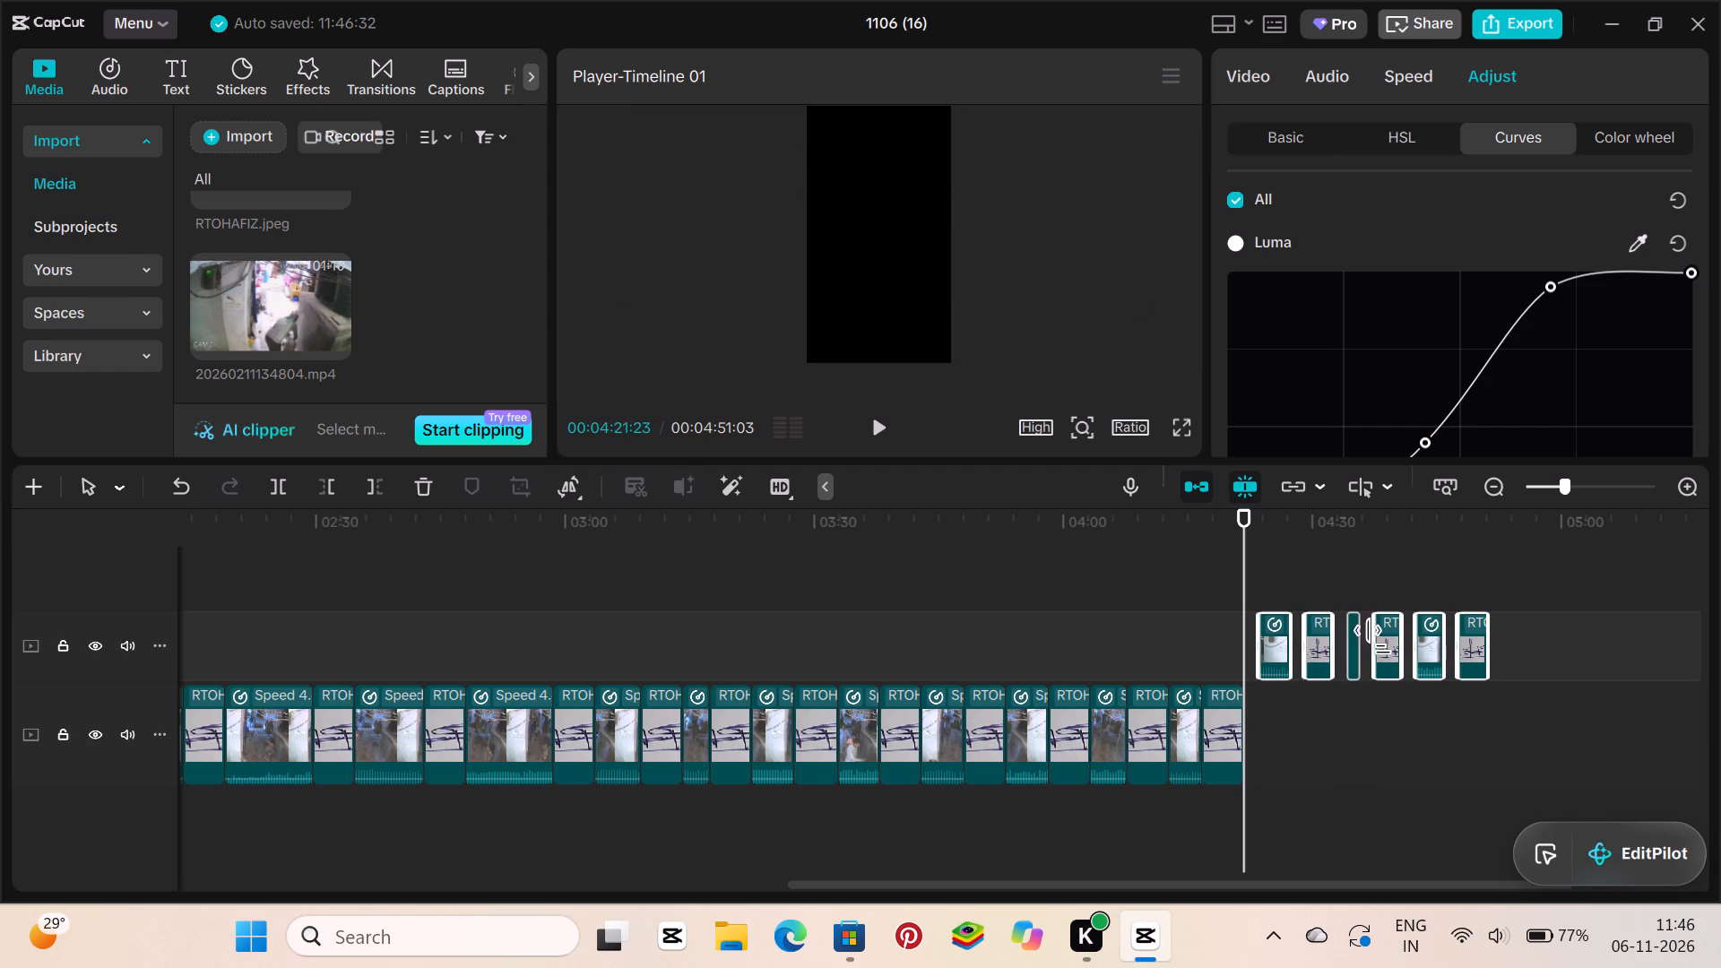
{"action": "left_click_drag", "start_coordinate": [1379, 638], "coordinate": [1357, 656]}
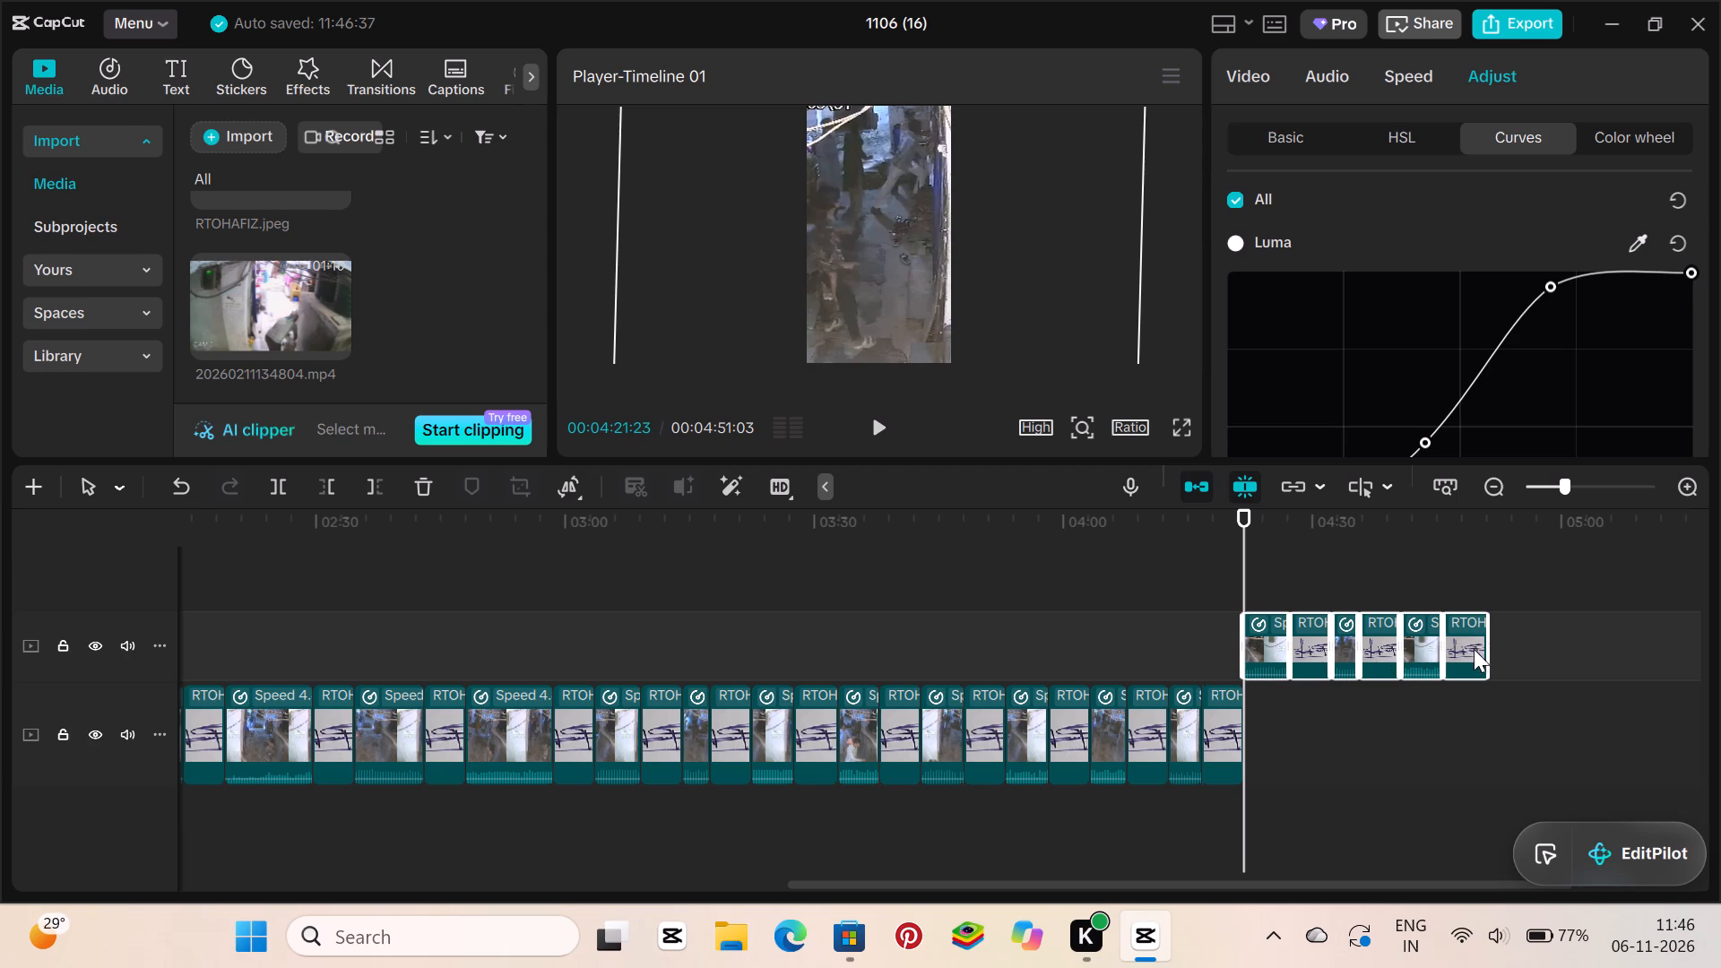
{"action": "left_click_drag", "start_coordinate": [1471, 648], "coordinate": [1475, 753]}
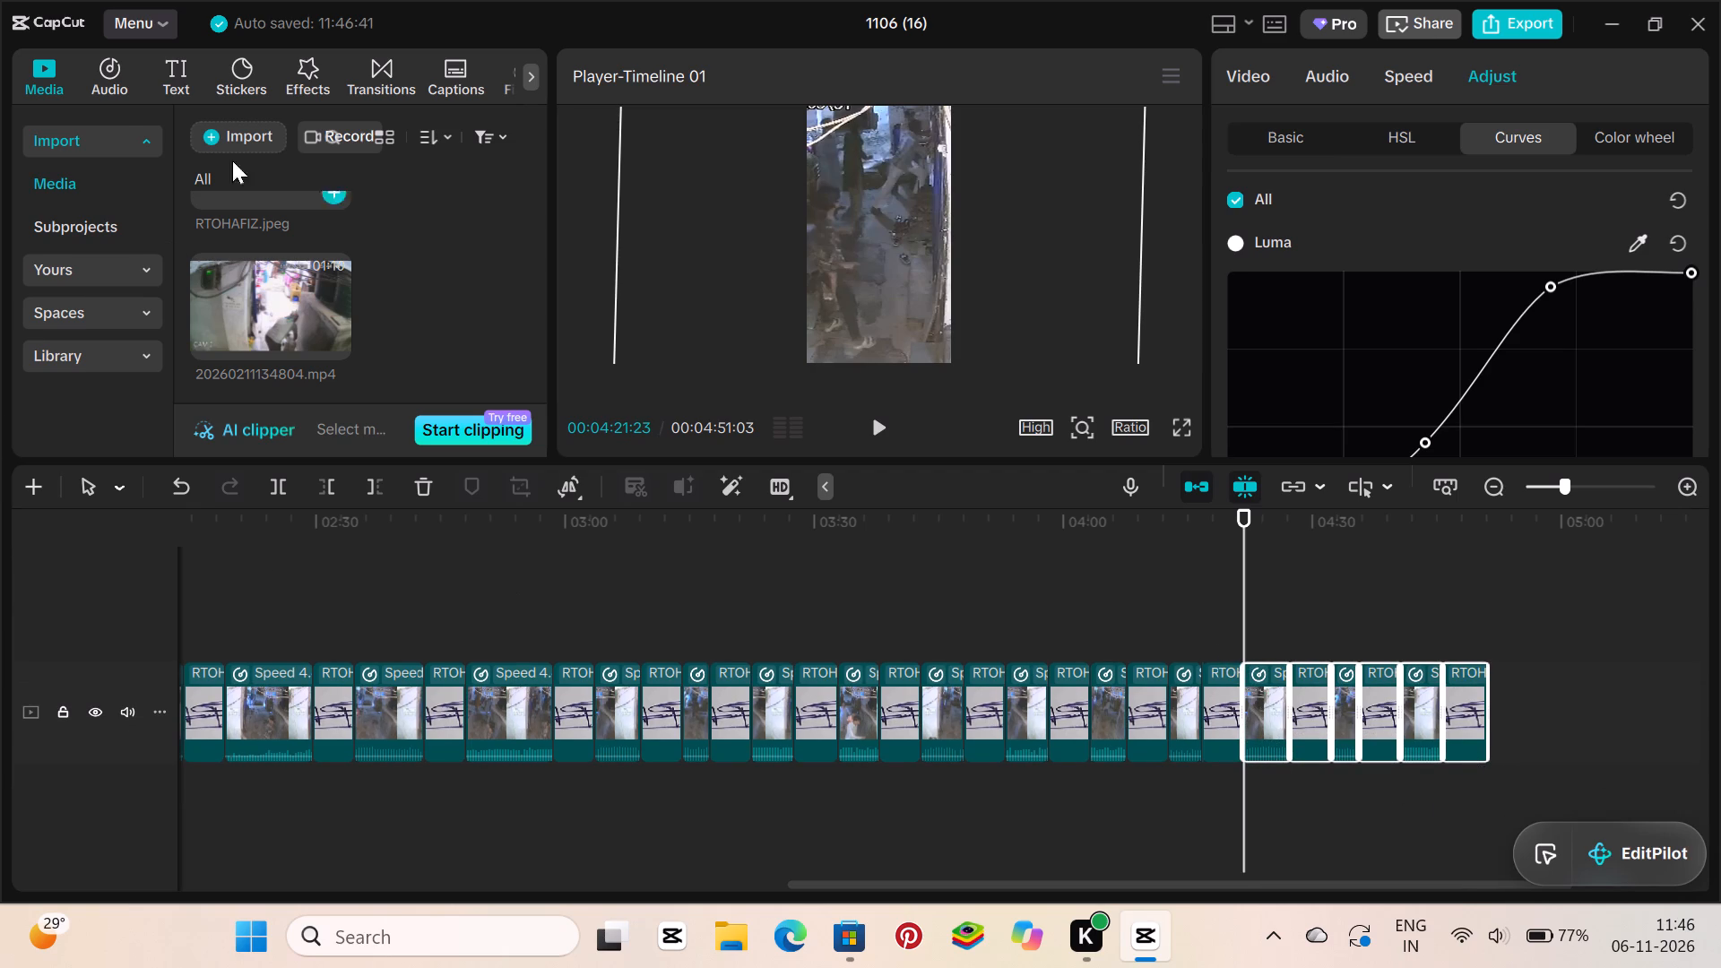
{"action": "left_click", "coordinate": [212, 139]}
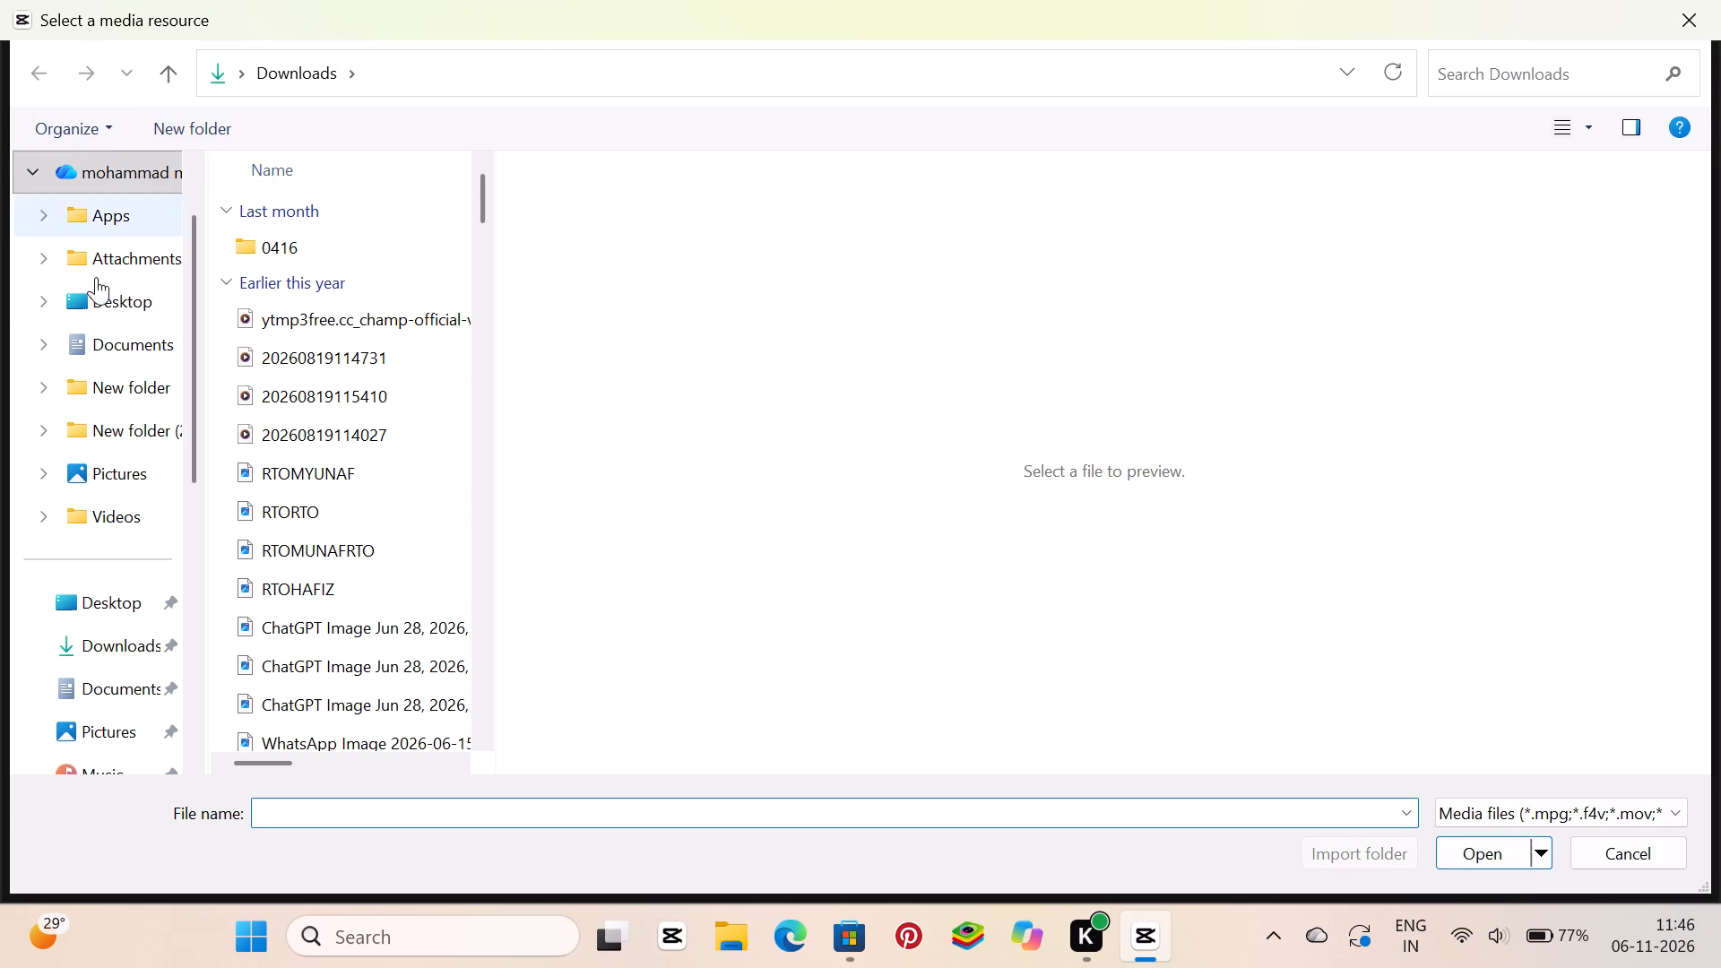
{"action": "scroll", "coordinate": [155, 330], "scroll_direction": "down", "scroll_amount": 6}
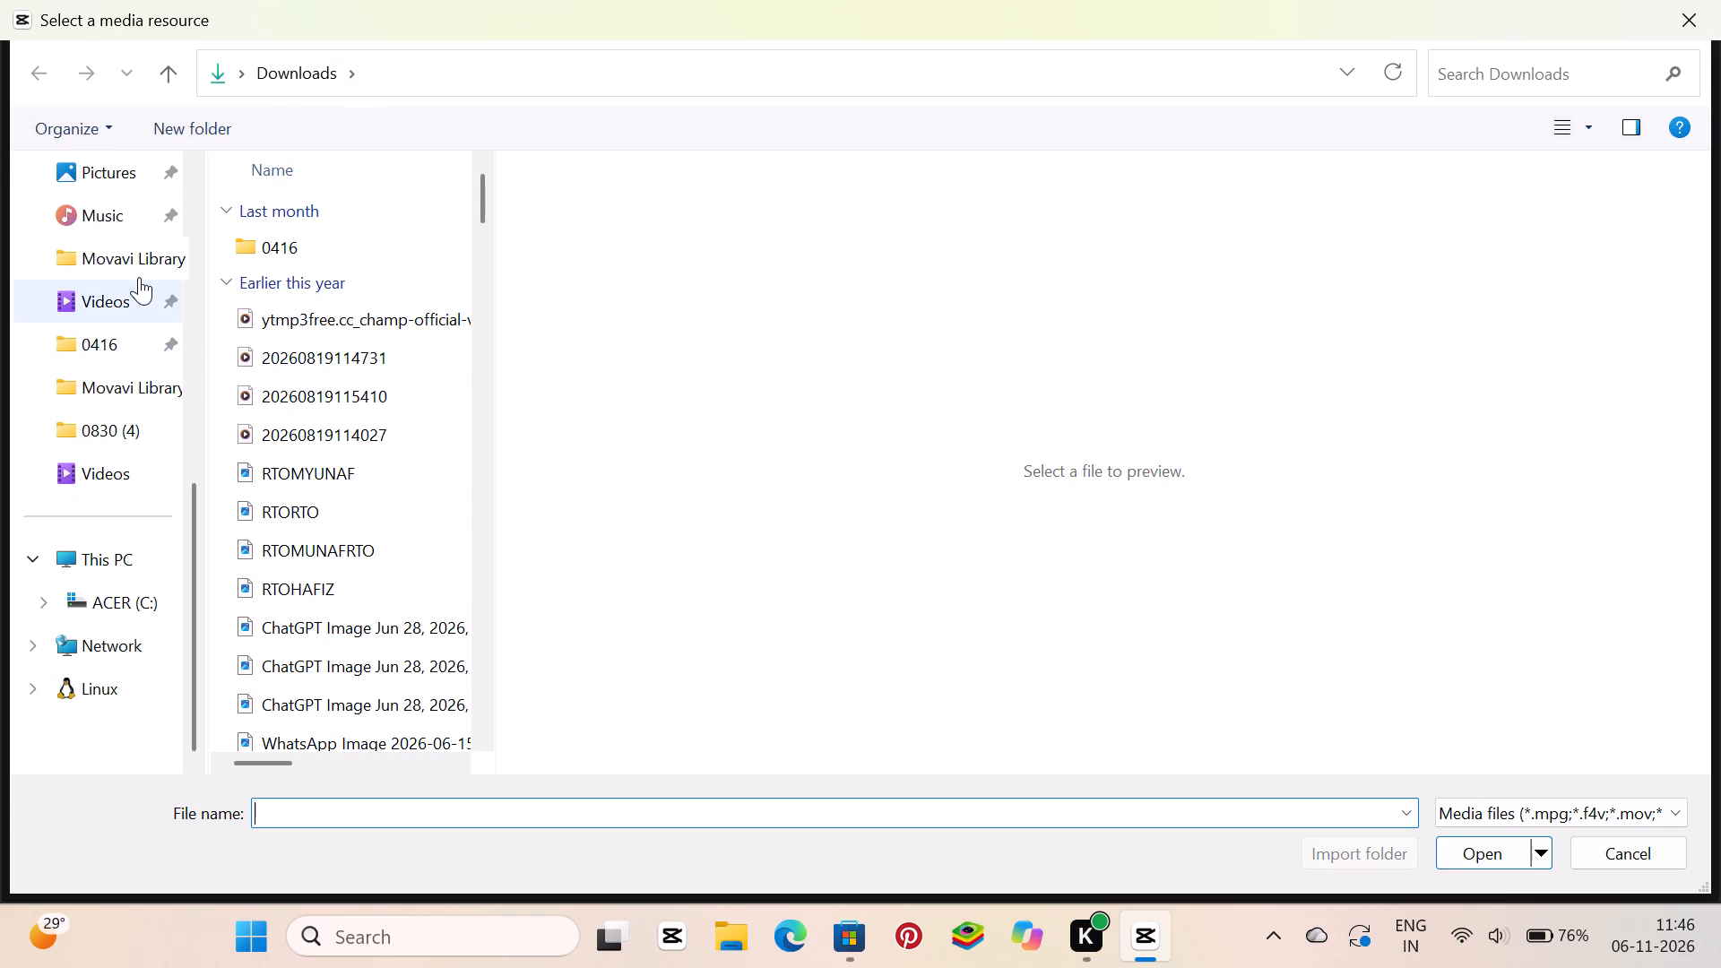
{"action": "left_click", "coordinate": [134, 315]}
{"action": "scroll", "coordinate": [368, 424], "scroll_direction": "down", "scroll_amount": 4}
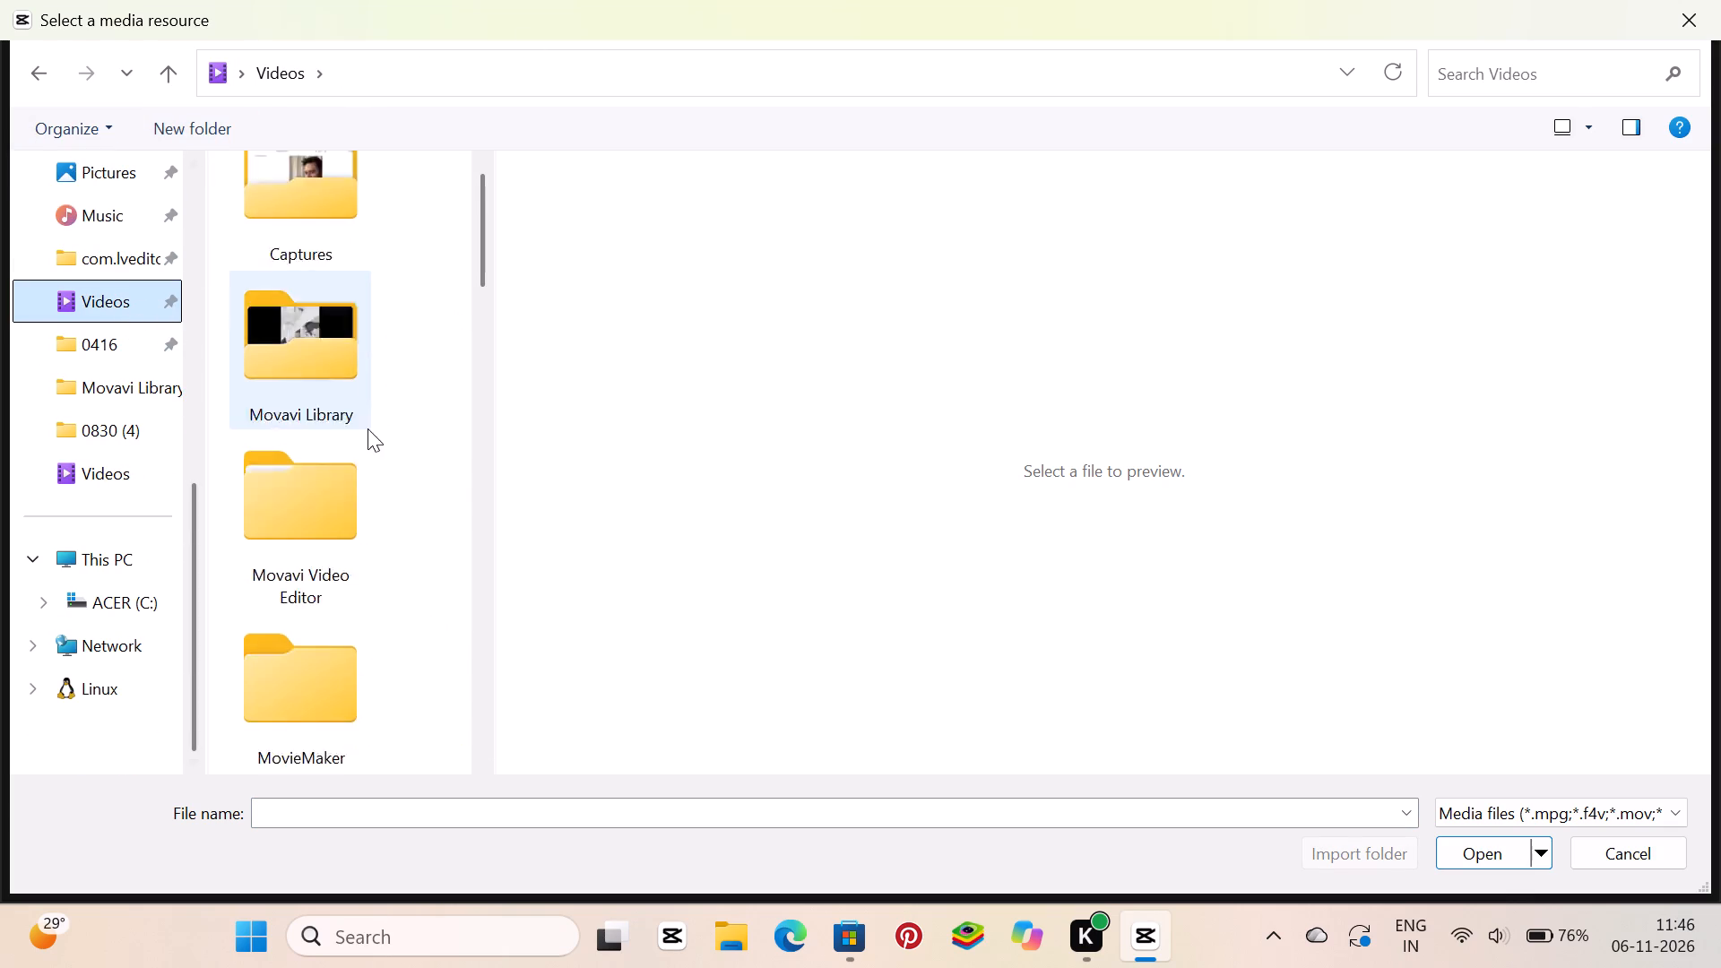
{"action": "scroll", "coordinate": [368, 428], "scroll_direction": "down", "scroll_amount": 3}
{"action": "left_click", "coordinate": [306, 438]}
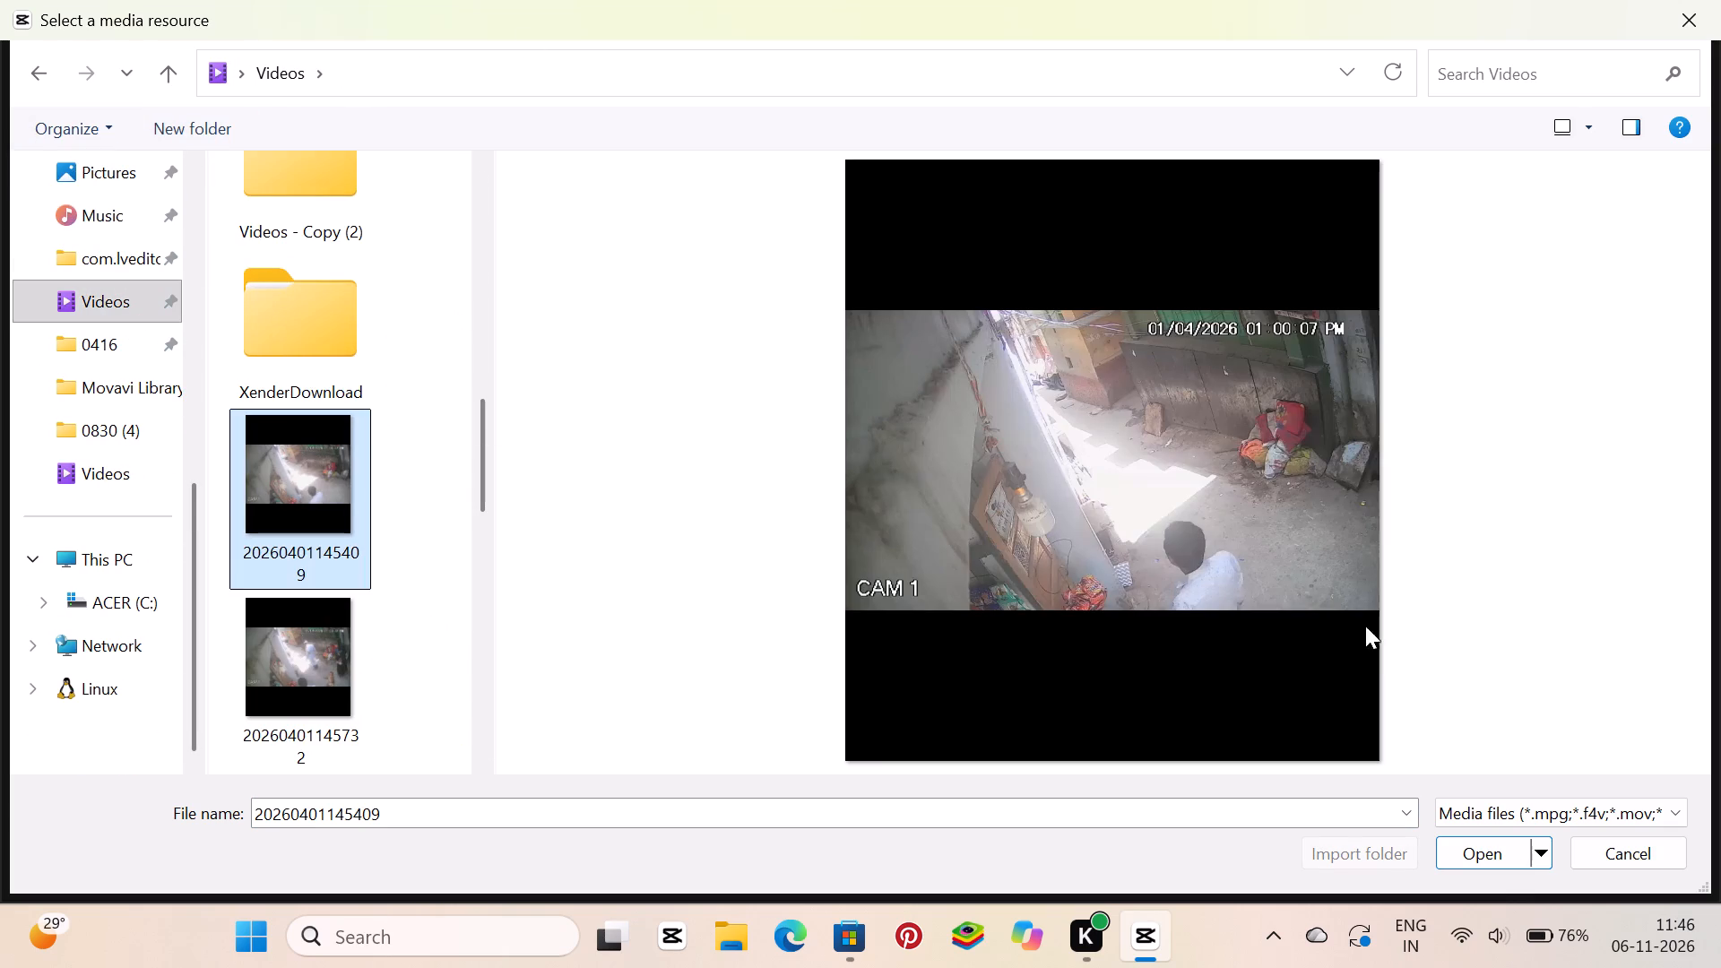
{"action": "left_click", "coordinate": [1452, 851]}
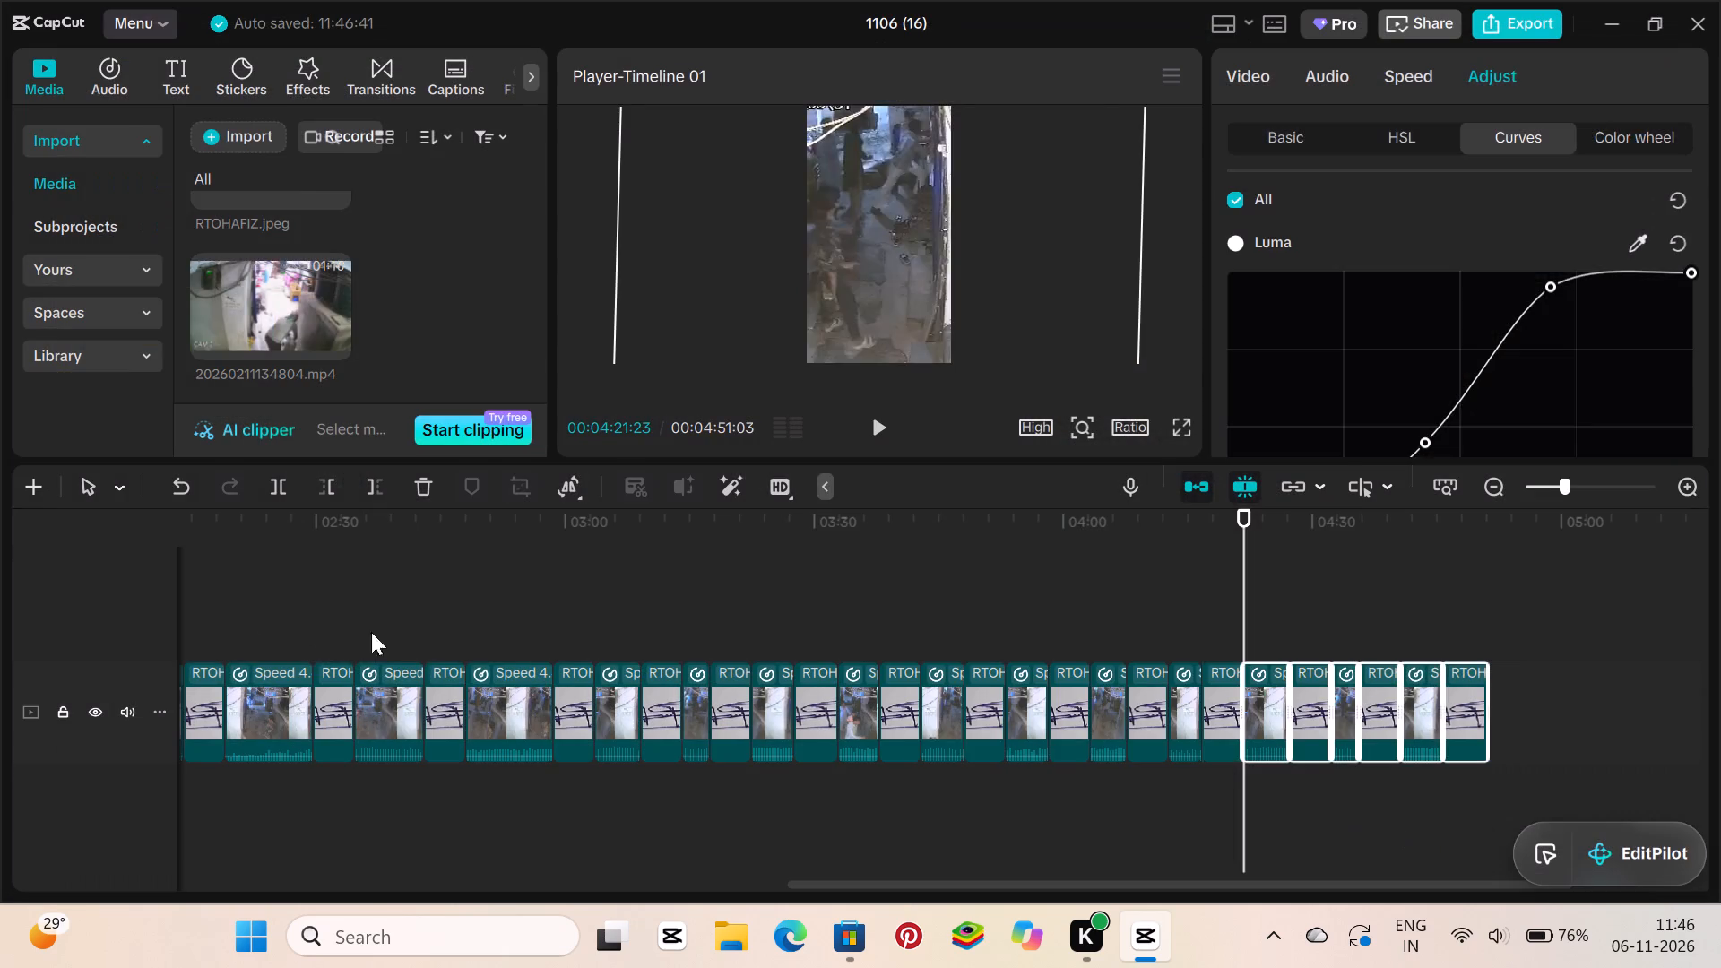
{"action": "left_click_drag", "start_coordinate": [251, 330], "coordinate": [1525, 631]}
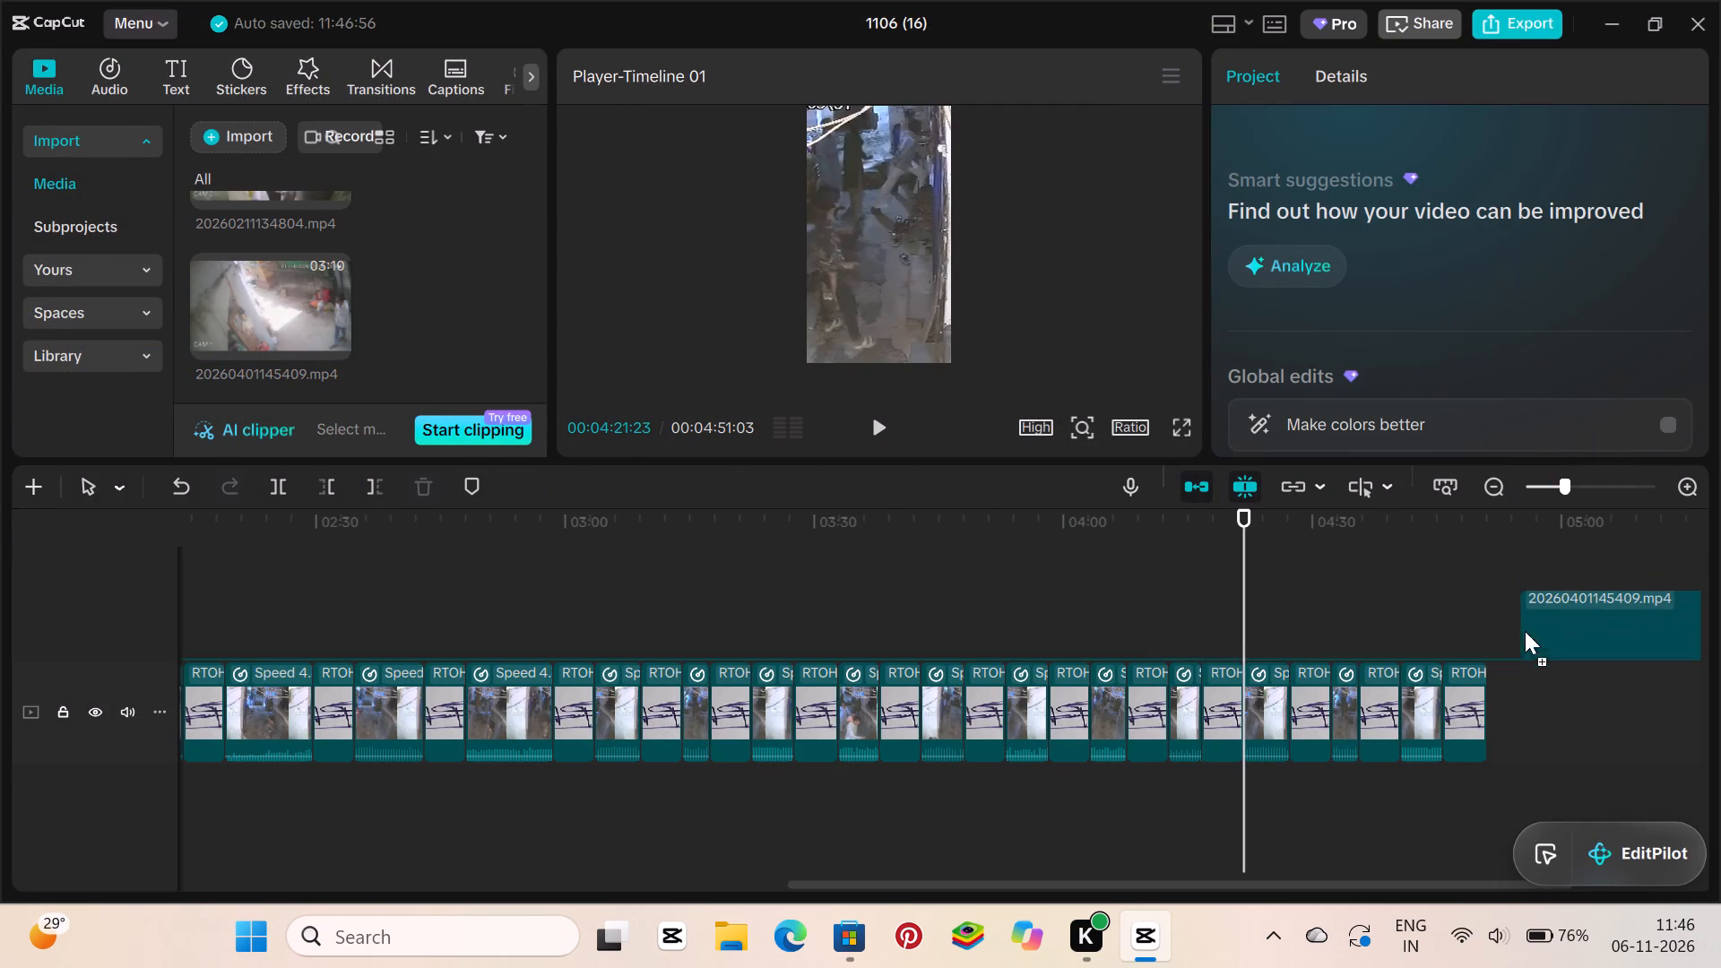
{"action": "left_click_drag", "start_coordinate": [1525, 631], "coordinate": [1500, 699]}
{"action": "left_click", "coordinate": [1477, 612]}
{"action": "left_click_drag", "start_coordinate": [1480, 612], "coordinate": [1489, 612]}
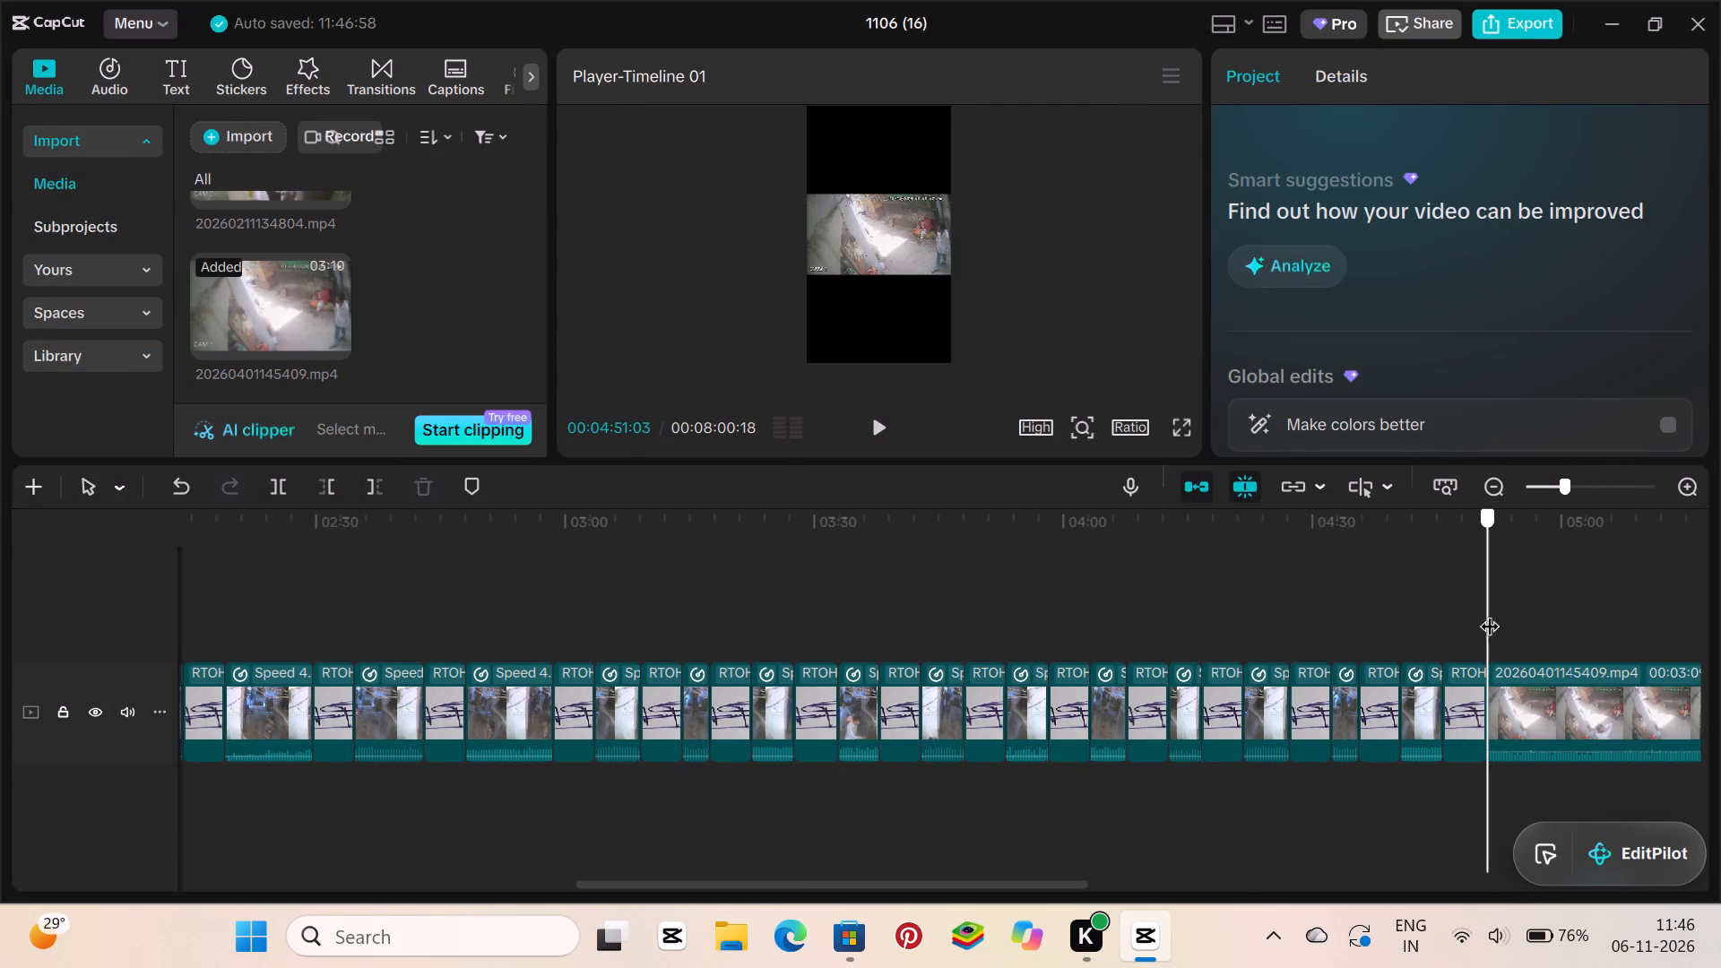
{"action": "left_click_drag", "start_coordinate": [1489, 612], "coordinate": [294, 644]}
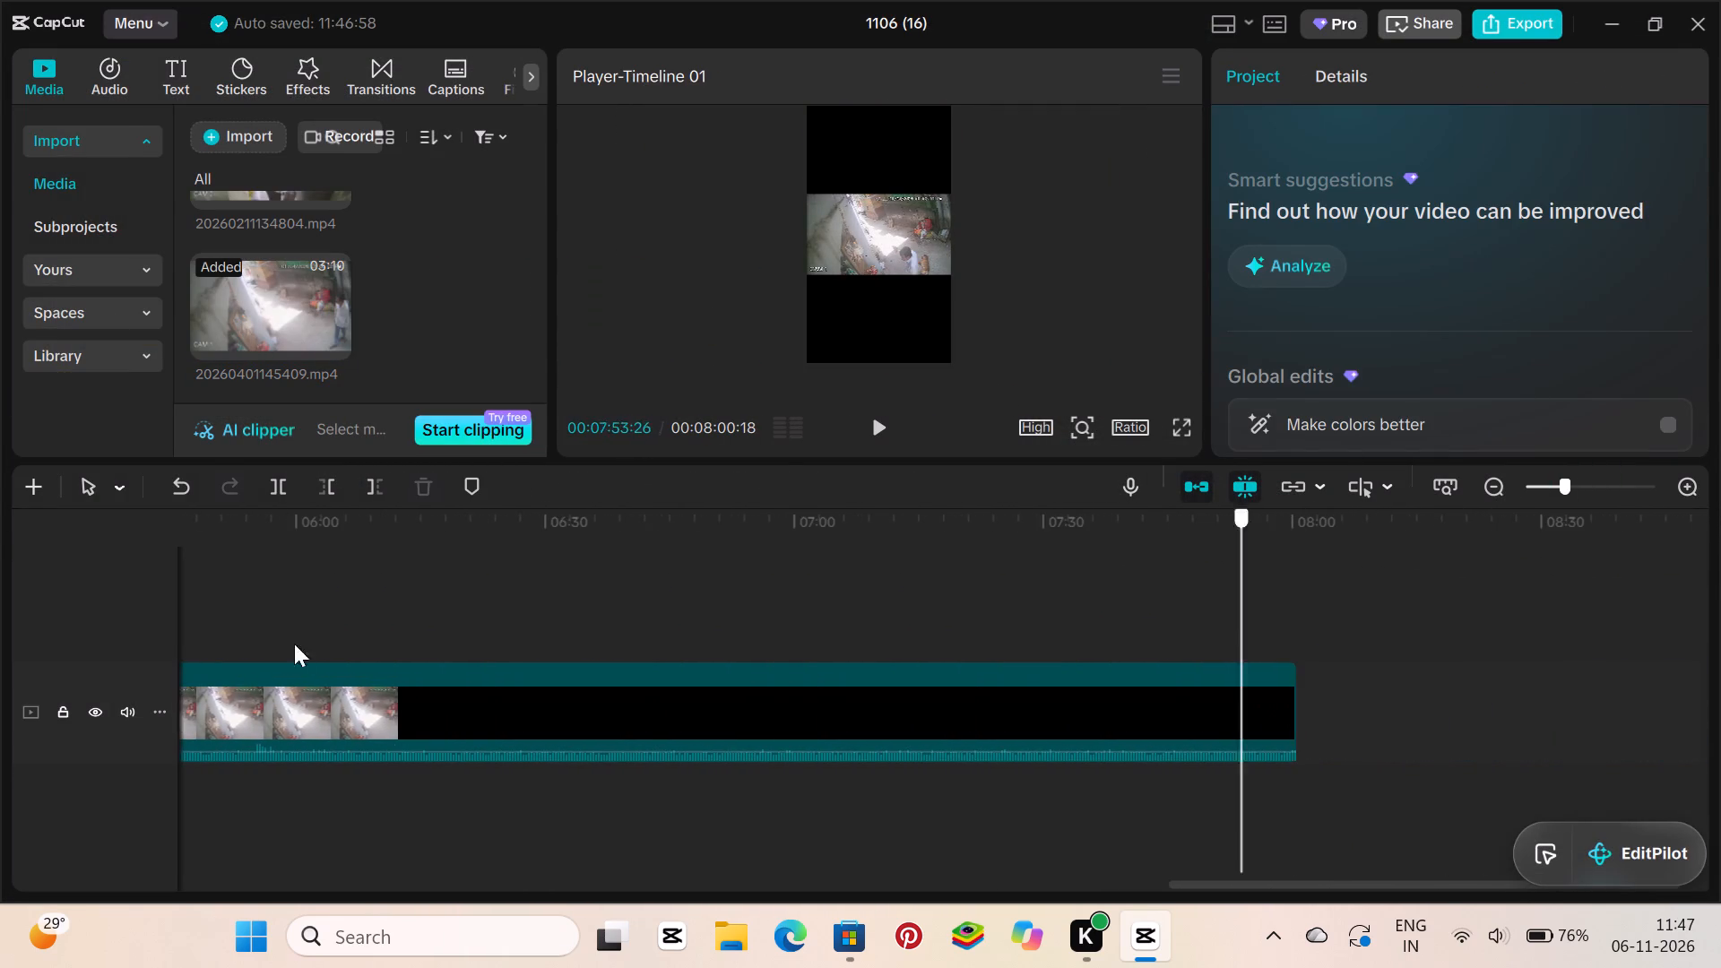
{"action": "left_click_drag", "start_coordinate": [294, 644], "coordinate": [1720, 247]}
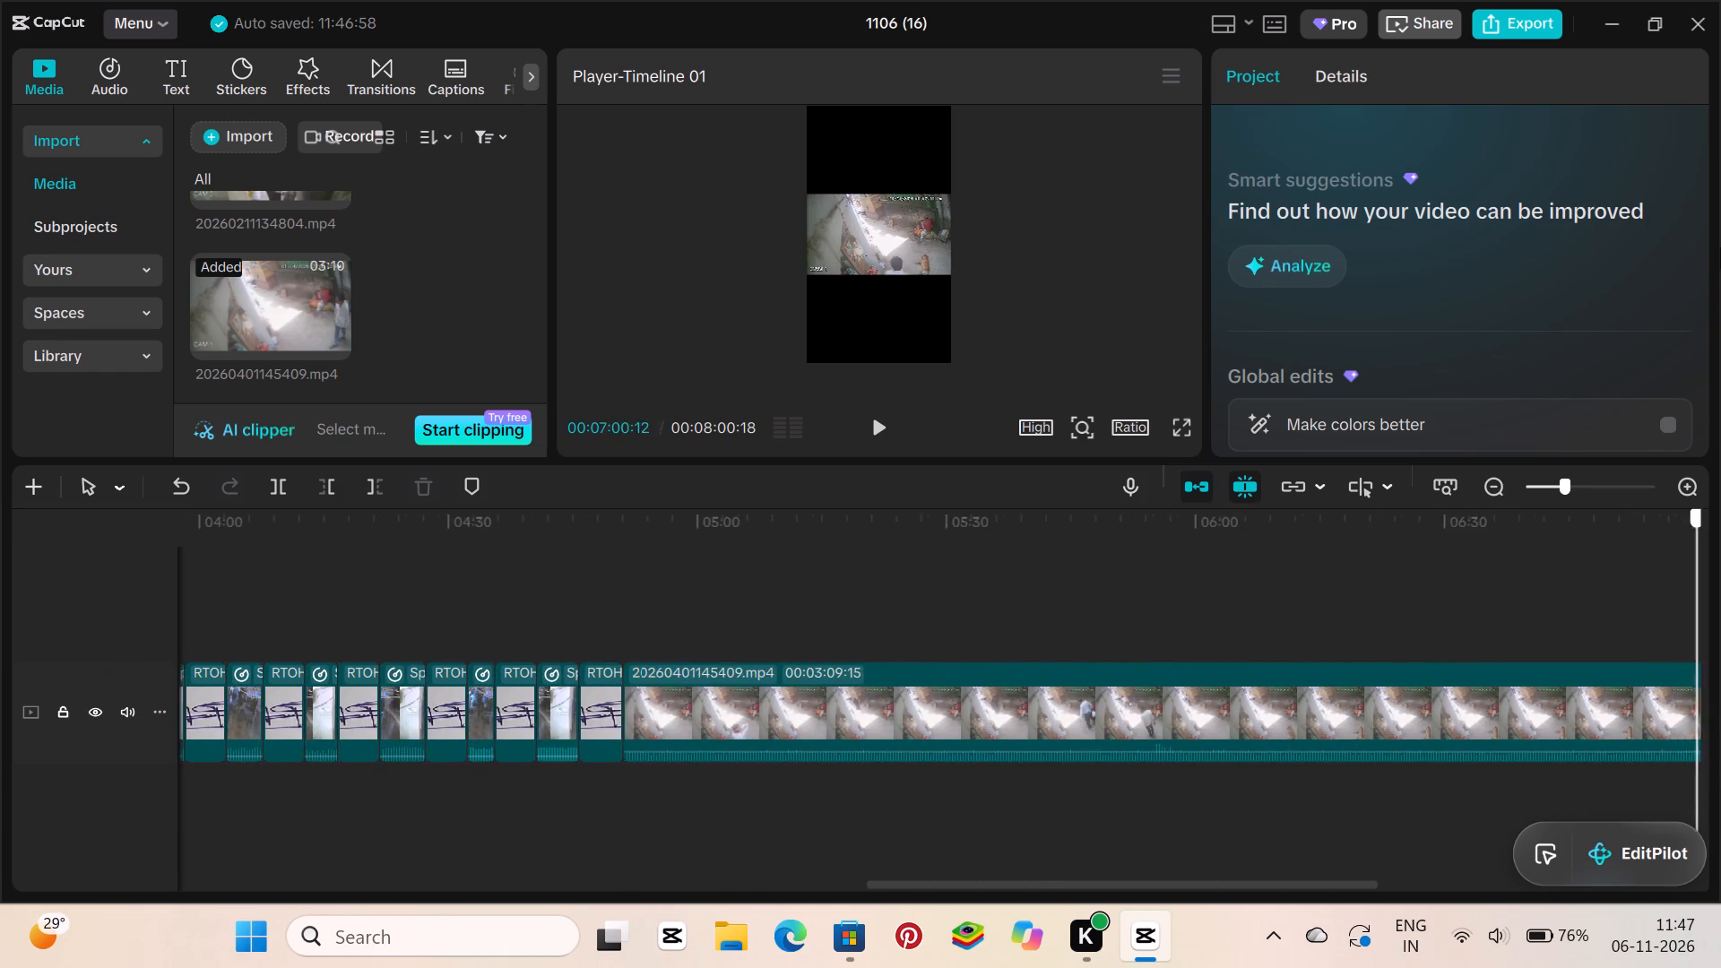
{"action": "left_click_drag", "start_coordinate": [1720, 247], "coordinate": [62, 957]}
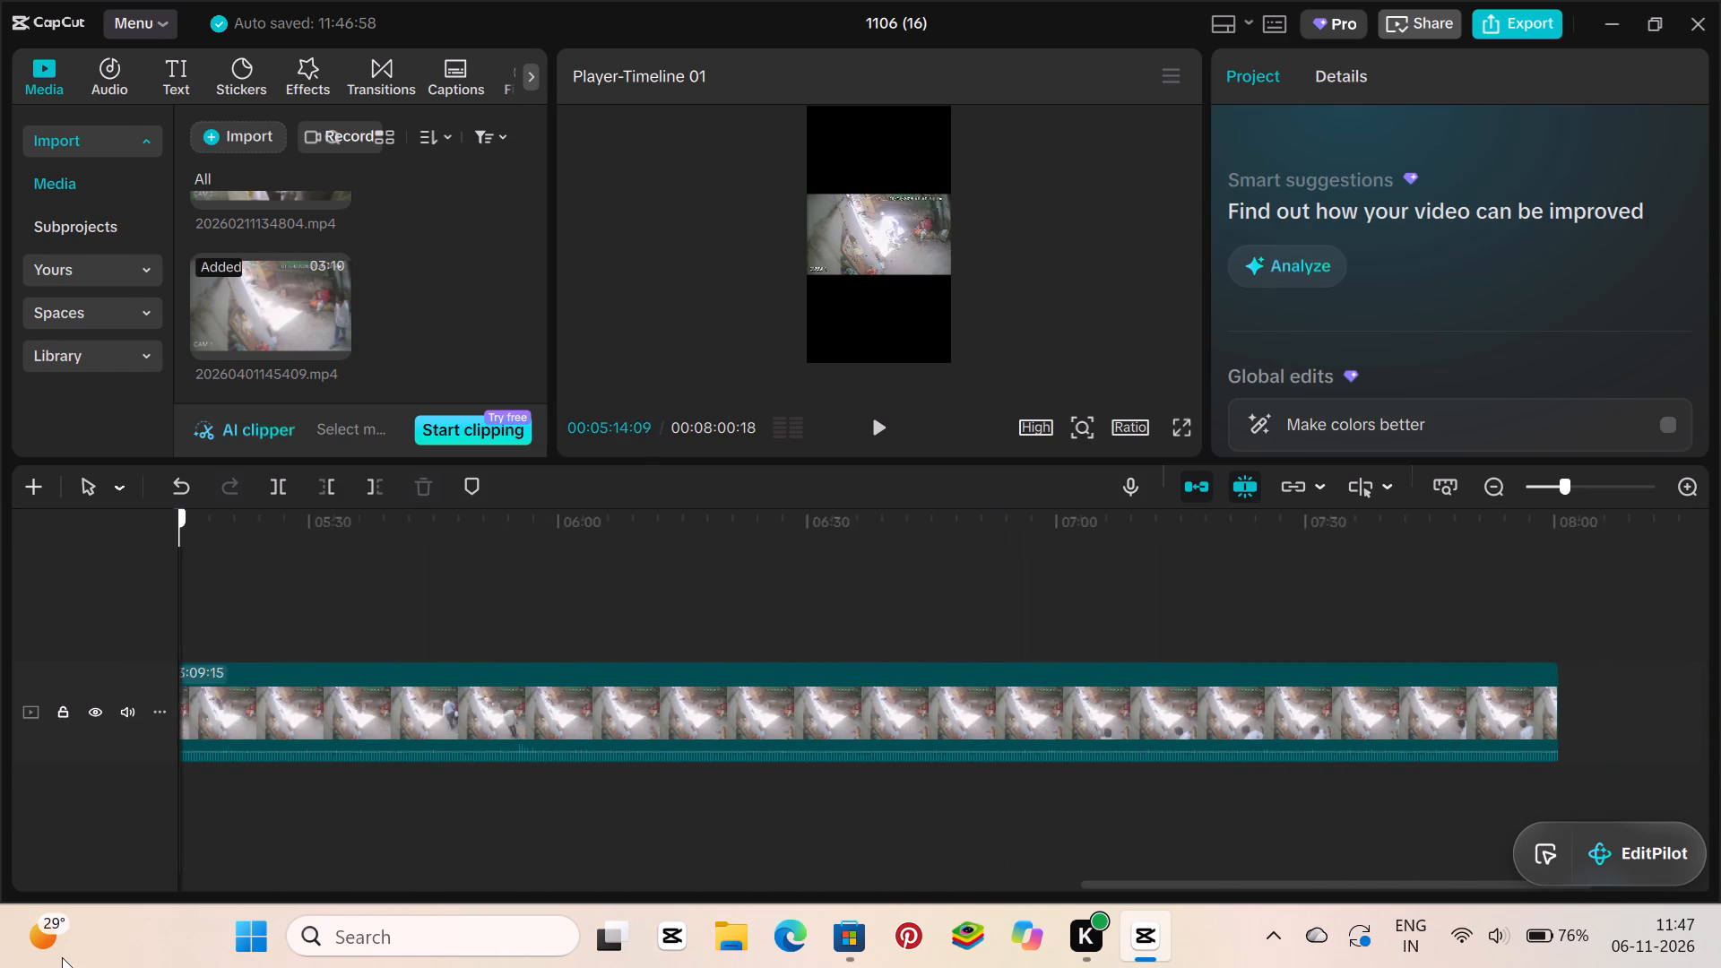
{"action": "left_click_drag", "start_coordinate": [62, 957], "coordinate": [559, 832]}
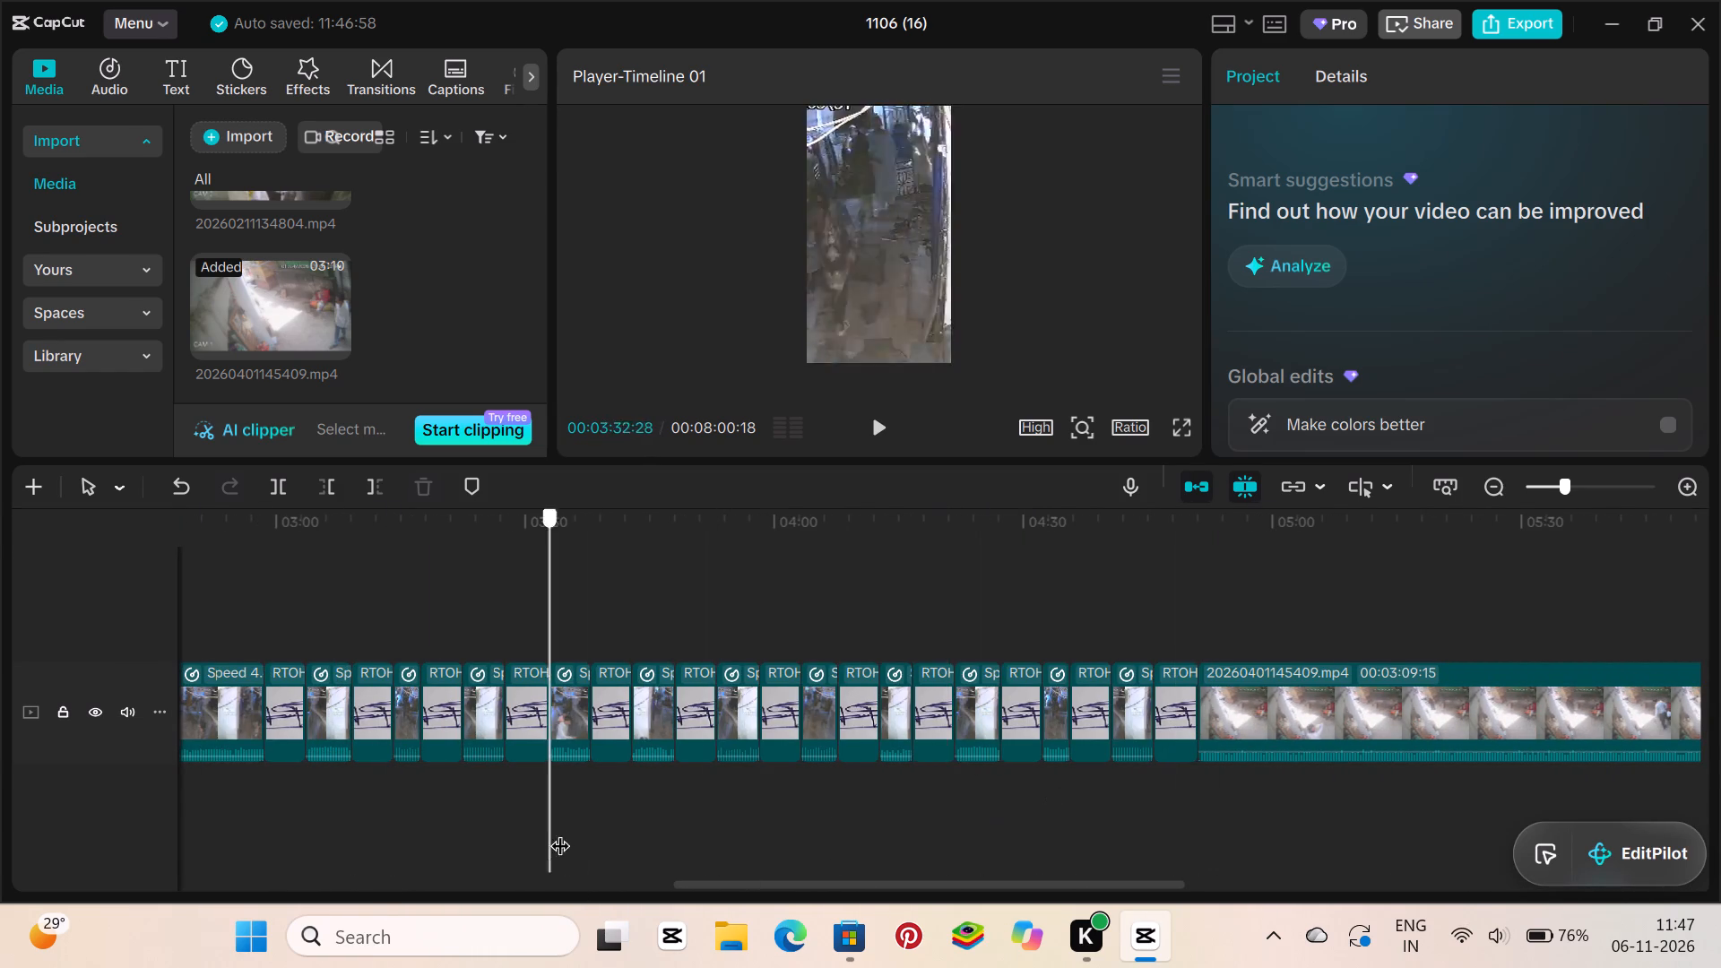
{"action": "left_click_drag", "start_coordinate": [559, 832], "coordinate": [1276, 739]}
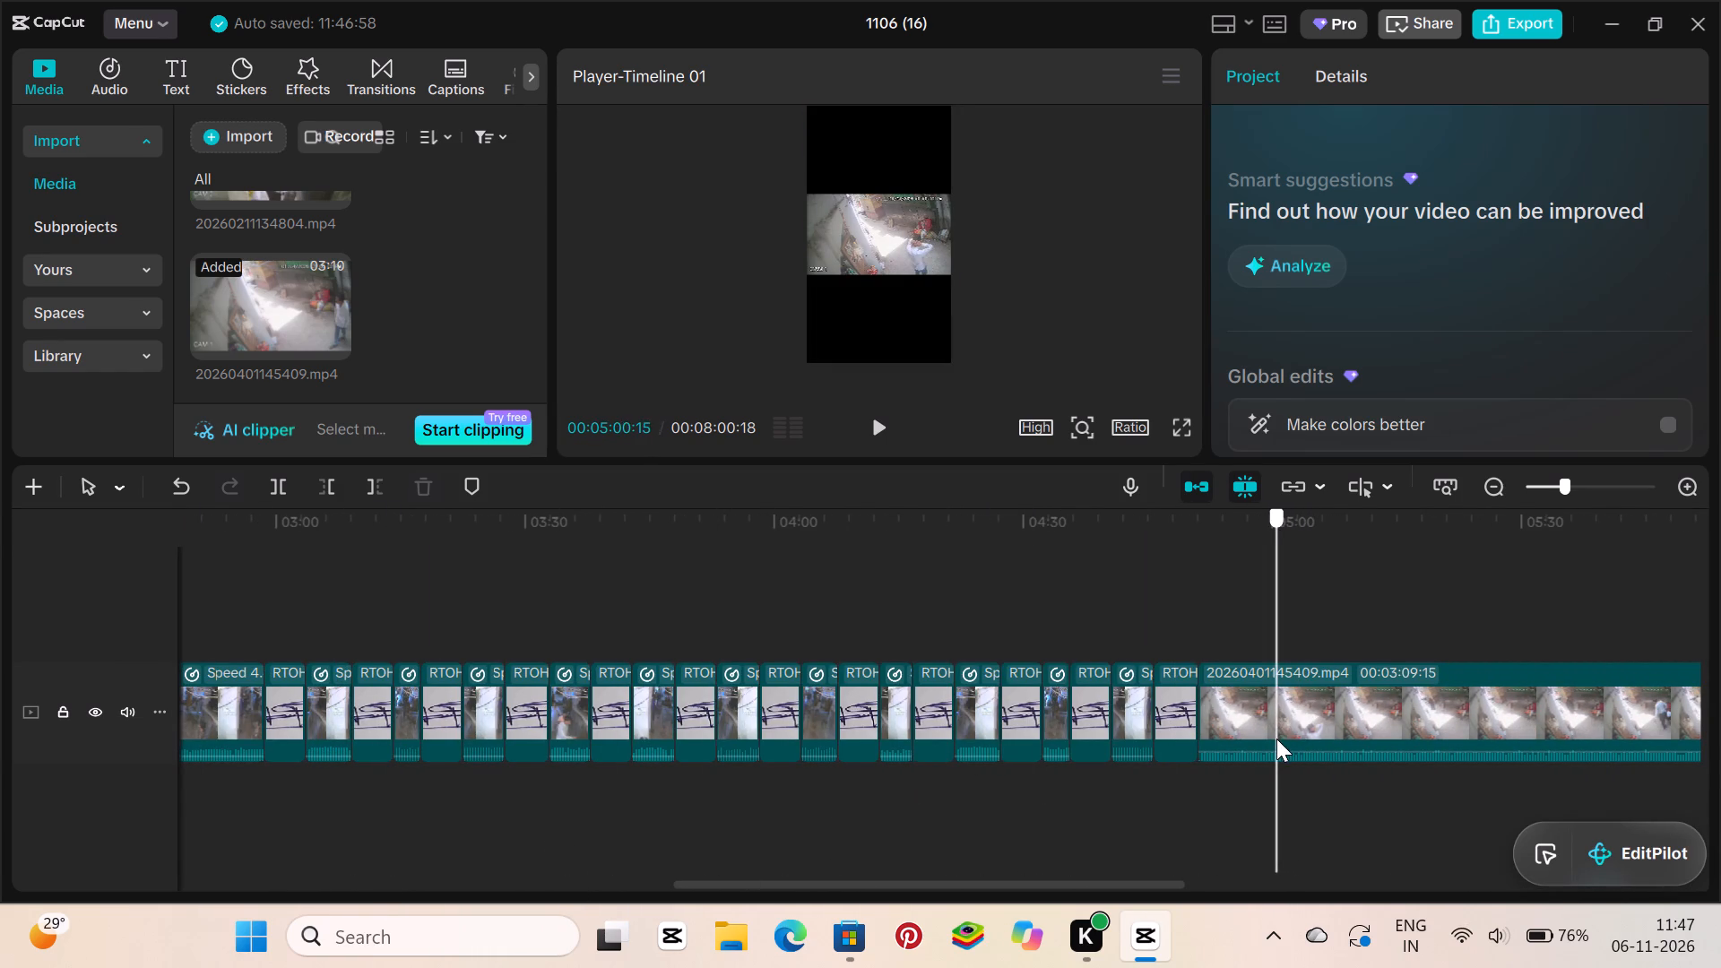
{"action": "left_click_drag", "start_coordinate": [1276, 739], "coordinate": [1270, 763]}
{"action": "left_click", "coordinate": [1272, 752]}
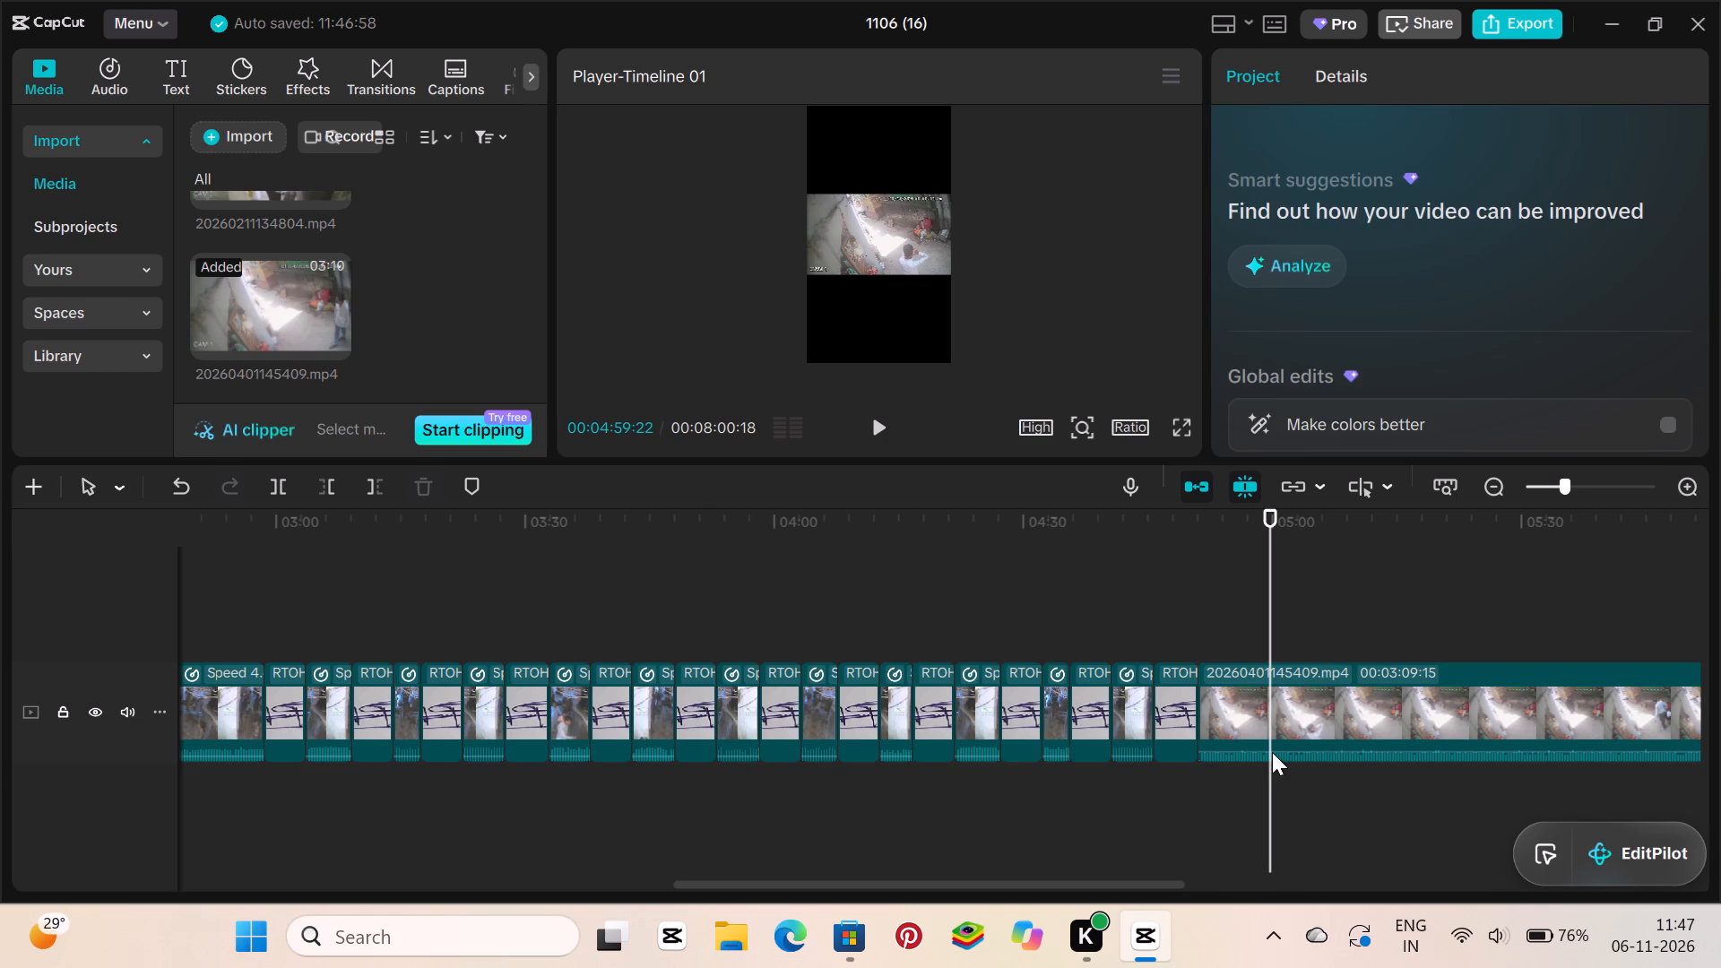
{"action": "left_click", "coordinate": [284, 484]}
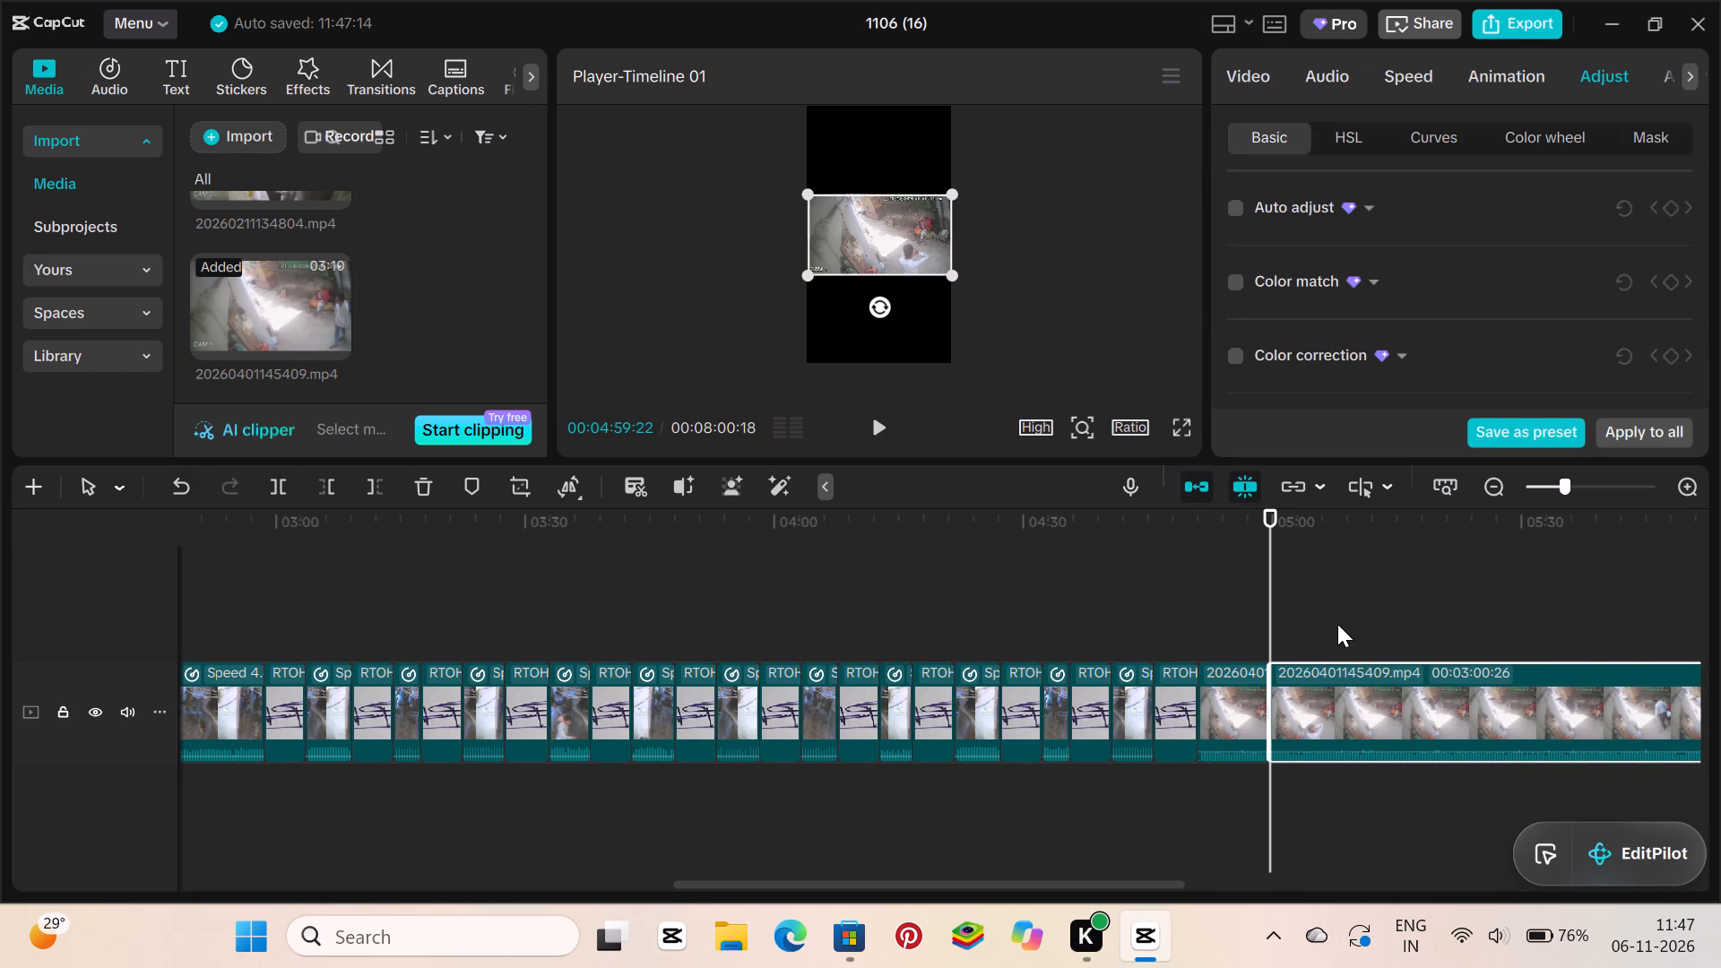
{"action": "left_click", "coordinate": [1337, 624]}
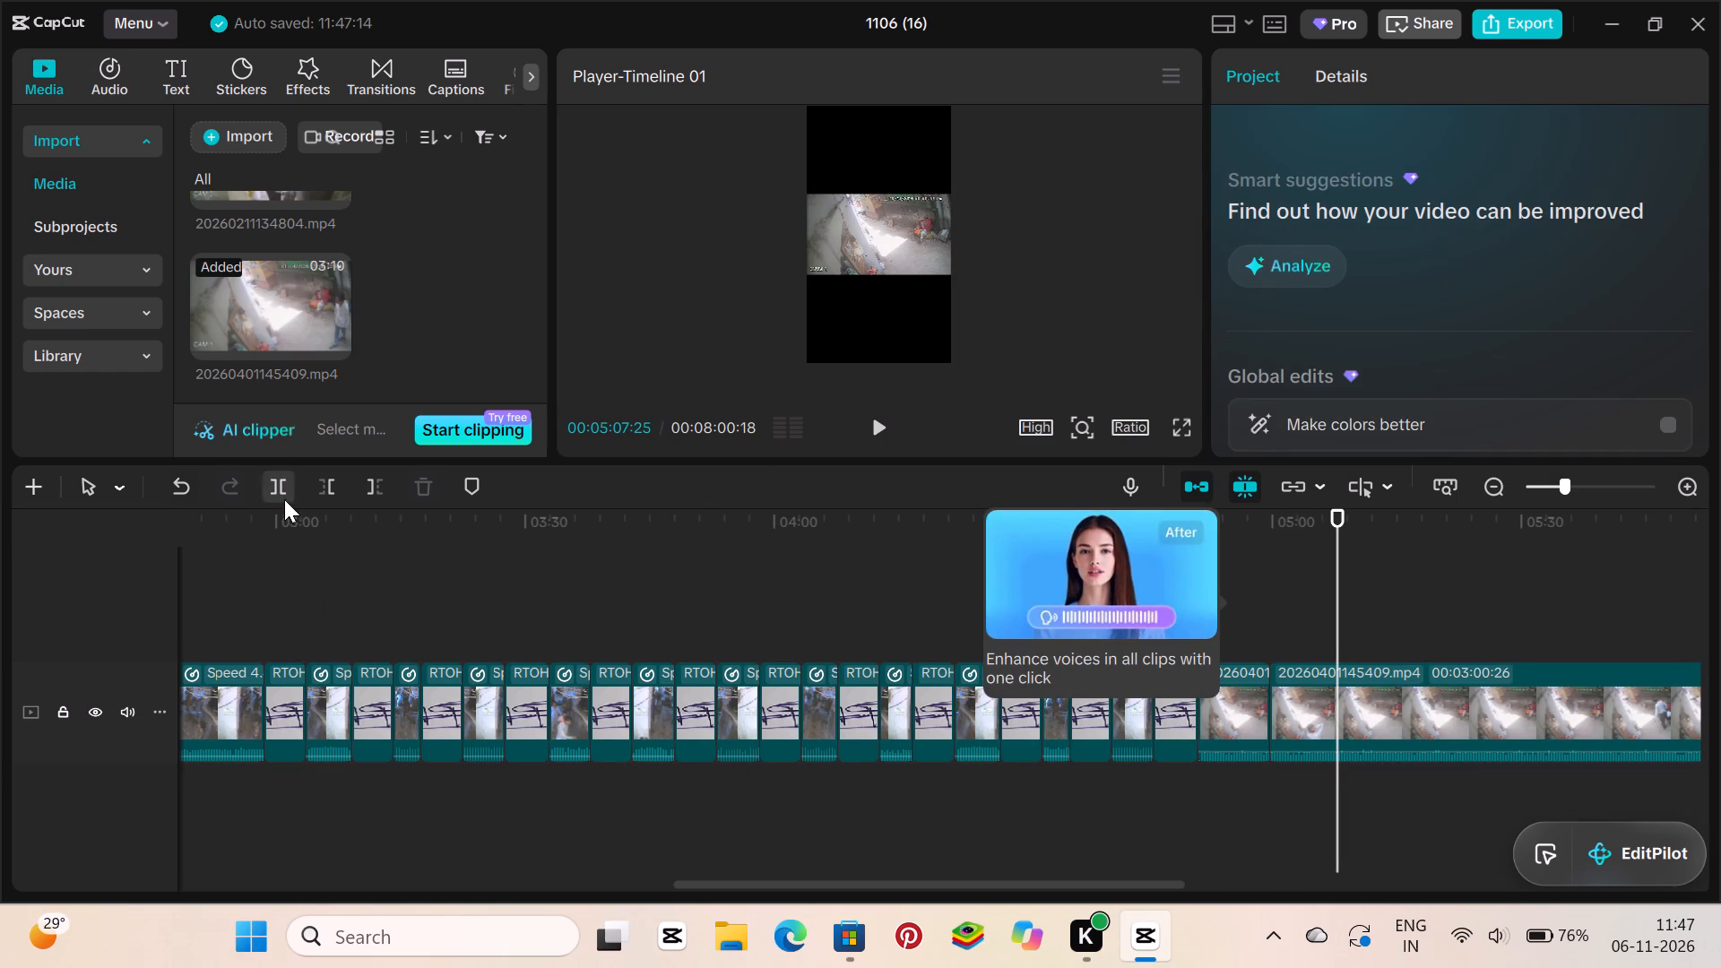
{"action": "left_click", "coordinate": [284, 499]}
{"action": "left_click", "coordinate": [1415, 638]}
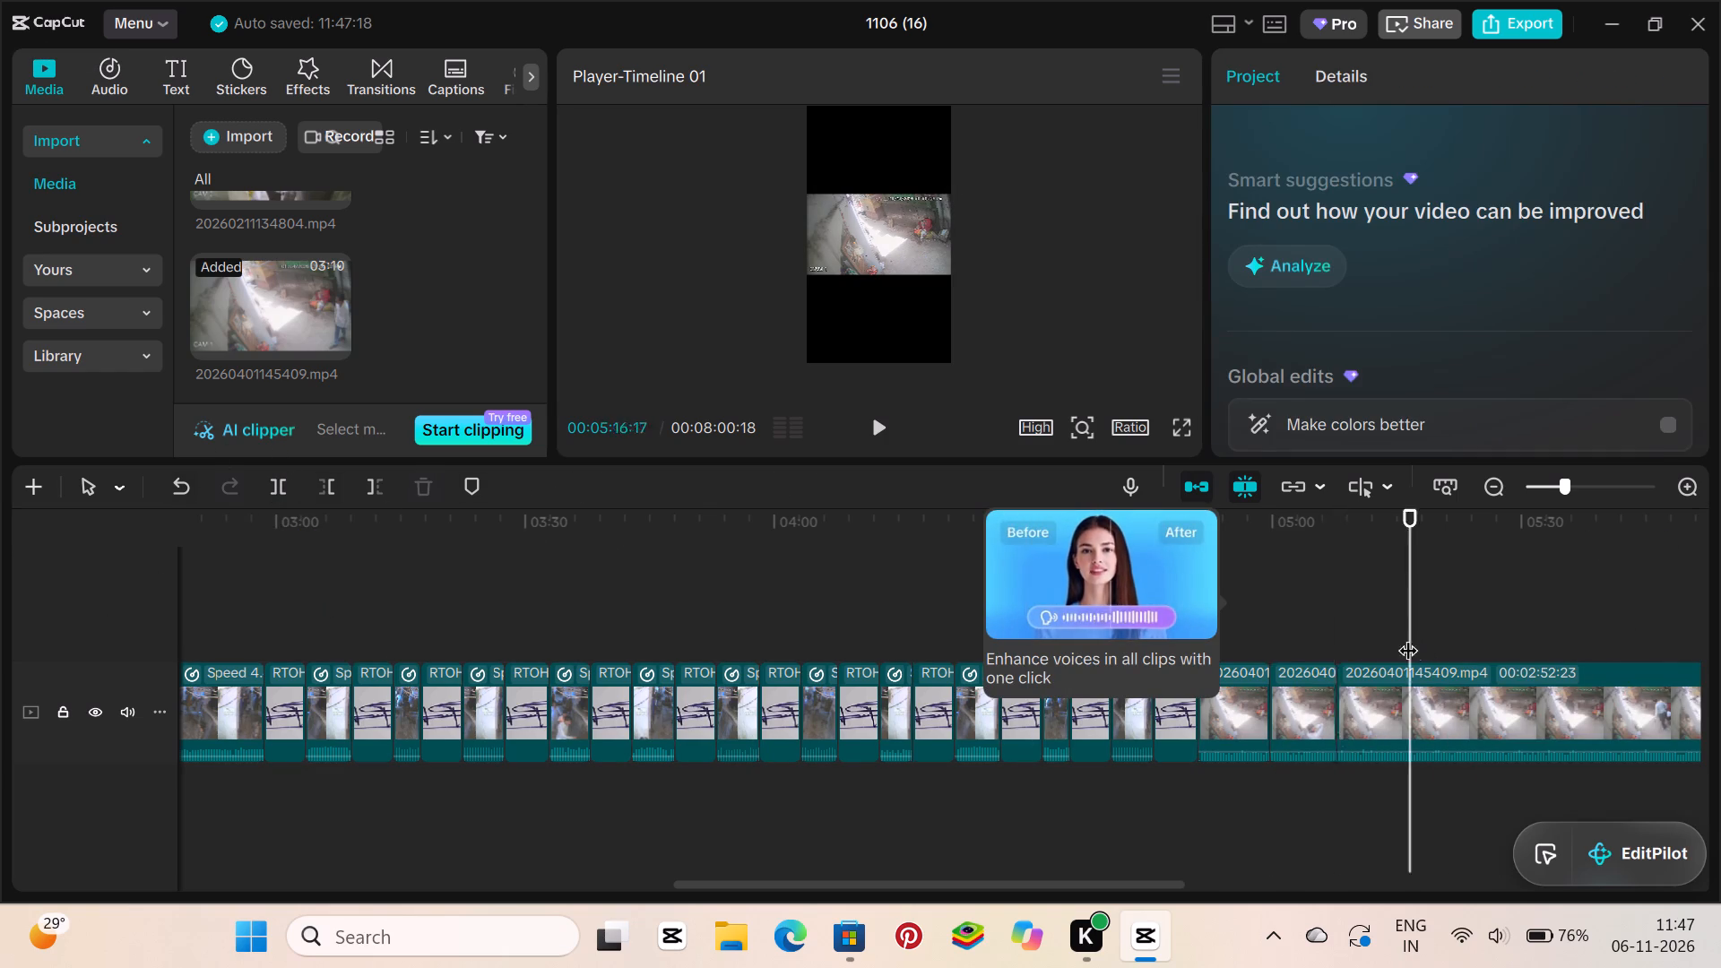
{"action": "left_click", "coordinate": [1406, 636]}
{"action": "left_click", "coordinate": [277, 497]}
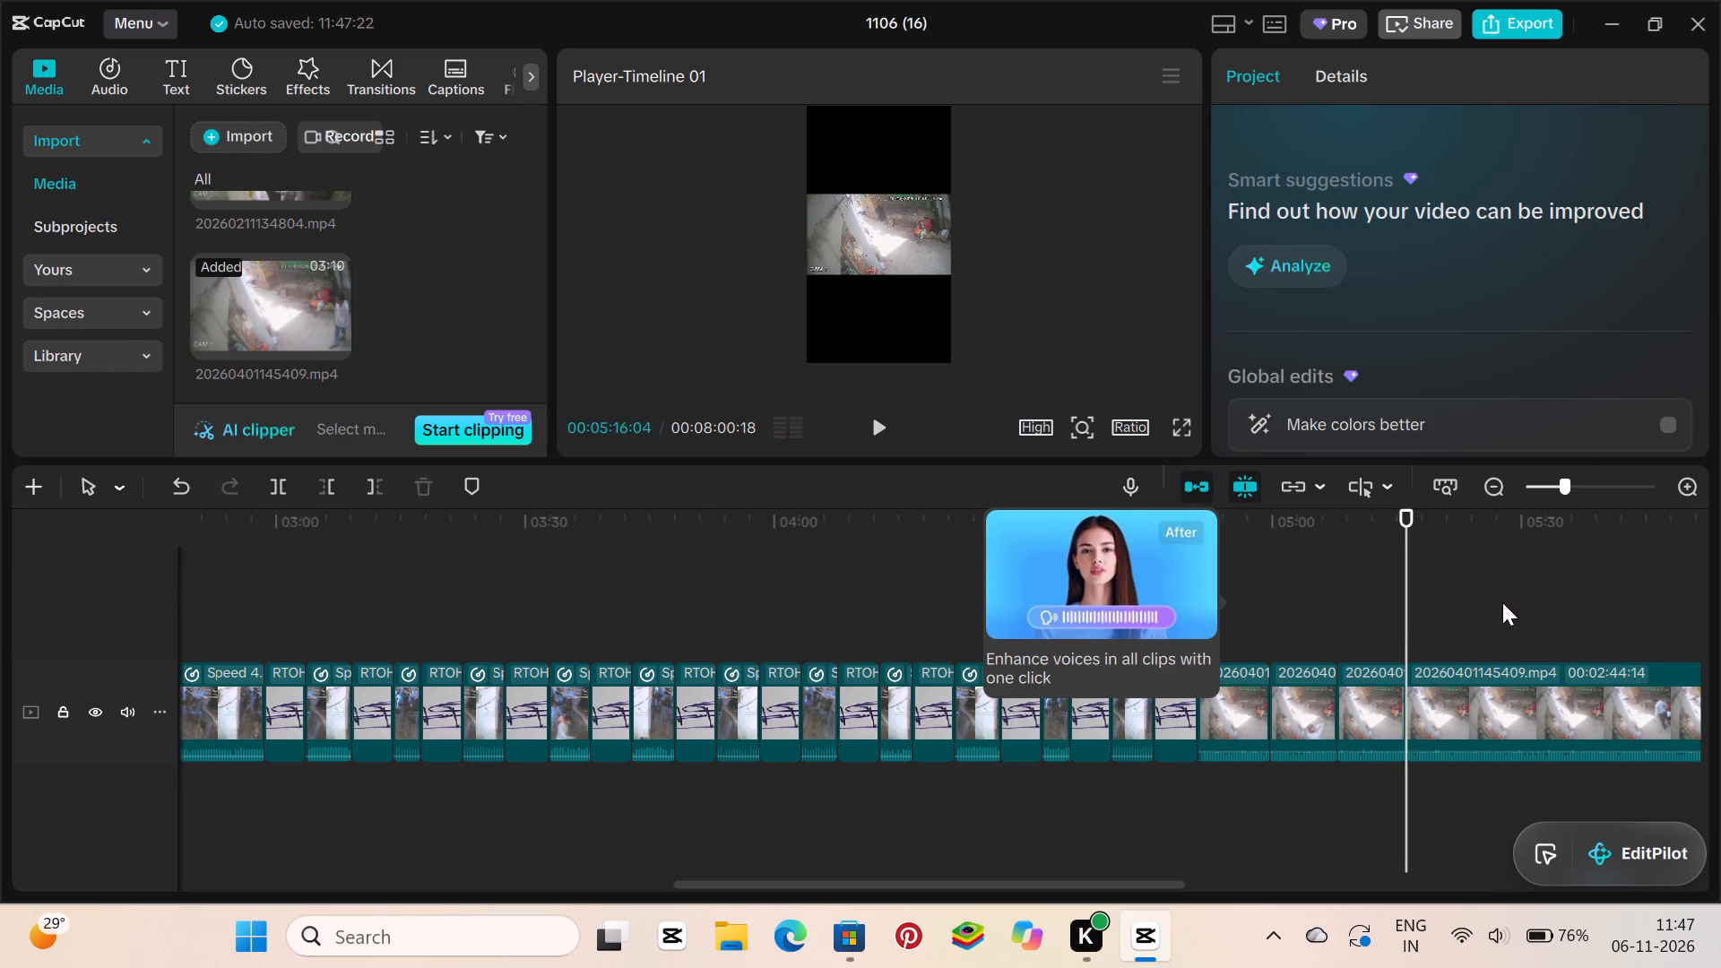
{"action": "left_click", "coordinate": [1483, 635]}
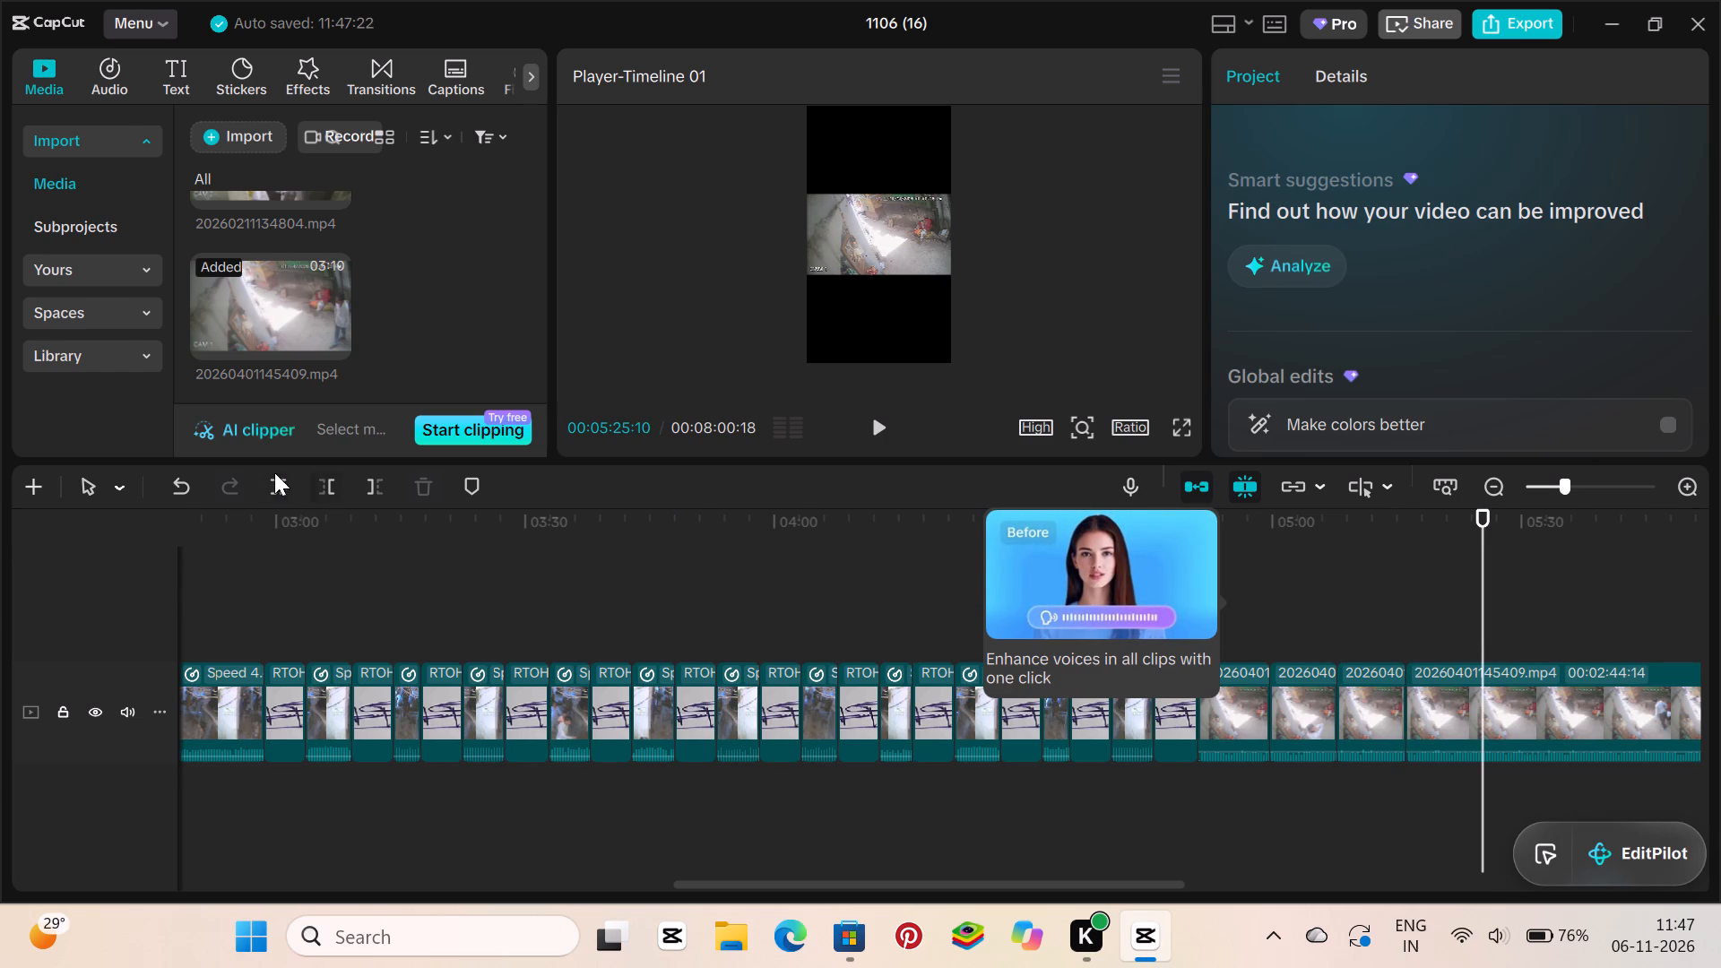
{"action": "left_click", "coordinate": [269, 472]}
{"action": "left_click", "coordinate": [1539, 611]}
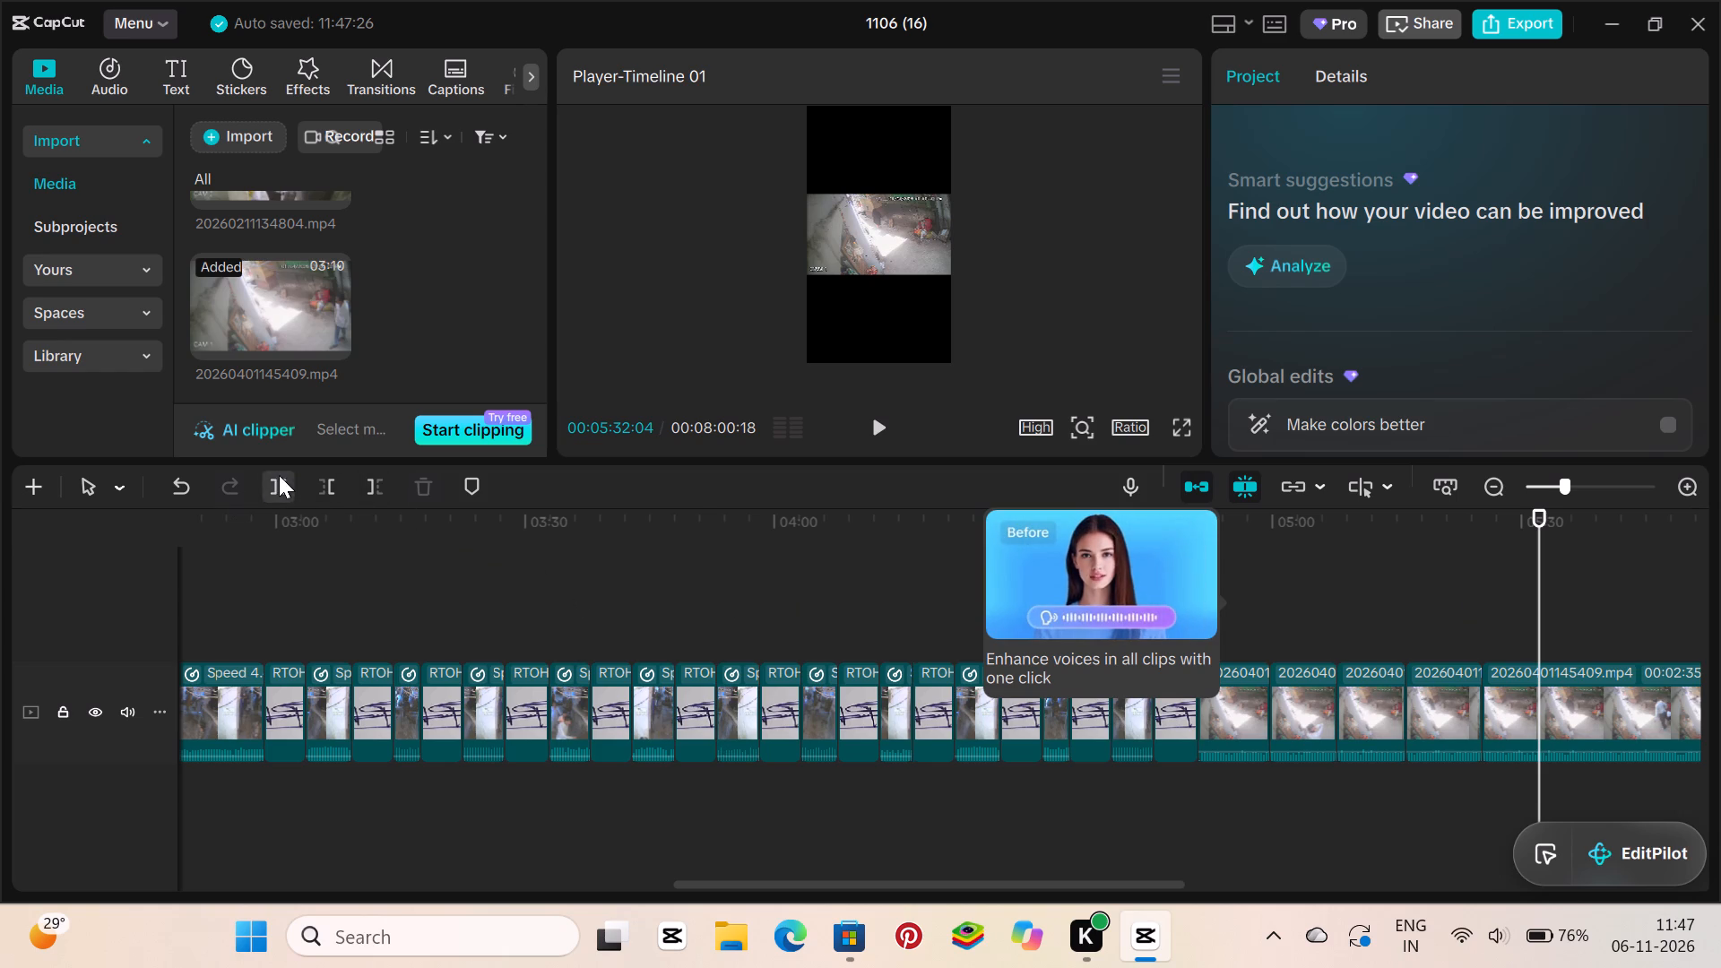
{"action": "left_click", "coordinate": [279, 475]}
{"action": "left_click", "coordinate": [1568, 616]}
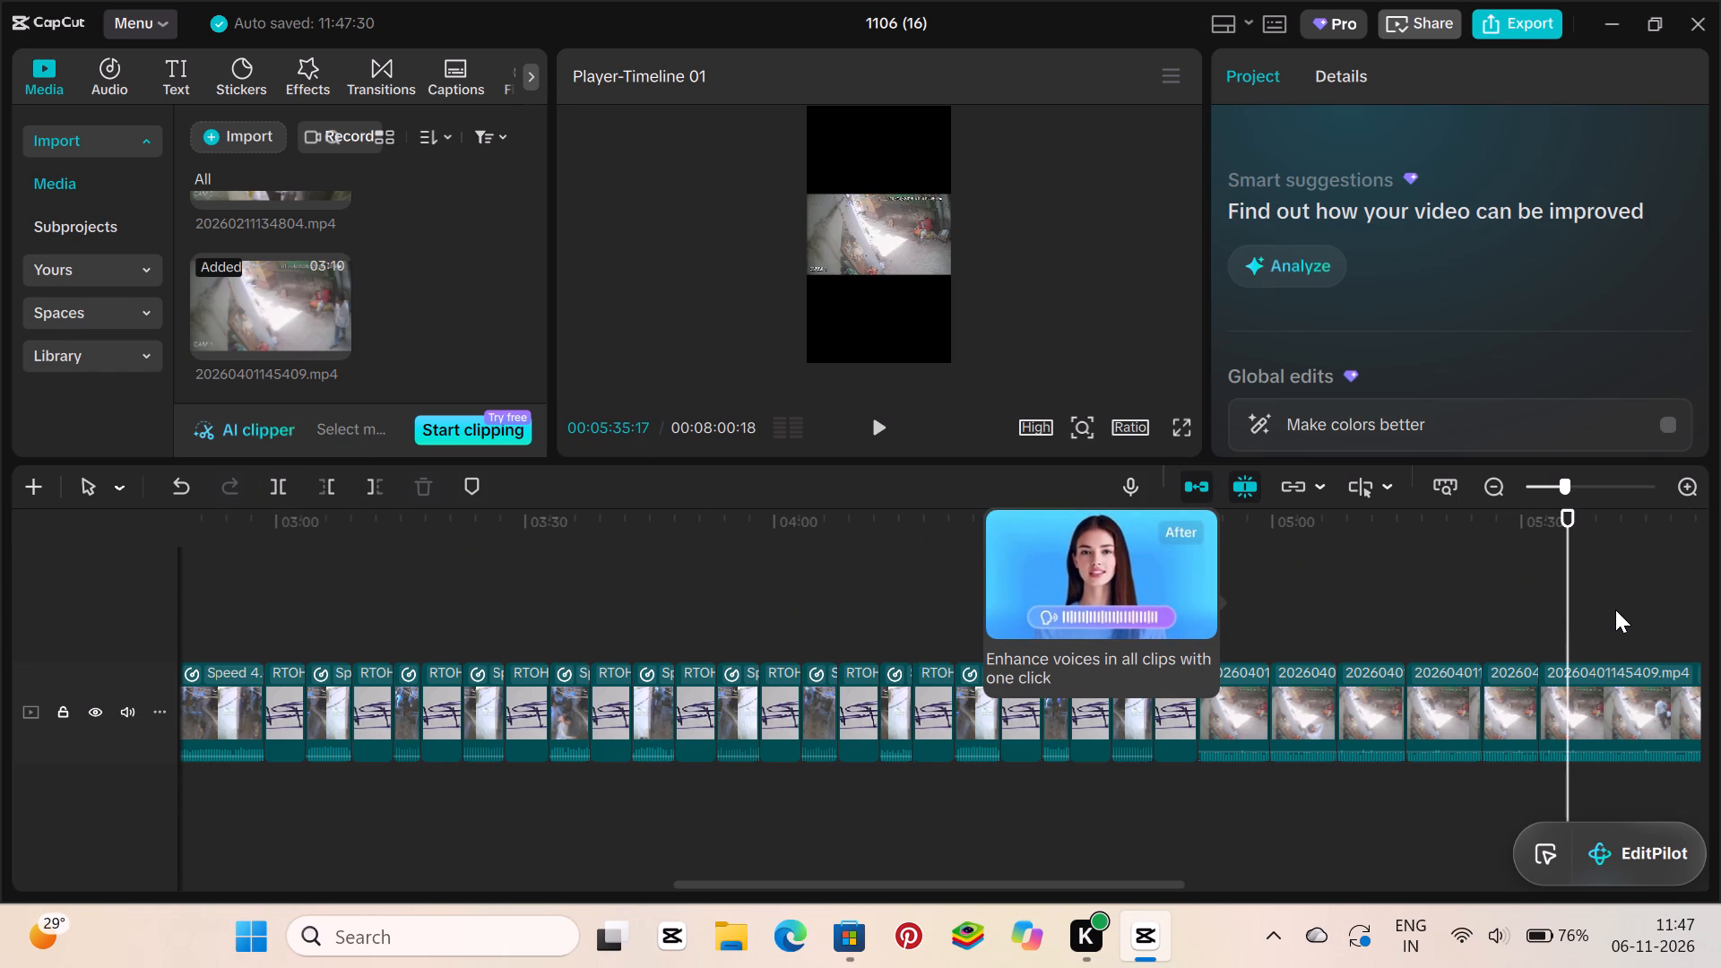
{"action": "left_click", "coordinate": [1618, 611]}
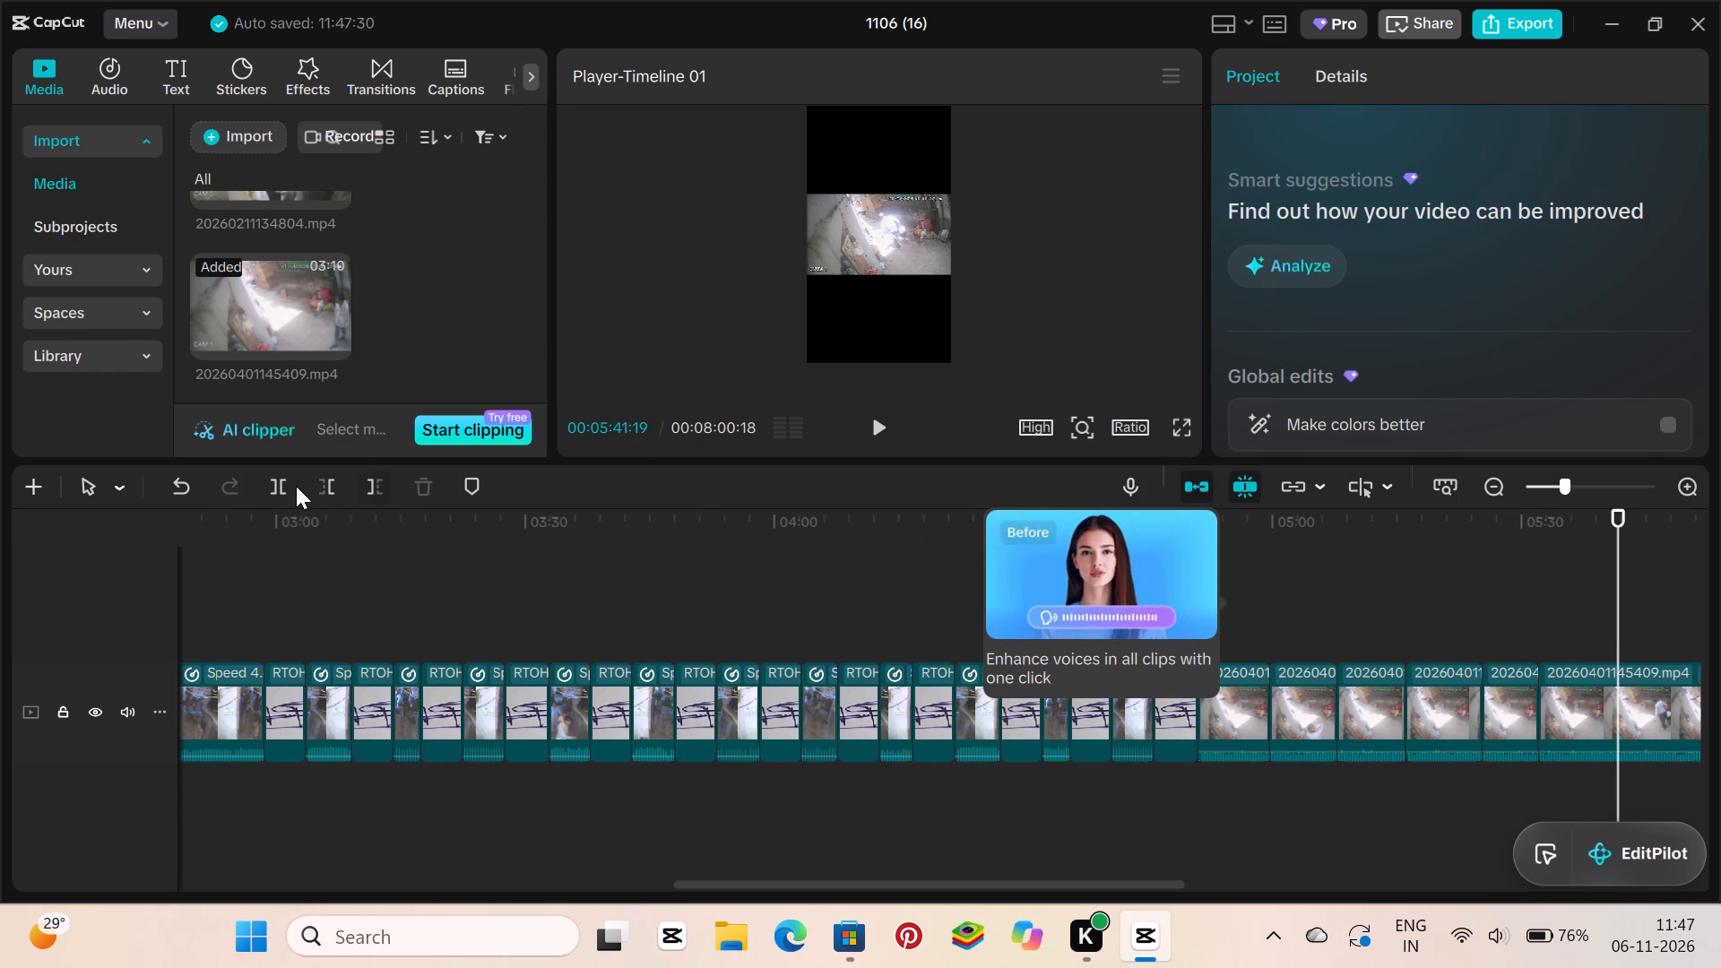
{"action": "left_click", "coordinate": [285, 485]}
{"action": "left_click", "coordinate": [1547, 631]}
{"action": "left_click_drag", "start_coordinate": [1549, 627], "coordinate": [1551, 627]}
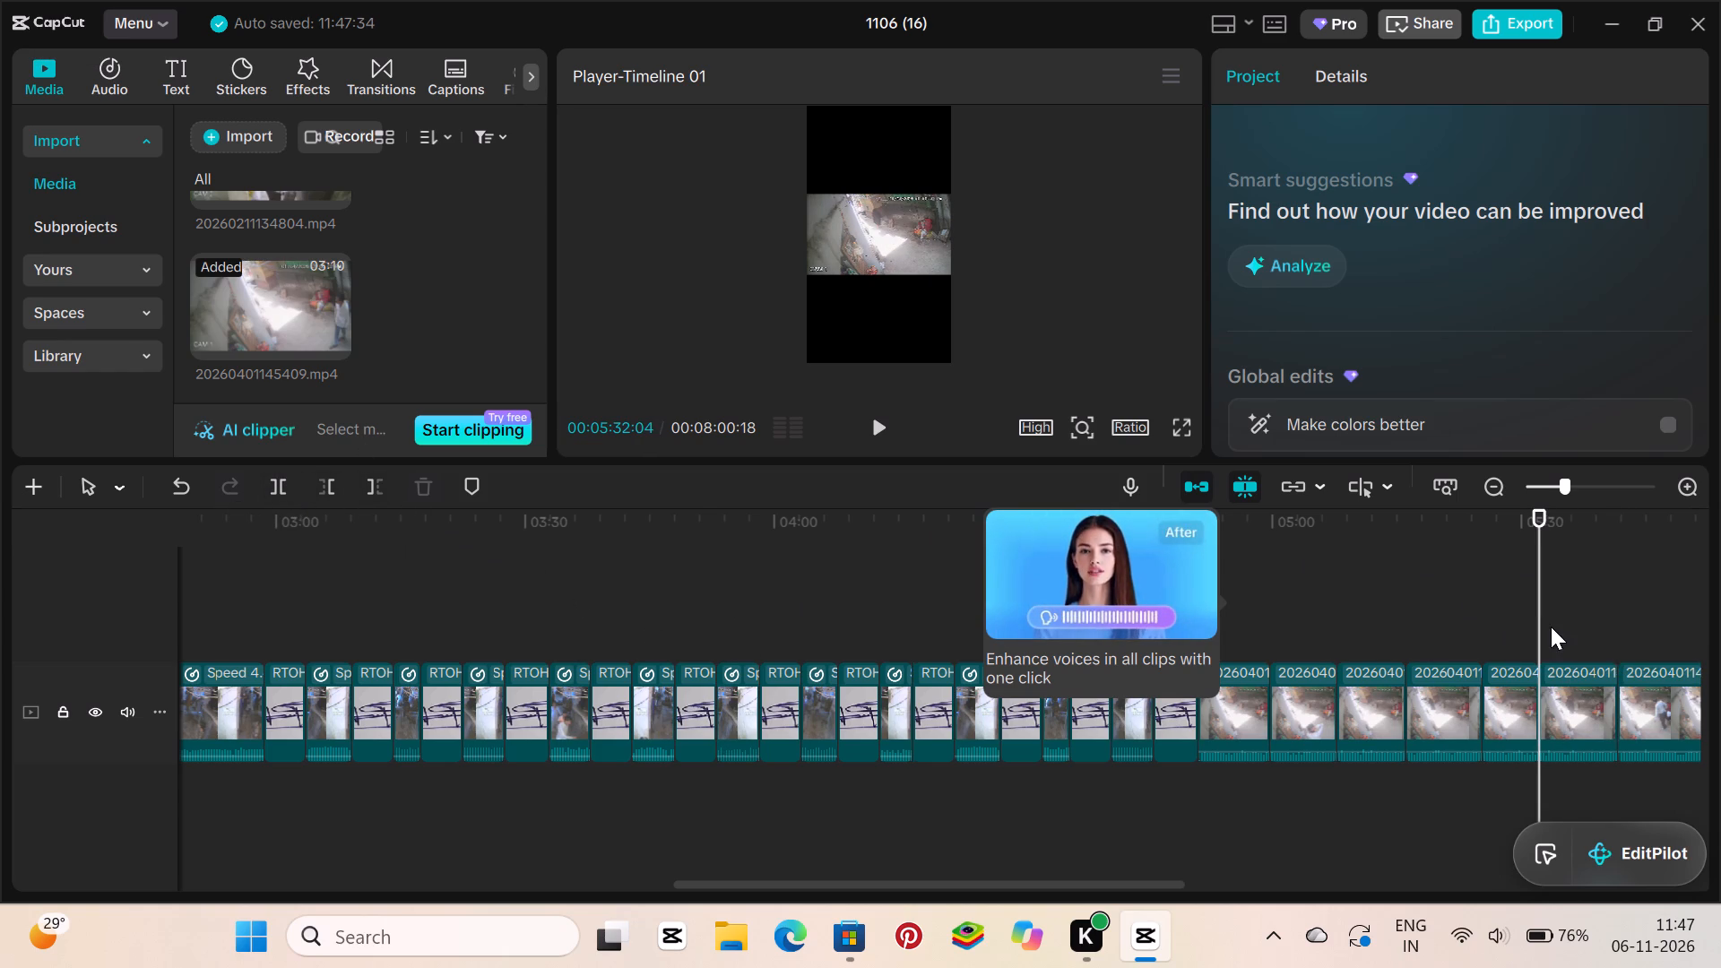
{"action": "left_click_drag", "start_coordinate": [1551, 627], "coordinate": [1720, 619]}
{"action": "left_click_drag", "start_coordinate": [1362, 612], "coordinate": [1599, 629]}
{"action": "left_click", "coordinate": [1502, 657]}
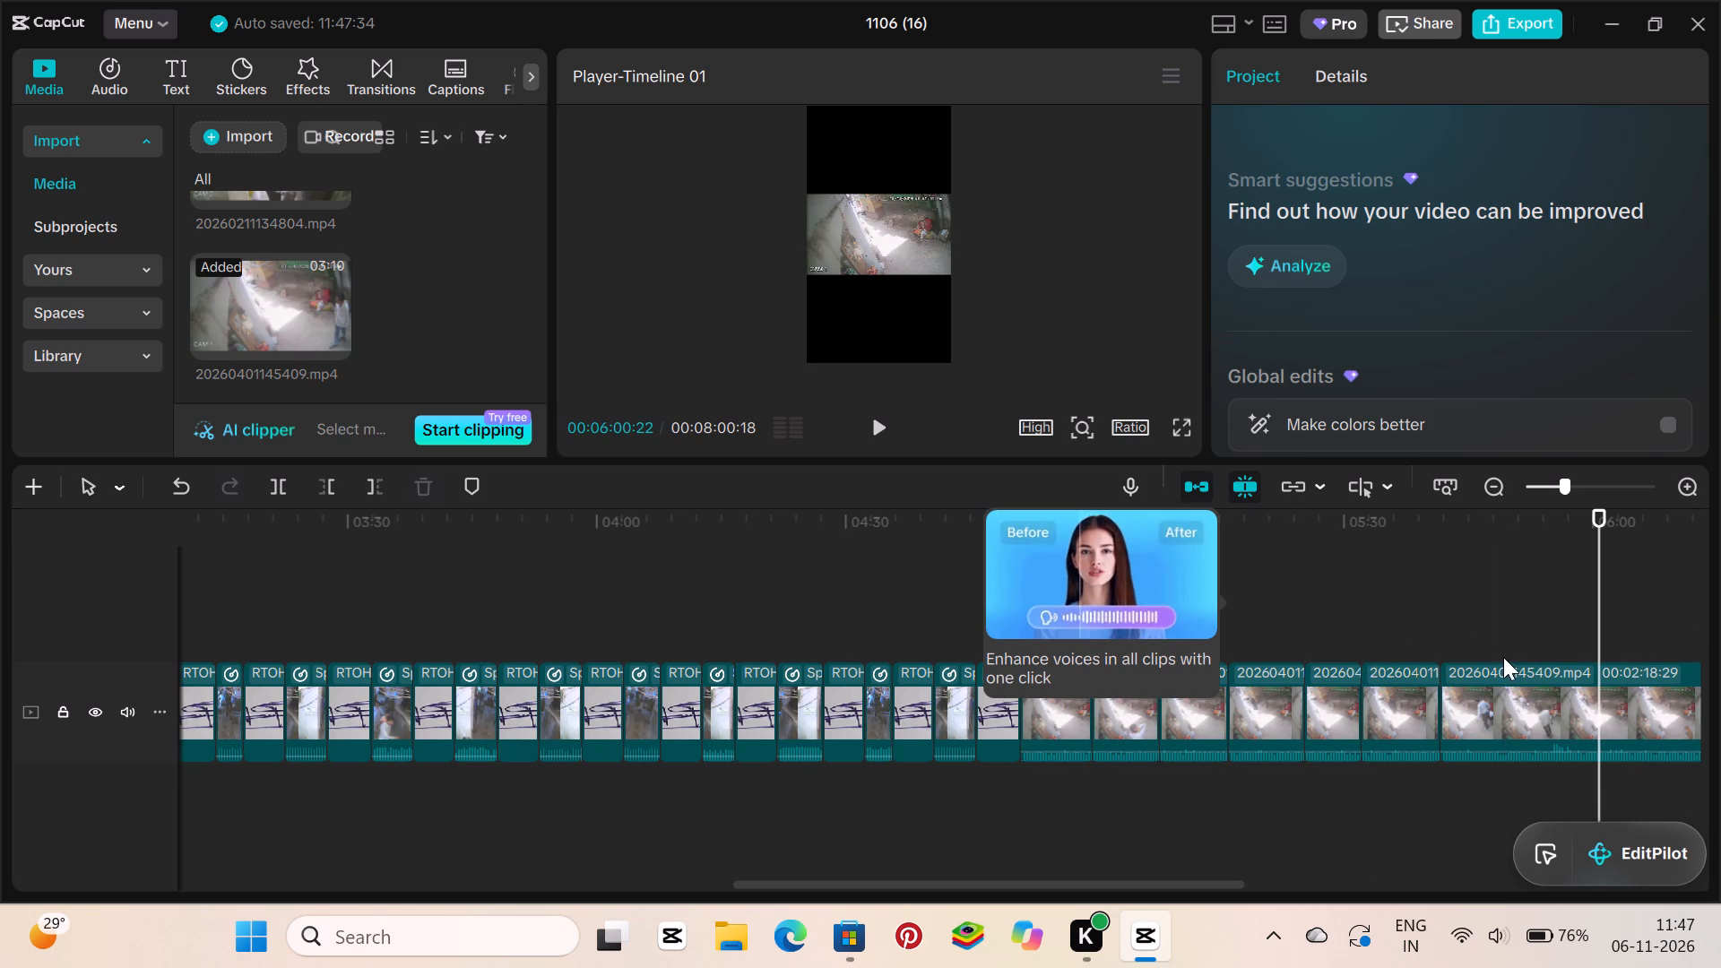
{"action": "left_click", "coordinate": [273, 494]}
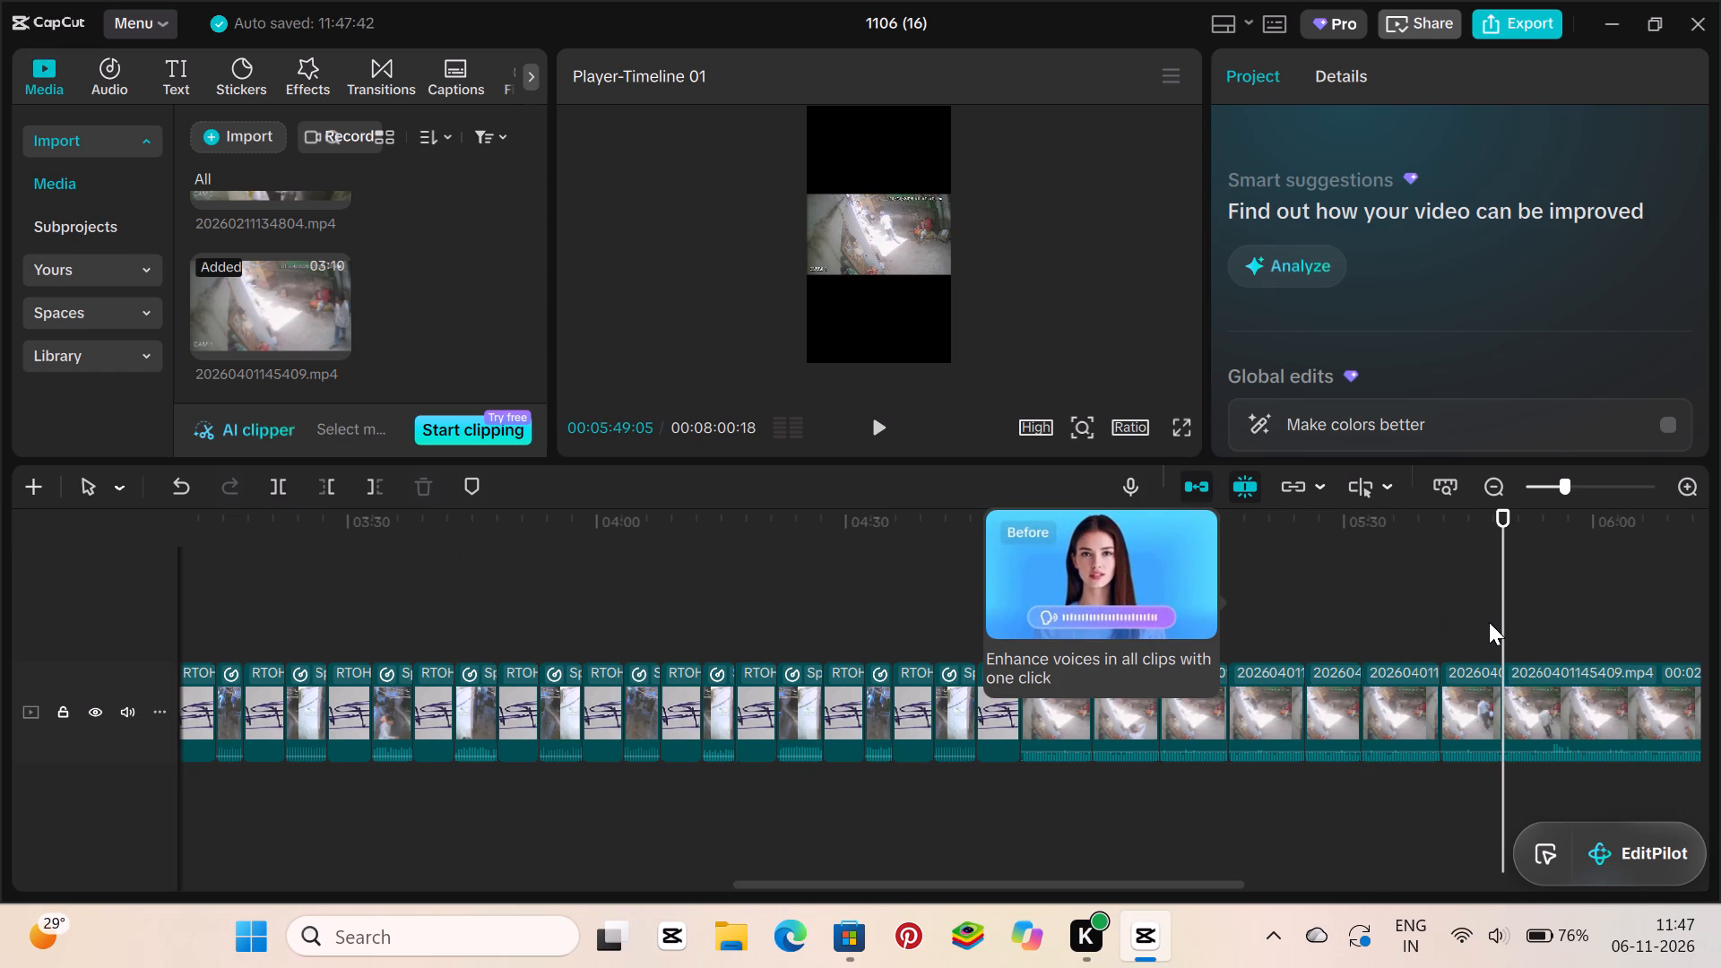
{"action": "left_click", "coordinate": [1489, 622]}
{"action": "left_click_drag", "start_coordinate": [1492, 622], "coordinate": [1578, 626]}
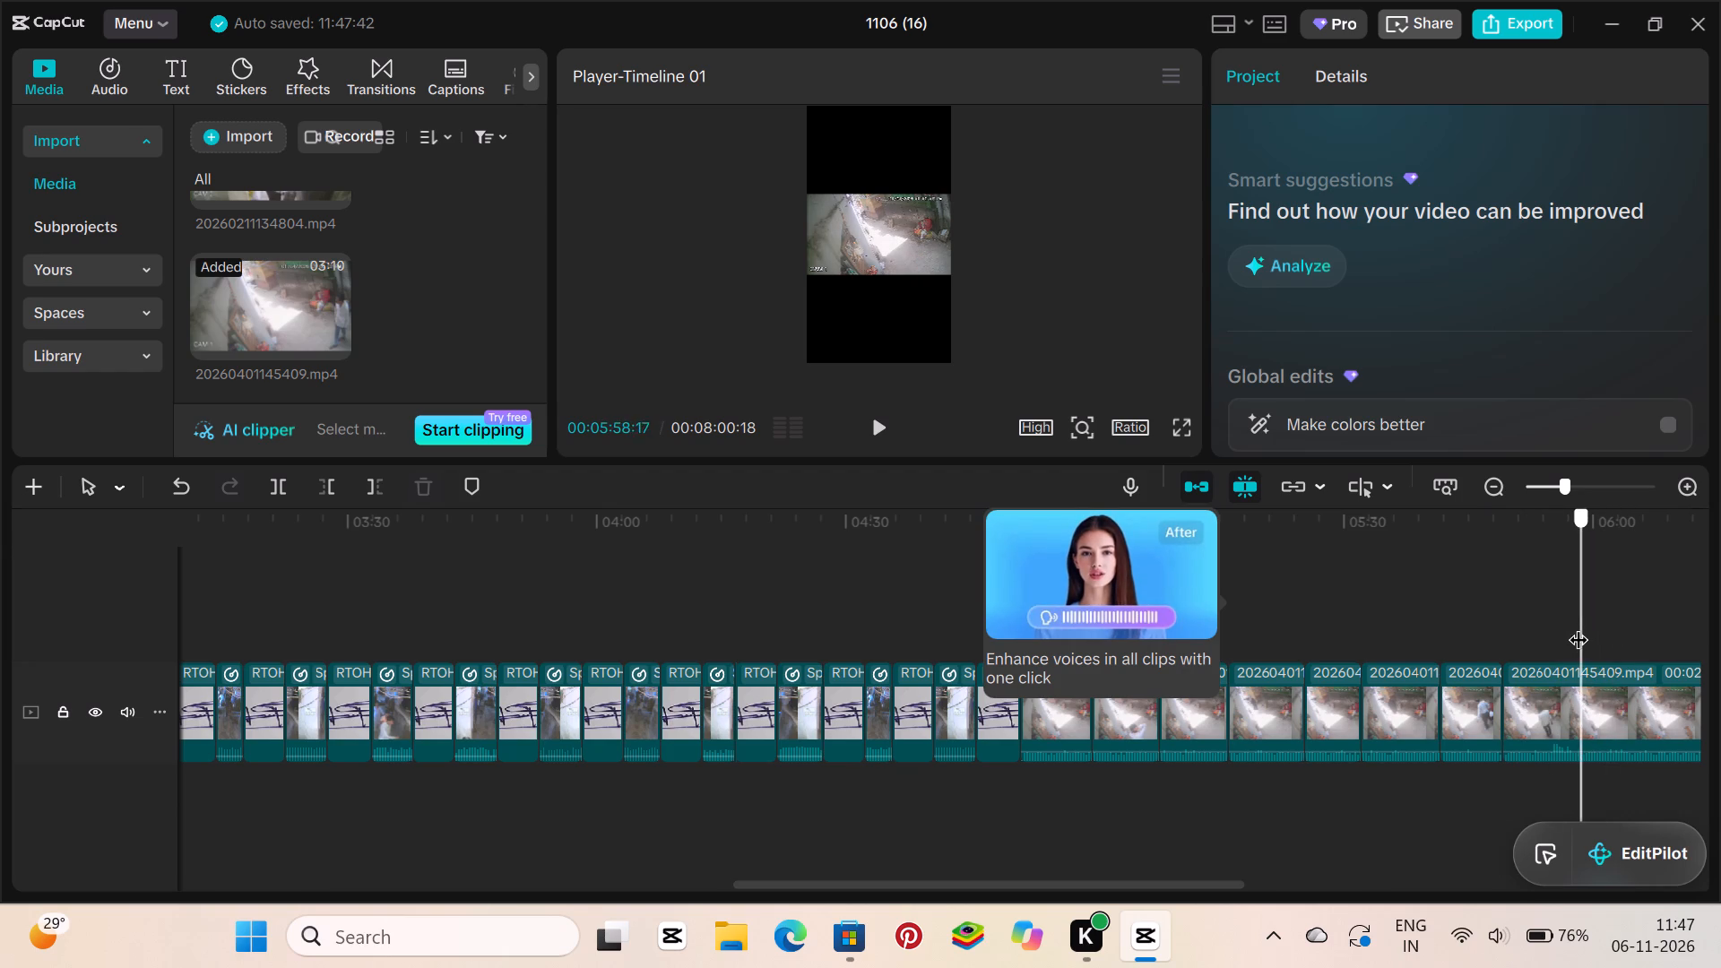
{"action": "left_click_drag", "start_coordinate": [1578, 626], "coordinate": [1570, 627]}
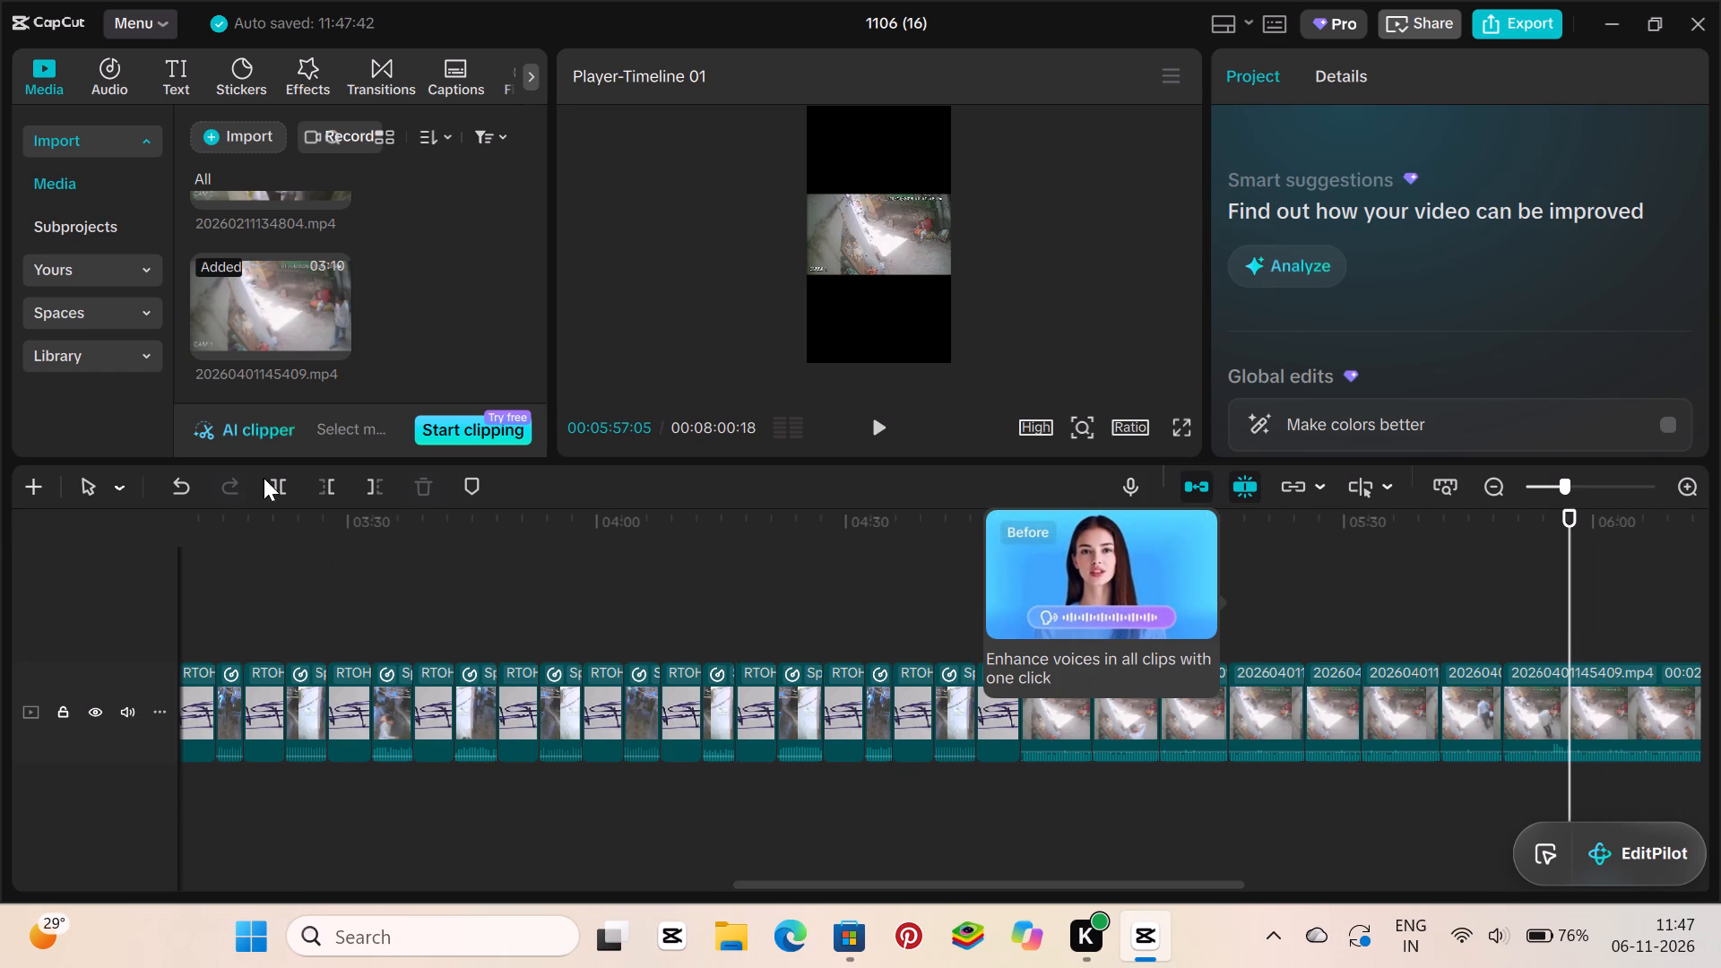
{"action": "left_click", "coordinate": [279, 484]}
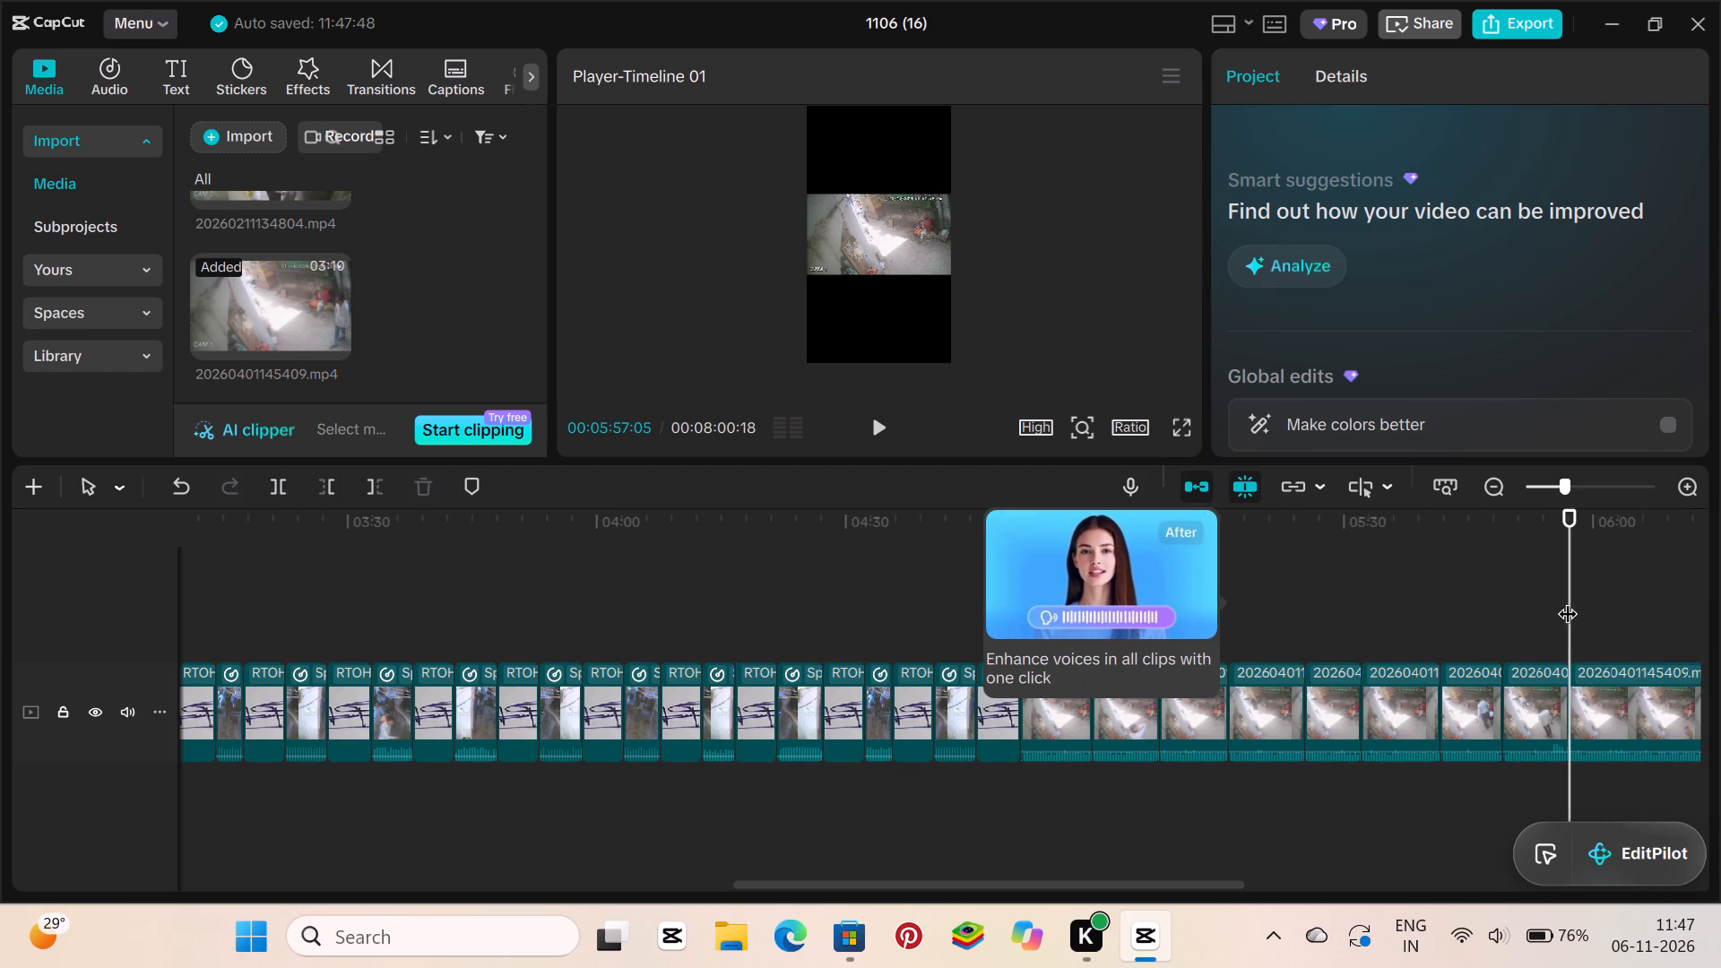
{"action": "left_click_drag", "start_coordinate": [1565, 601], "coordinate": [1629, 606]}
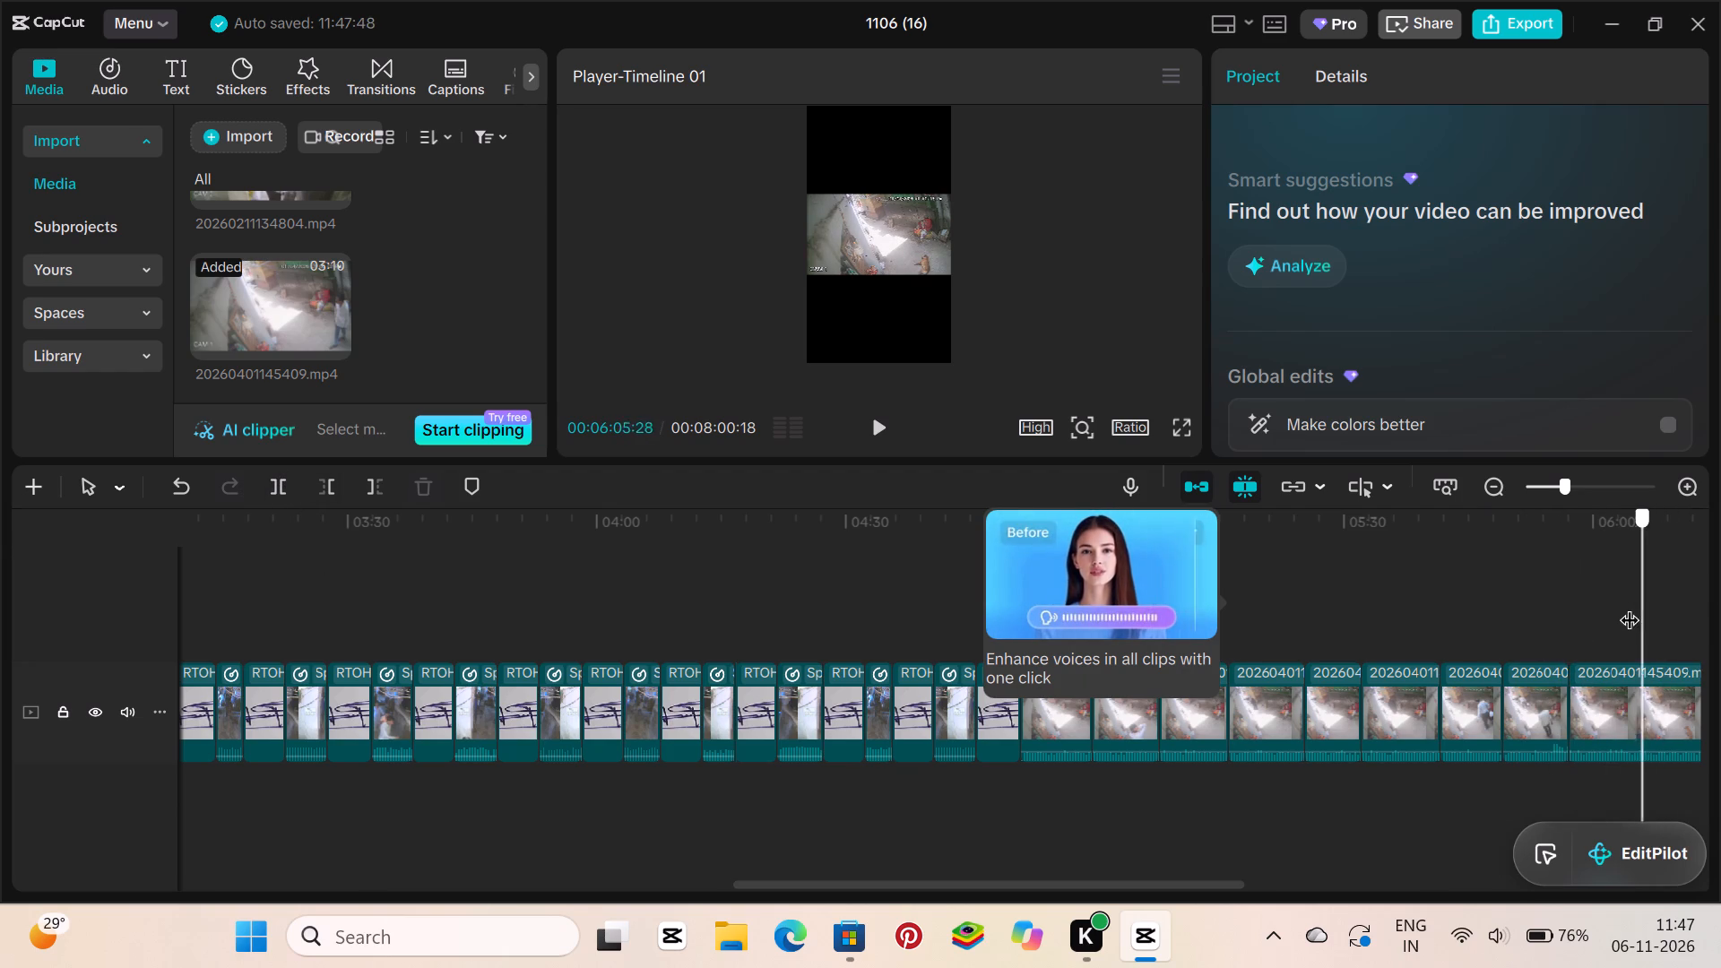
{"action": "left_click_drag", "start_coordinate": [1629, 606], "coordinate": [1628, 608]}
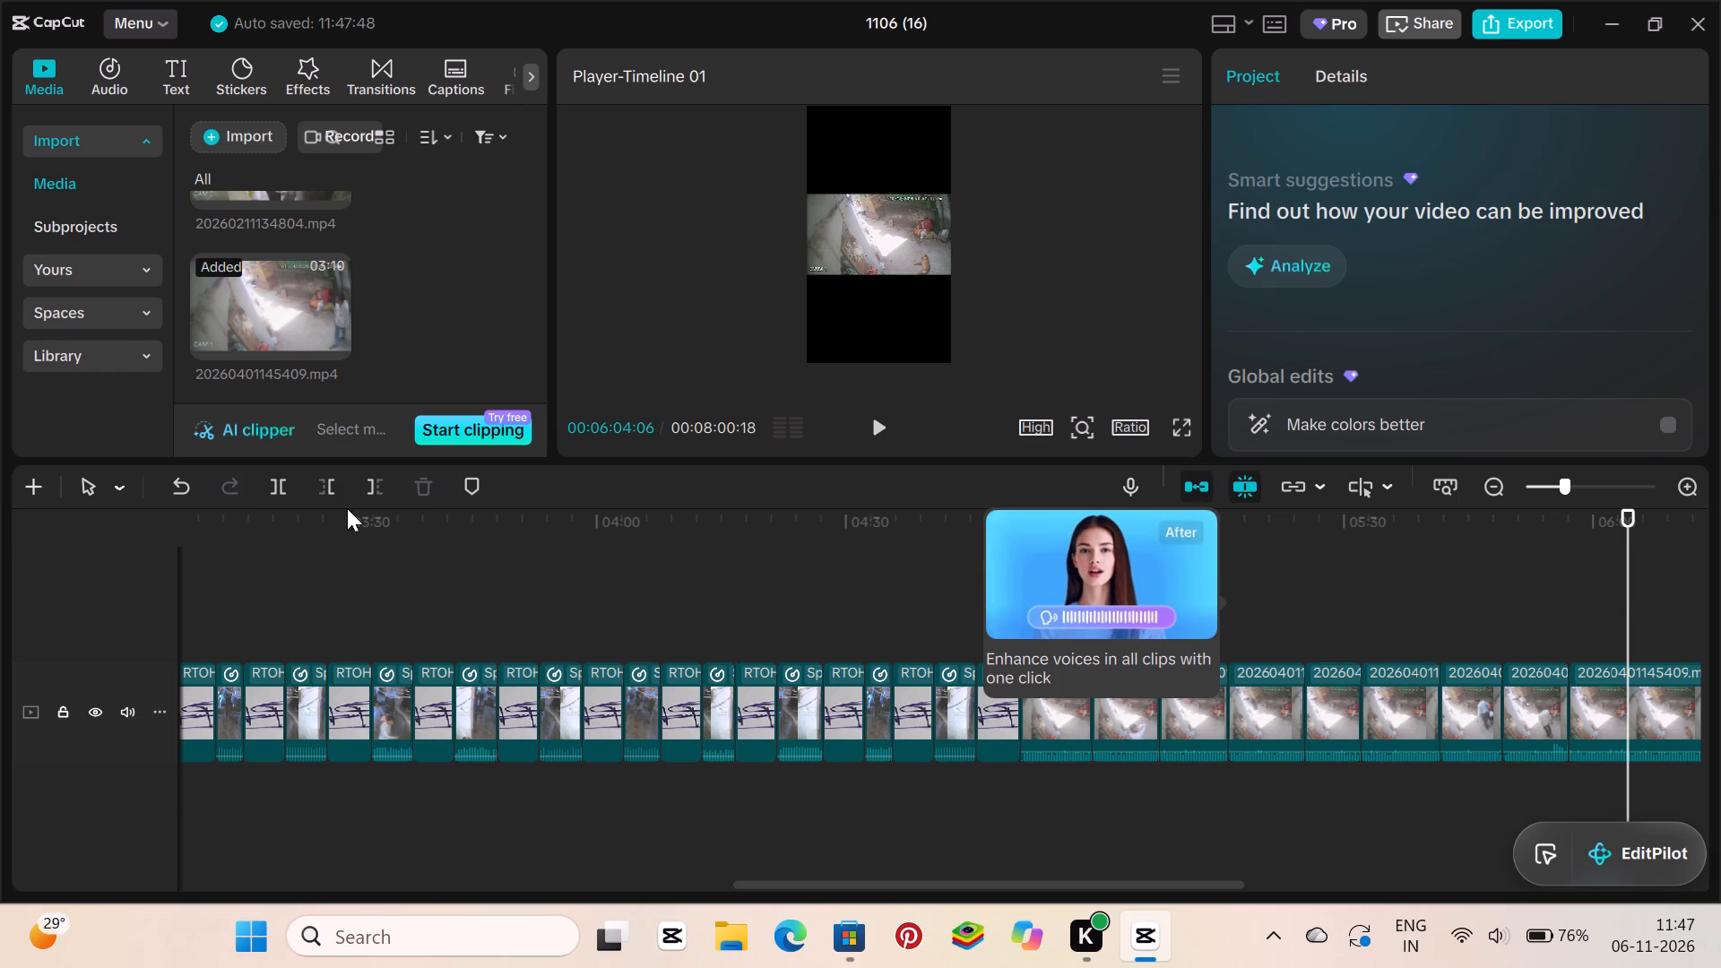
{"action": "left_click", "coordinate": [286, 482]}
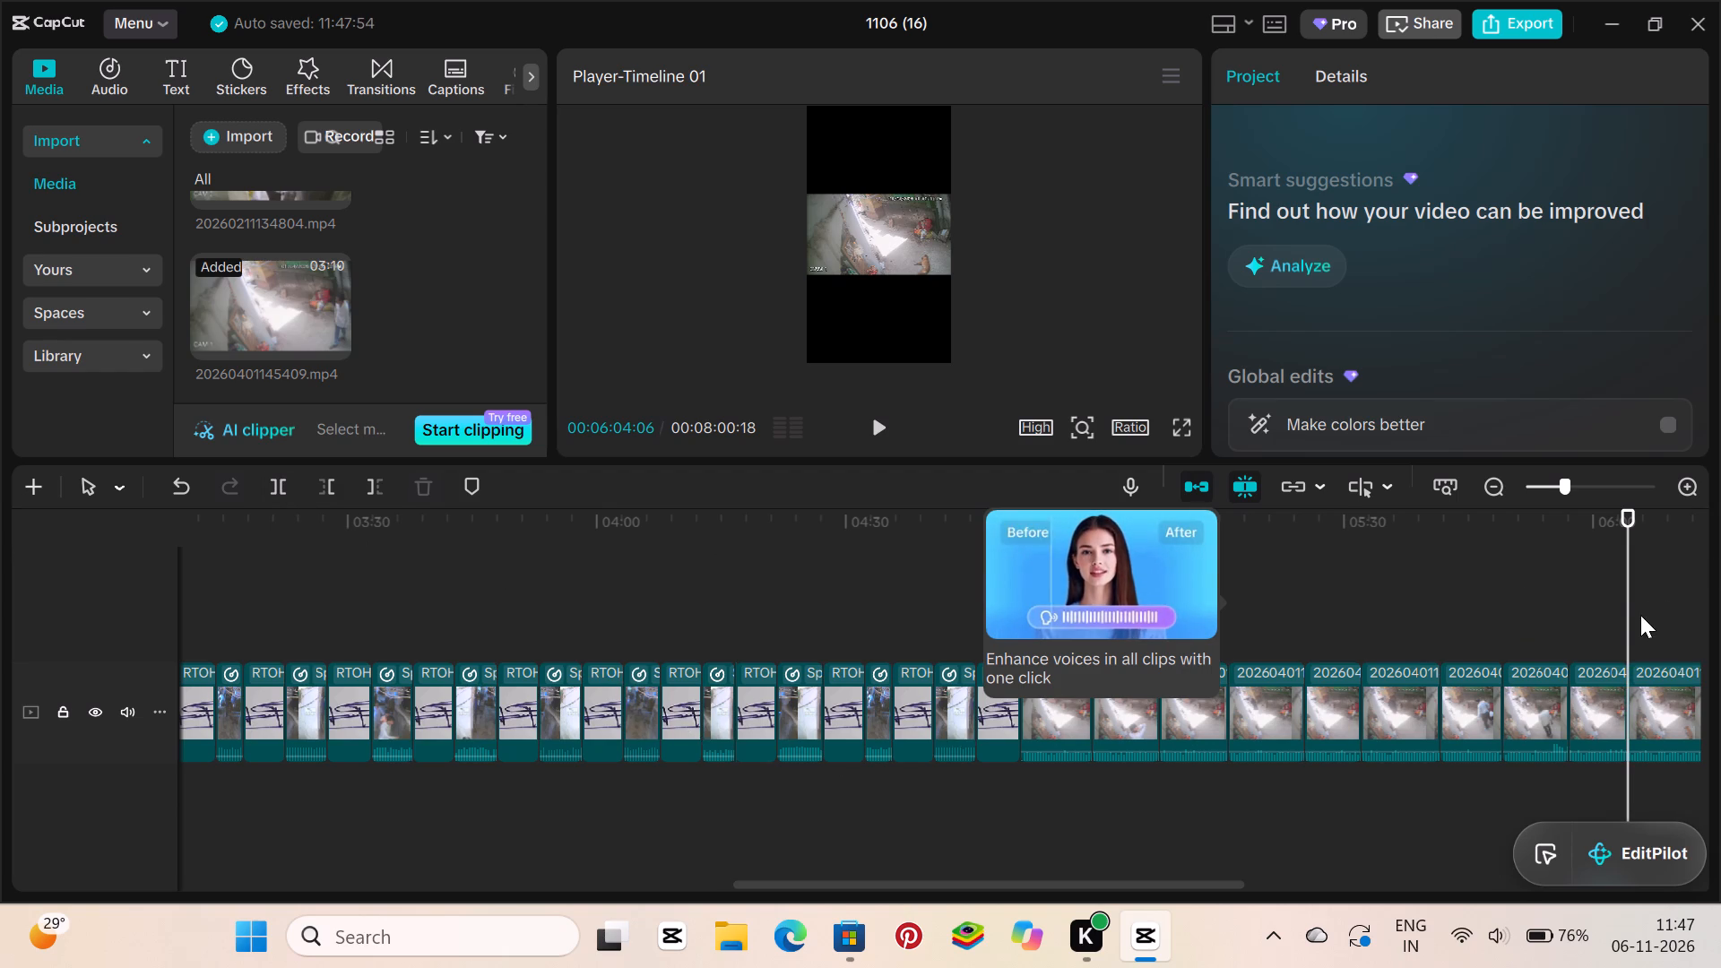
{"action": "left_click_drag", "start_coordinate": [1627, 627], "coordinate": [1720, 644]}
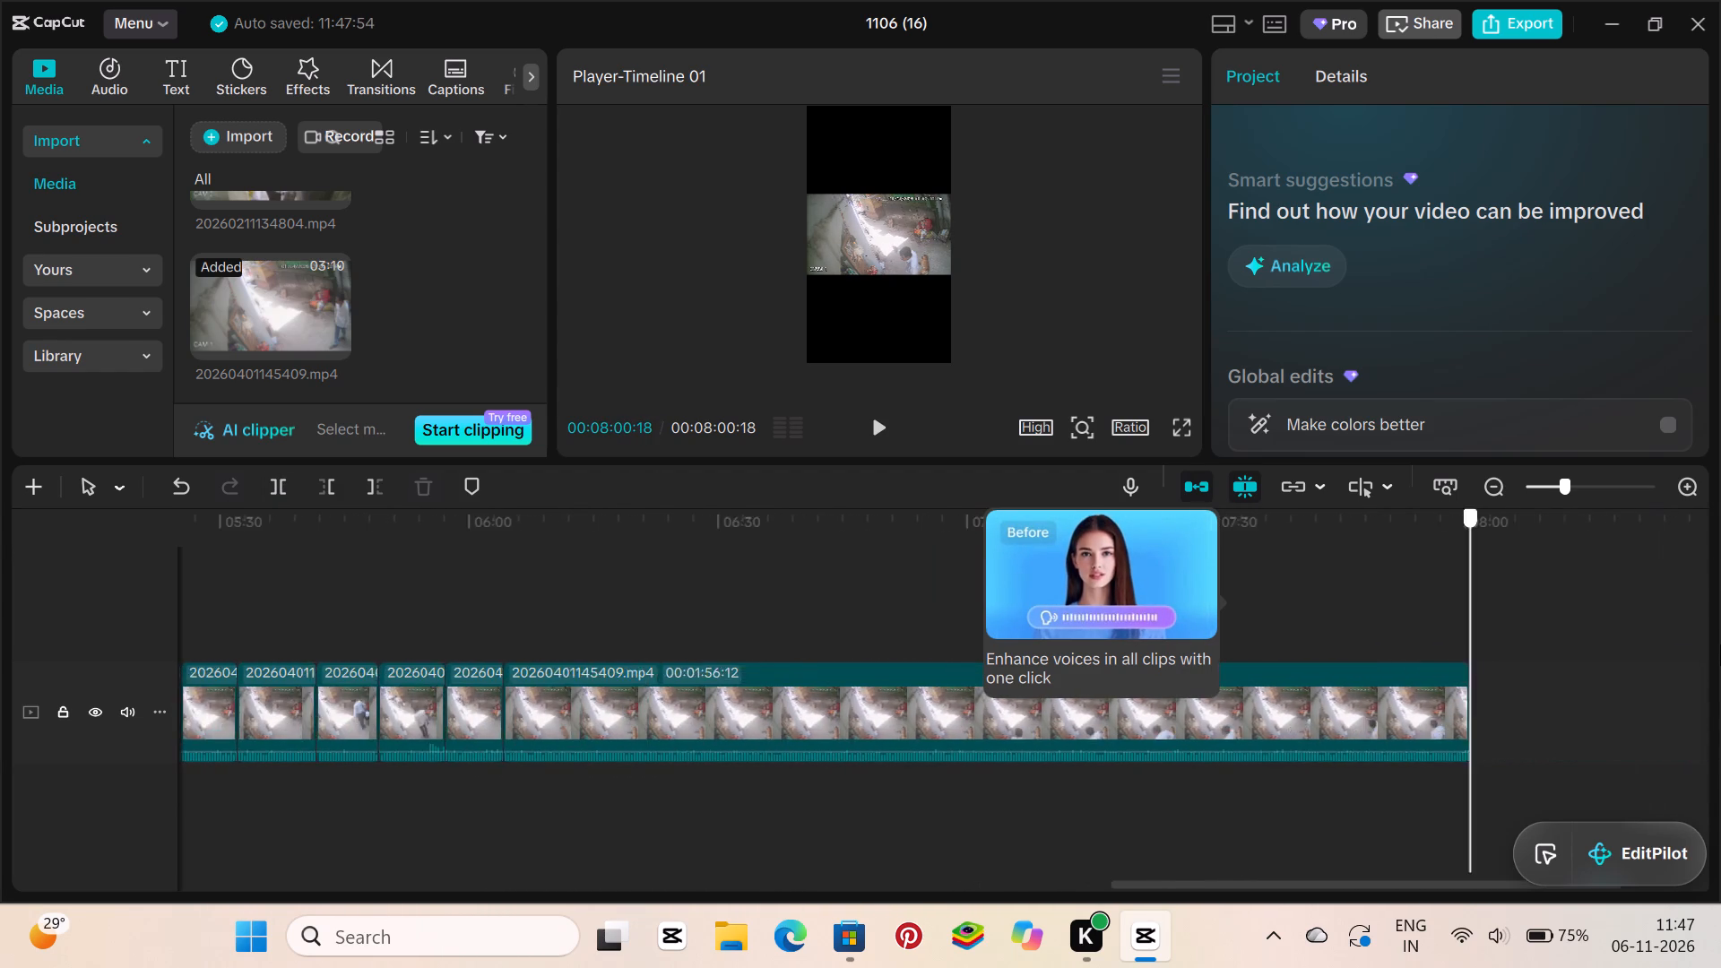
{"action": "left_click_drag", "start_coordinate": [1720, 644], "coordinate": [1180, 758]}
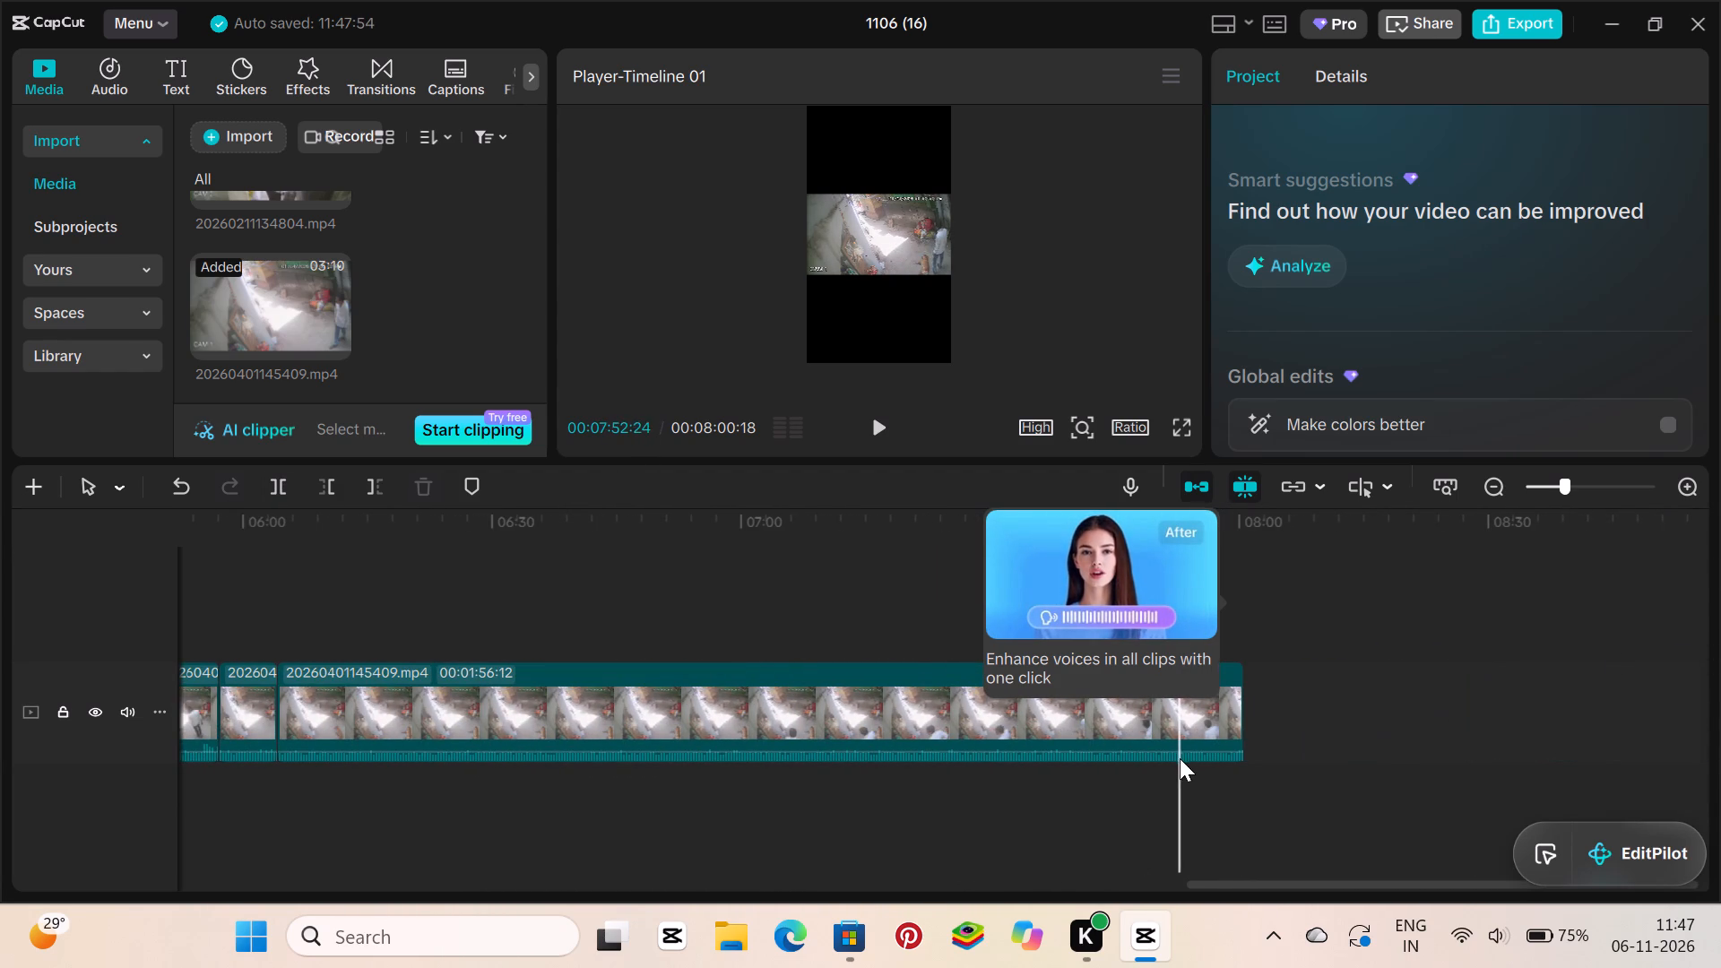
{"action": "left_click_drag", "start_coordinate": [1180, 758], "coordinate": [125, 967]}
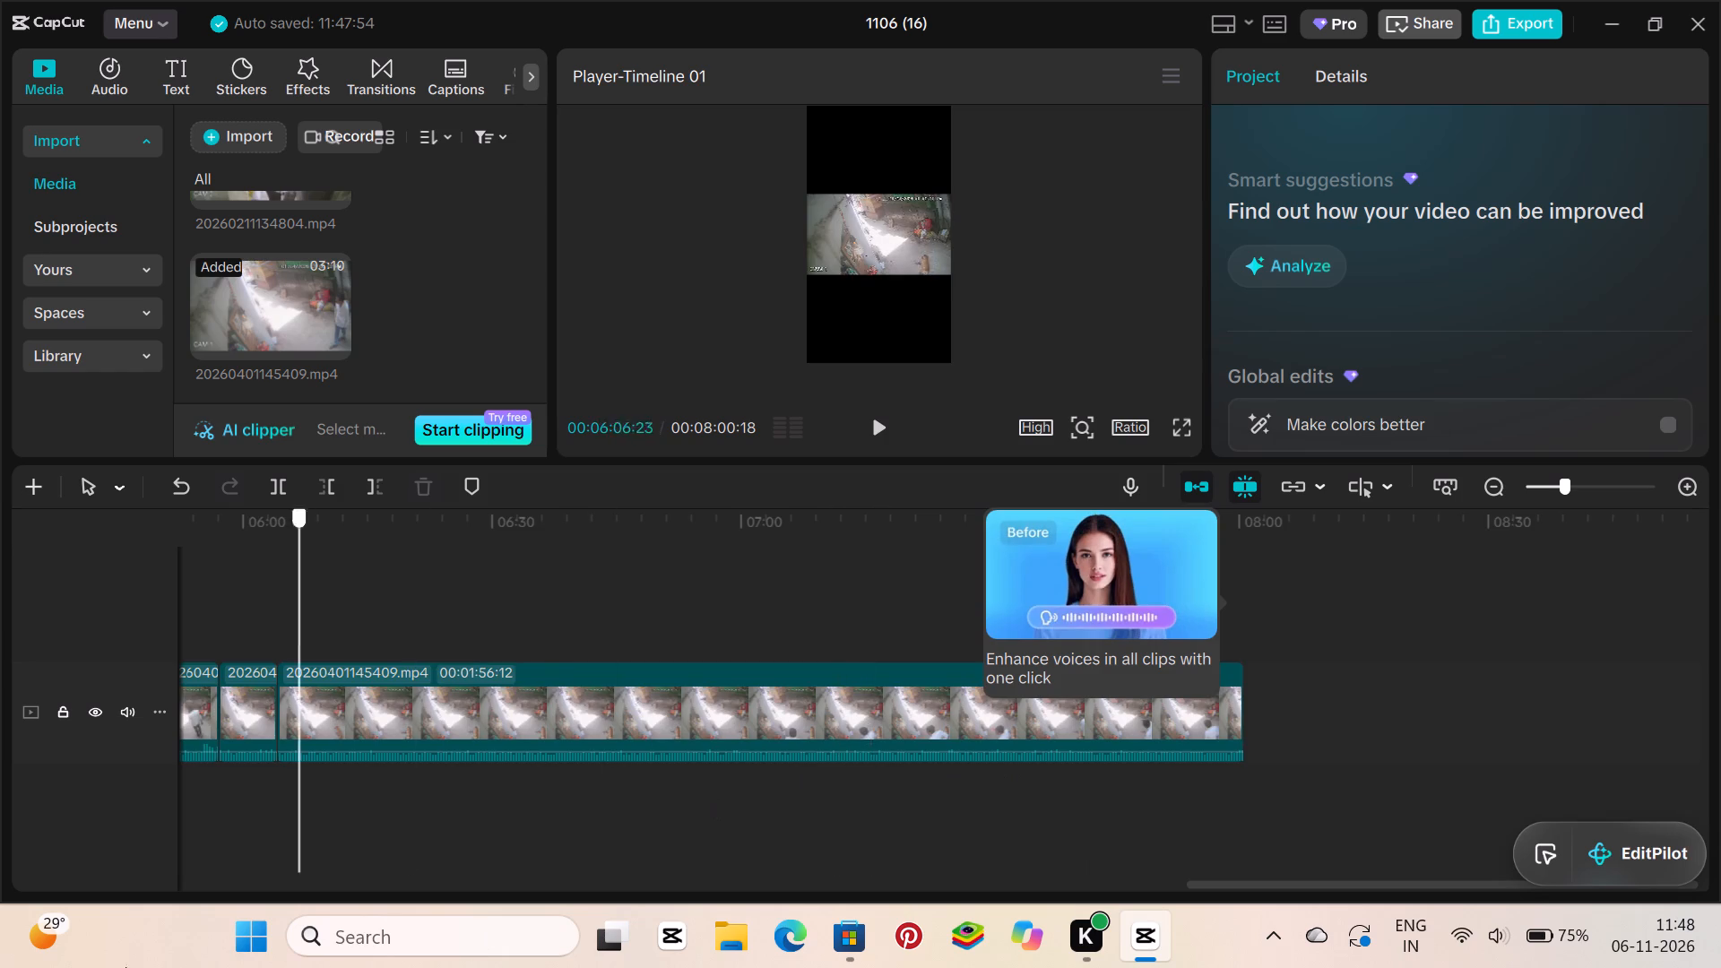
{"action": "left_click_drag", "start_coordinate": [125, 967], "coordinate": [1508, 778]}
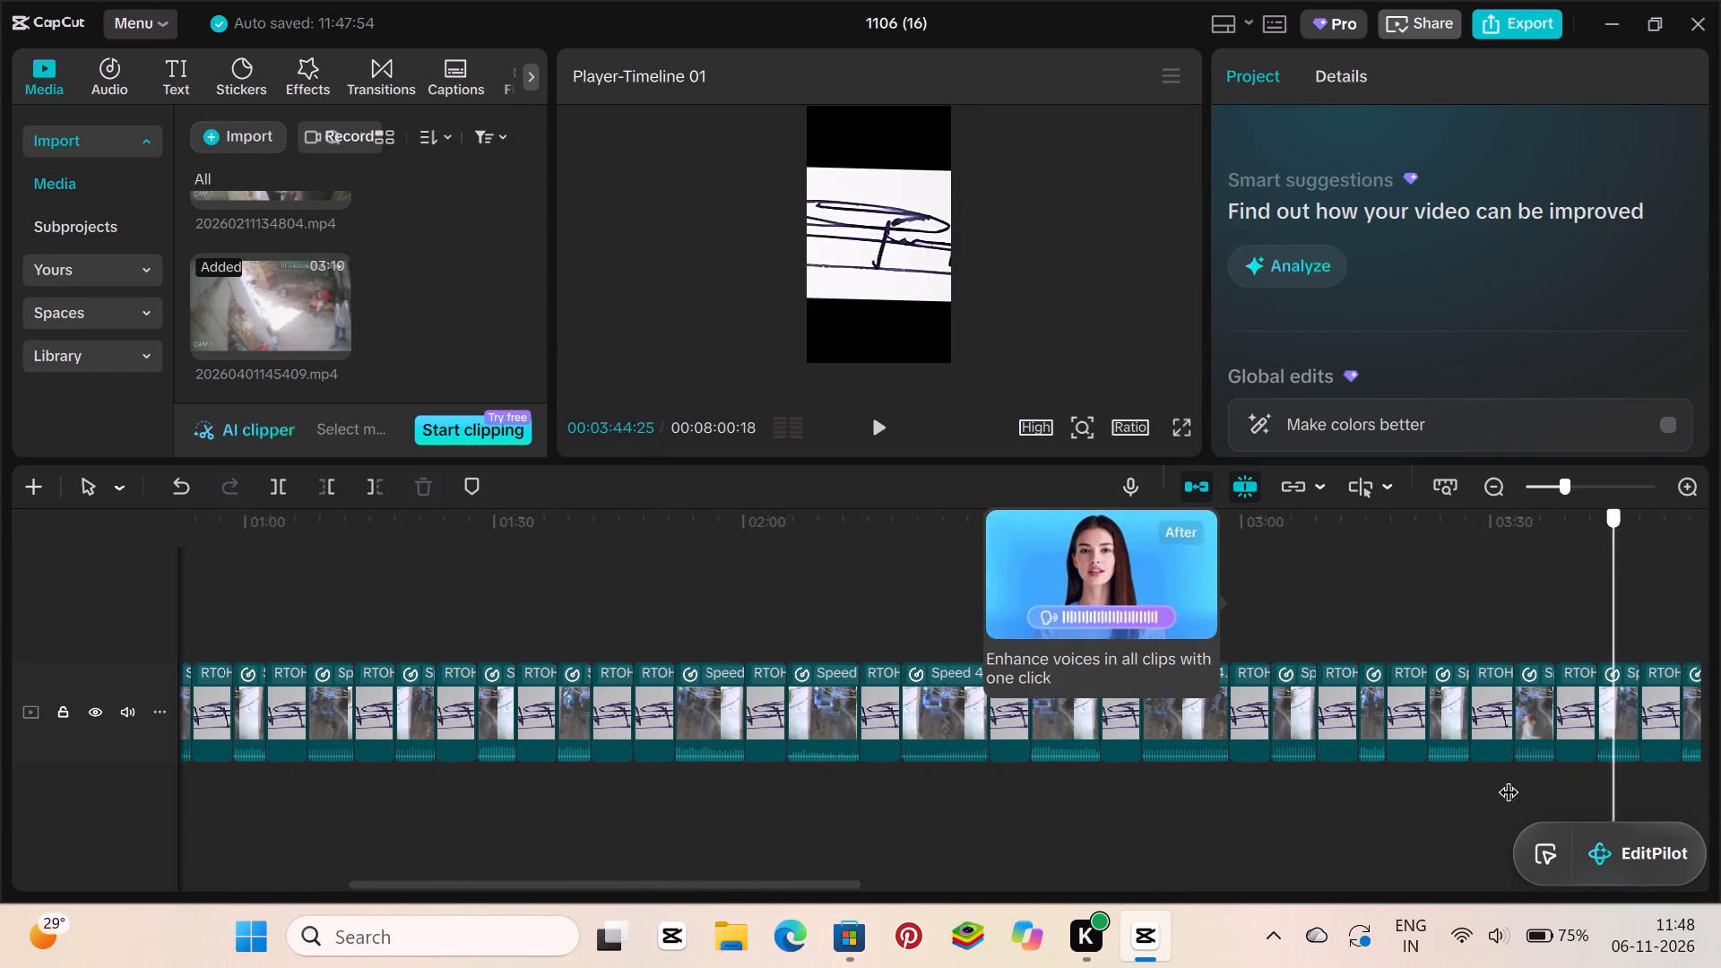
{"action": "left_click_drag", "start_coordinate": [1508, 778], "coordinate": [1720, 619]}
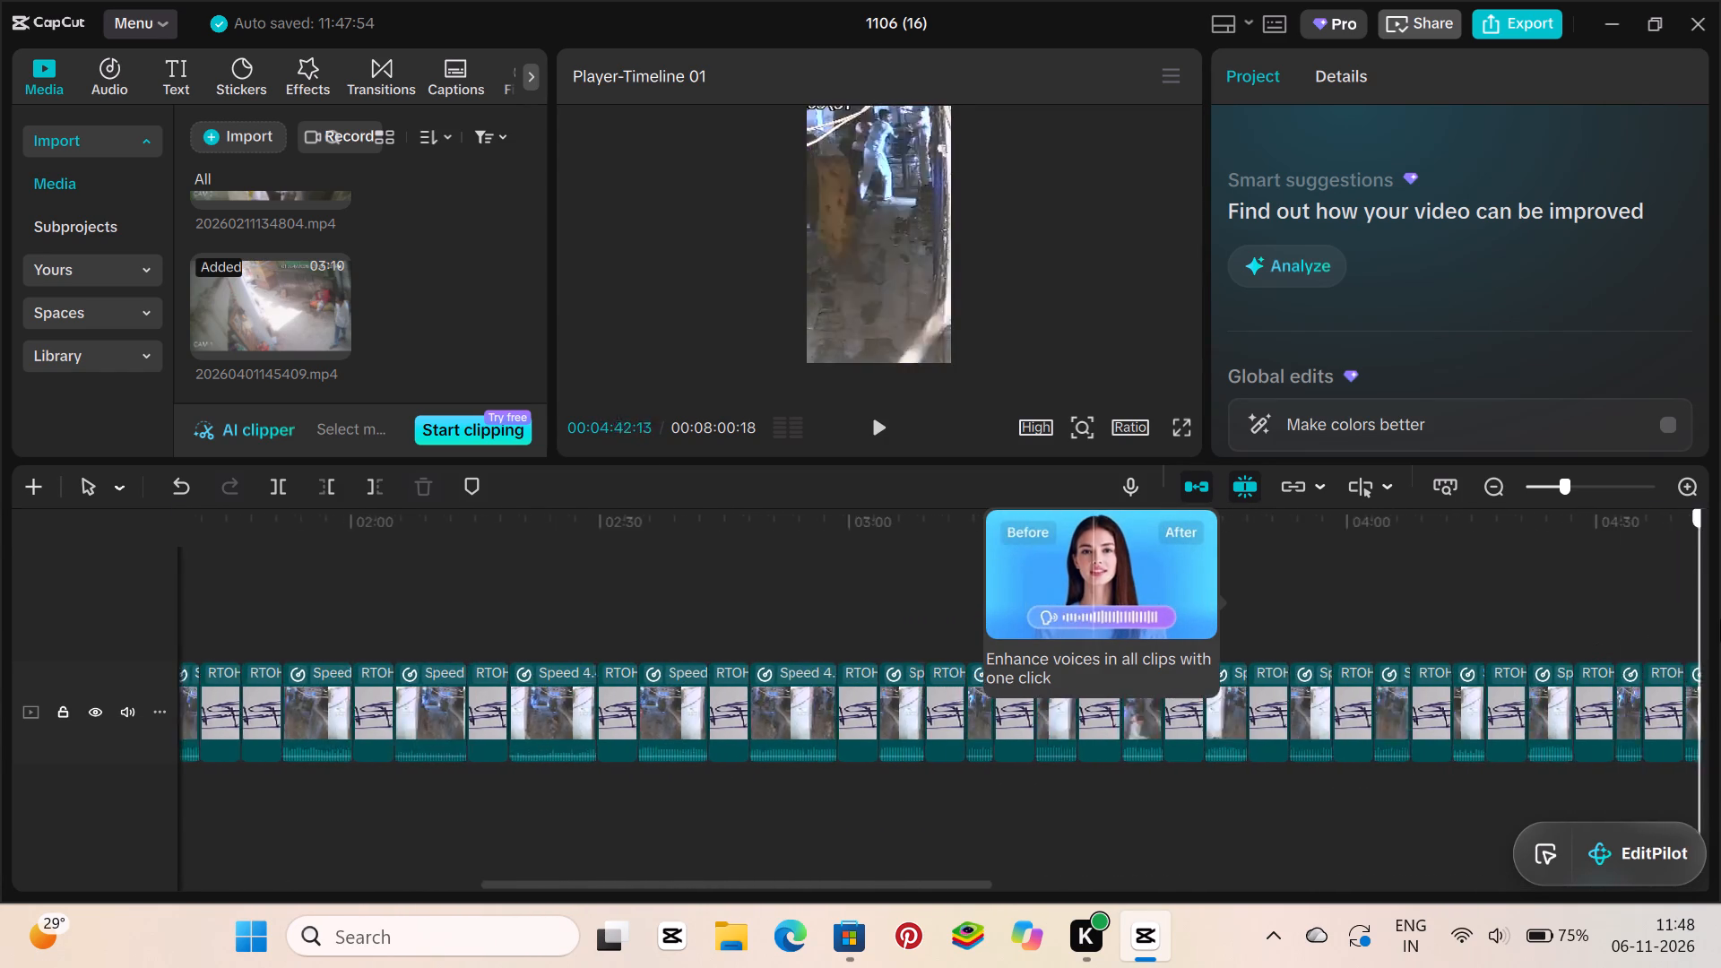
{"action": "left_click_drag", "start_coordinate": [1720, 619], "coordinate": [1720, 550]}
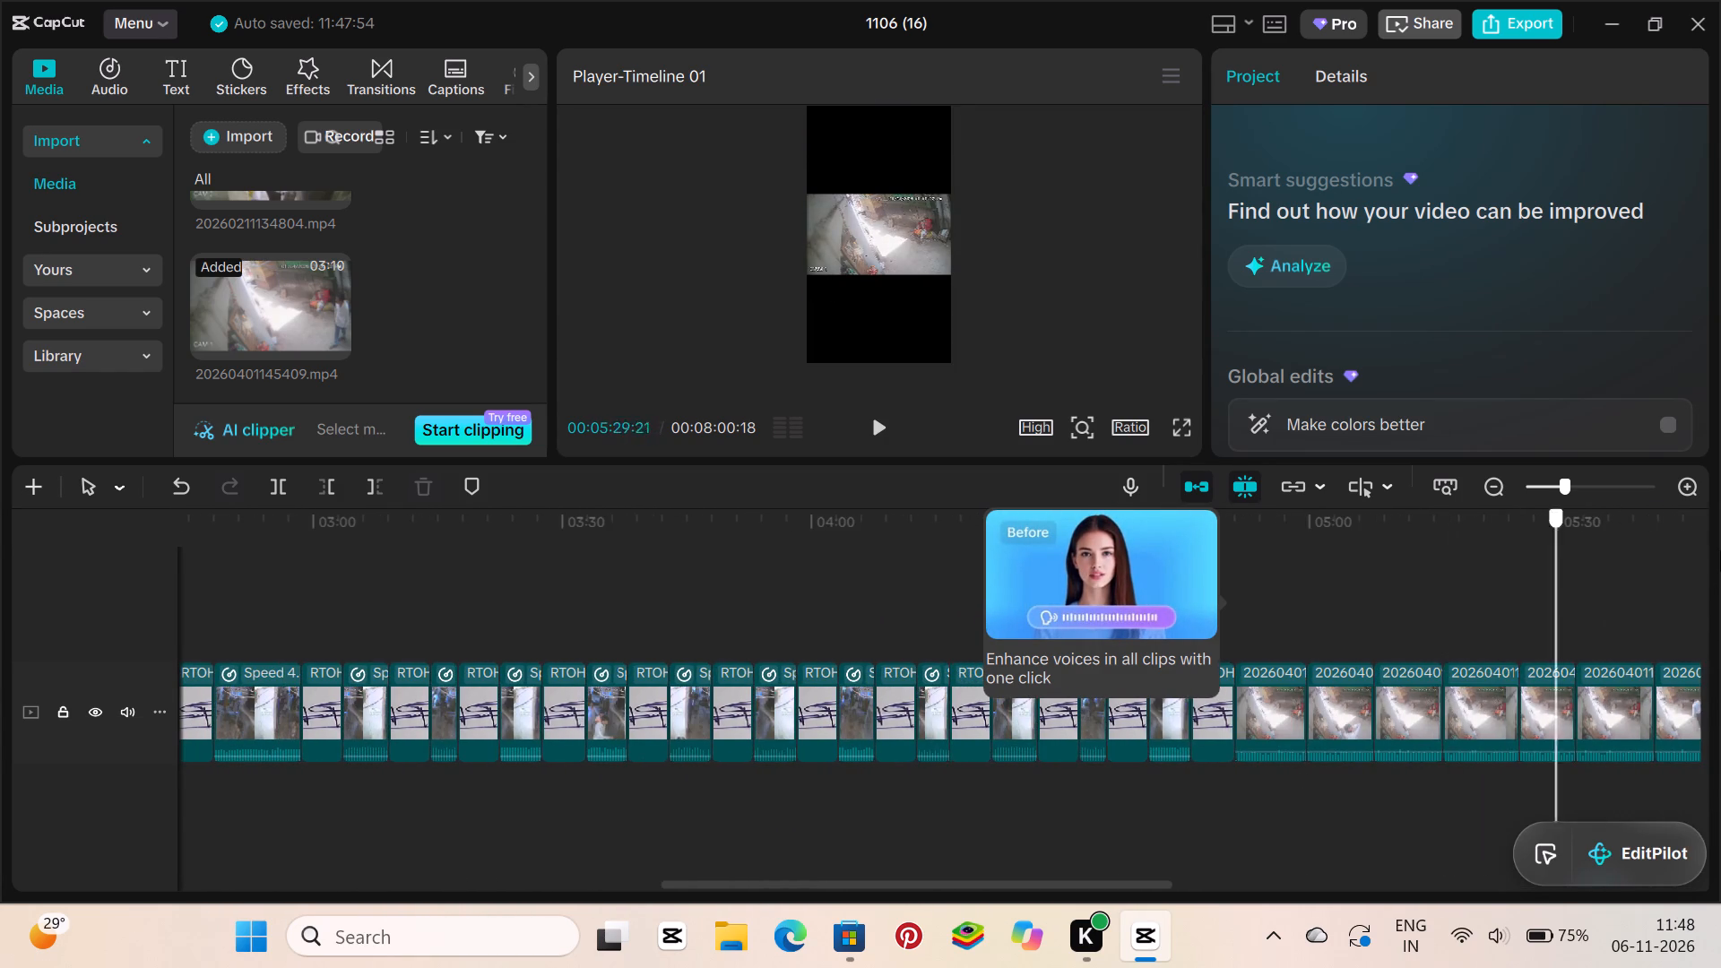
{"action": "left_click_drag", "start_coordinate": [1720, 550], "coordinate": [1168, 705]}
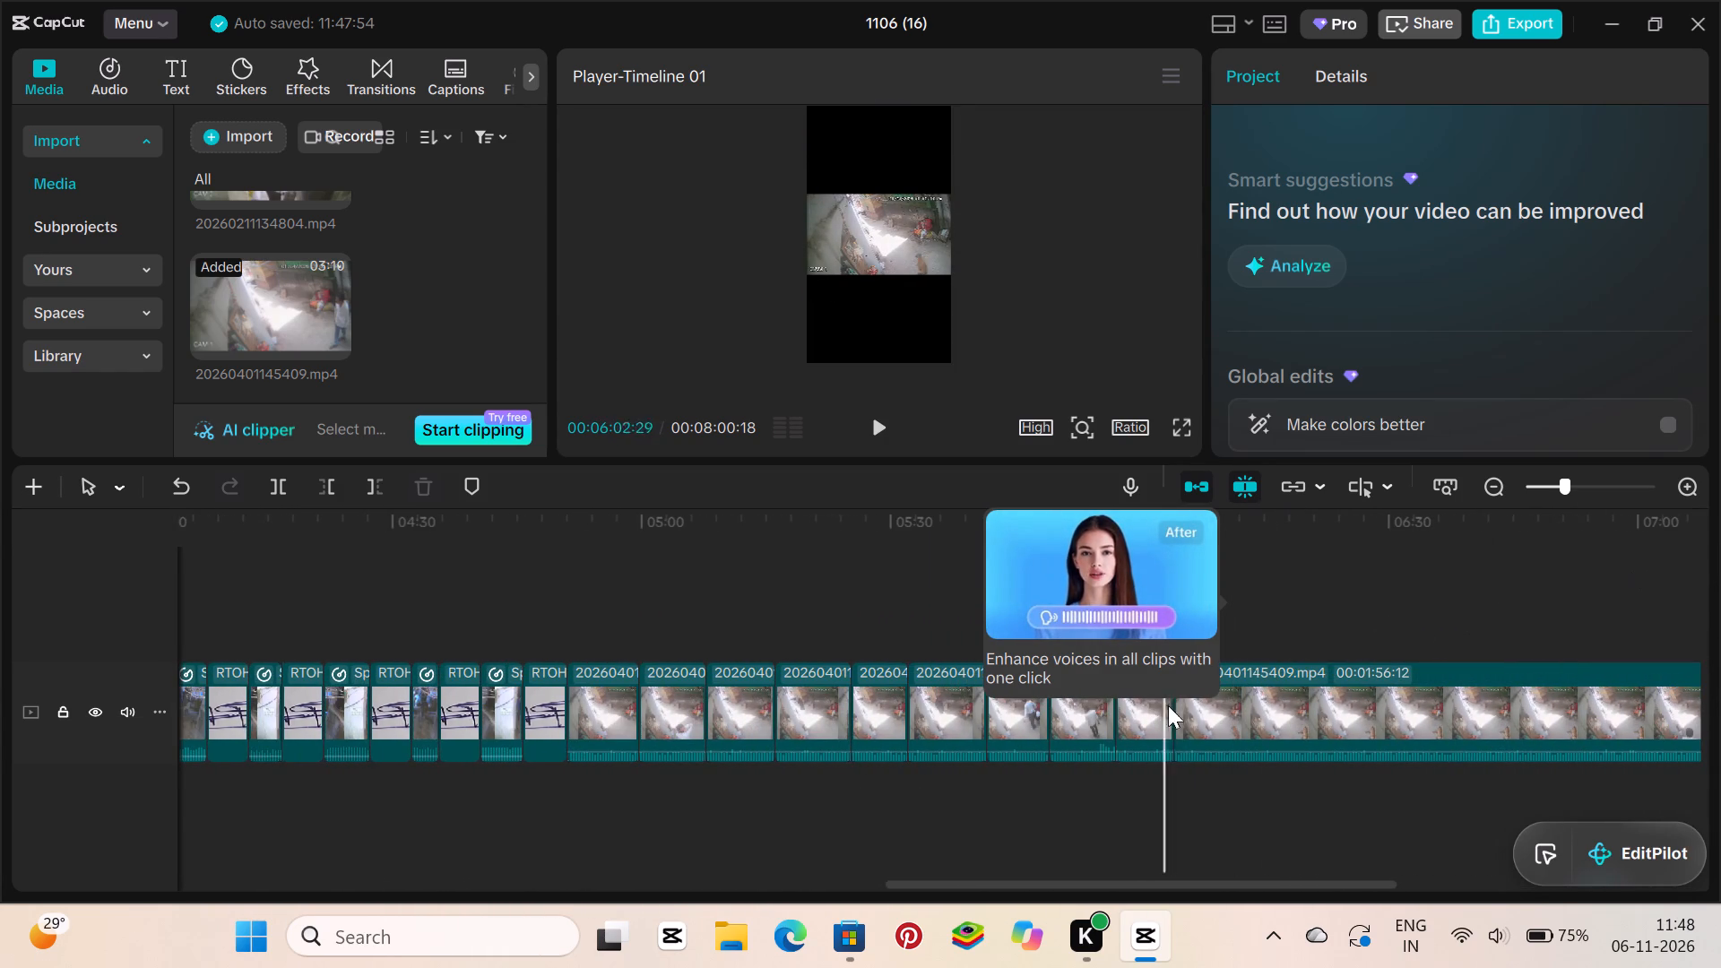
{"action": "left_click_drag", "start_coordinate": [1168, 705], "coordinate": [1241, 705]}
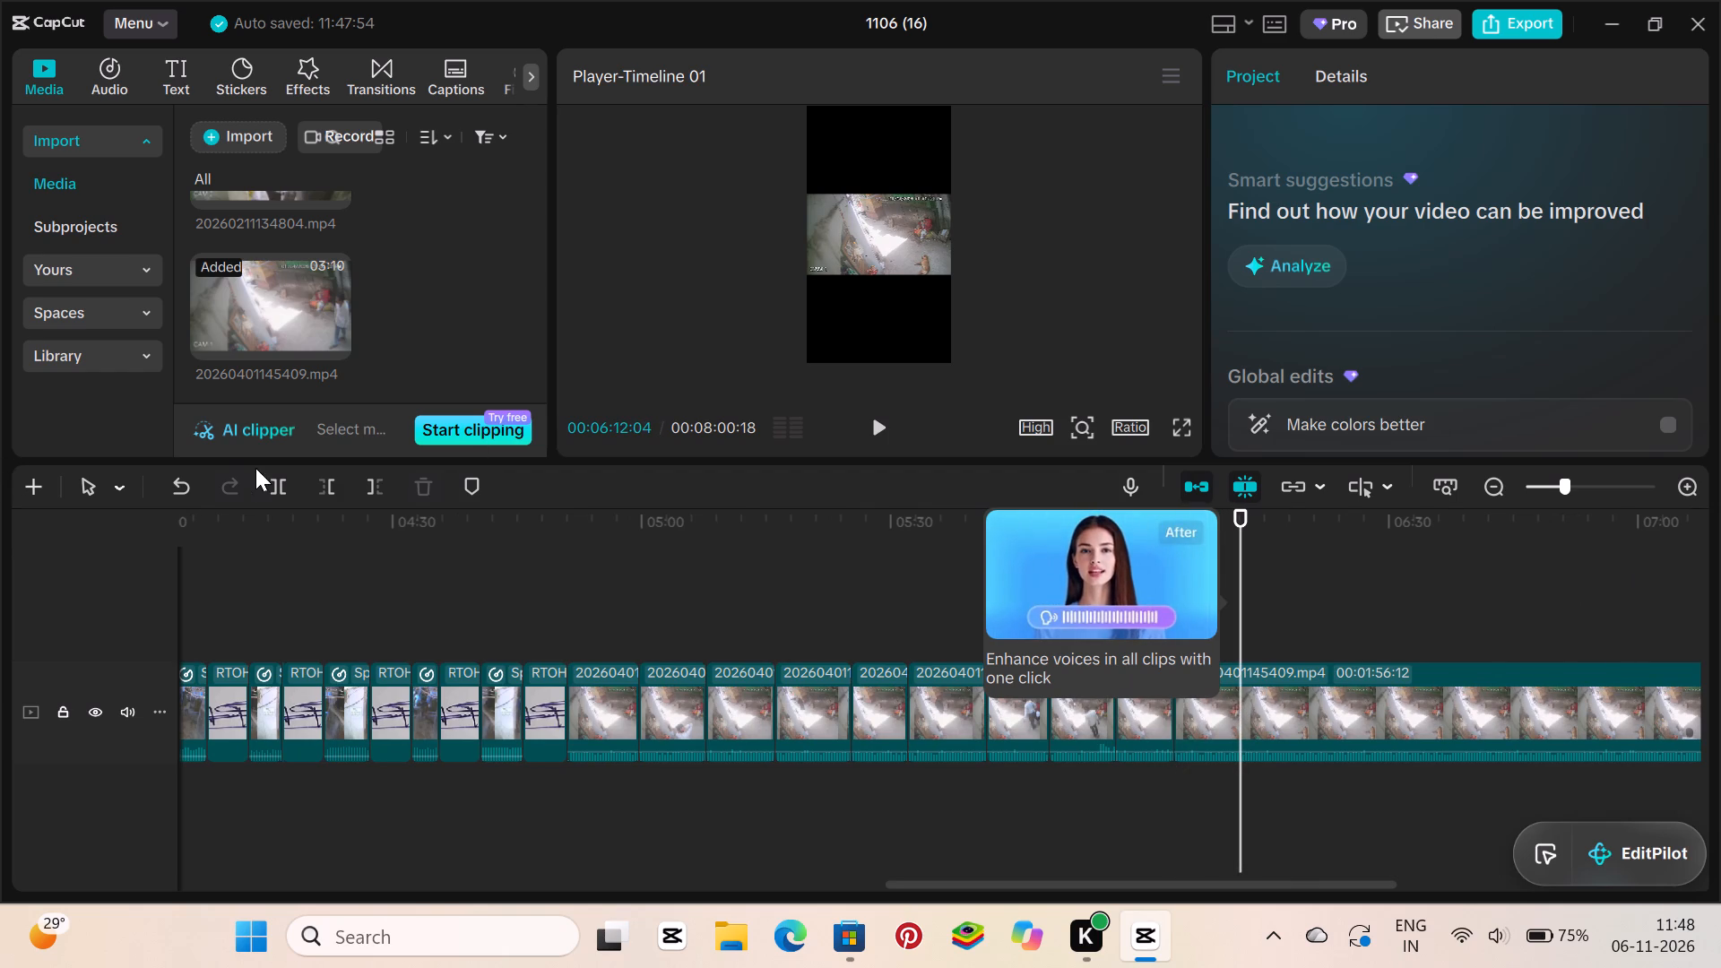
{"action": "left_click", "coordinate": [280, 491]}
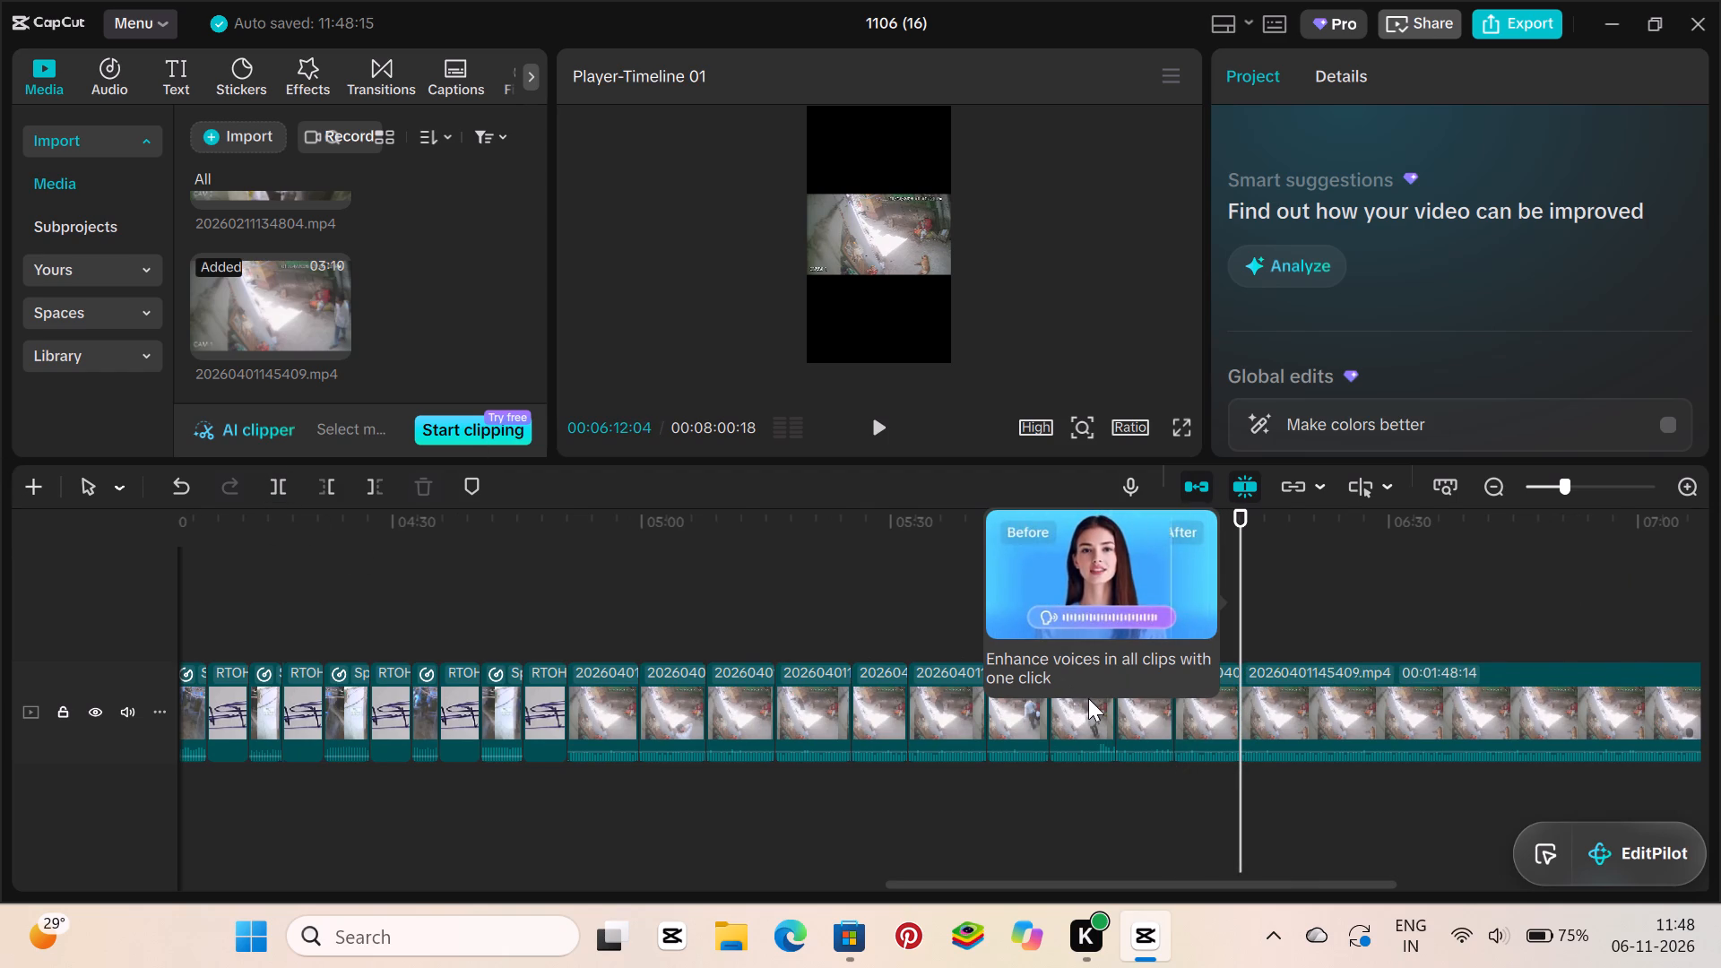
{"action": "left_click", "coordinate": [1293, 683]}
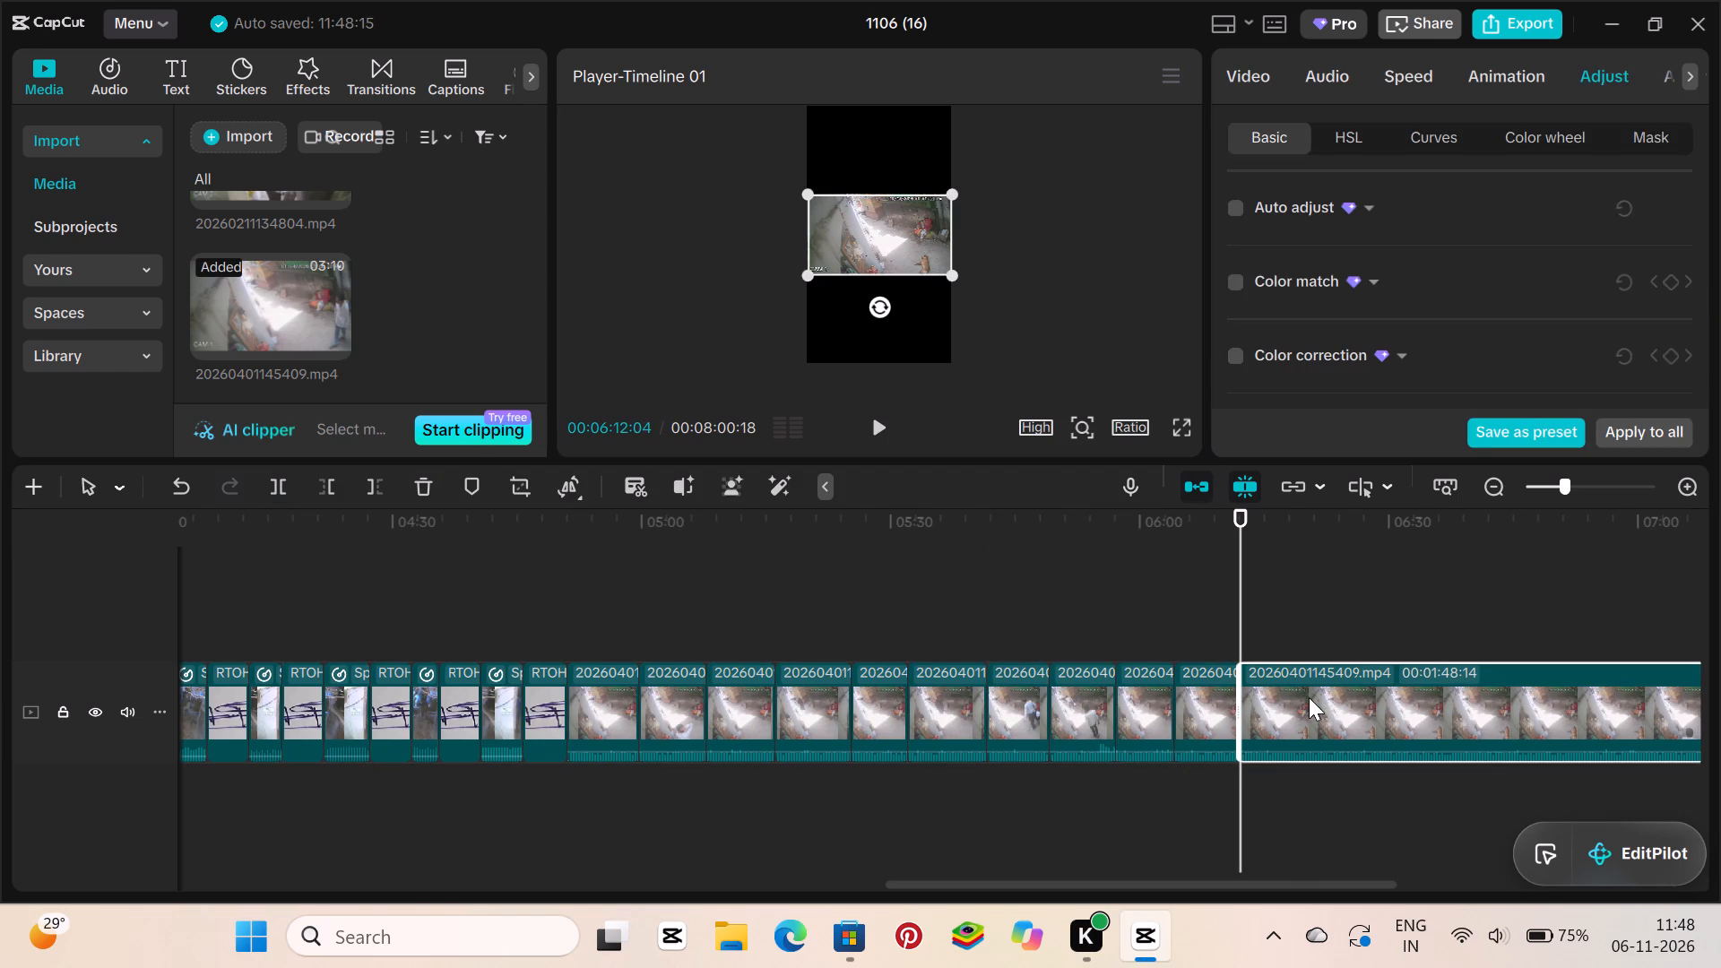
{"action": "left_click", "coordinate": [1310, 700]}
{"action": "left_click", "coordinate": [1292, 639]}
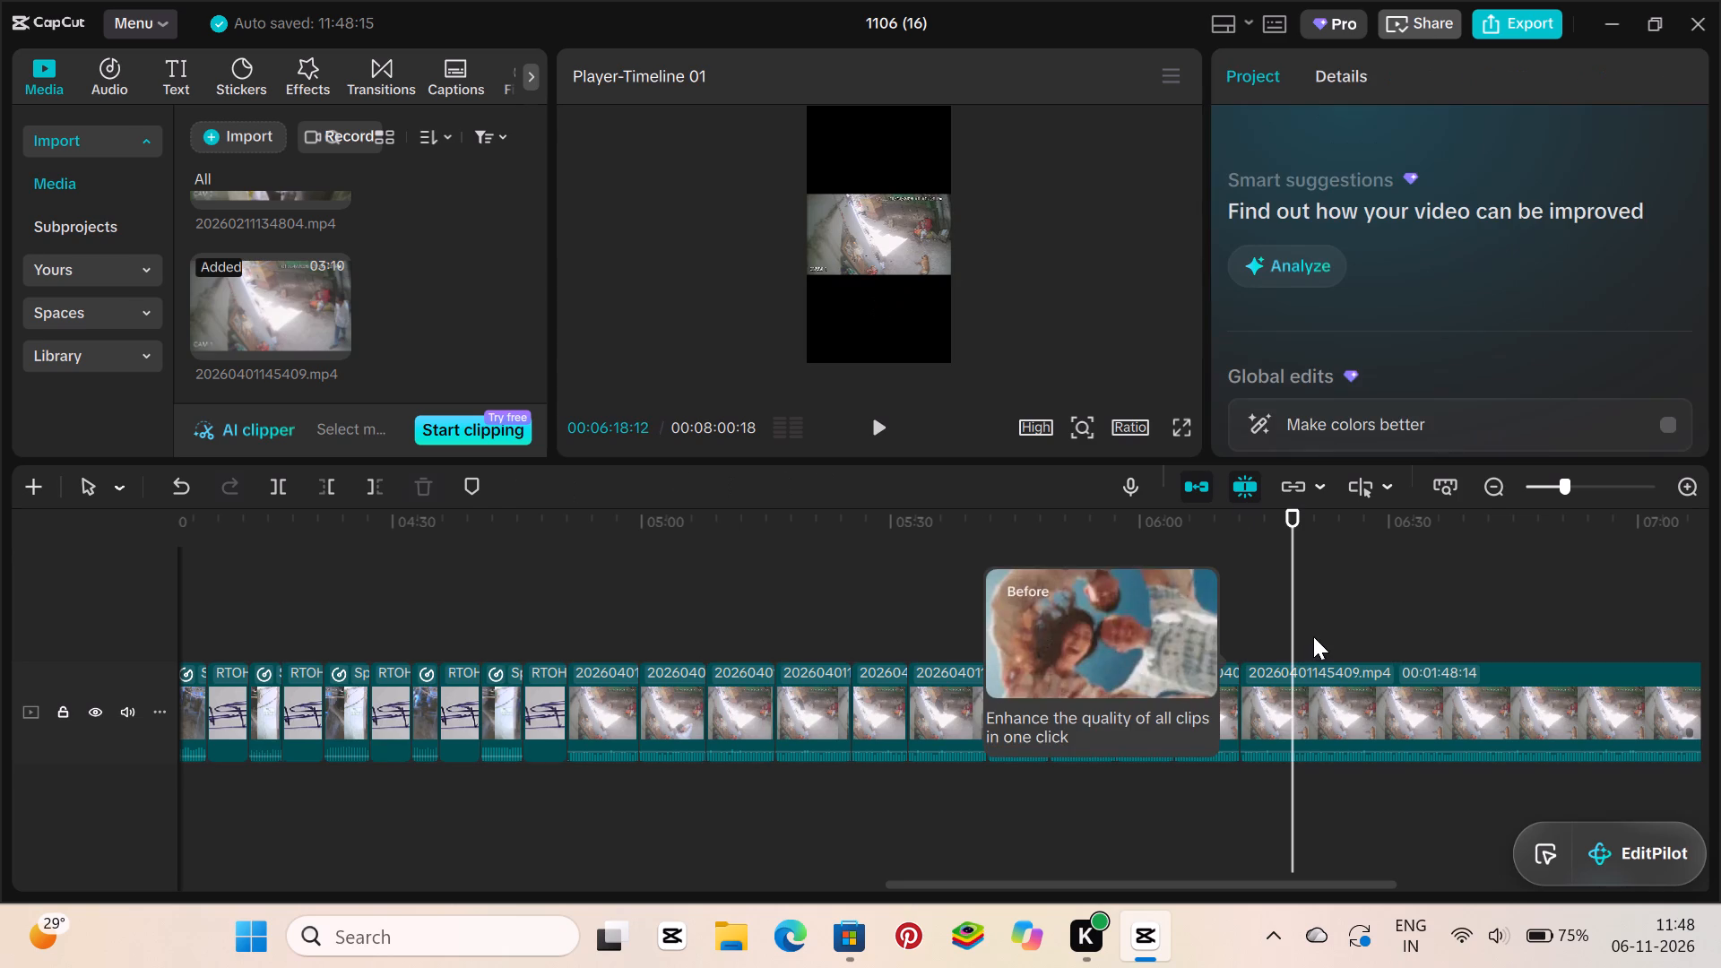
{"action": "left_click", "coordinate": [1313, 636]}
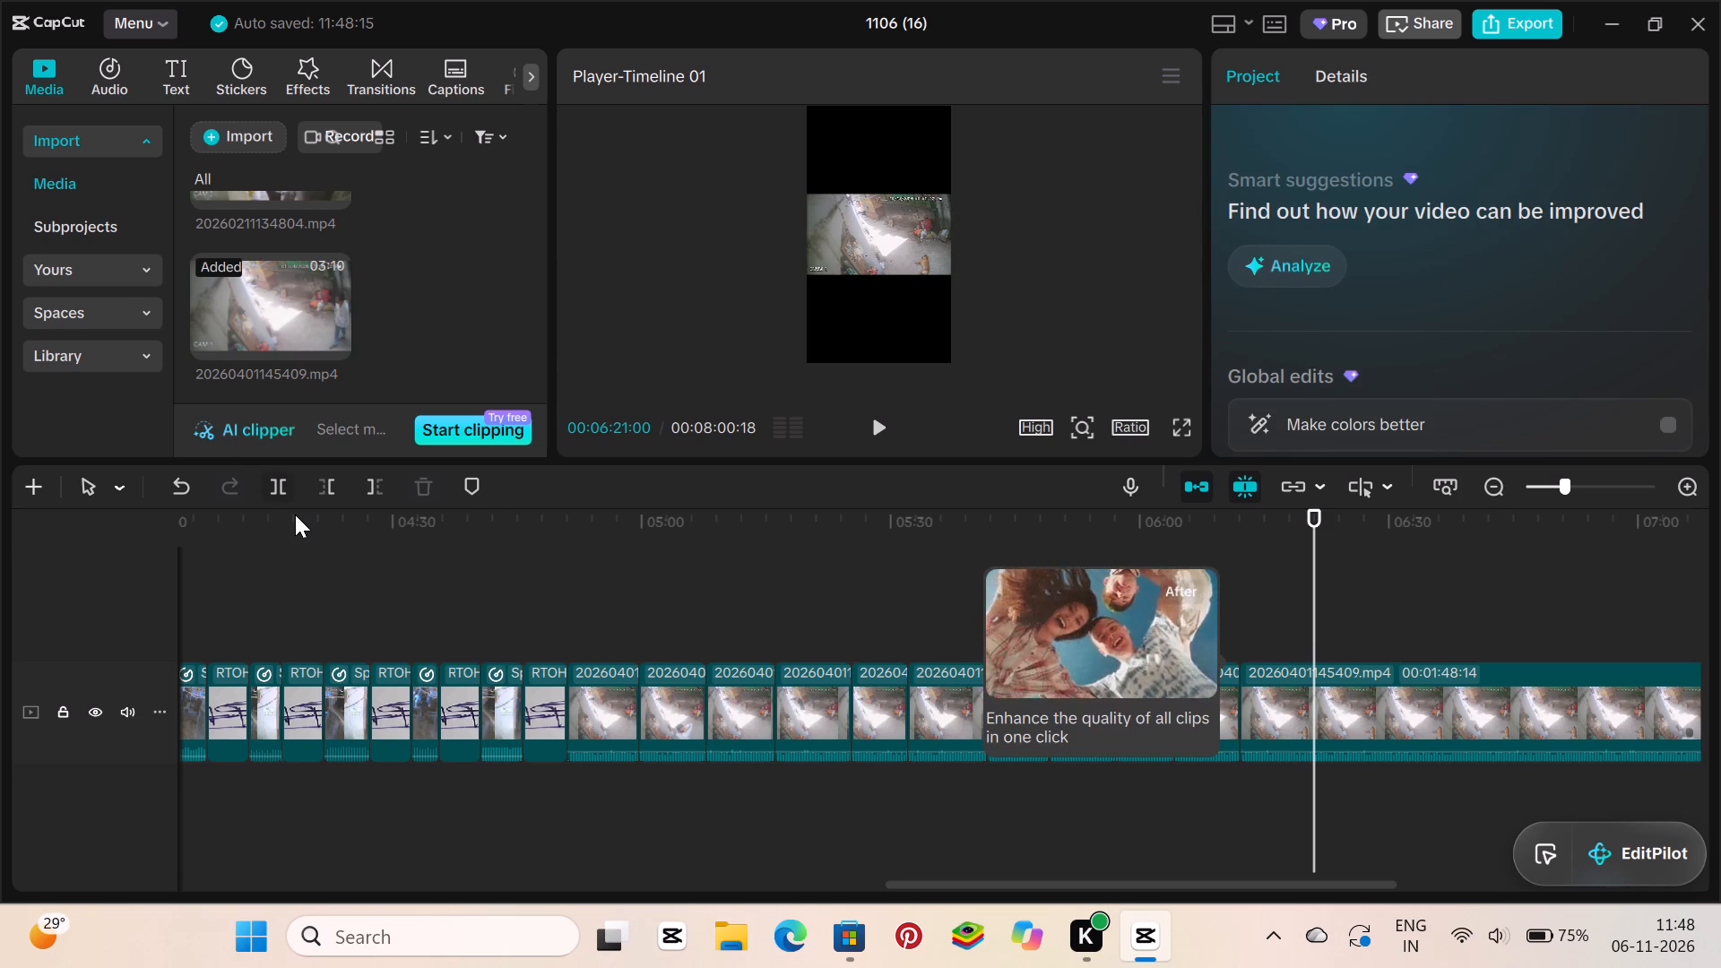
{"action": "left_click", "coordinate": [280, 487]}
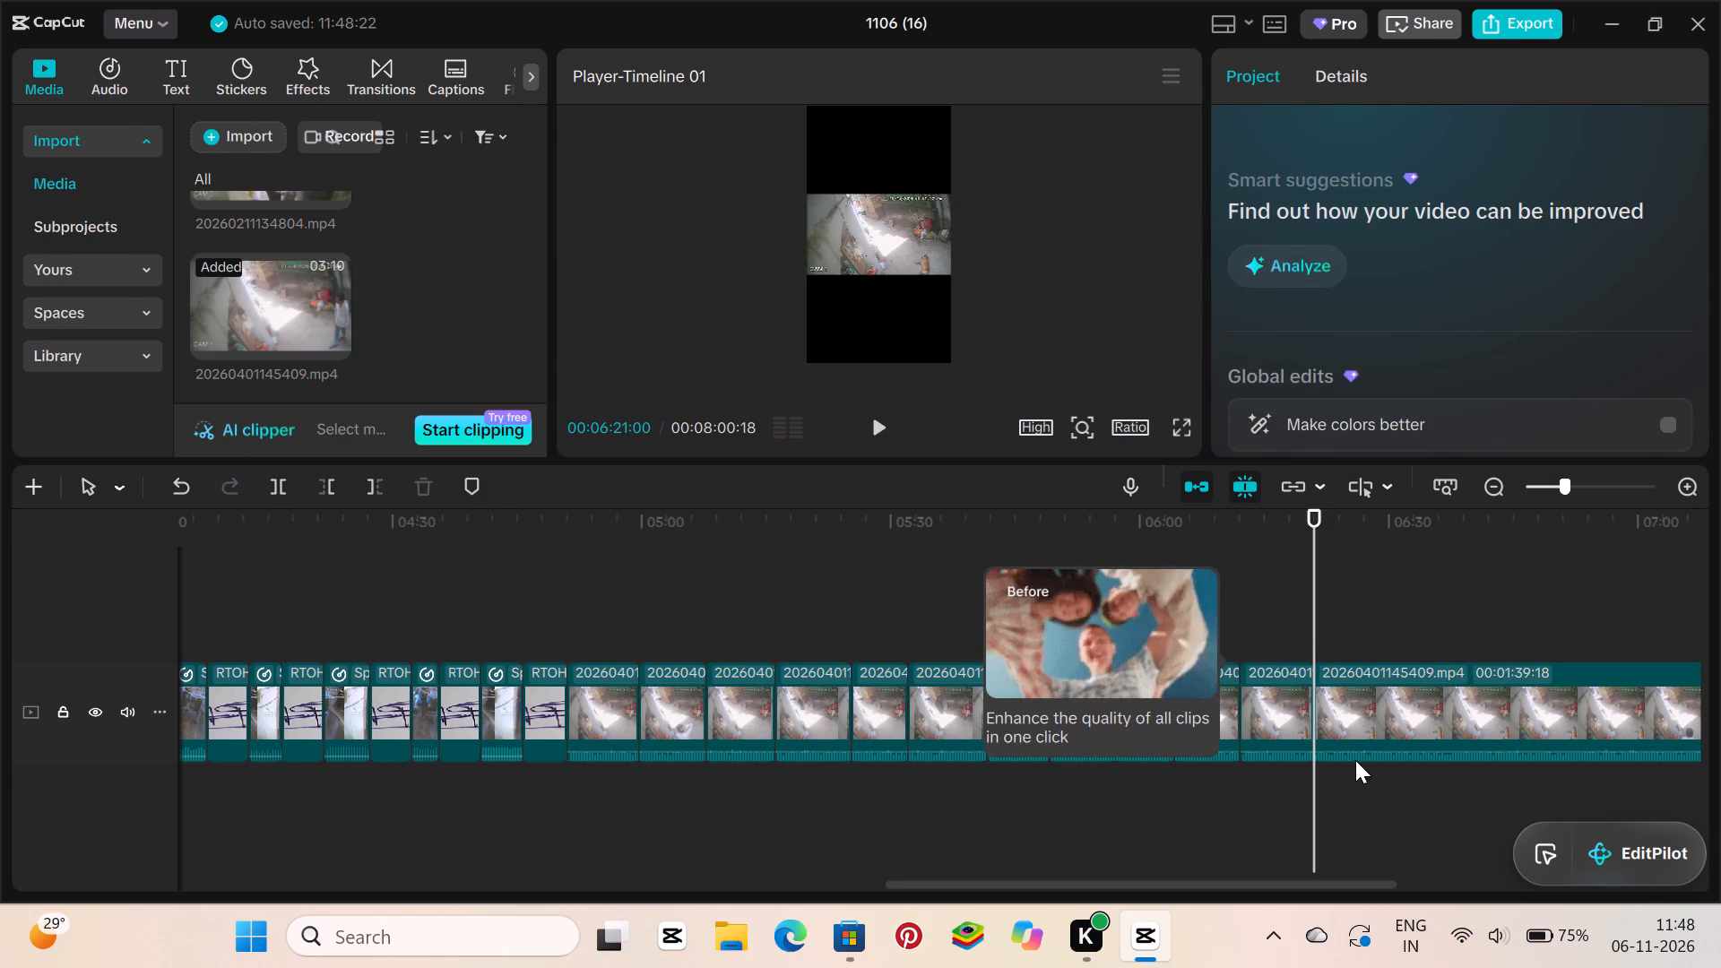
{"action": "left_click", "coordinate": [1375, 650]}
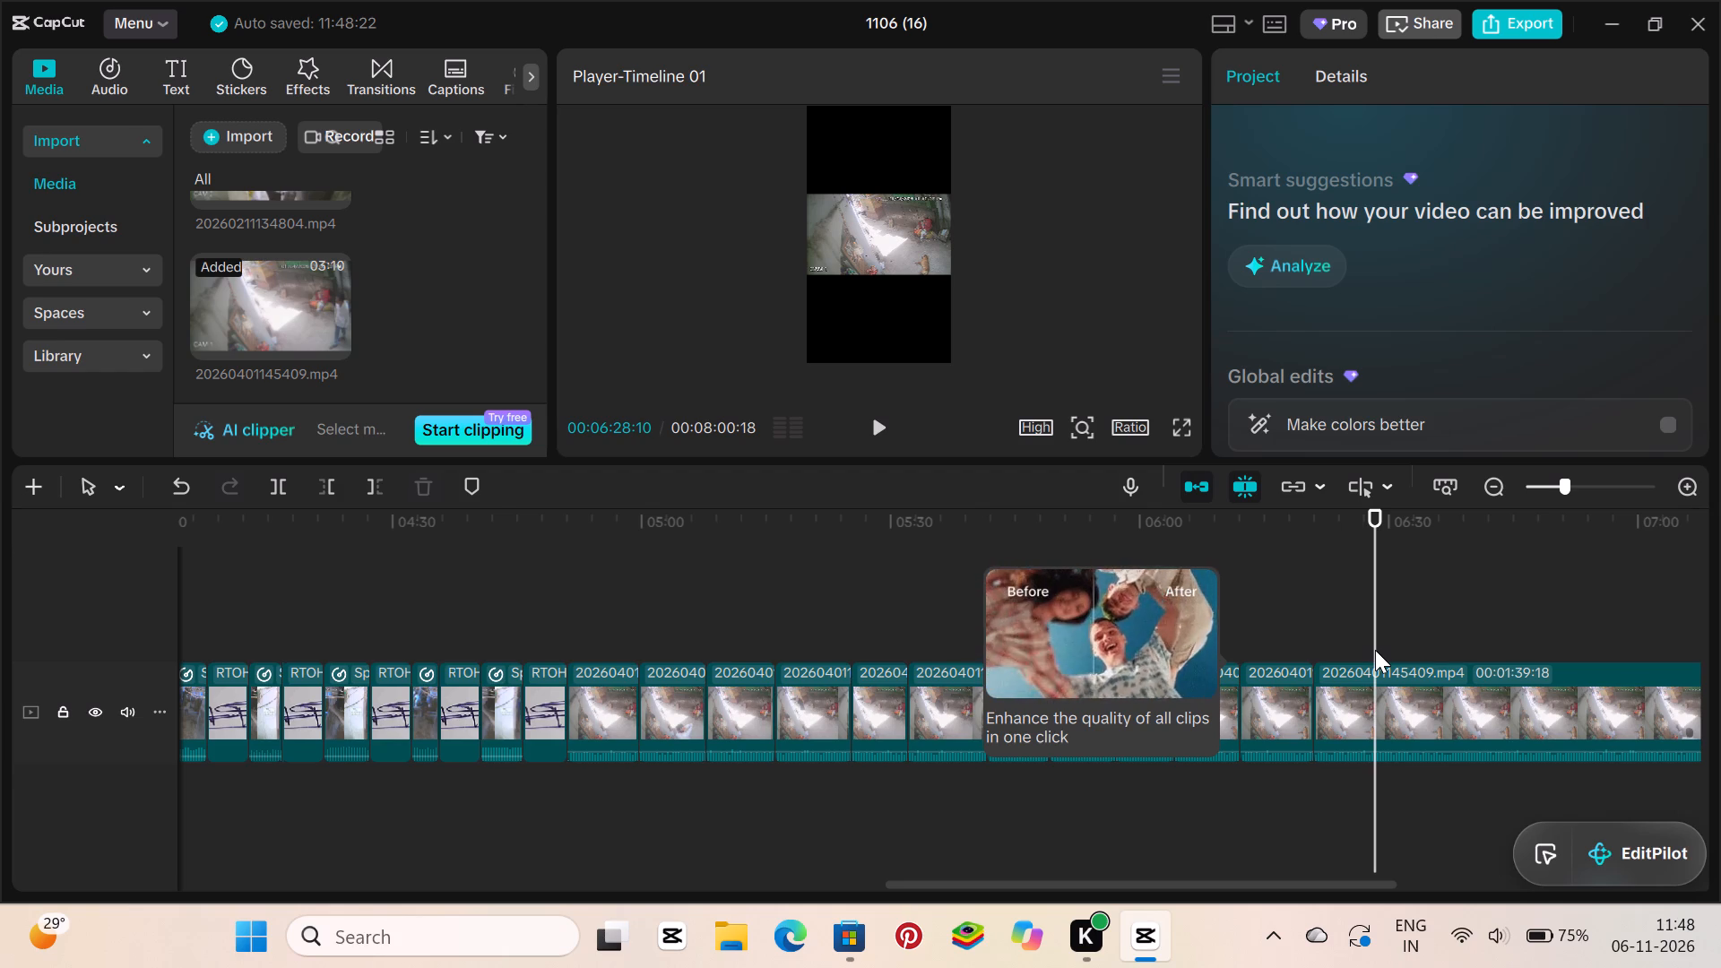
{"action": "left_click", "coordinate": [270, 489]}
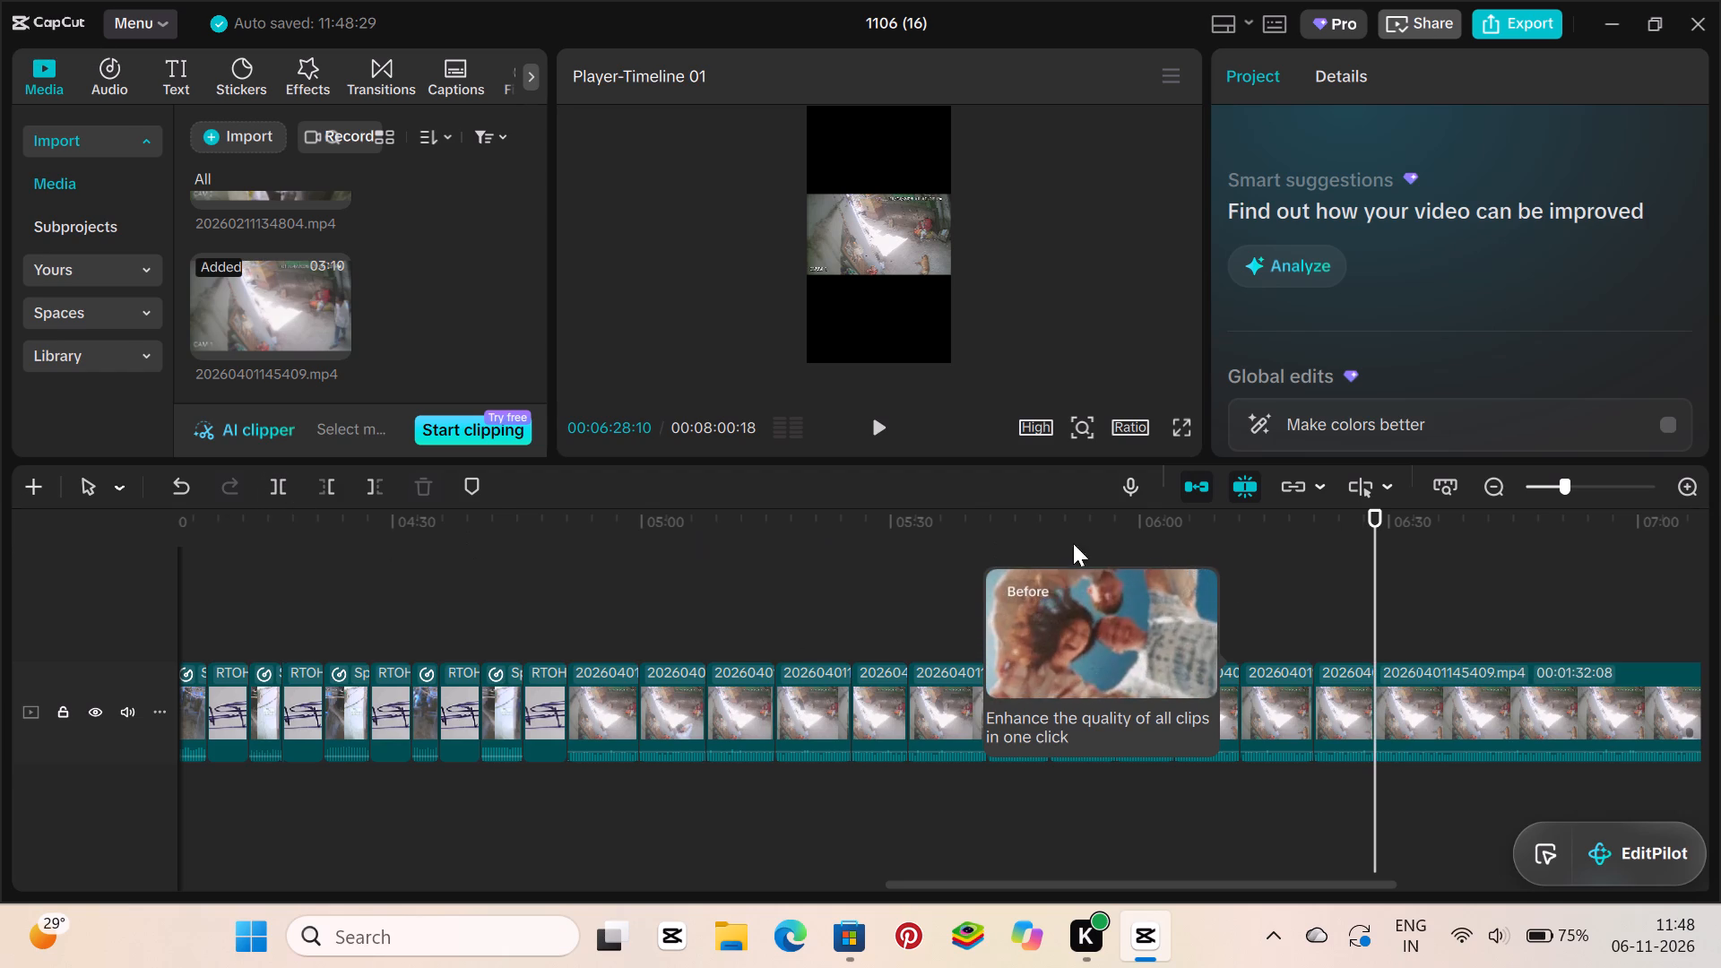
{"action": "left_click_drag", "start_coordinate": [1379, 614], "coordinate": [1412, 624]}
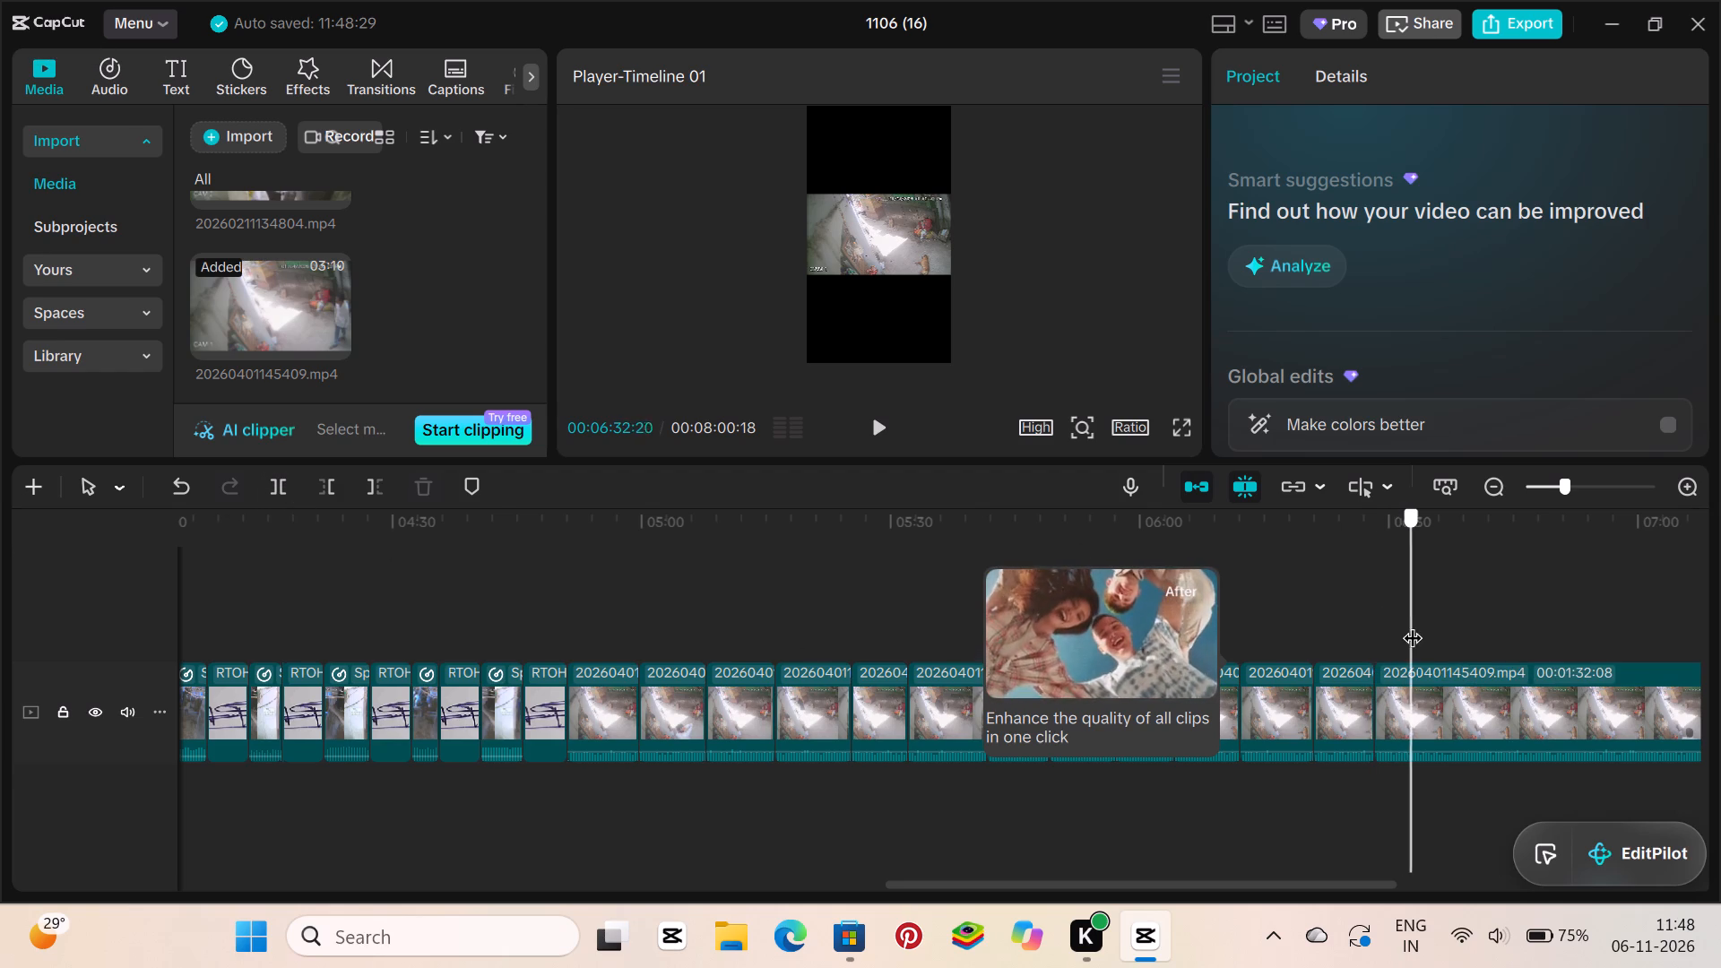
{"action": "left_click_drag", "start_coordinate": [1412, 624], "coordinate": [1435, 659]}
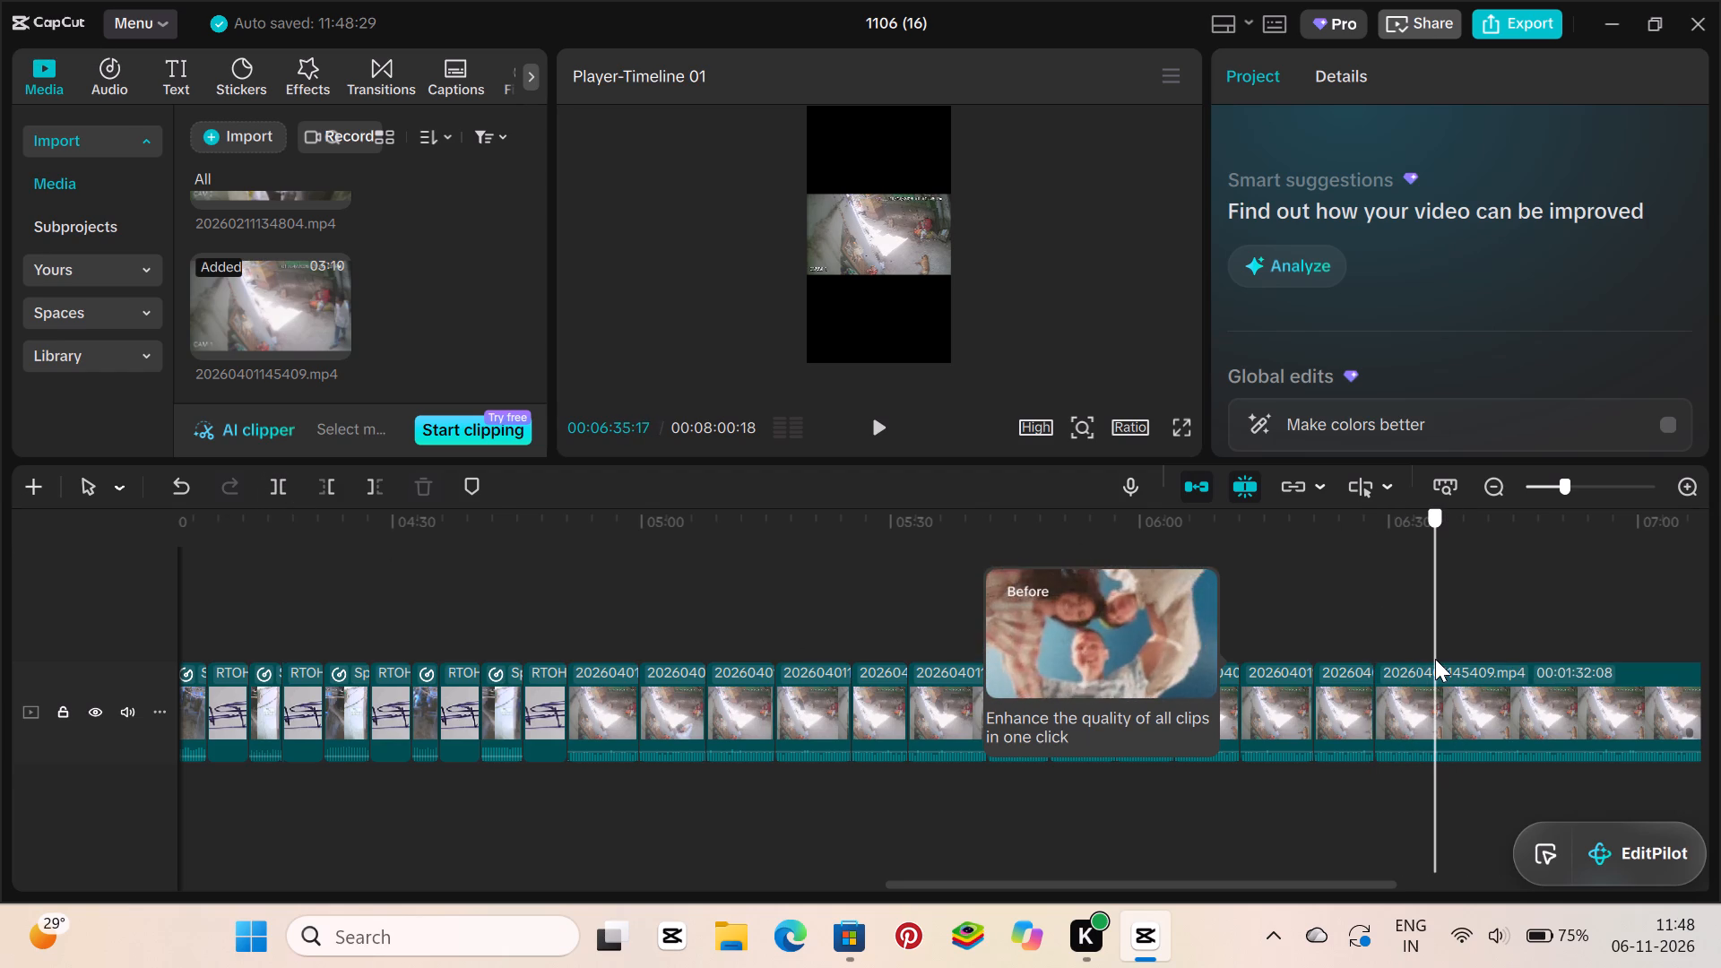
{"action": "left_click_drag", "start_coordinate": [1435, 659], "coordinate": [1441, 655]}
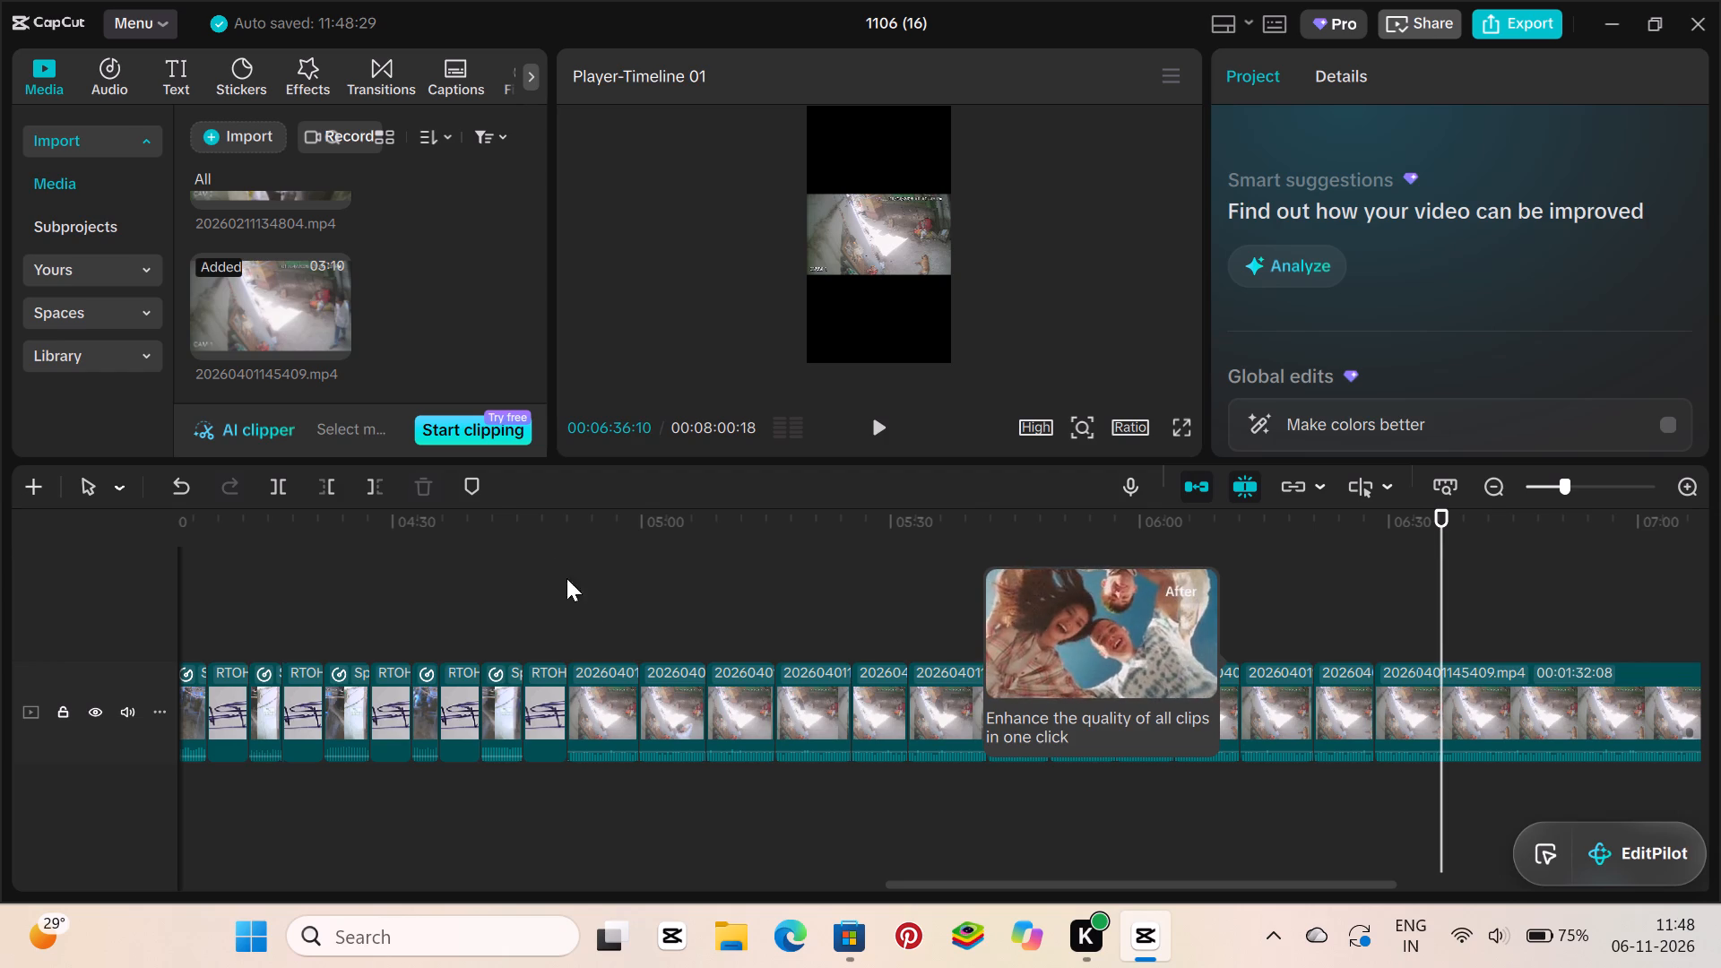
{"action": "left_click", "coordinate": [277, 493]}
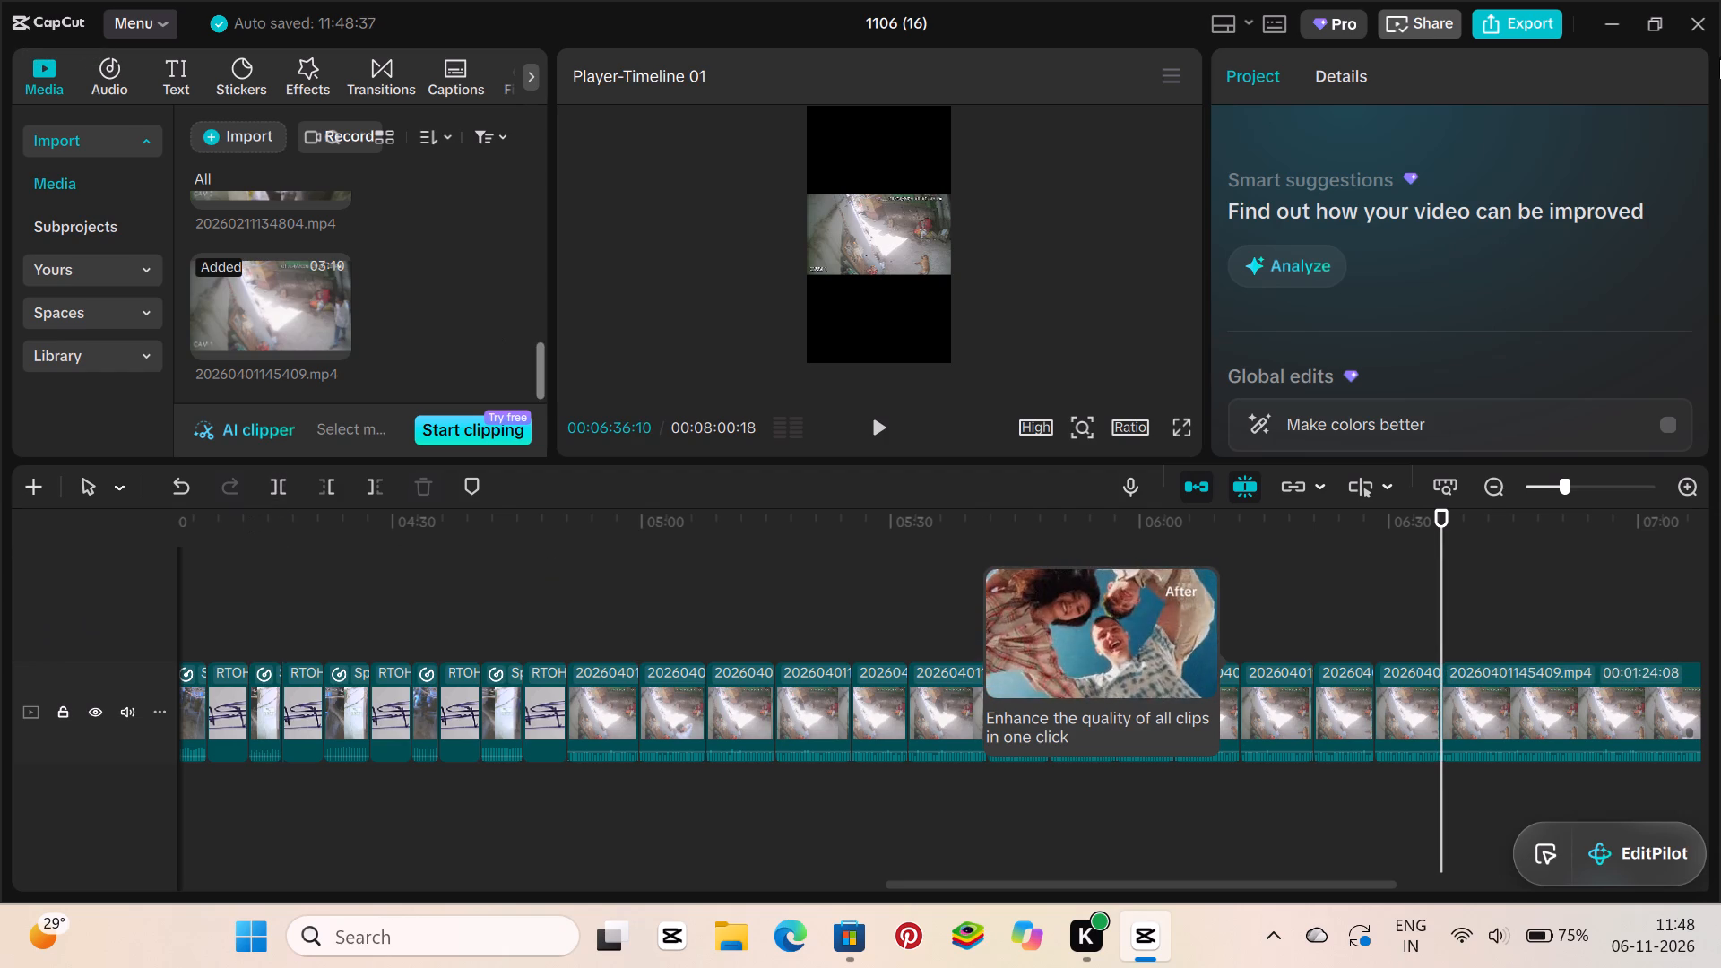
{"action": "left_click", "coordinate": [1509, 618]}
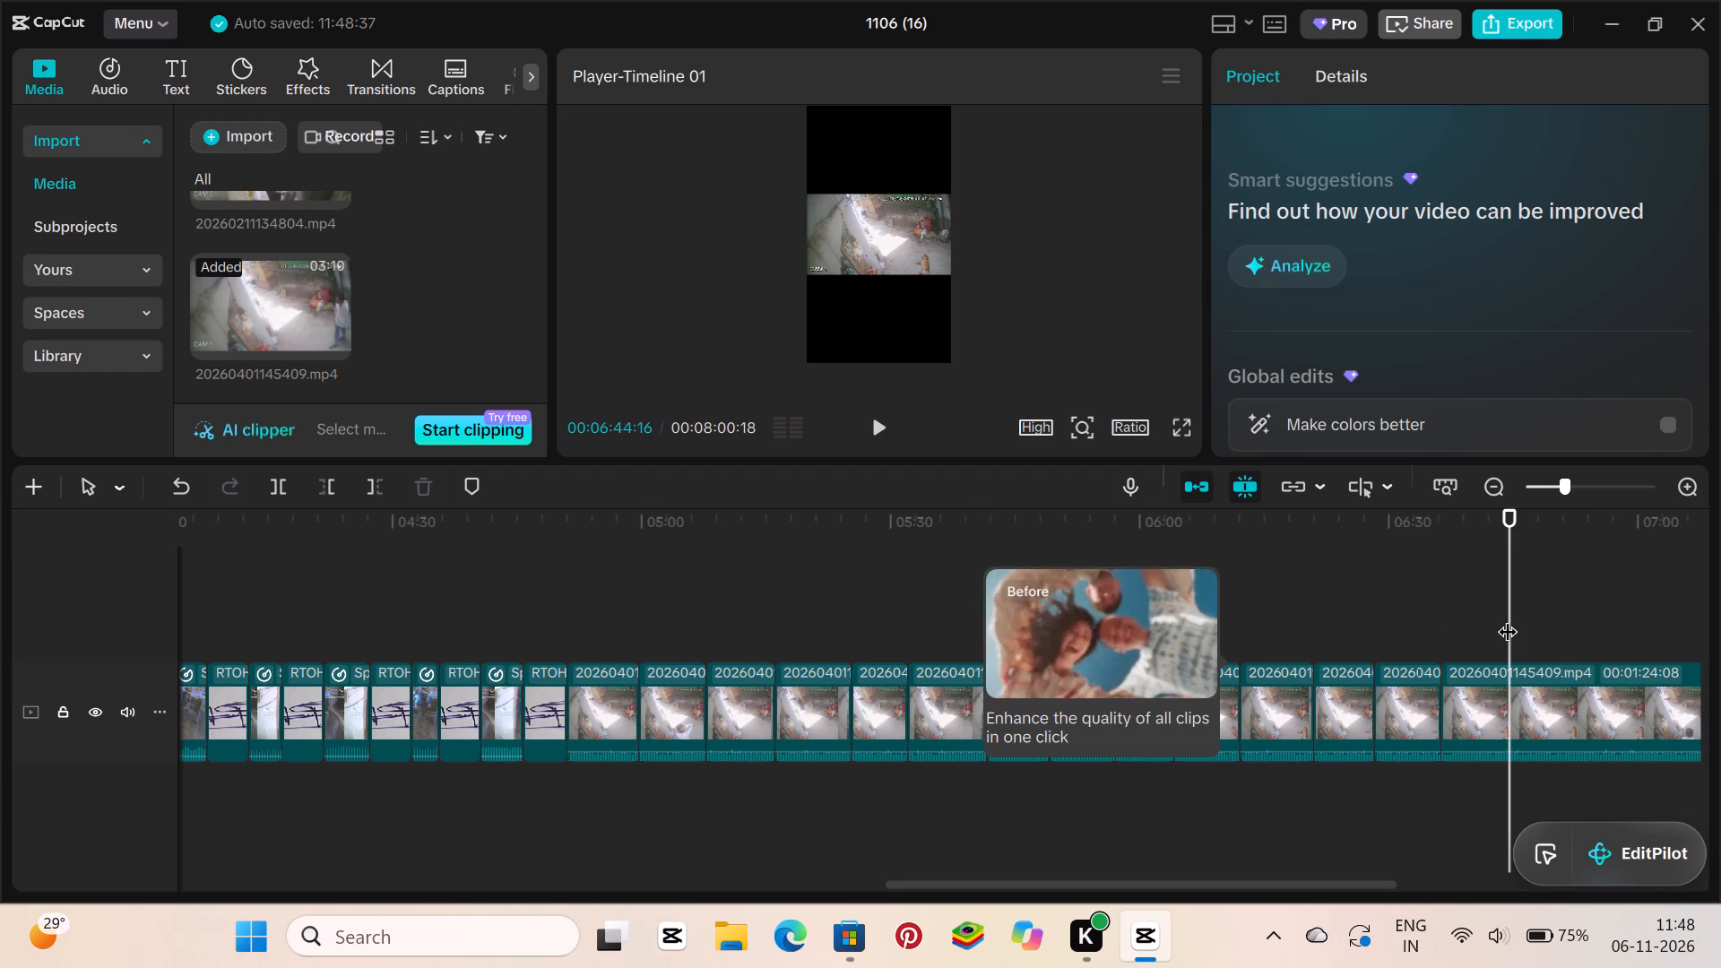
{"action": "left_click", "coordinate": [269, 480]}
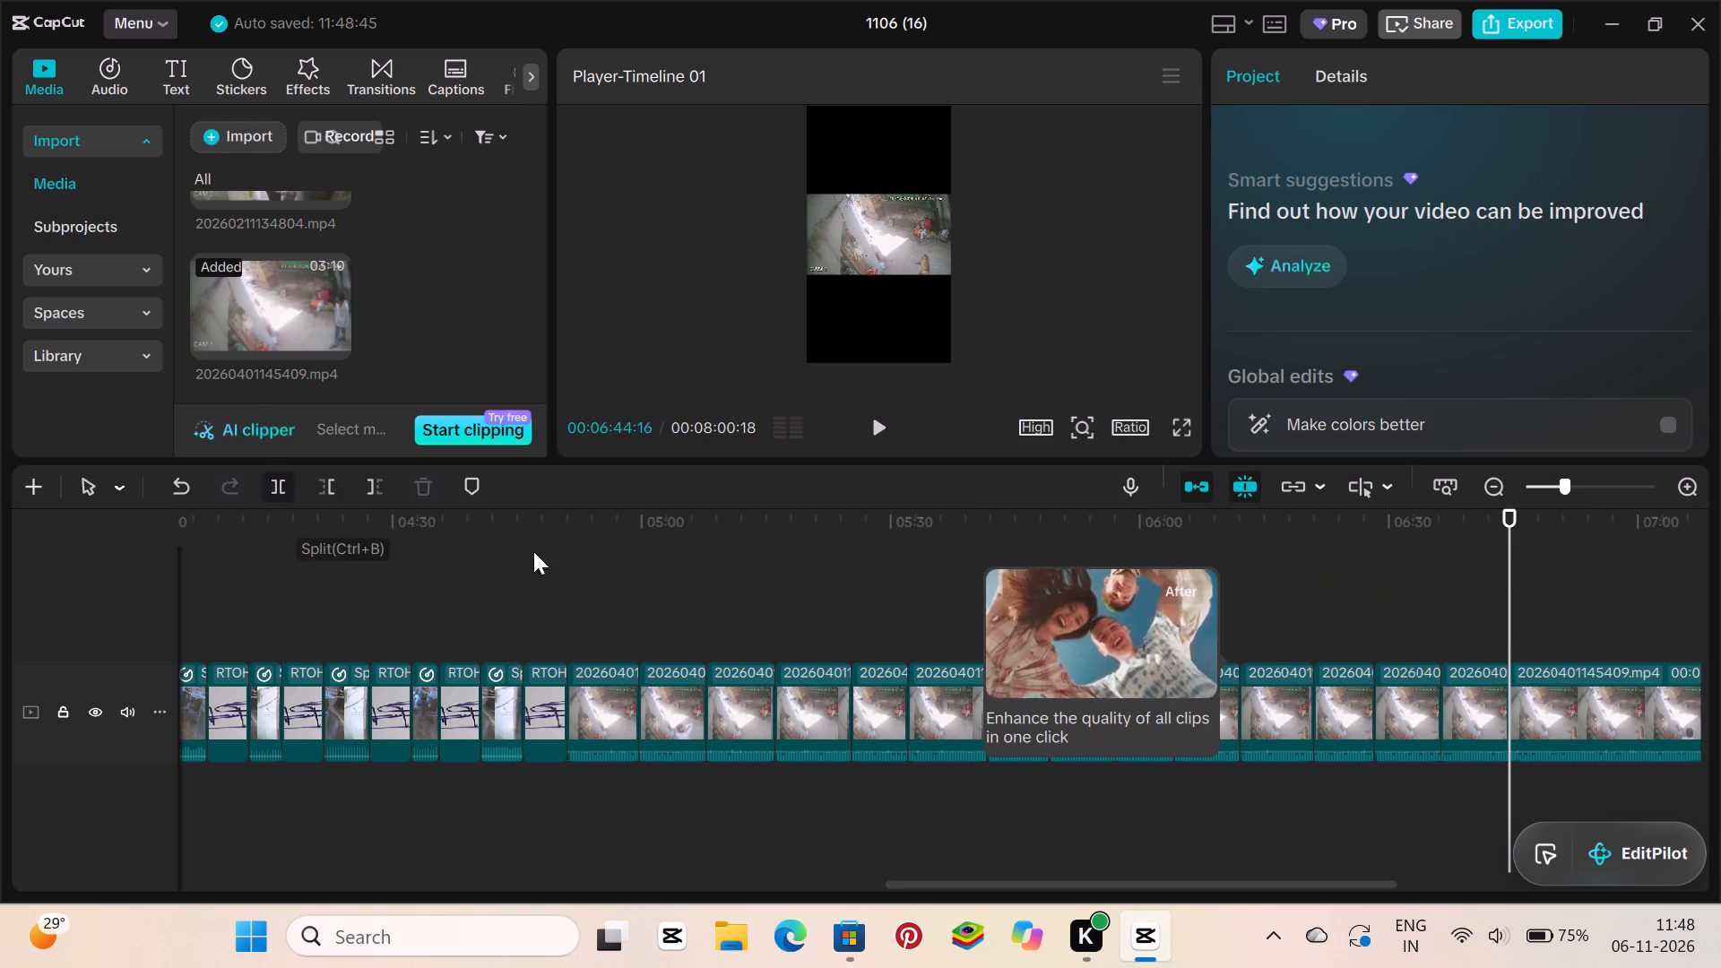
{"action": "left_click", "coordinate": [1591, 646]}
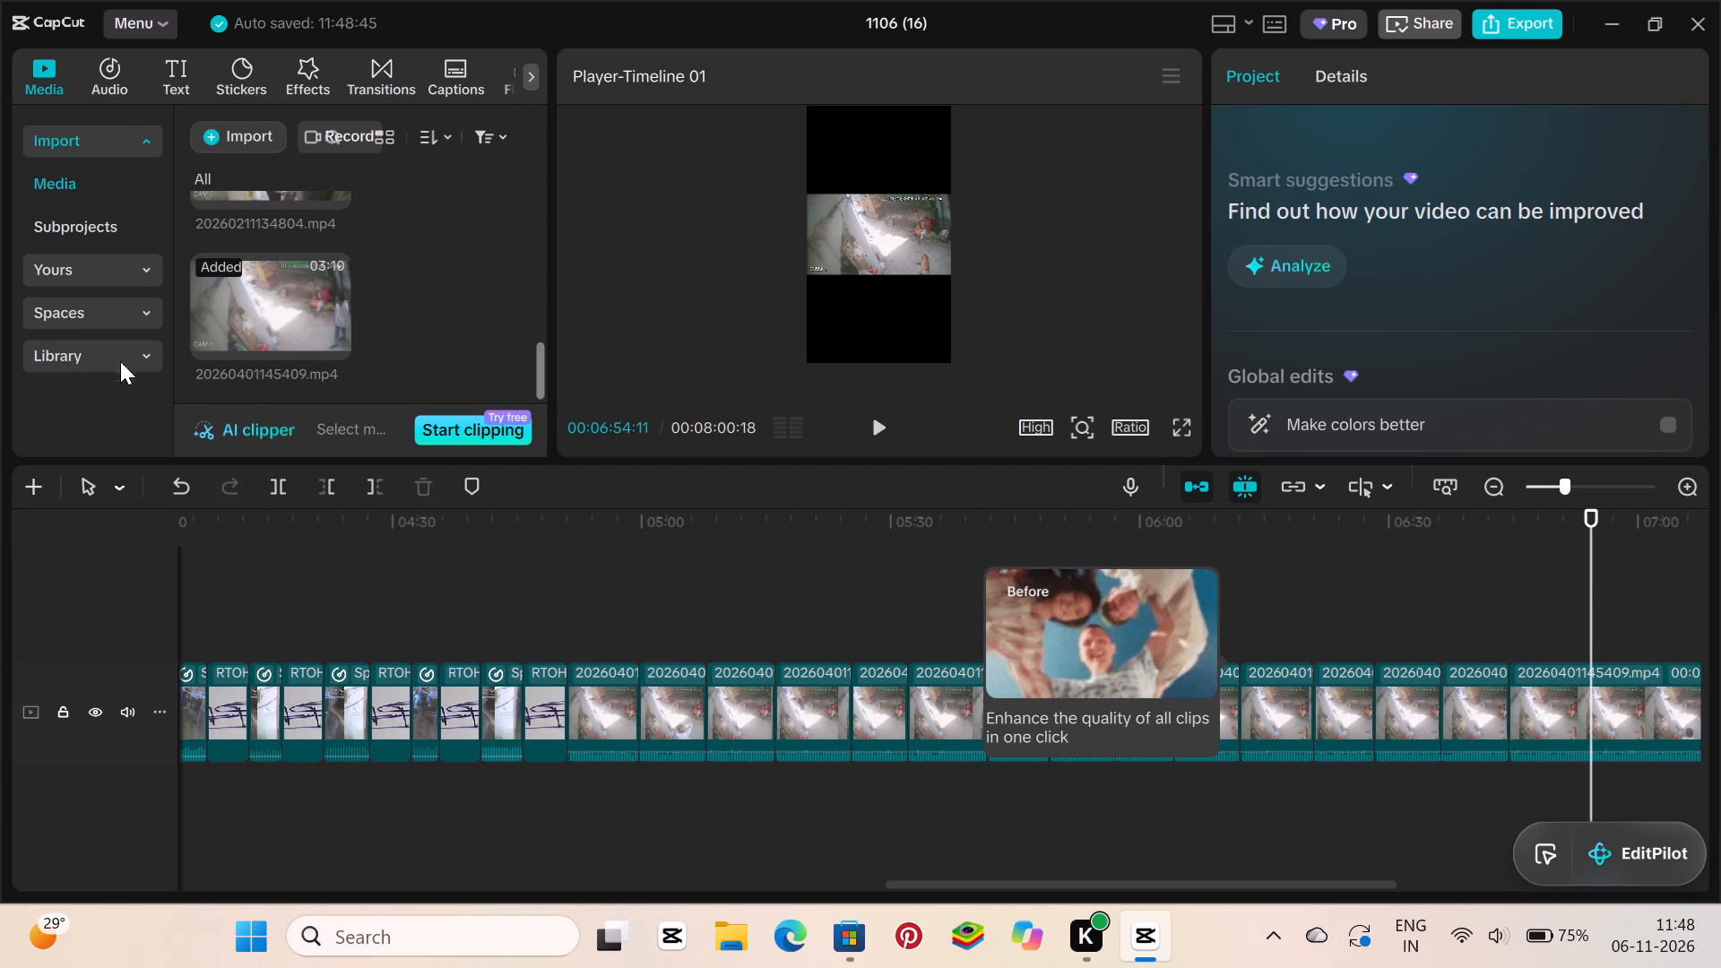
{"action": "left_click", "coordinate": [265, 487]}
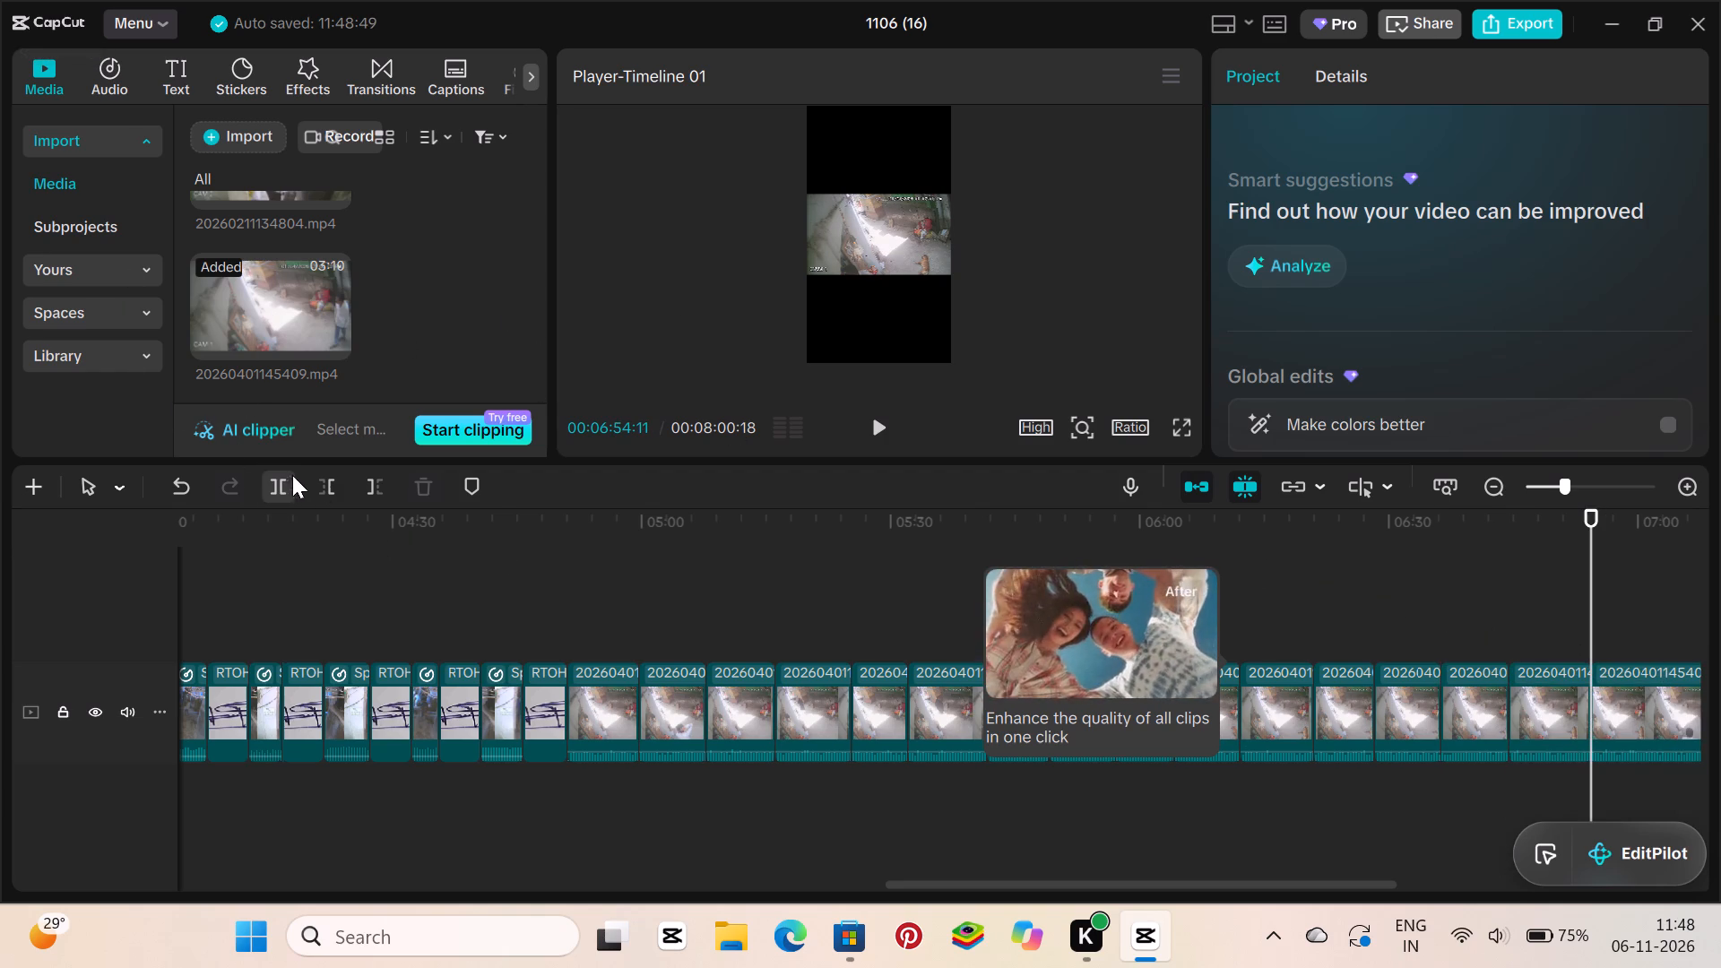
{"action": "left_click", "coordinate": [1536, 587]}
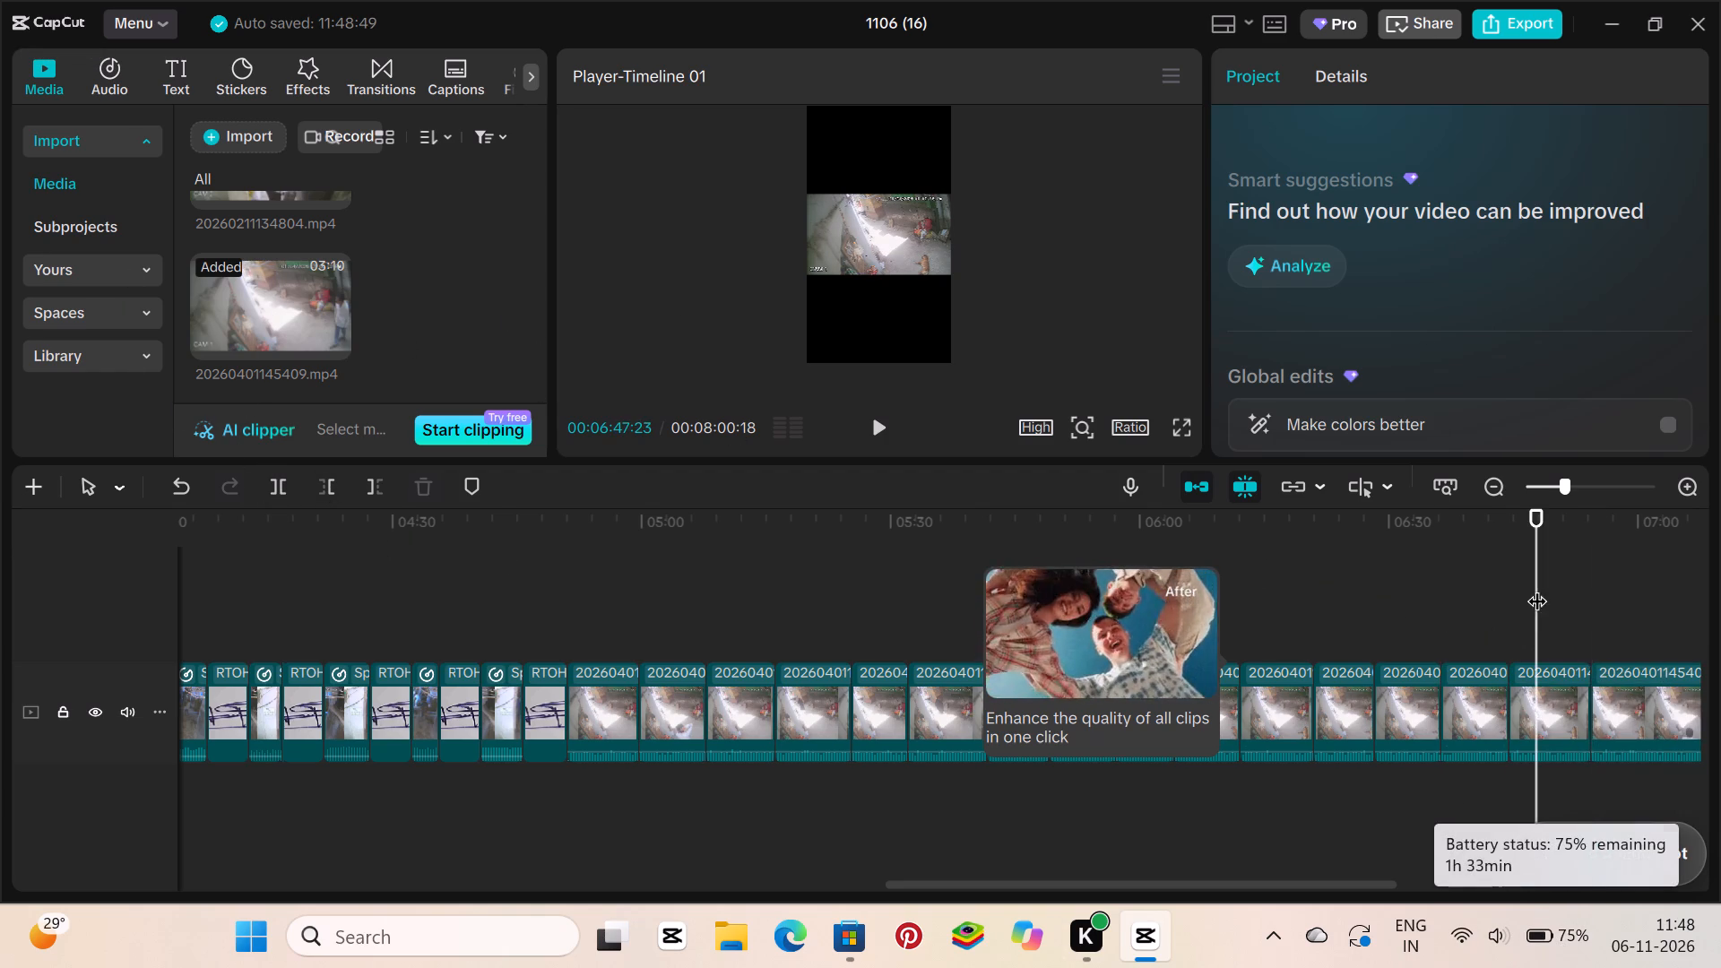
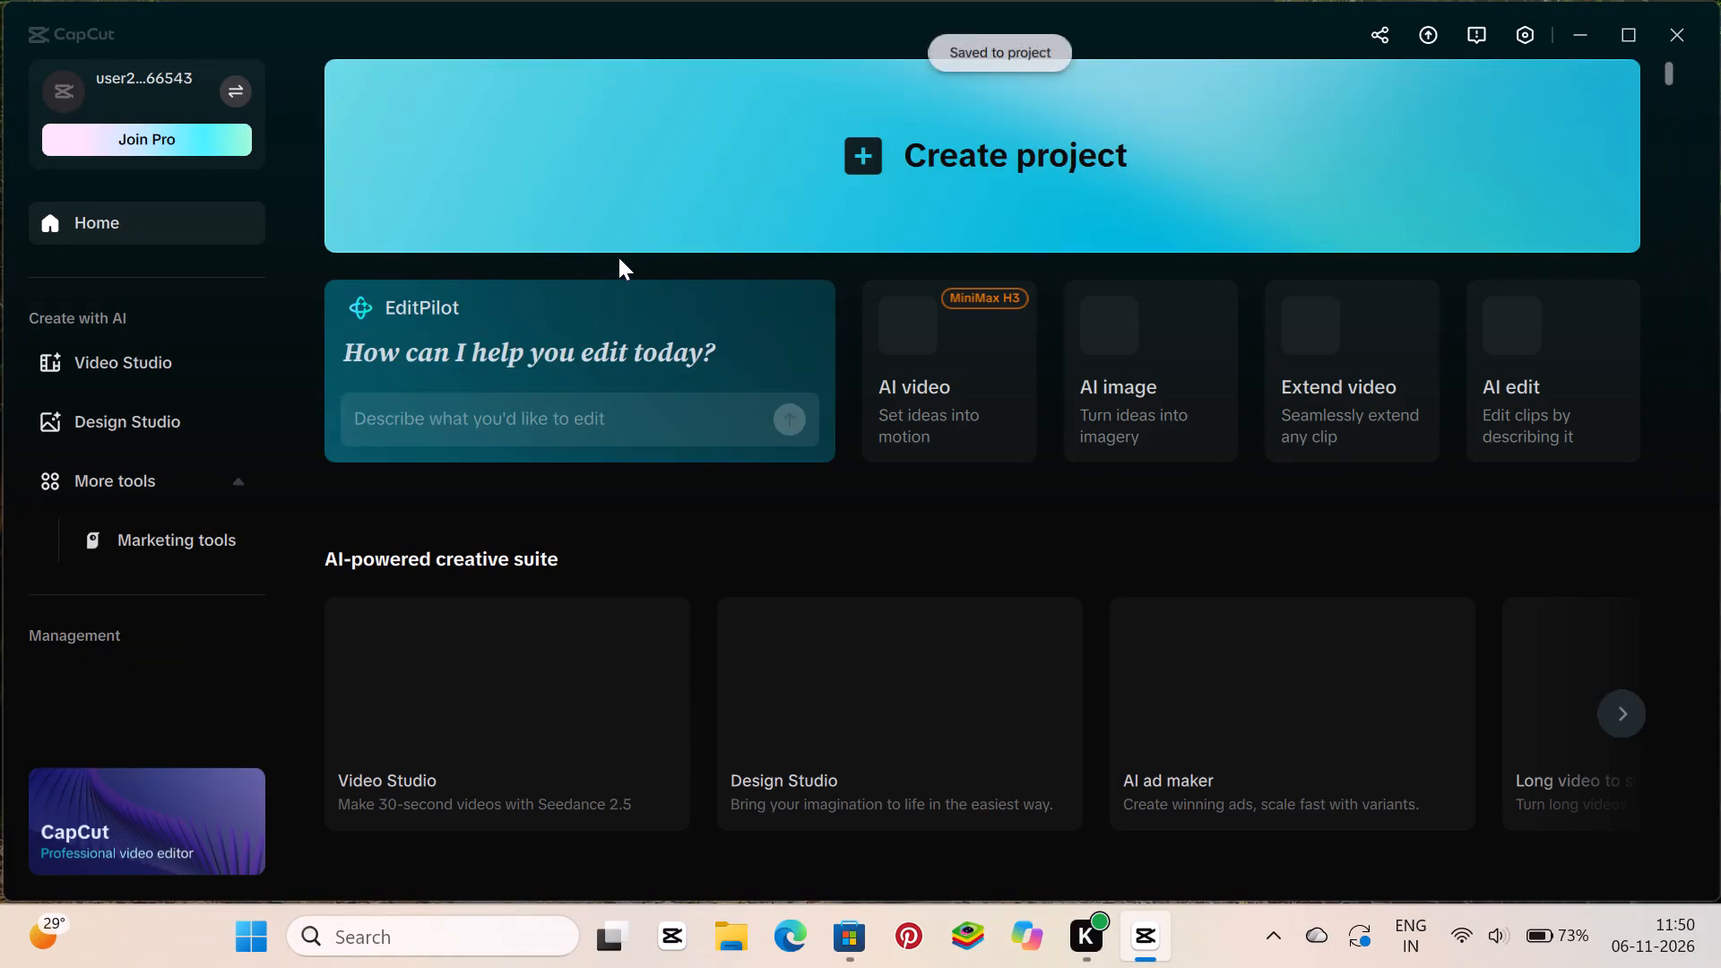
Create a new video project.
{"action": "left_click", "coordinate": [626, 223]}
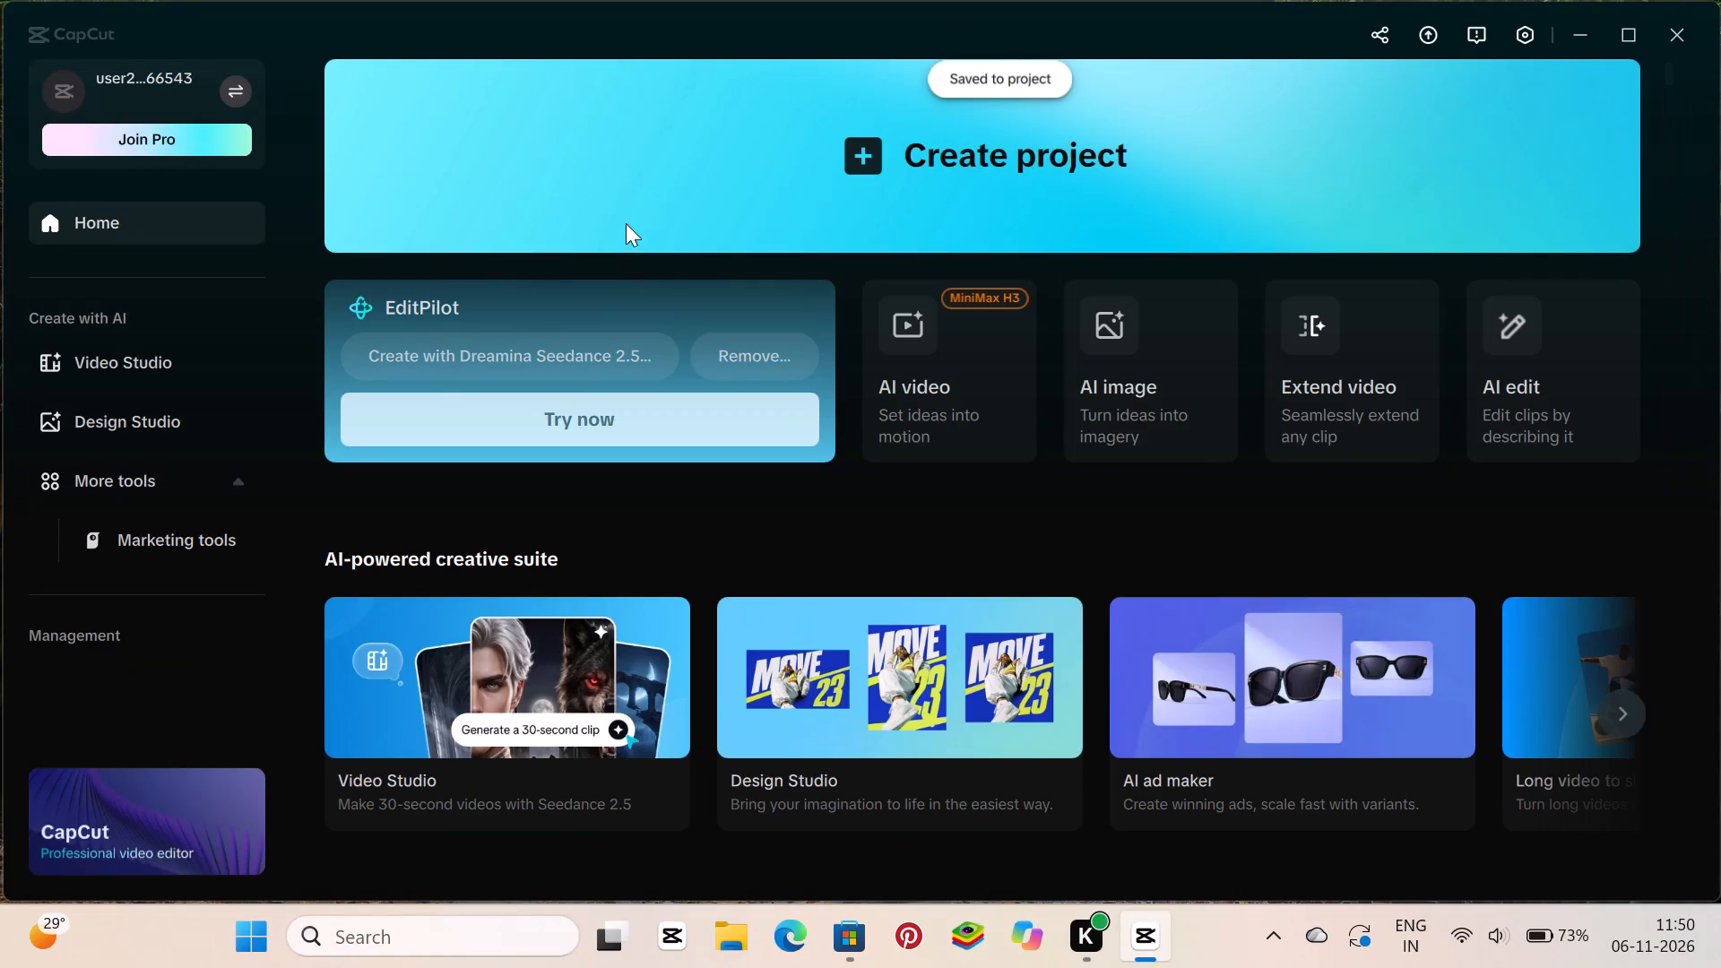
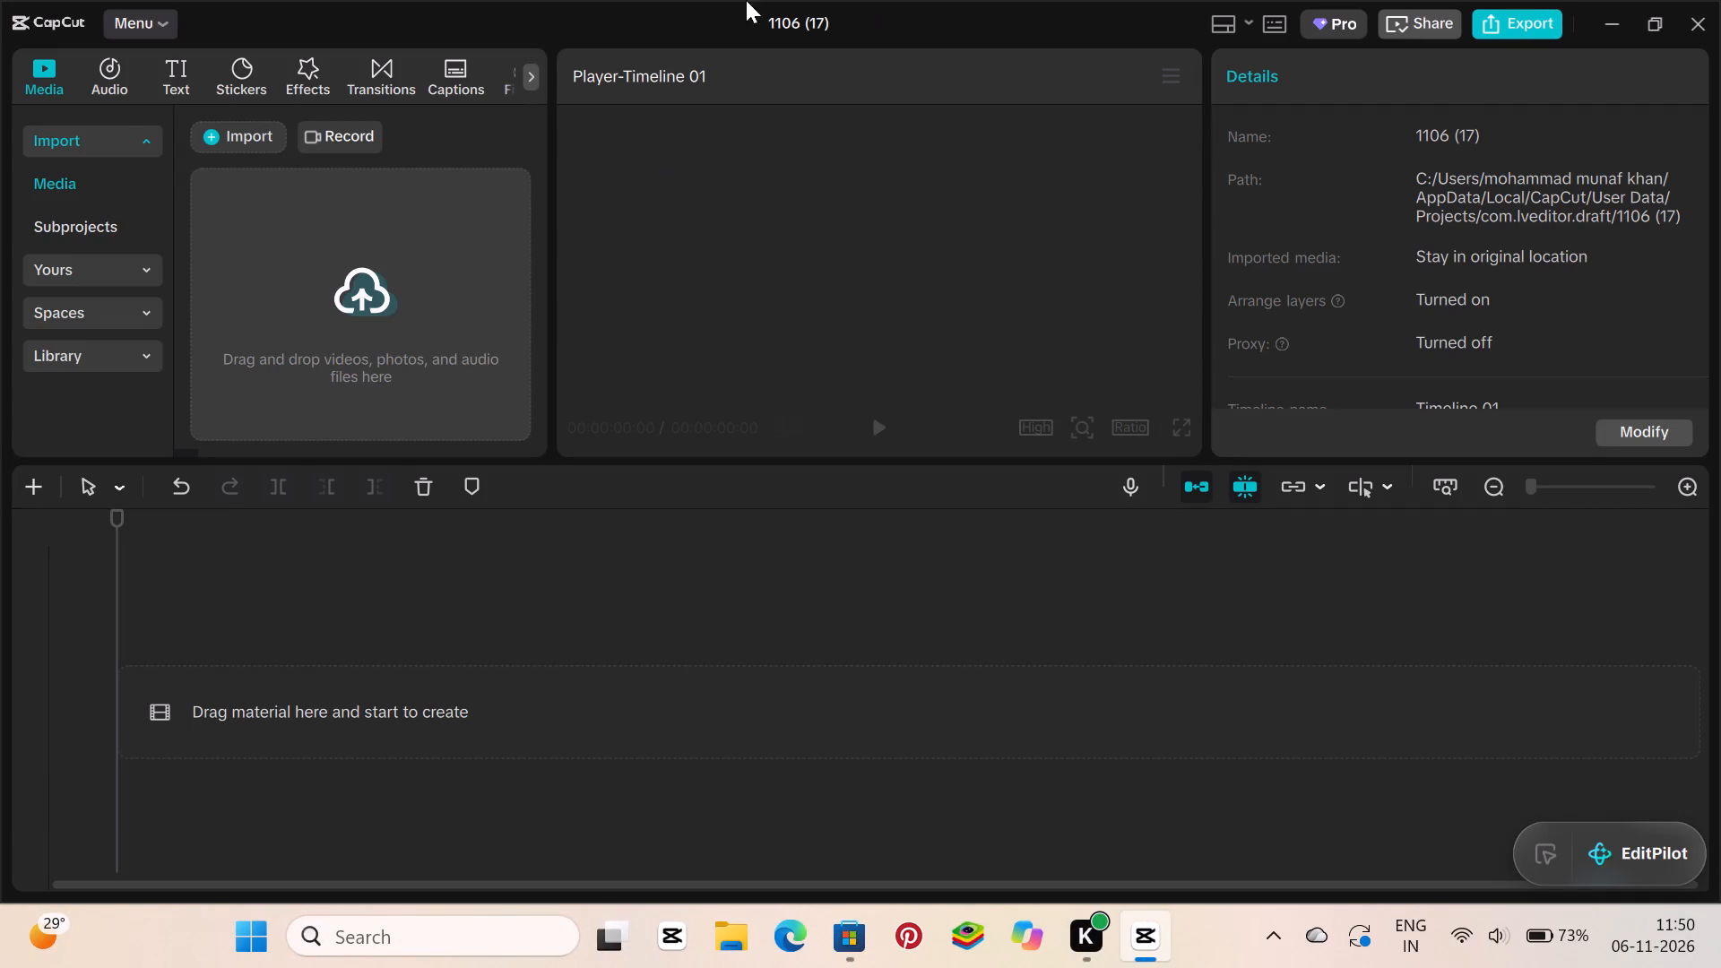
Import the "From KlickPin" running video from the inner Videos folder within Videos.
{"action": "left_click", "coordinate": [219, 150]}
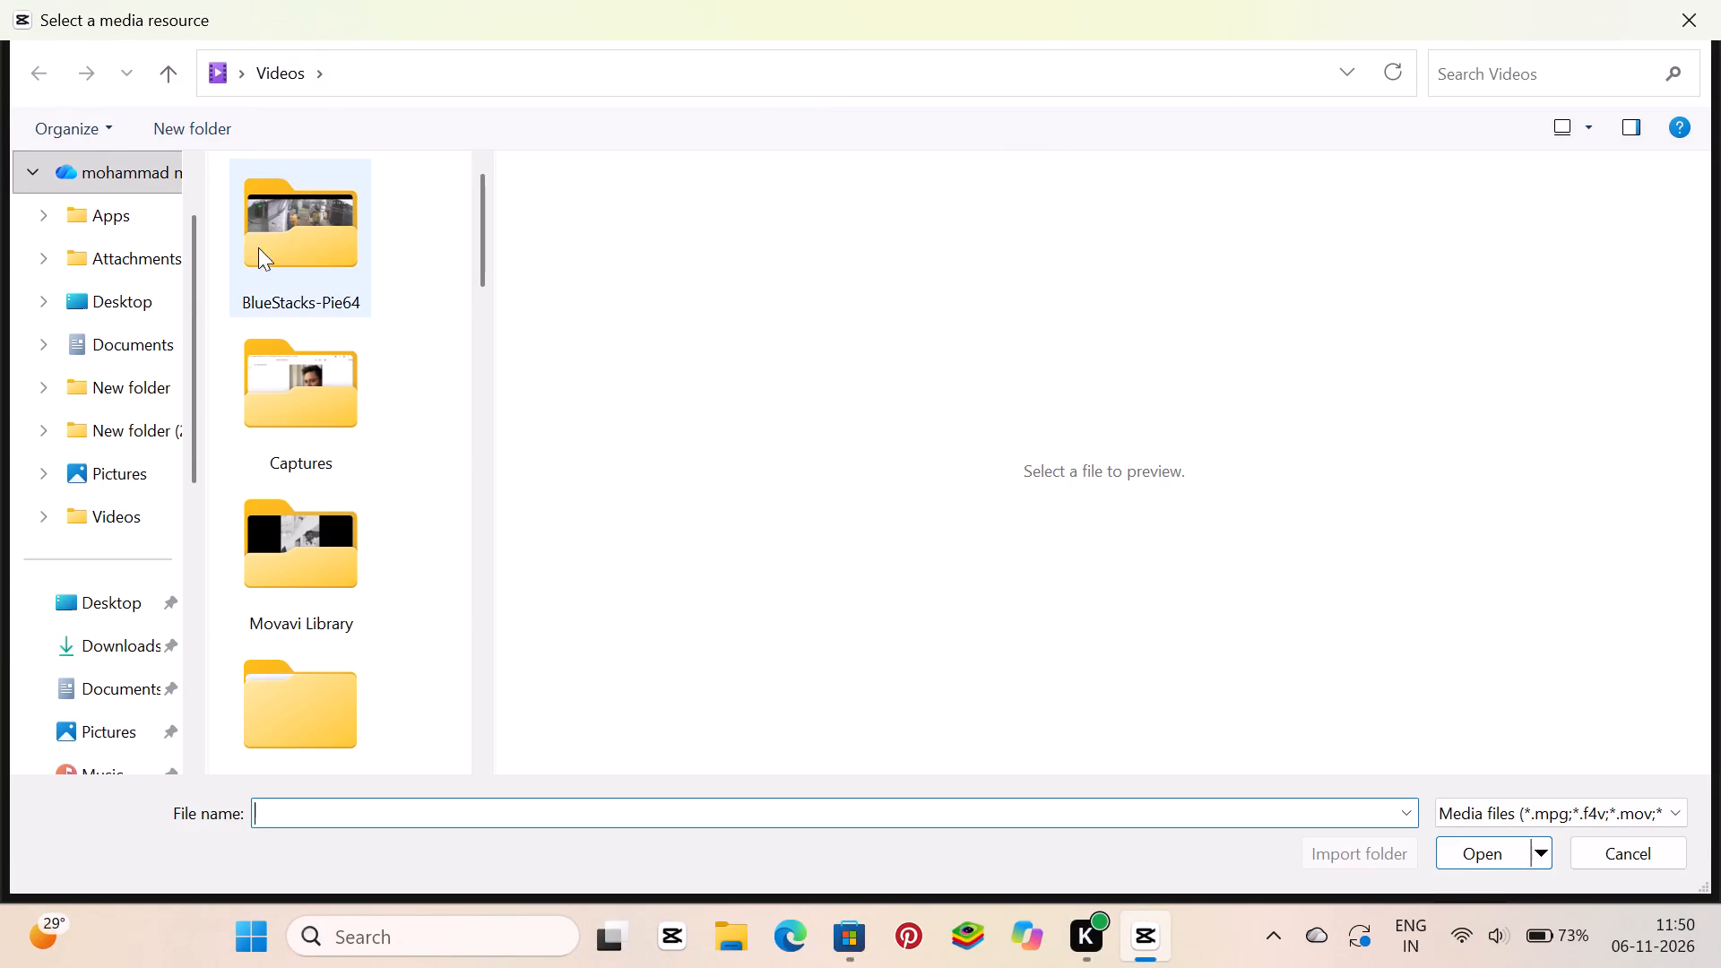
{"action": "scroll", "coordinate": [319, 272], "scroll_direction": "down", "scroll_amount": 3}
{"action": "left_click", "coordinate": [339, 224]}
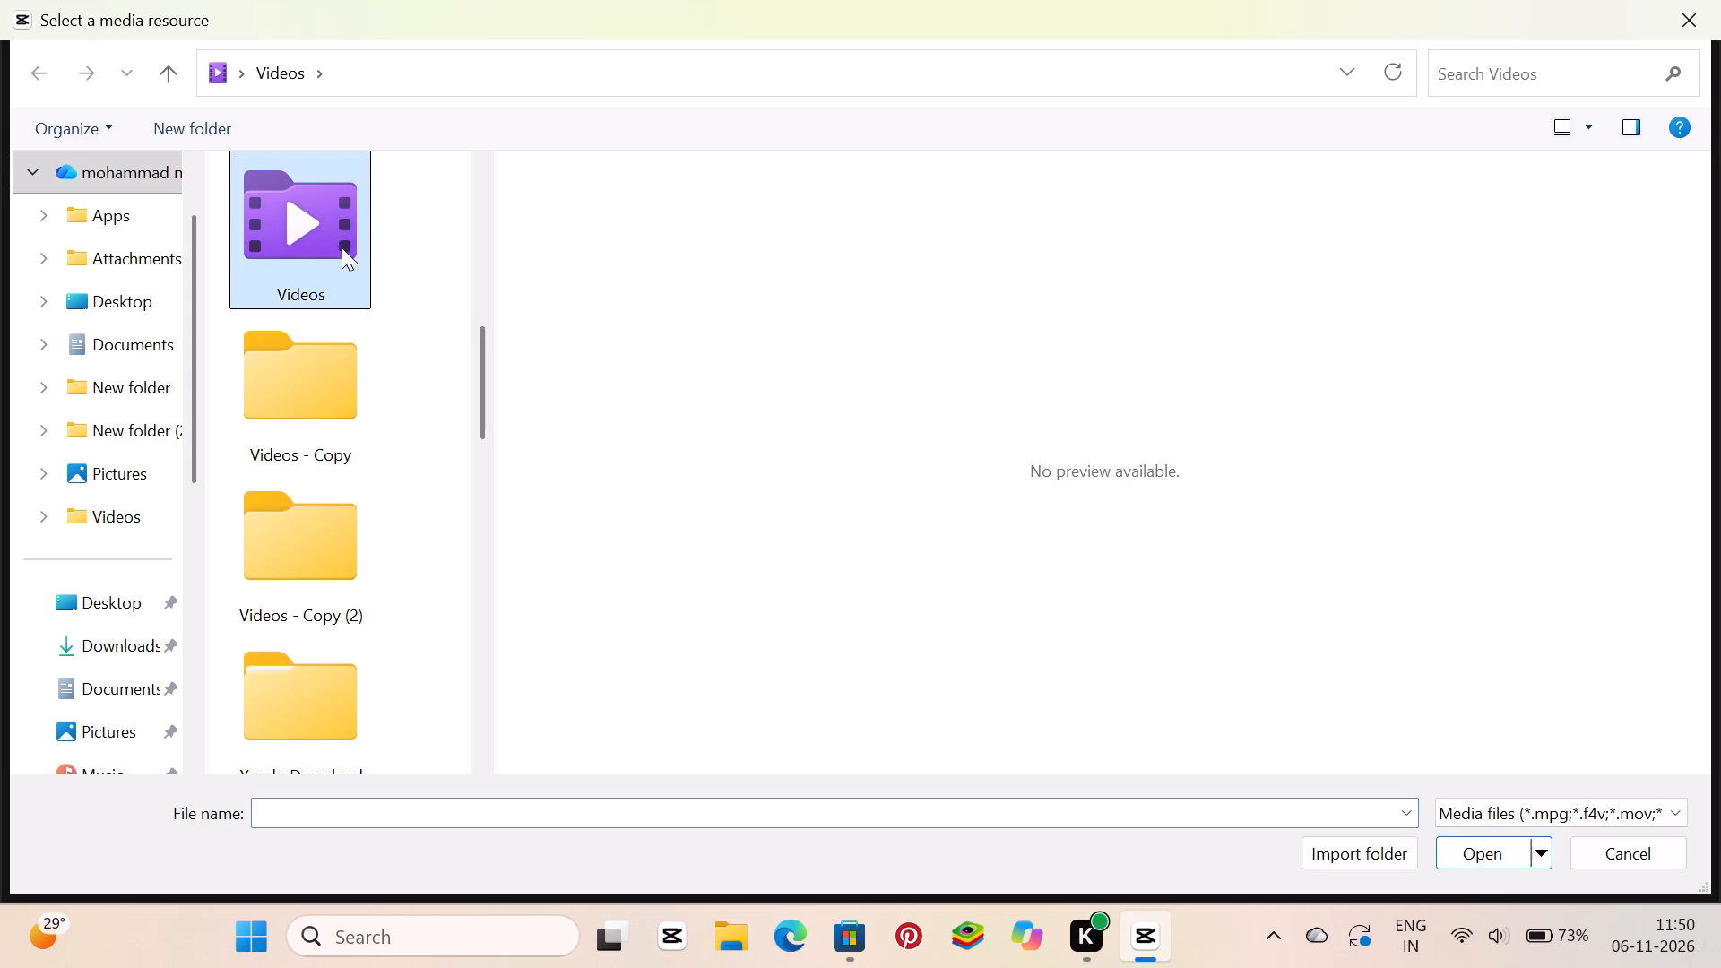
{"action": "left_click", "coordinate": [316, 445]}
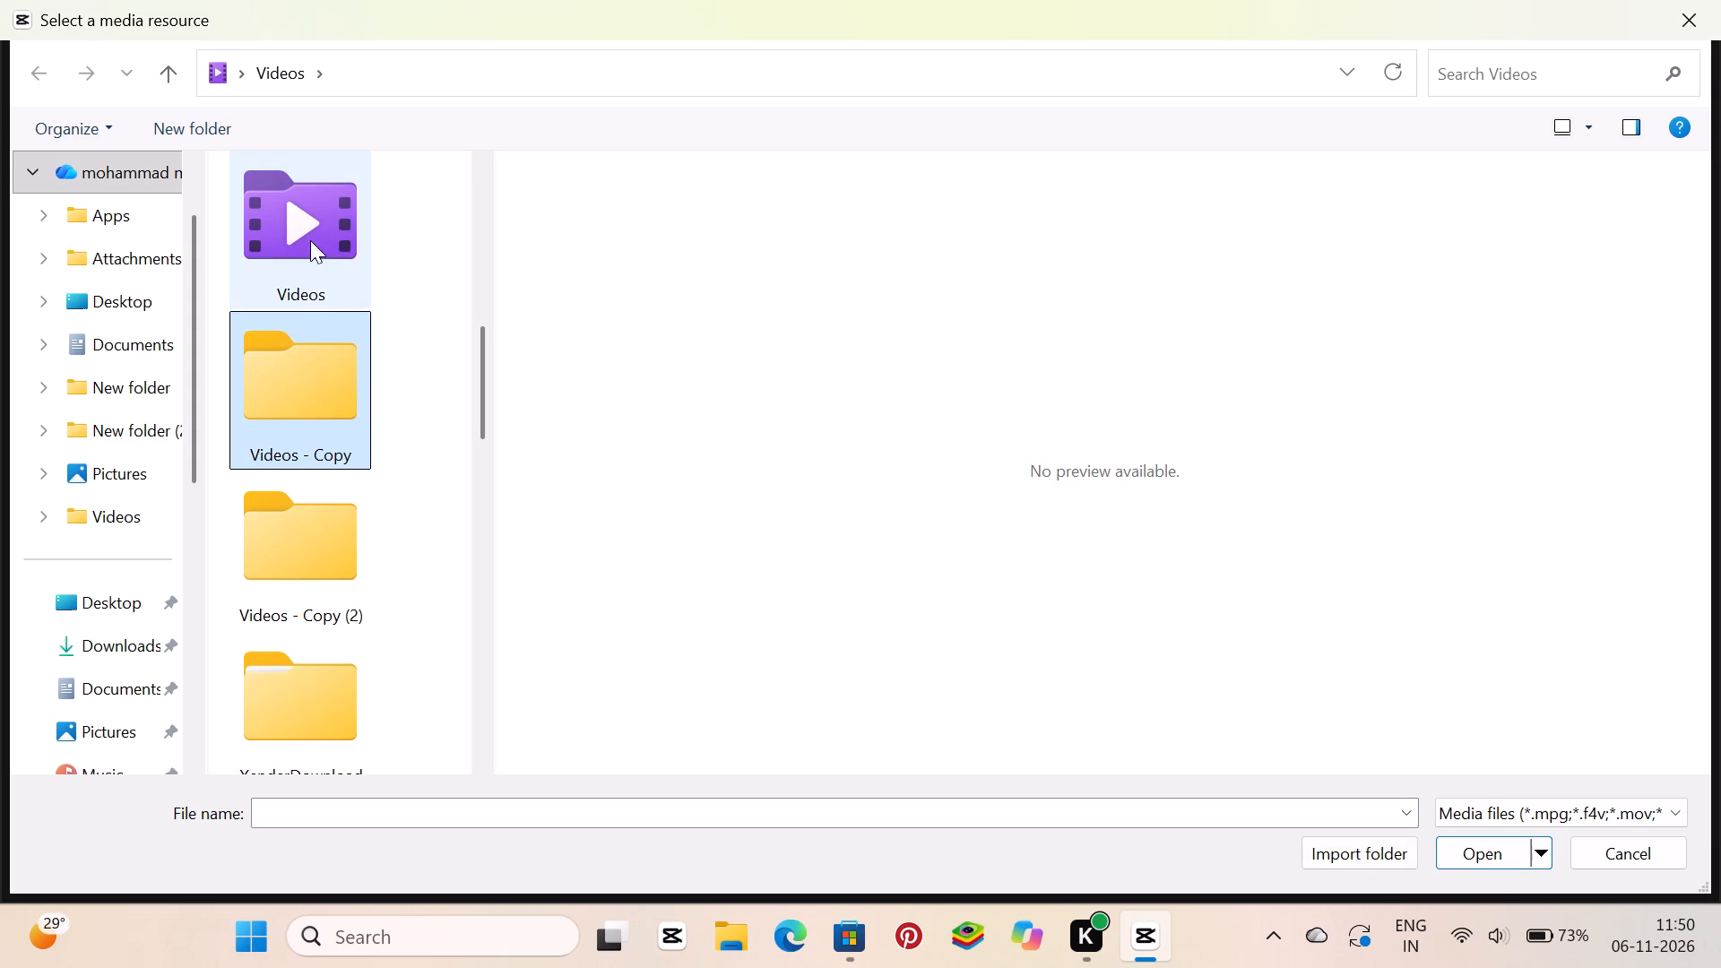
{"action": "left_click", "coordinate": [310, 240]}
{"action": "left_click", "coordinate": [1502, 841]}
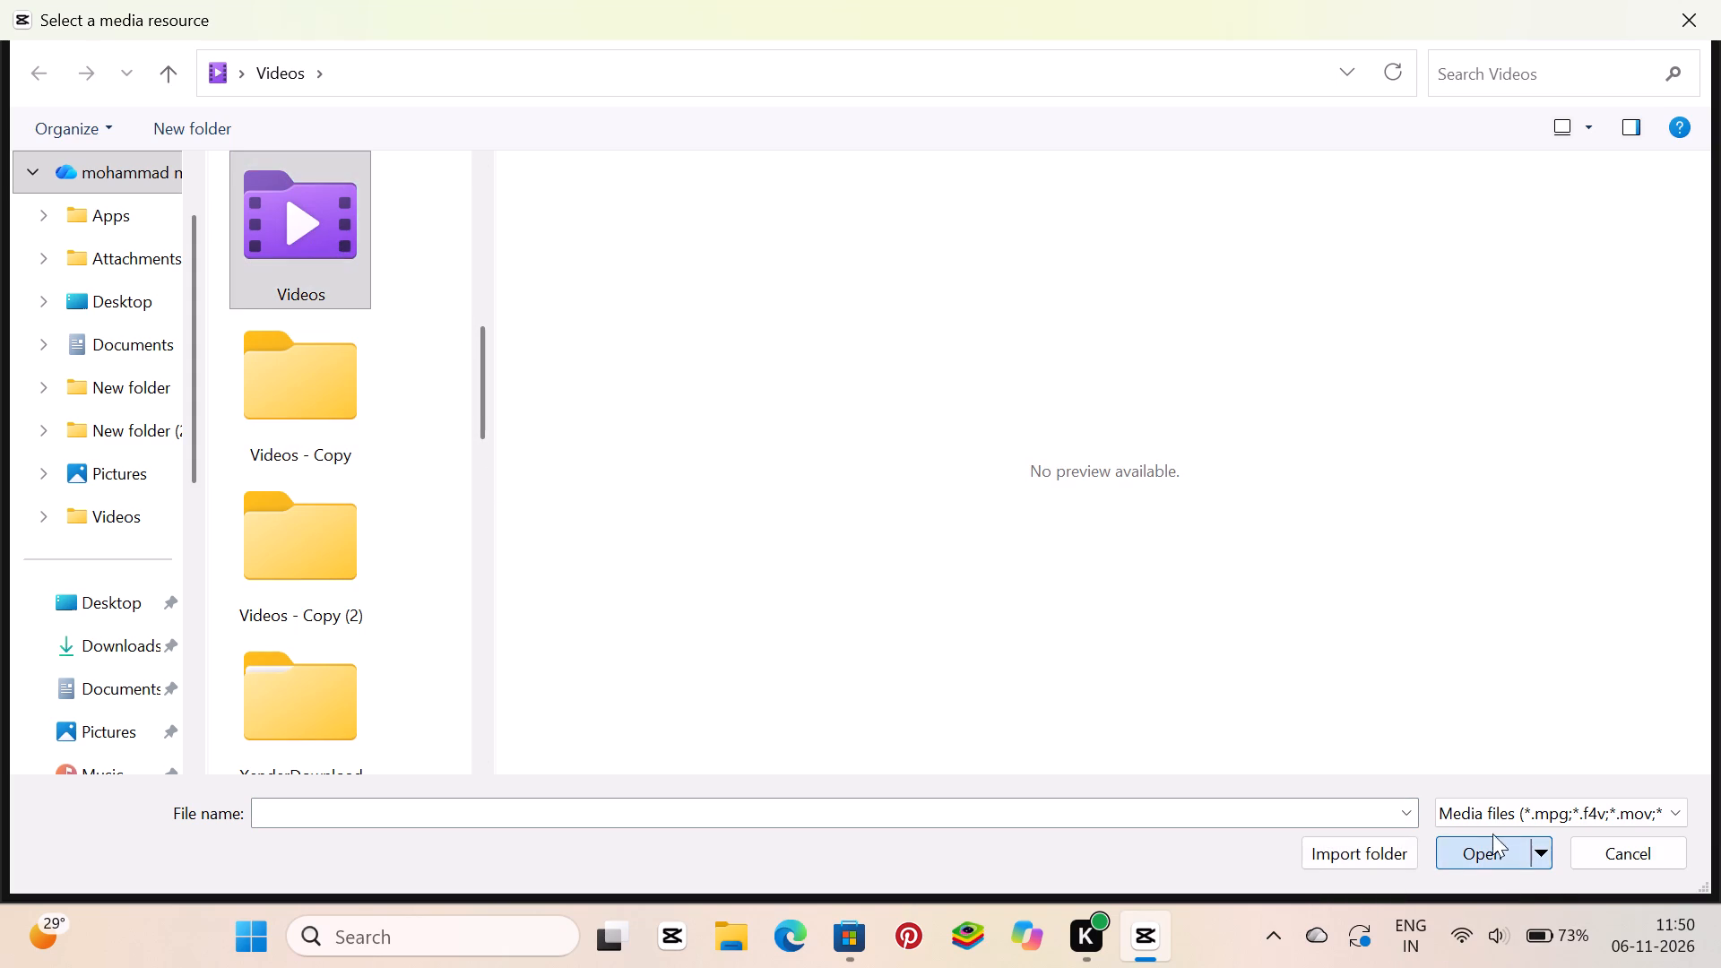
{"action": "scroll", "coordinate": [317, 454], "scroll_direction": "down", "scroll_amount": 3}
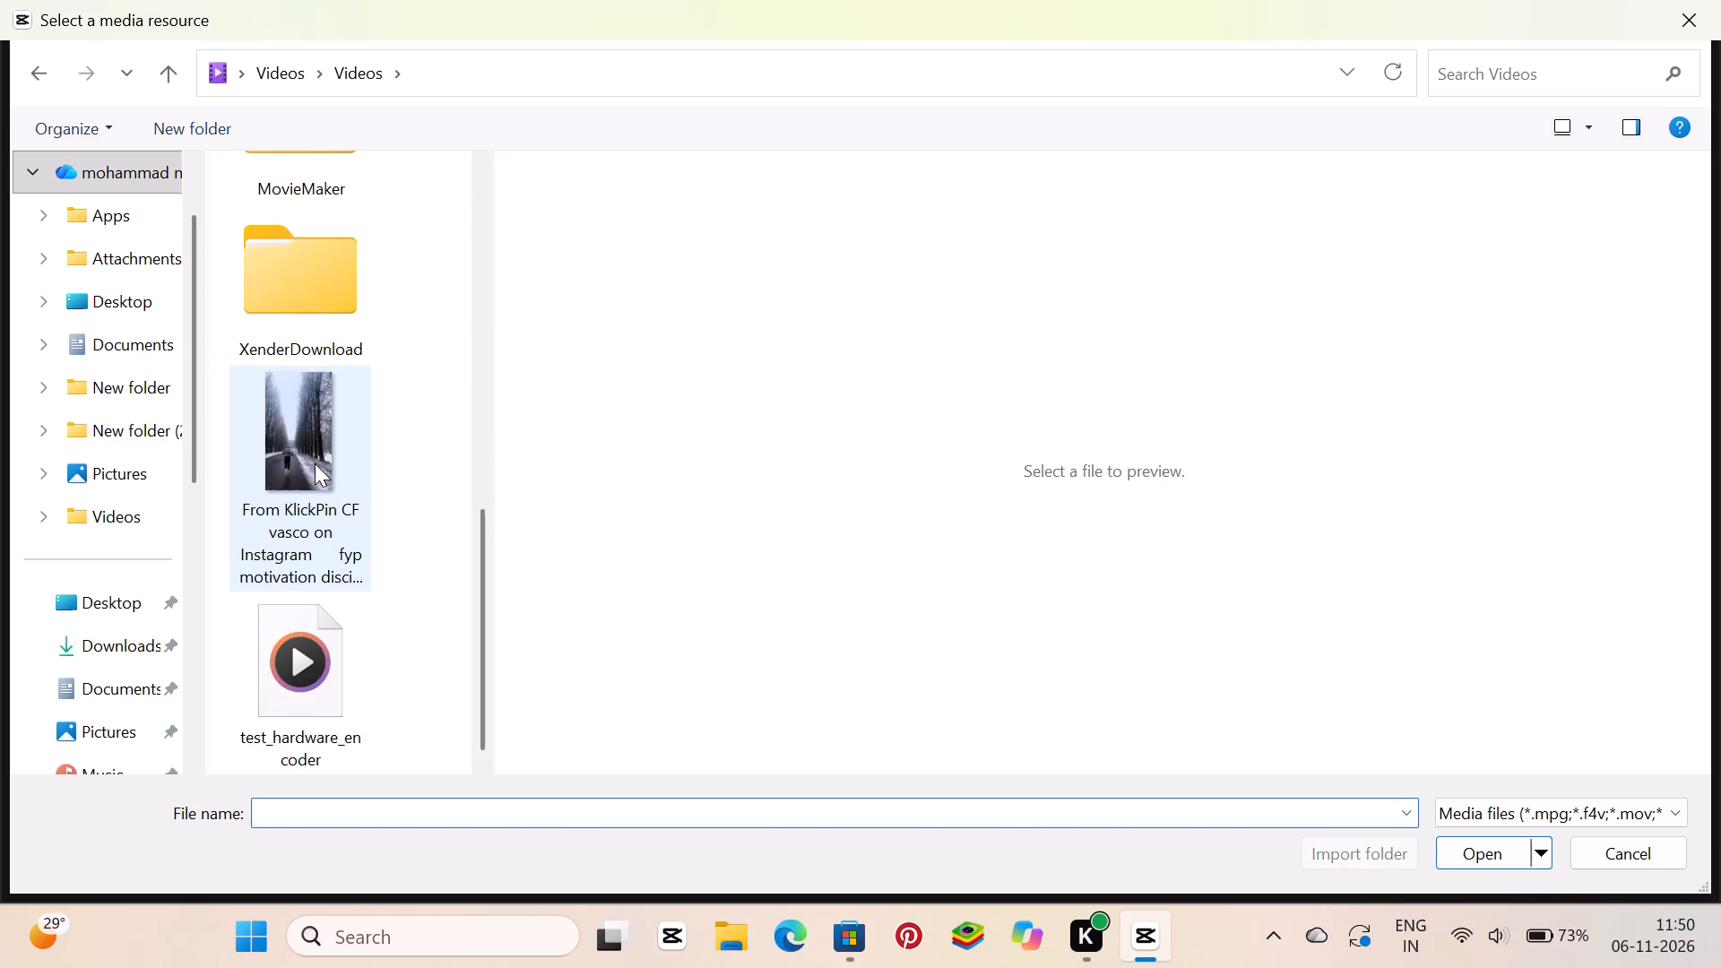
{"action": "left_click", "coordinate": [315, 457]}
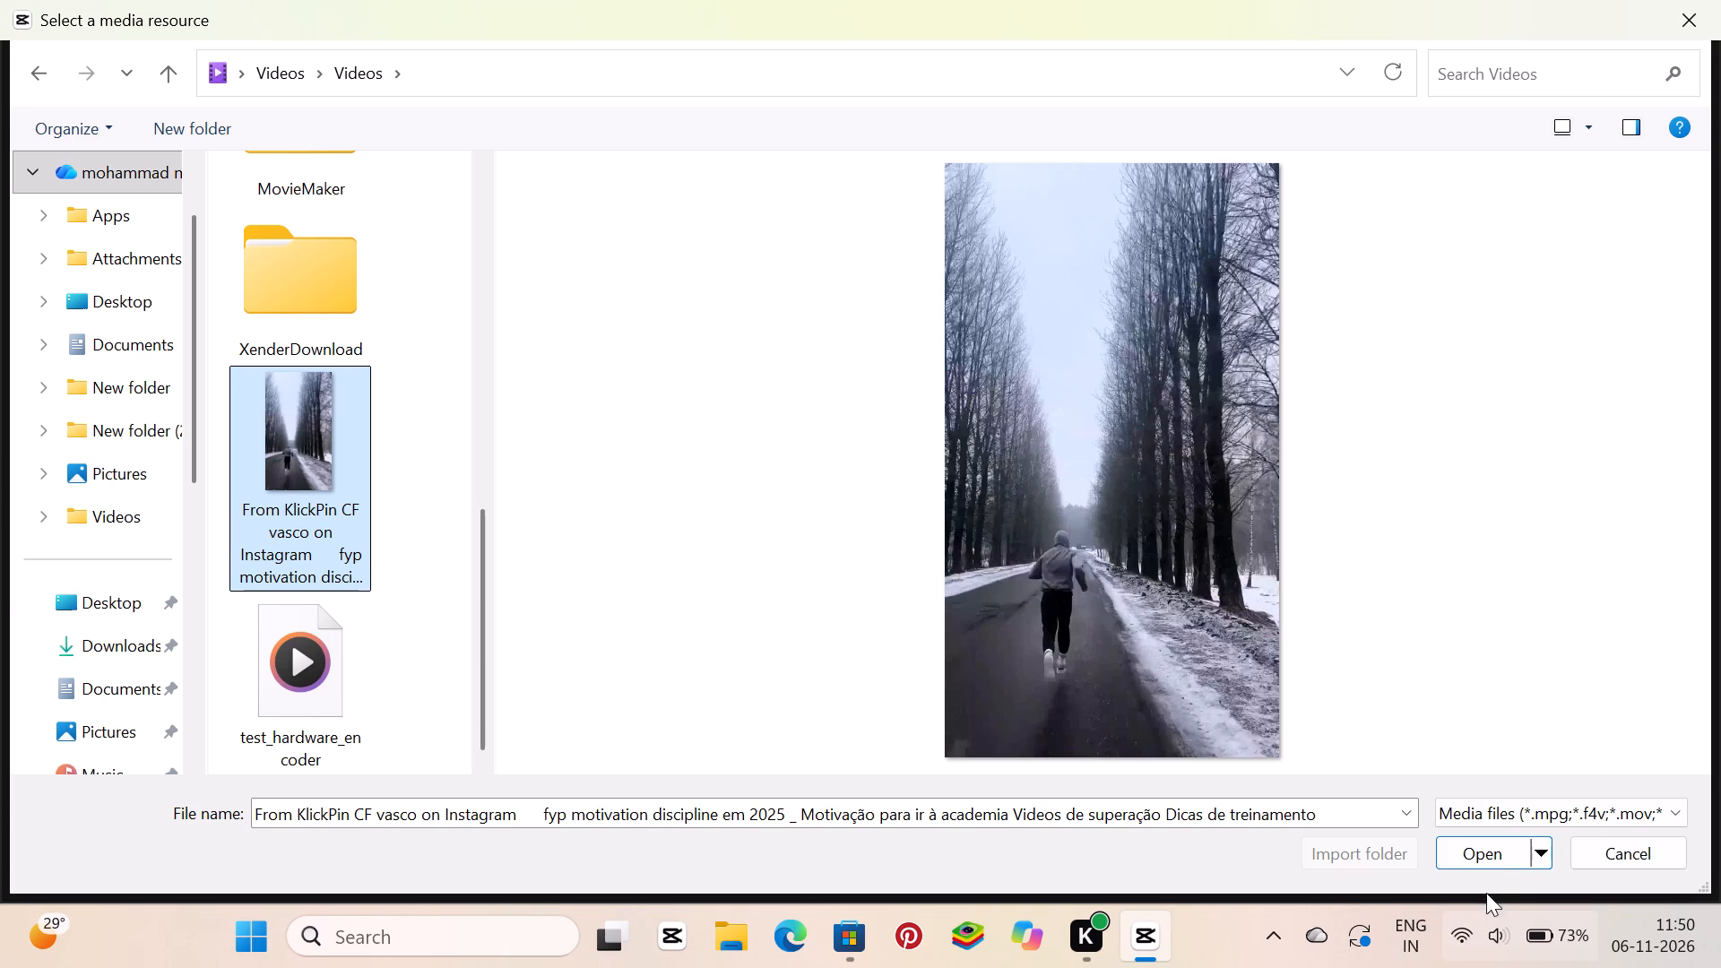
{"action": "left_click", "coordinate": [1492, 861]}
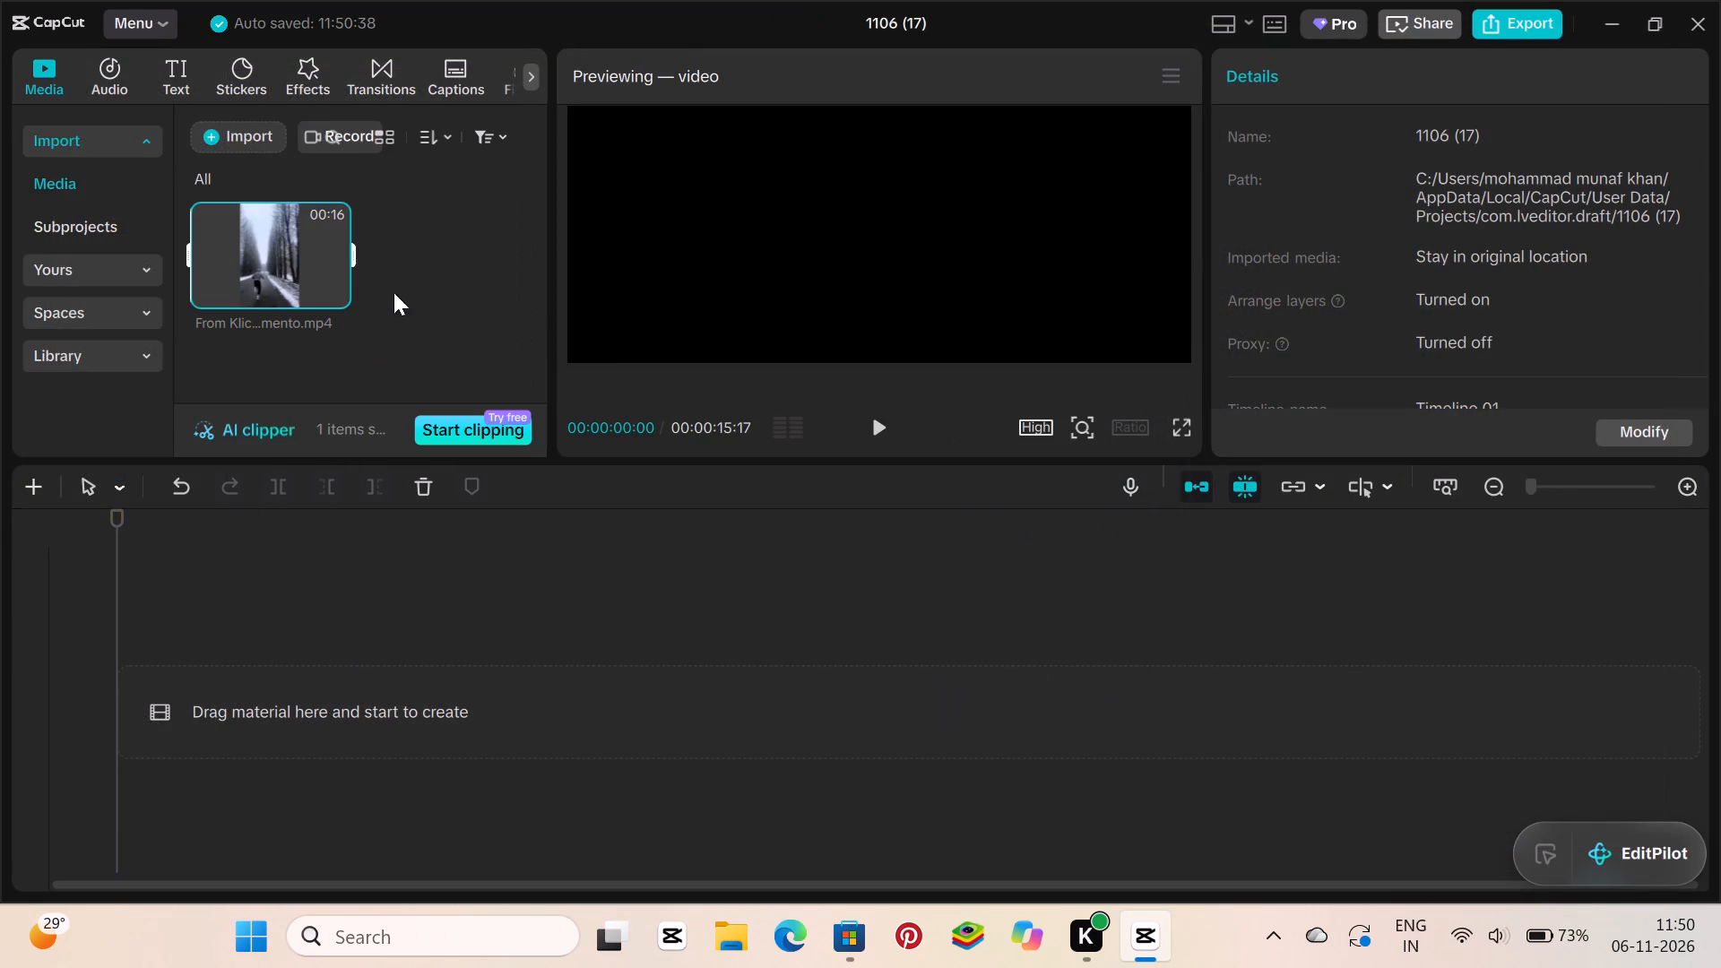
Place the imported running video at the start of the timeline.
{"action": "left_click_drag", "start_coordinate": [283, 251], "coordinate": [251, 638]}
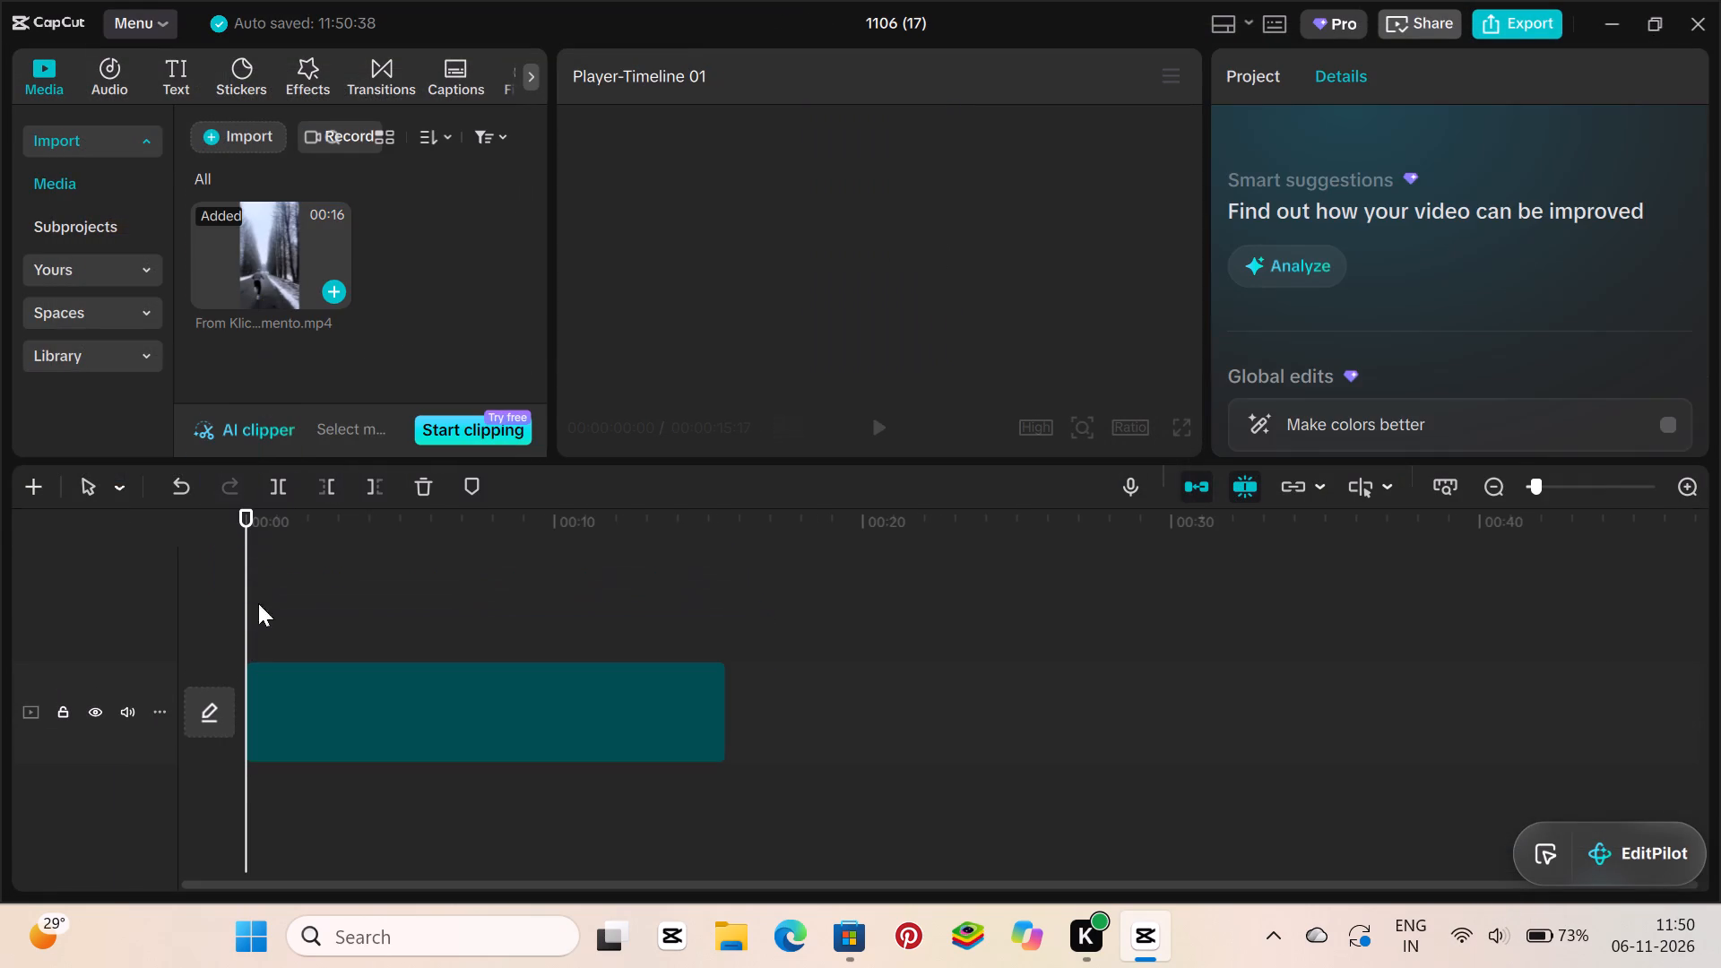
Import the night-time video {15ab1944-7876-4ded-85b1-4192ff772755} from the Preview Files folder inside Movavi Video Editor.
{"action": "left_click", "coordinate": [246, 145]}
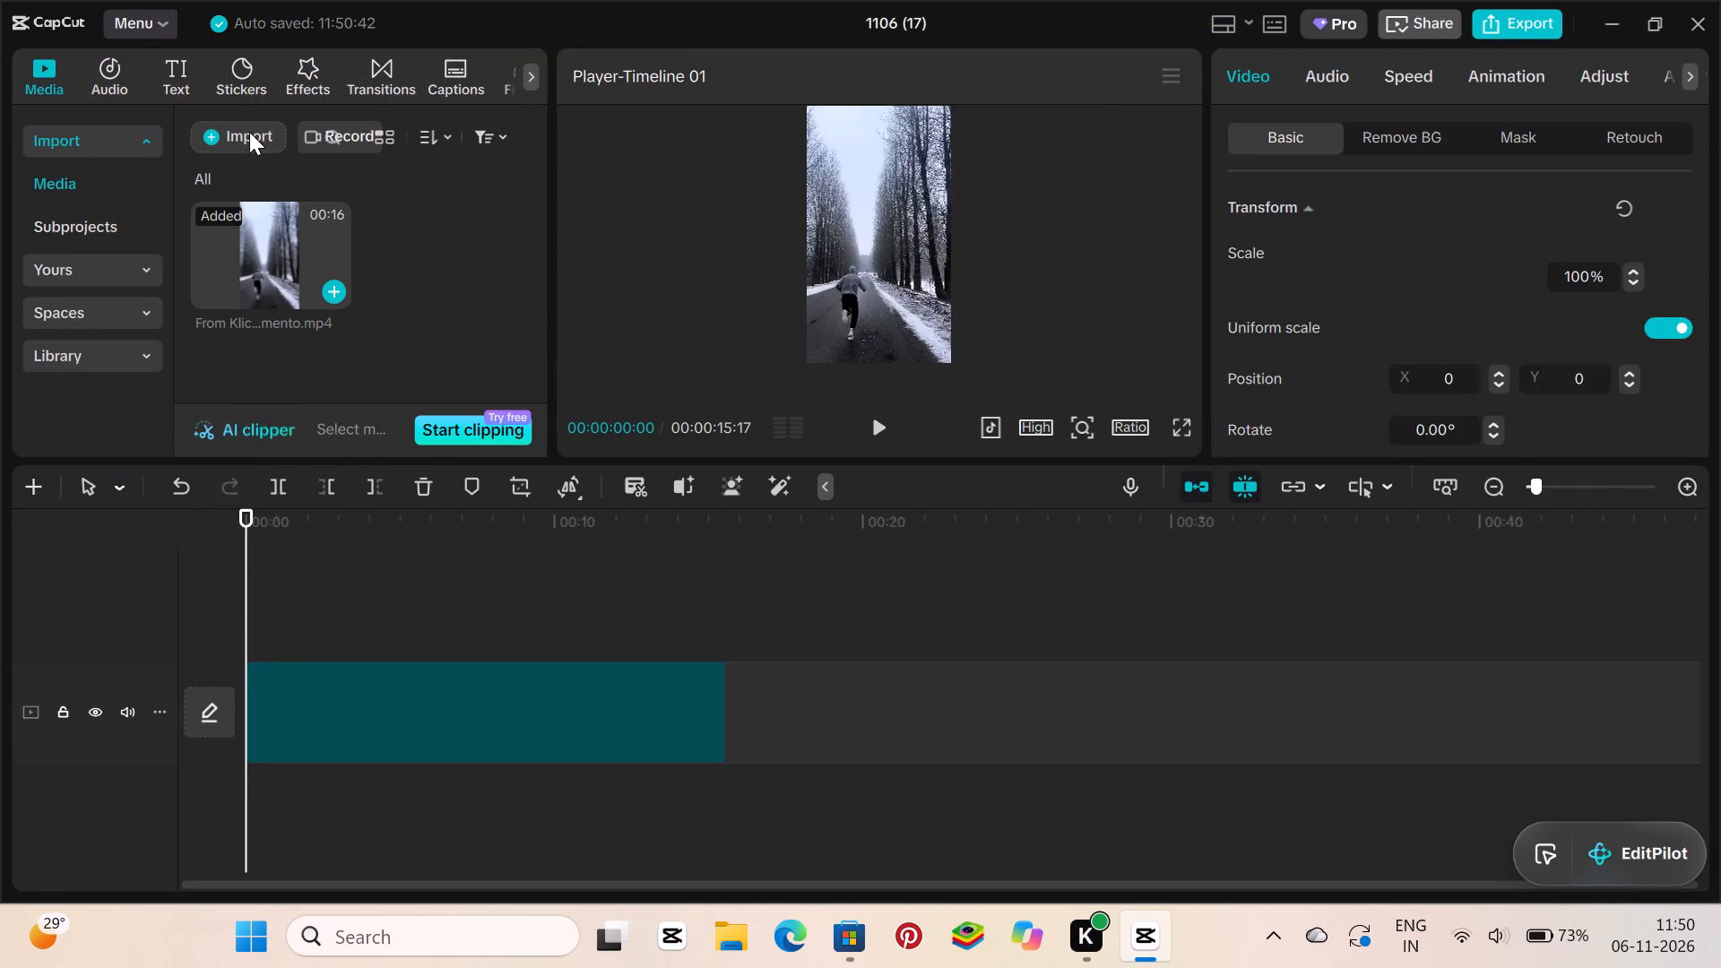
{"action": "left_click", "coordinate": [249, 132]}
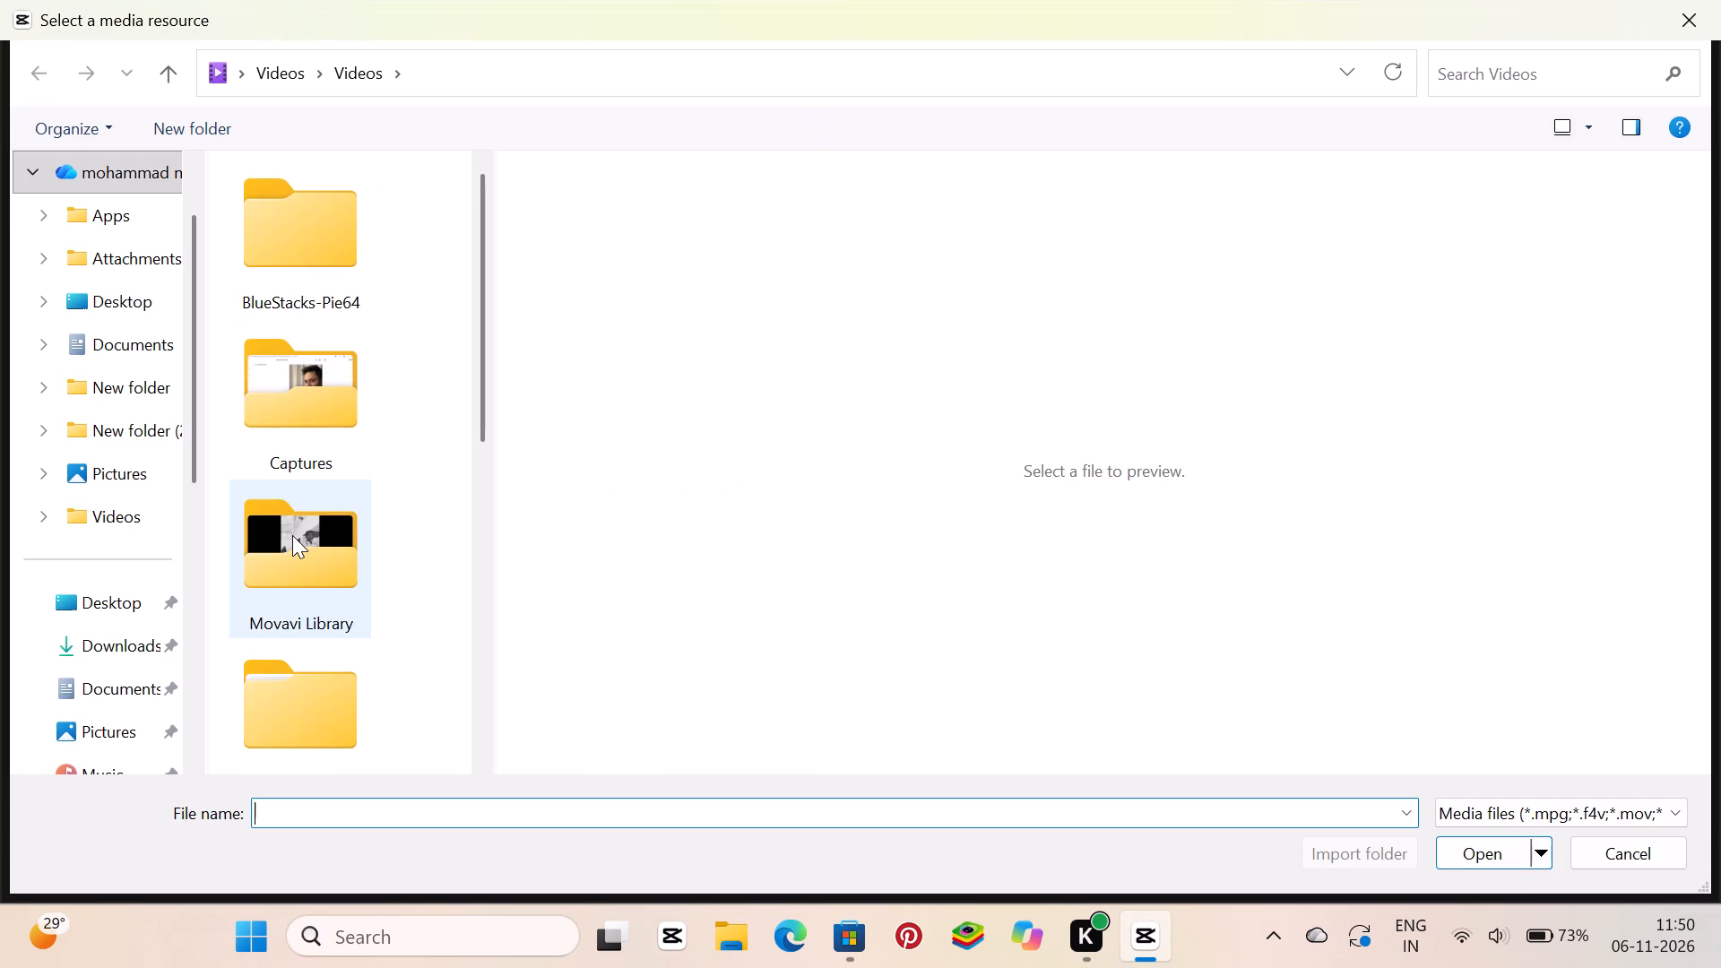
{"action": "scroll", "coordinate": [293, 534], "scroll_direction": "down", "scroll_amount": 3}
{"action": "scroll", "coordinate": [329, 452], "scroll_direction": "up", "scroll_amount": 1}
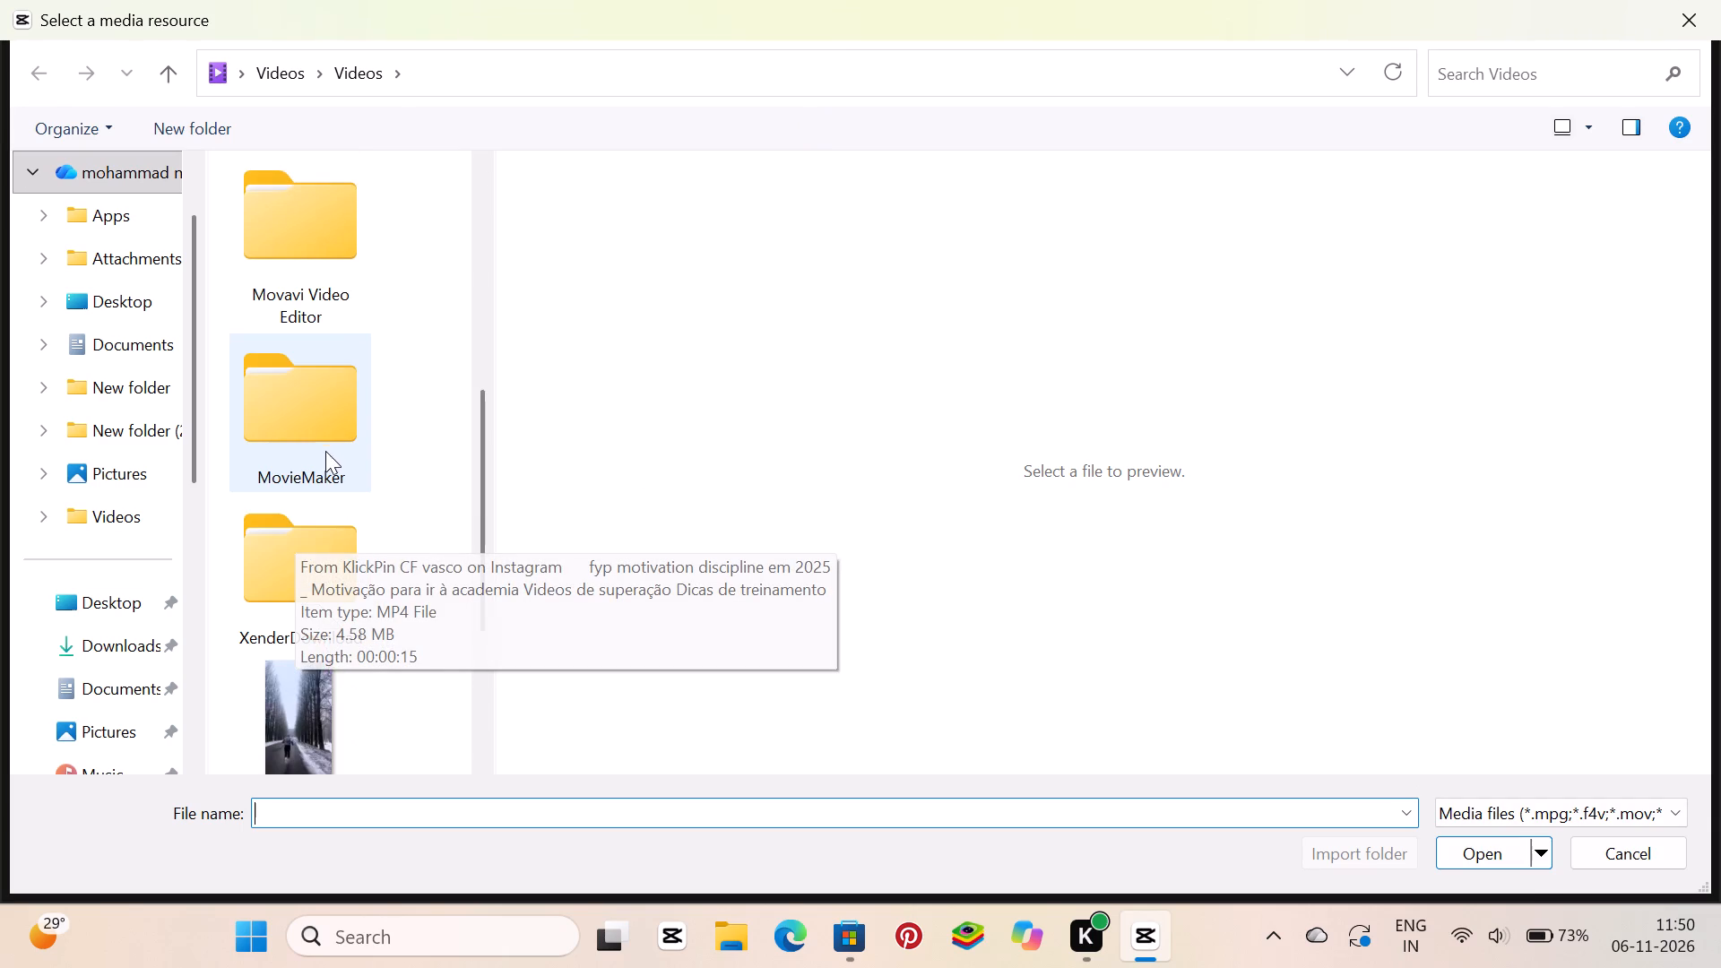
{"action": "left_click", "coordinate": [319, 324]}
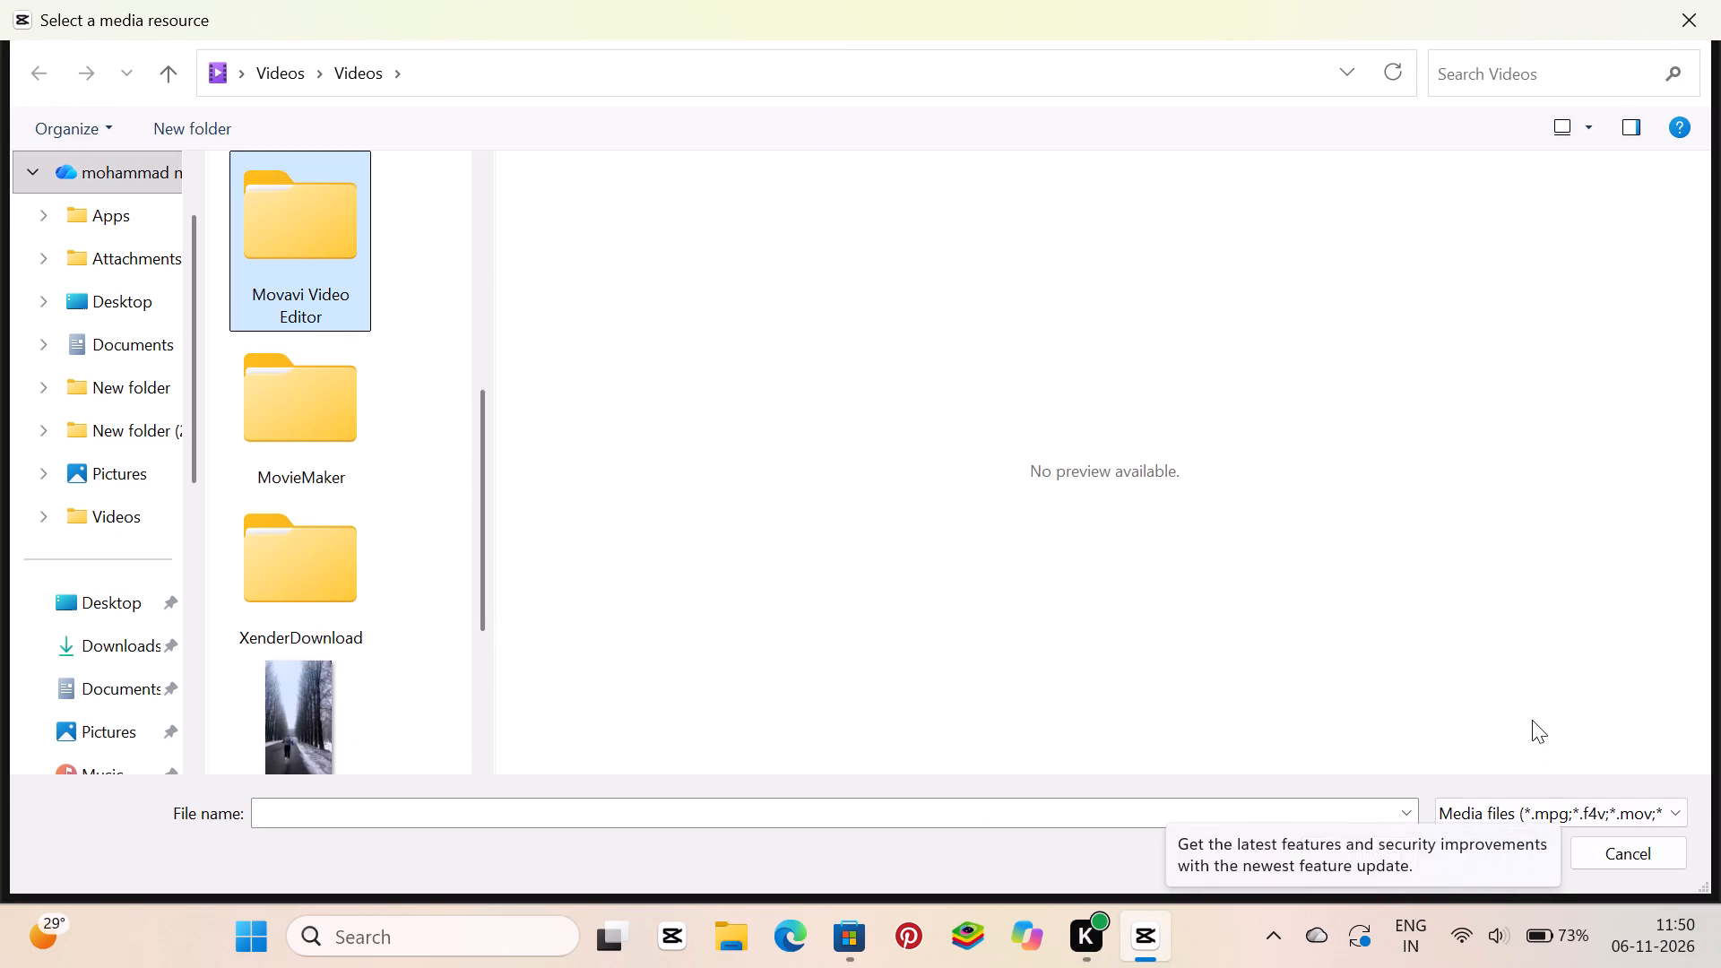
{"action": "left_click", "coordinate": [1483, 859]}
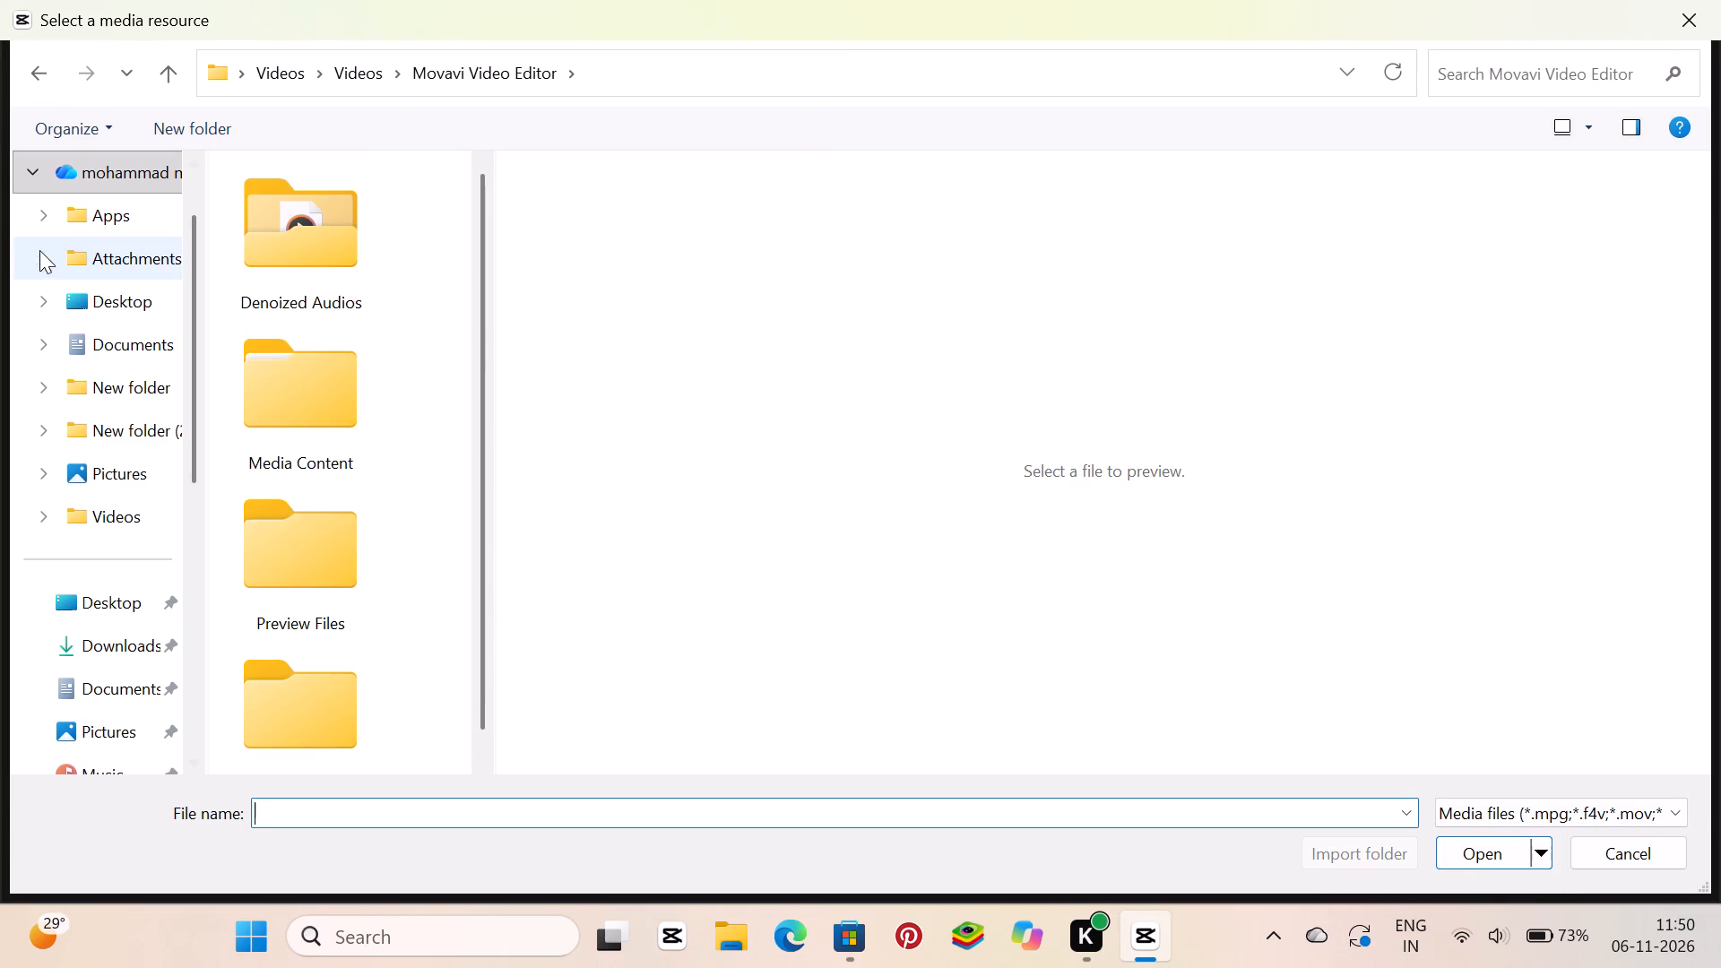
{"action": "scroll", "coordinate": [336, 445], "scroll_direction": "down", "scroll_amount": 1}
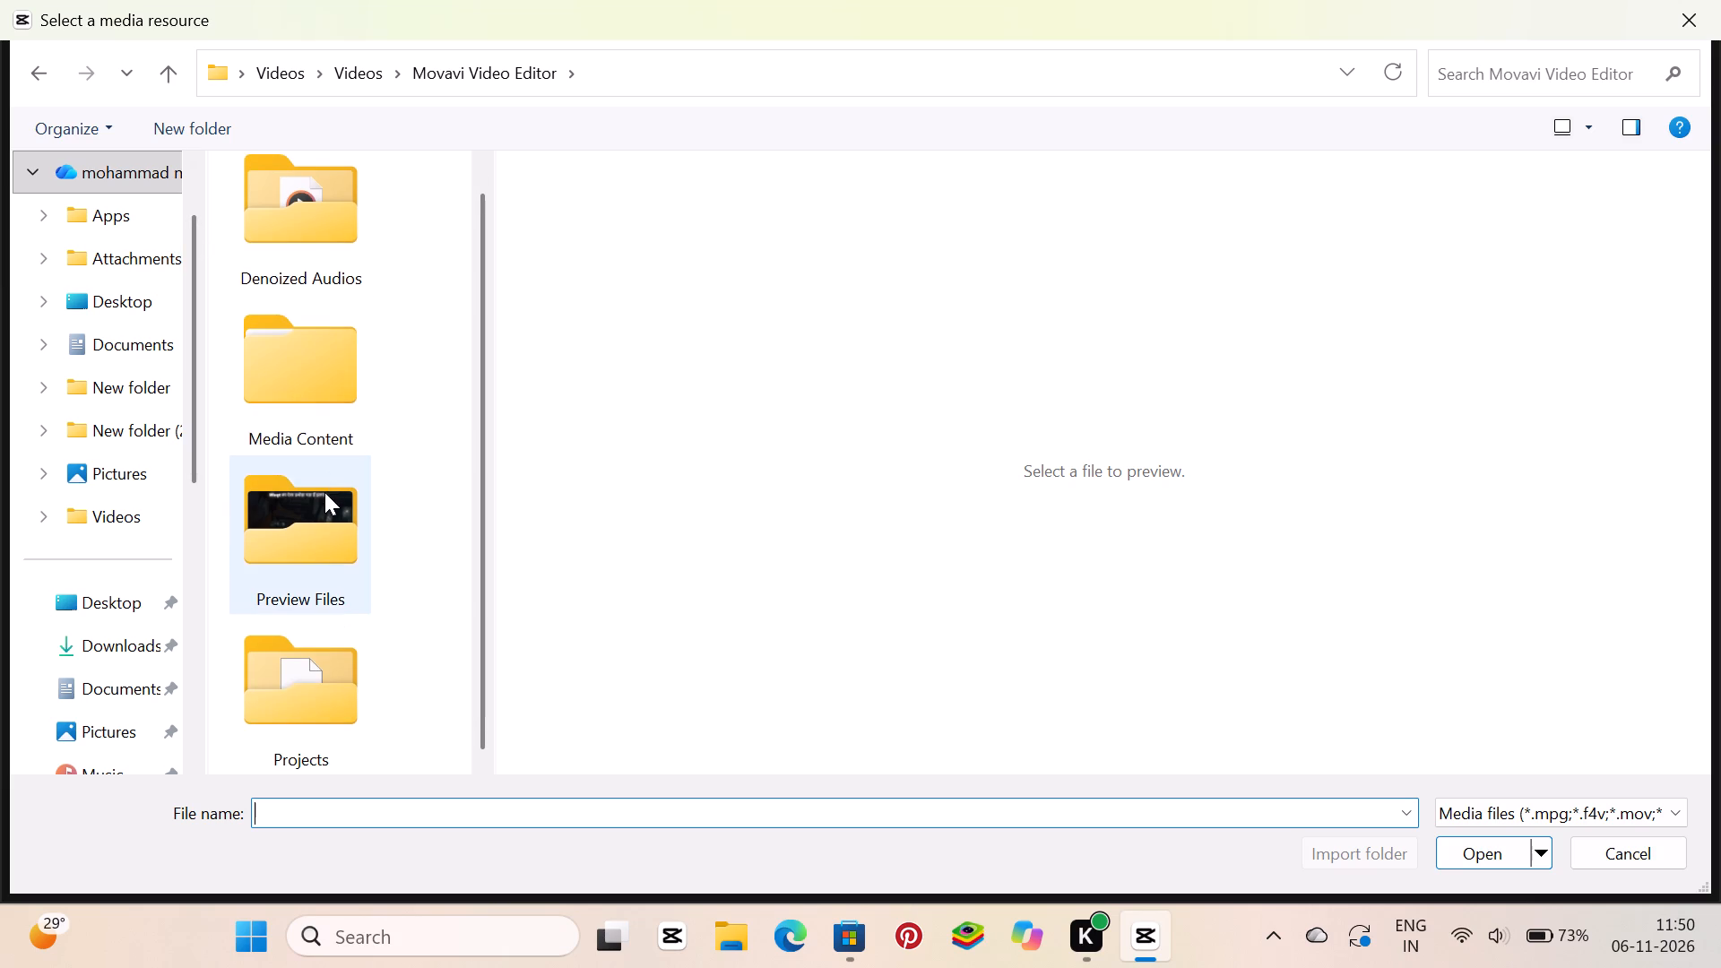
{"action": "left_click", "coordinate": [324, 492]}
{"action": "left_click", "coordinate": [1500, 860]}
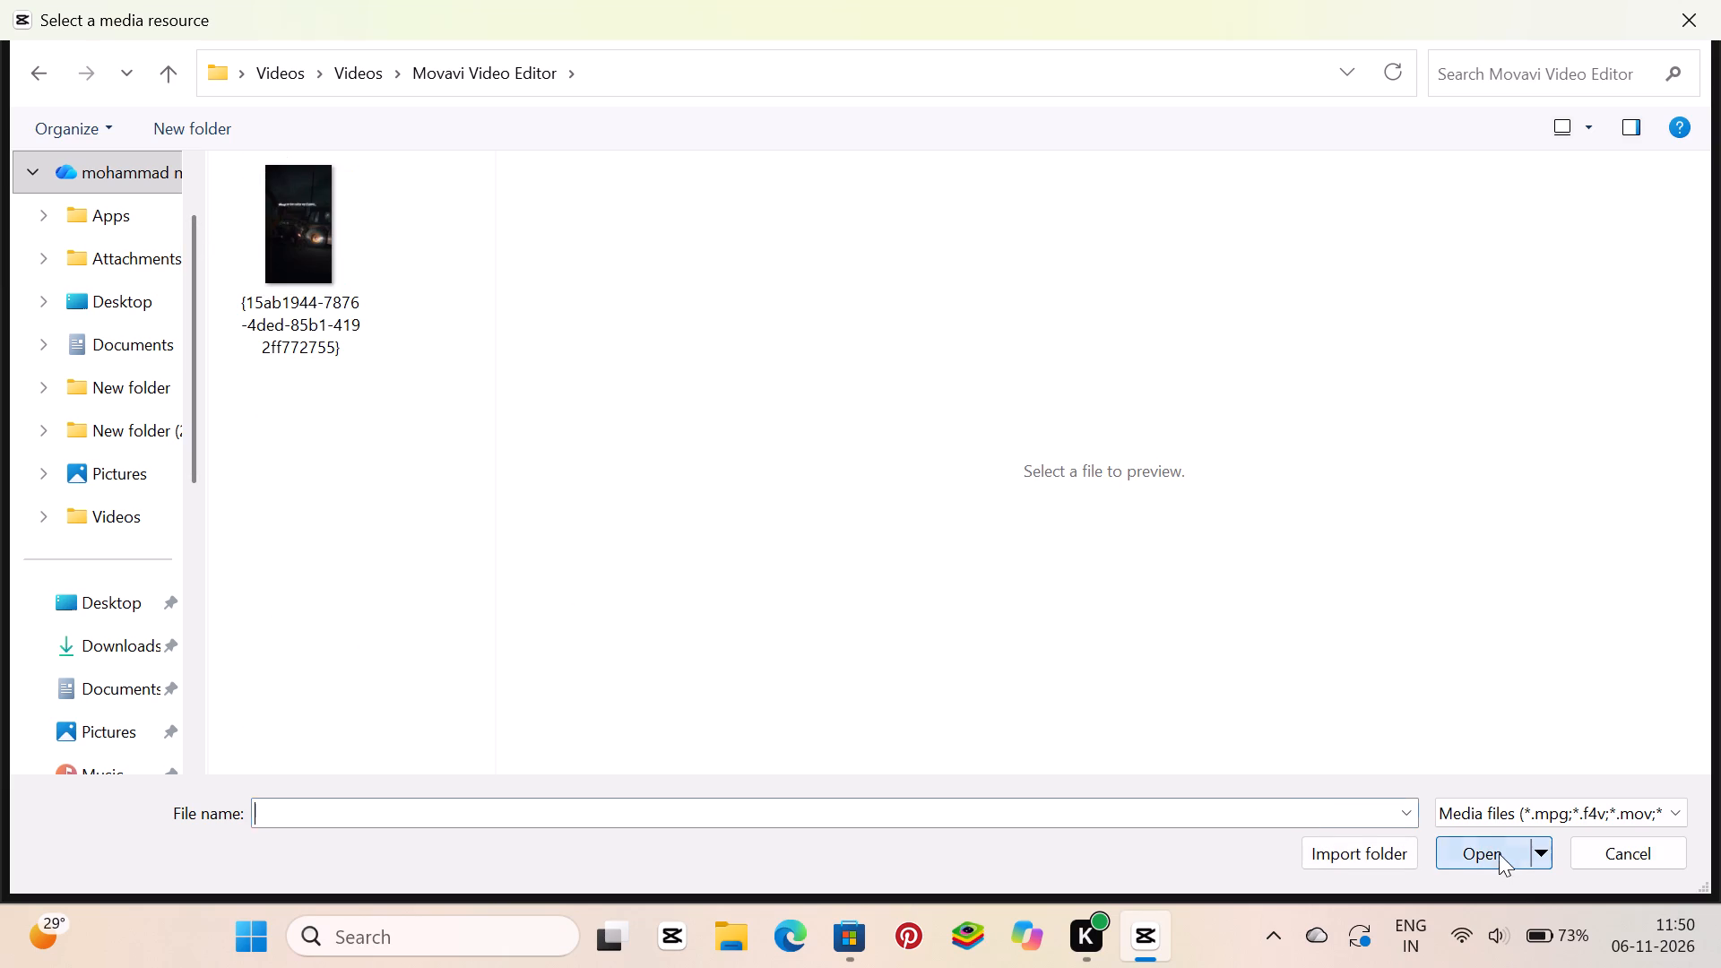
{"action": "left_click", "coordinate": [331, 268]}
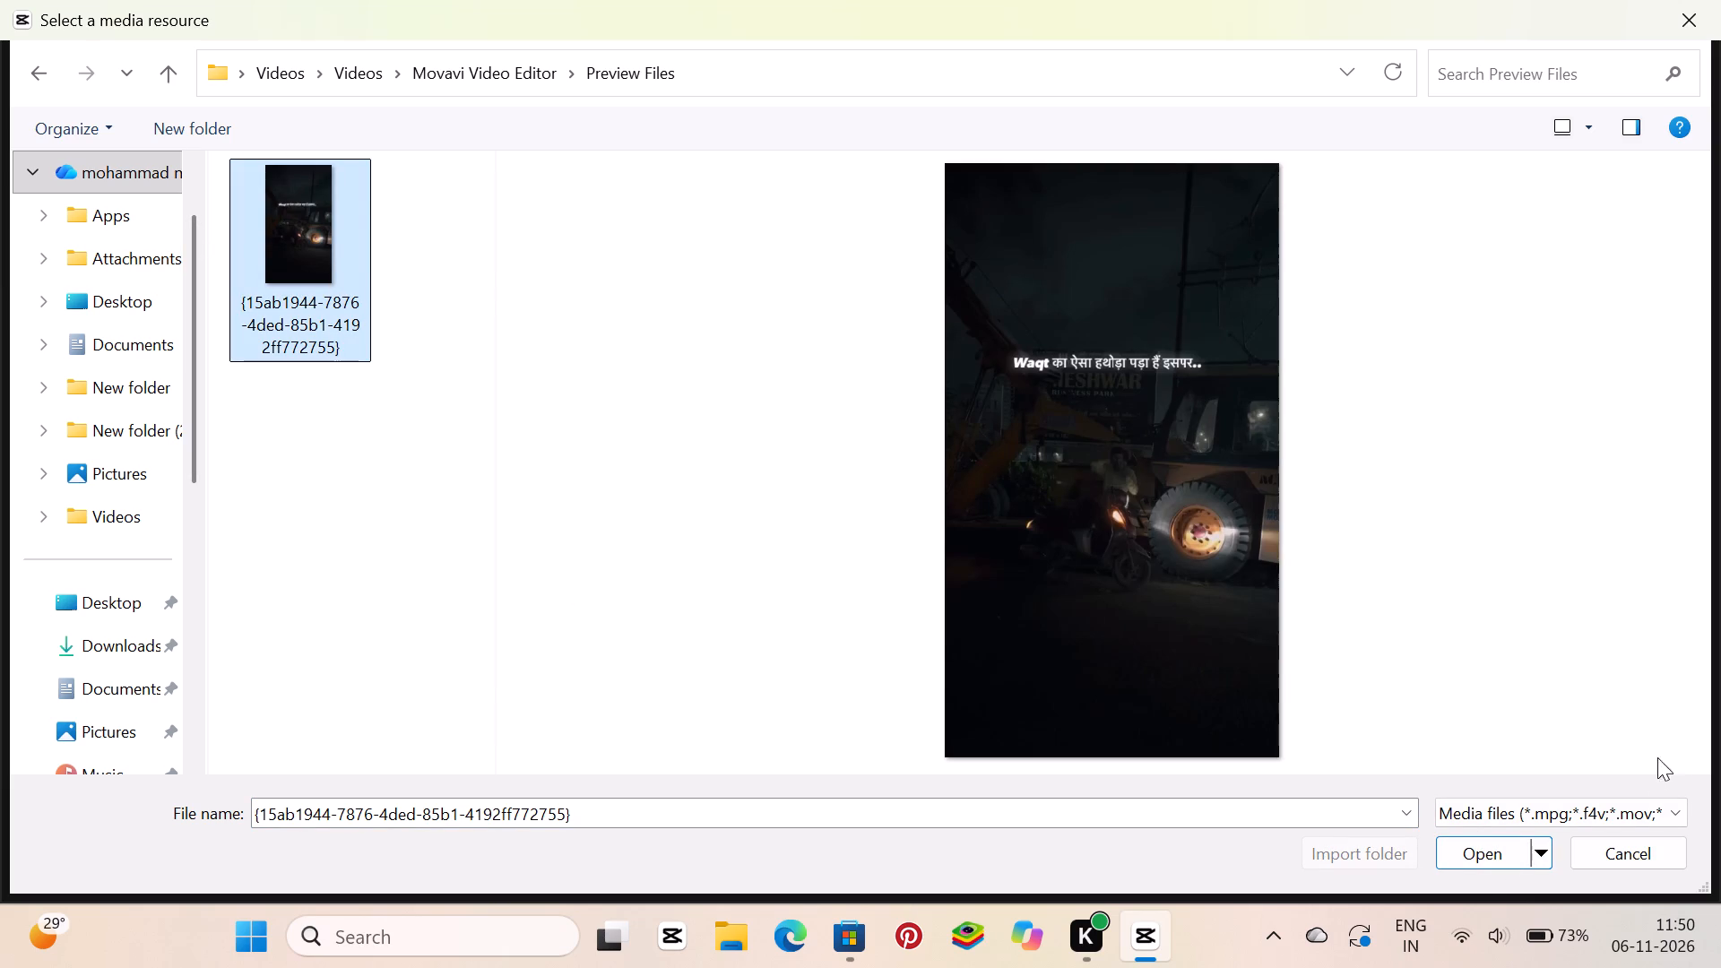
{"action": "left_click", "coordinate": [1458, 854]}
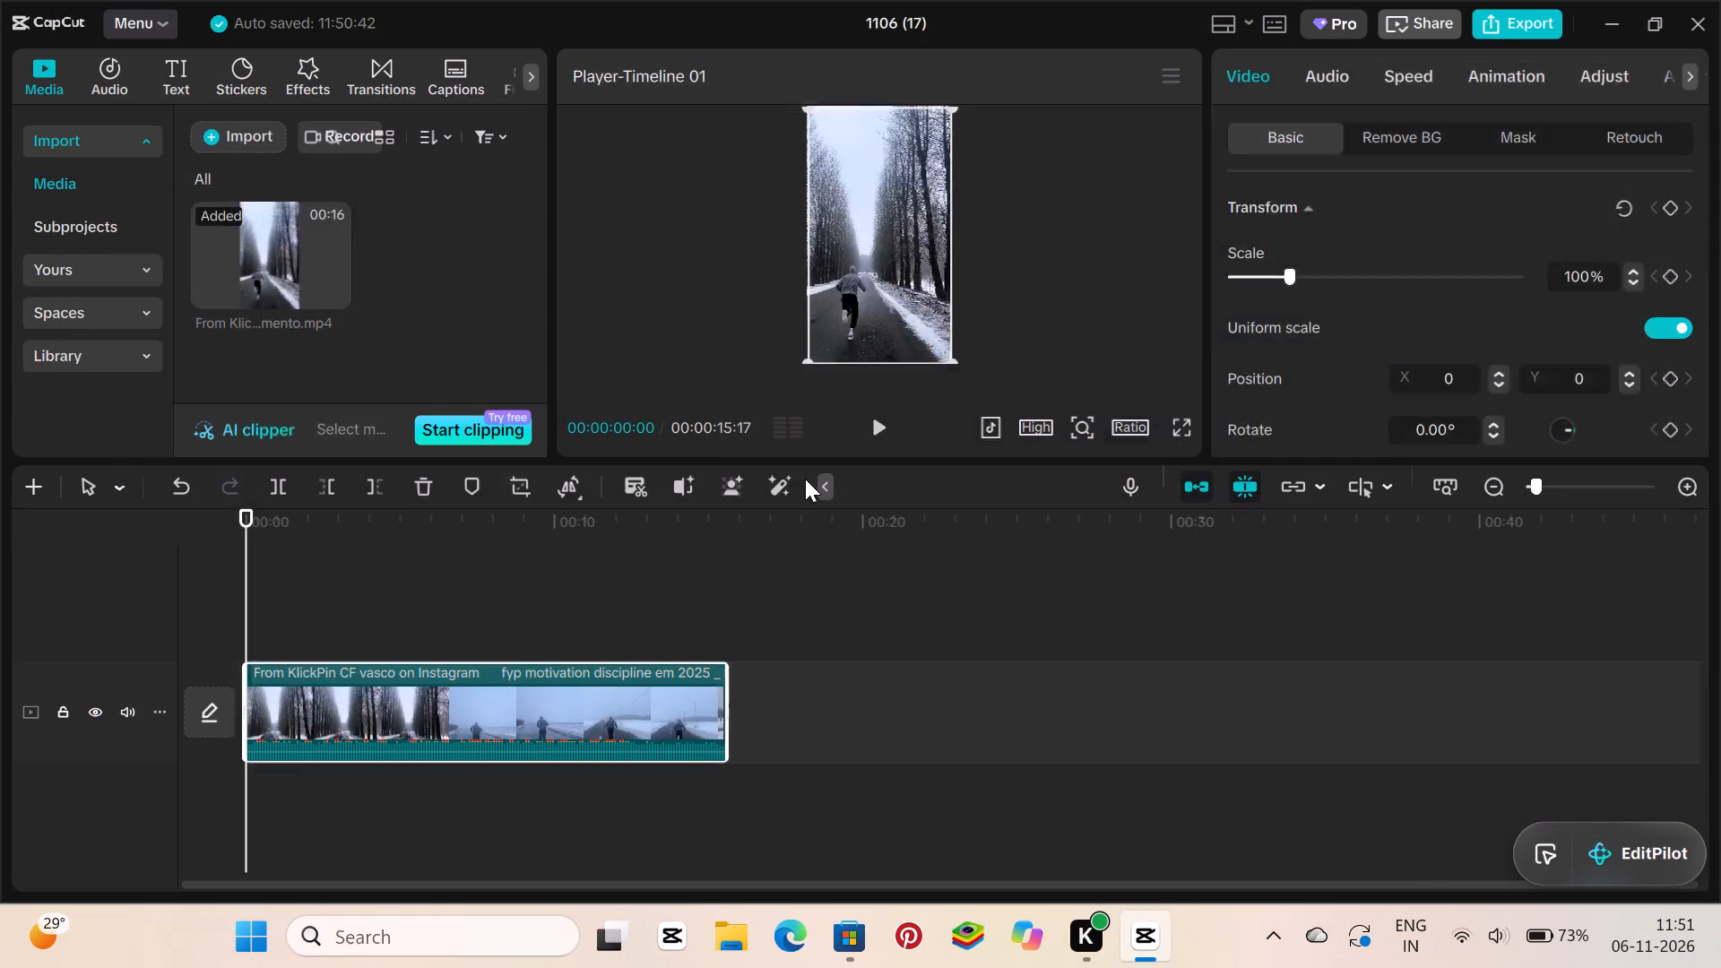
Place the imported night-time video directly after the running video on the main track and play back the timeline.
{"action": "left_click_drag", "start_coordinate": [242, 305], "coordinate": [677, 601]}
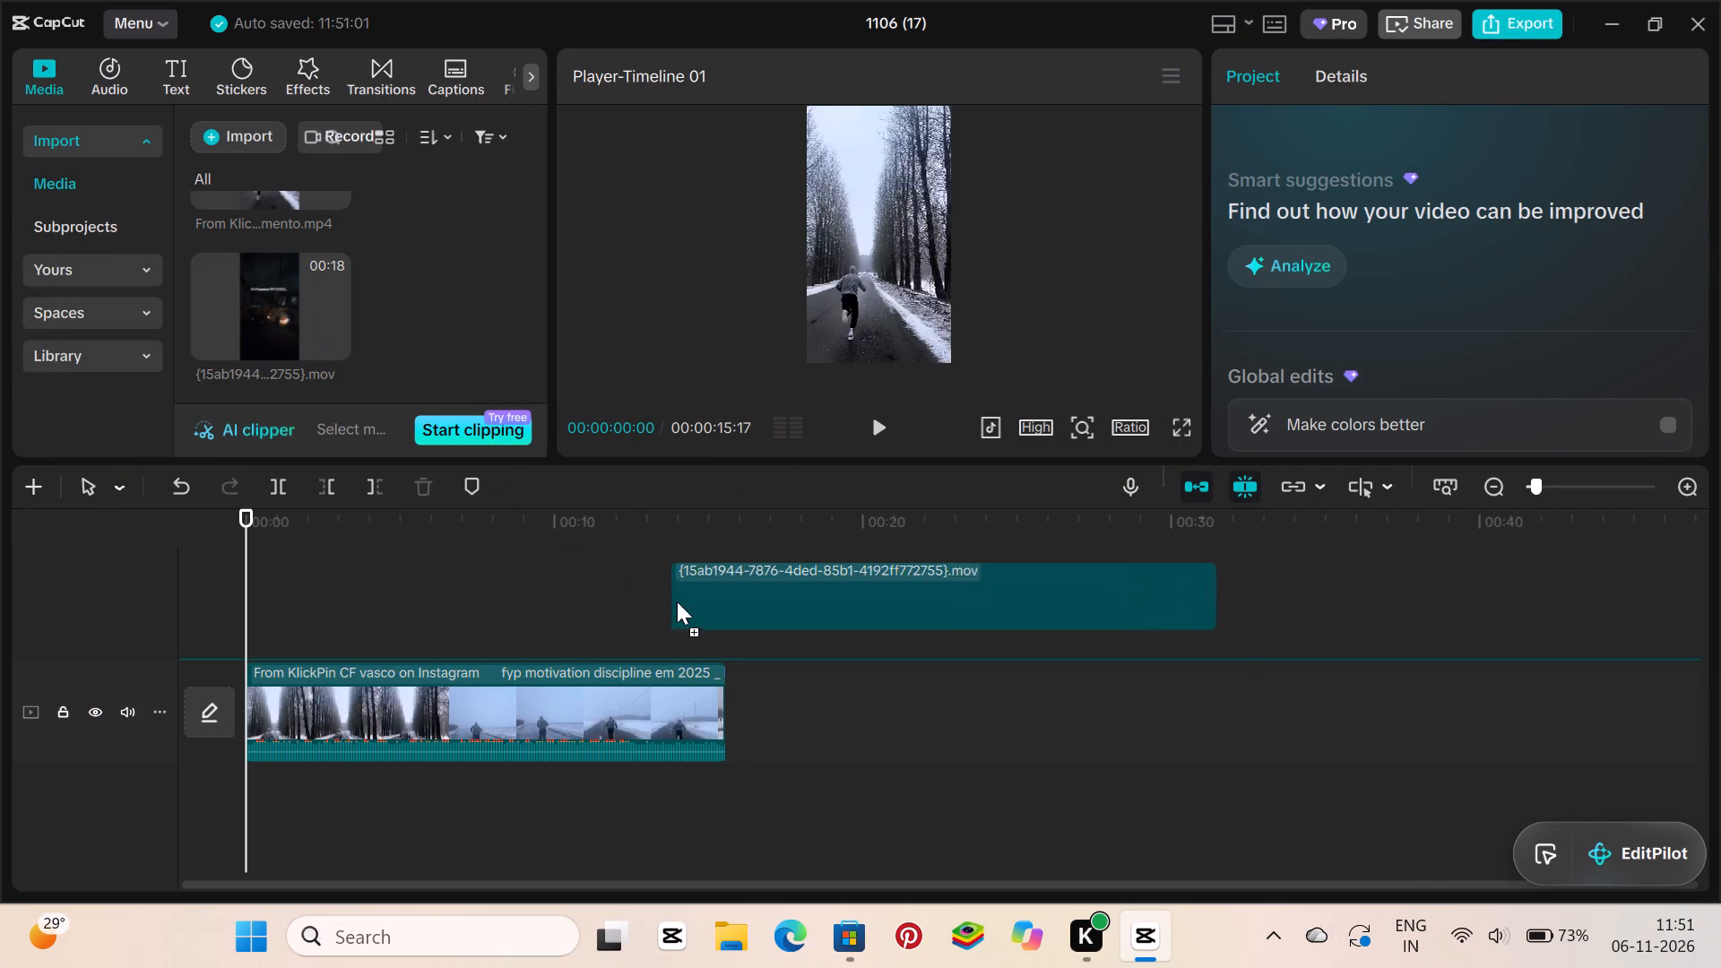
{"action": "left_click_drag", "start_coordinate": [677, 601], "coordinate": [698, 688]}
{"action": "left_click", "coordinate": [777, 614]}
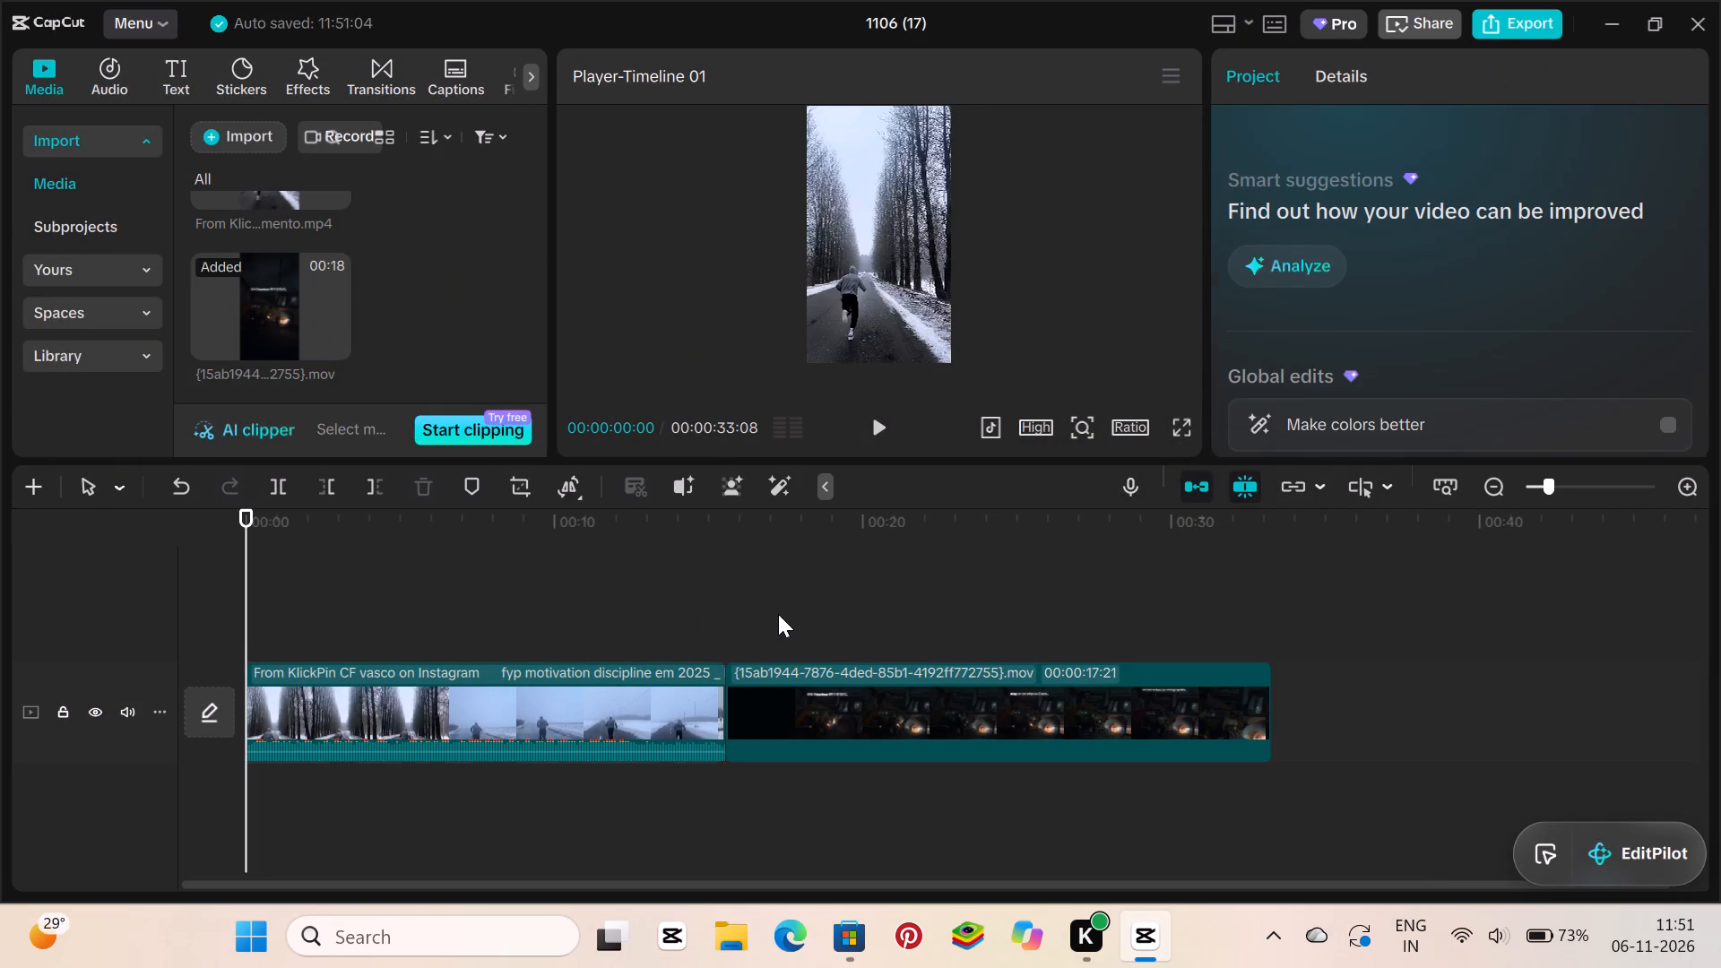
{"action": "left_click", "coordinate": [885, 425]}
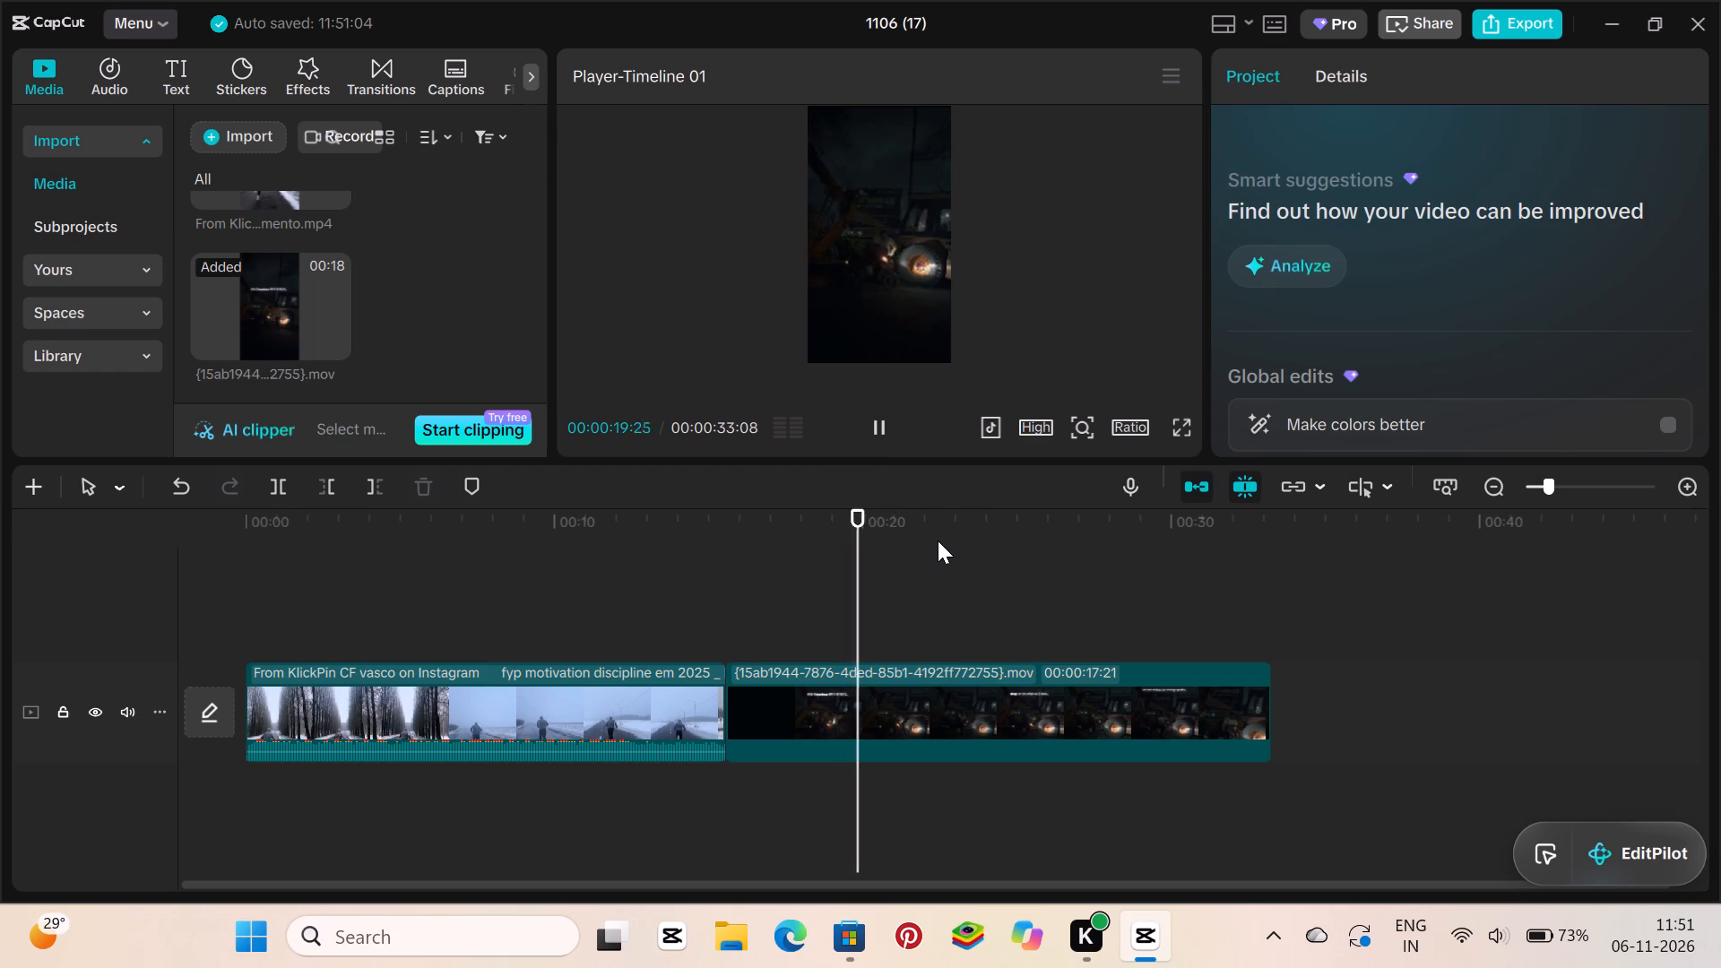
Import the photo "WhatsApp Image 2026-03-22 at 7.16.39 PM" from the Desktop folder.
{"action": "left_click", "coordinate": [241, 137]}
{"action": "scroll", "coordinate": [261, 196], "scroll_direction": "down", "scroll_amount": 5}
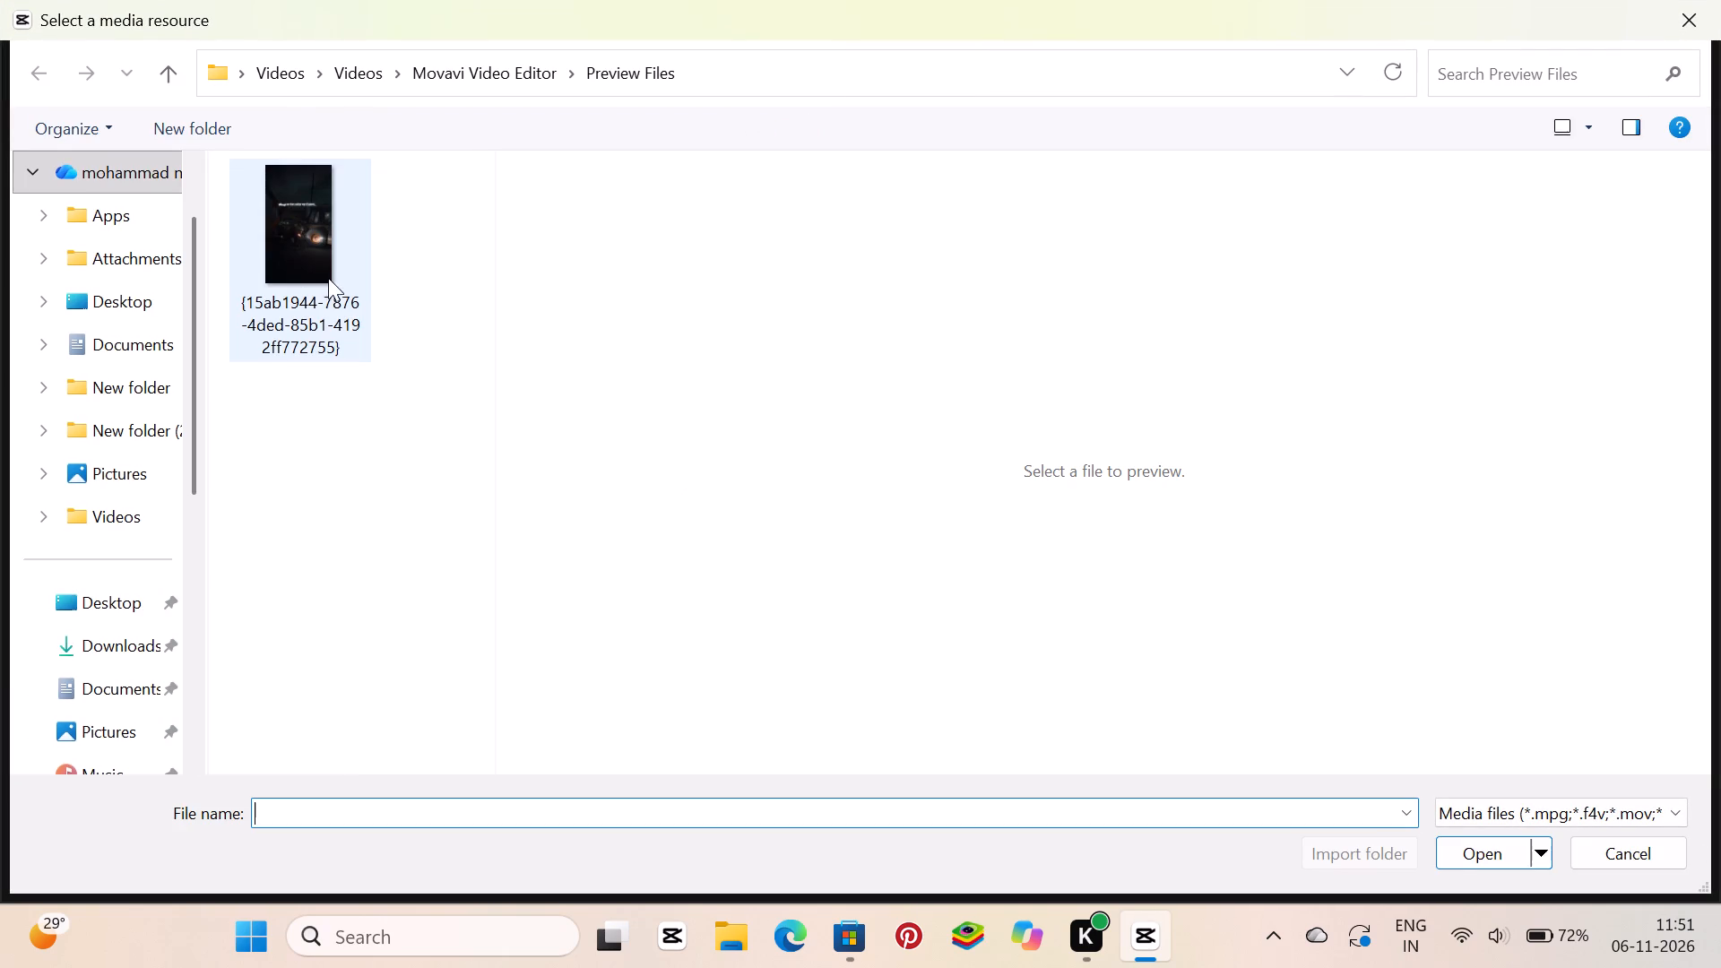
{"action": "scroll", "coordinate": [328, 278], "scroll_direction": "down", "scroll_amount": 2}
{"action": "left_click", "coordinate": [144, 393]}
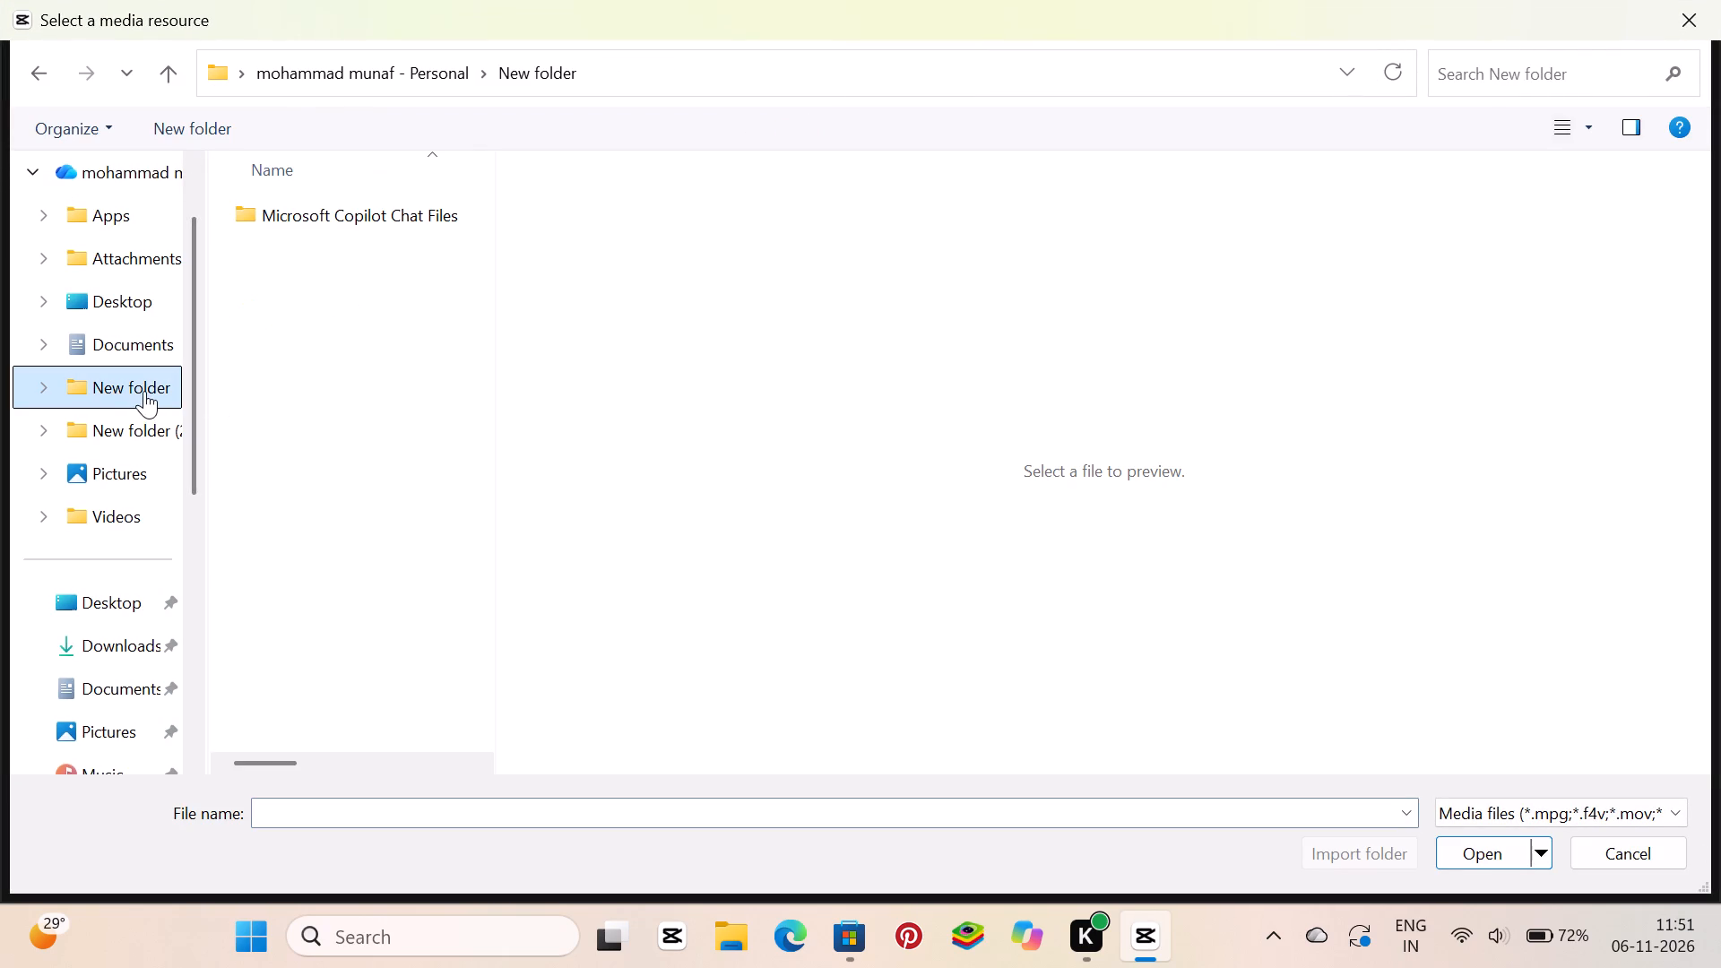
{"action": "left_click", "coordinate": [146, 335]}
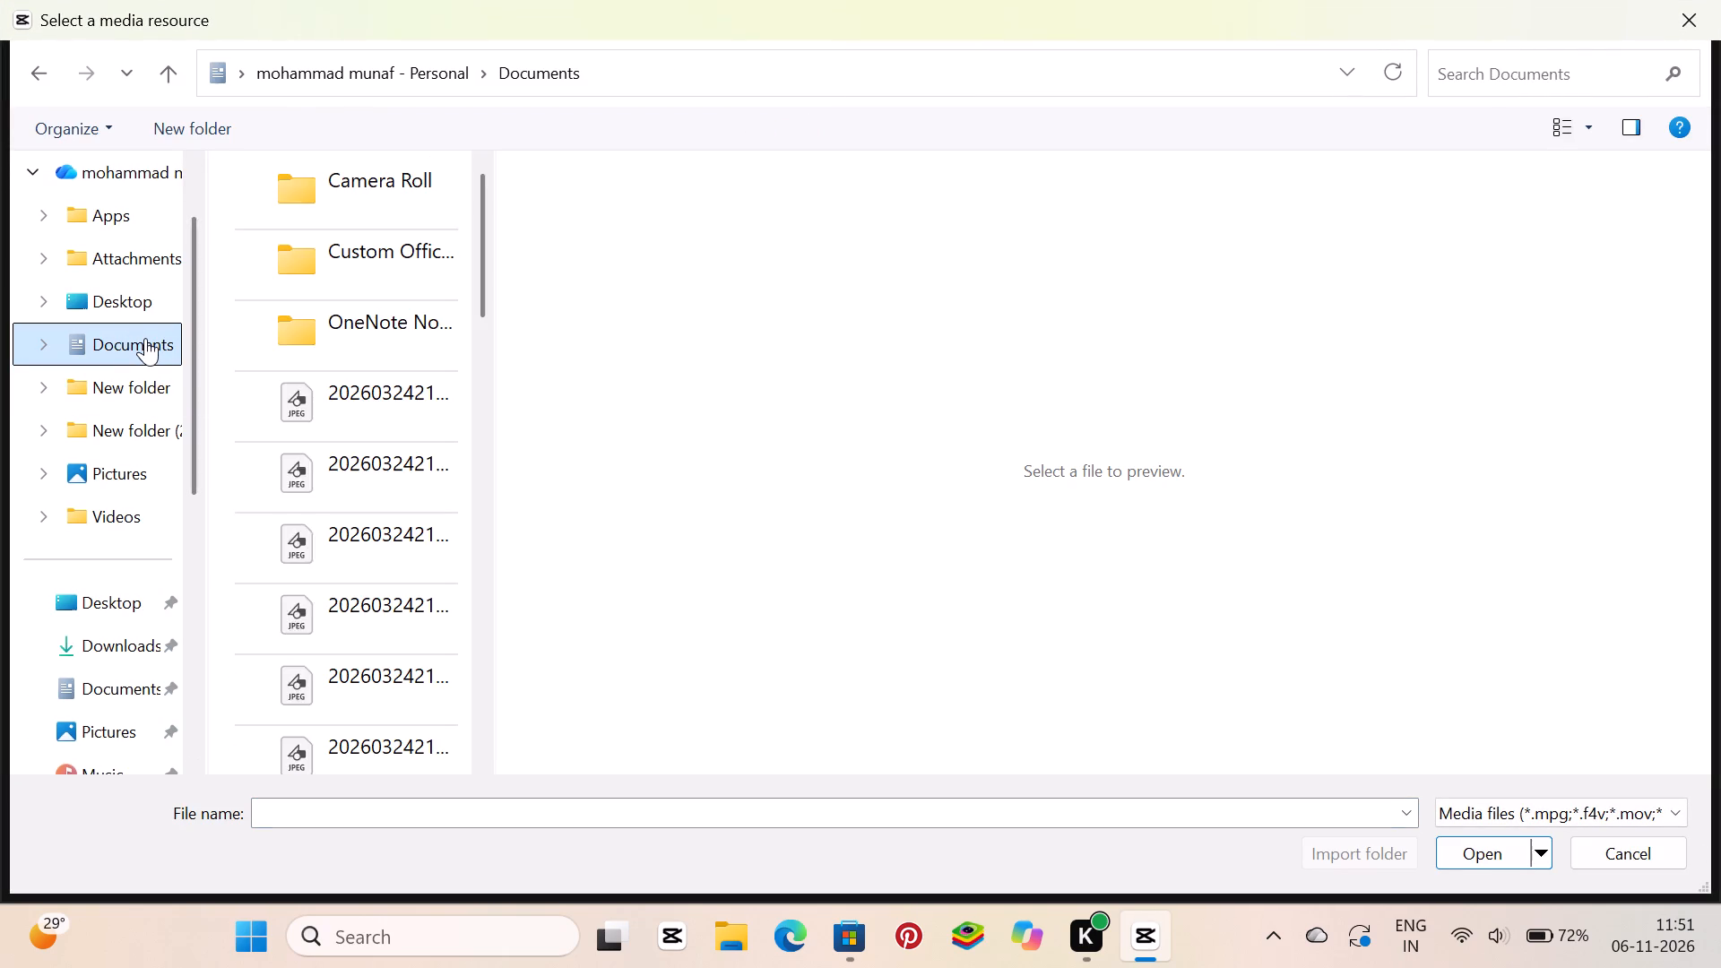
{"action": "left_click", "coordinate": [123, 286]}
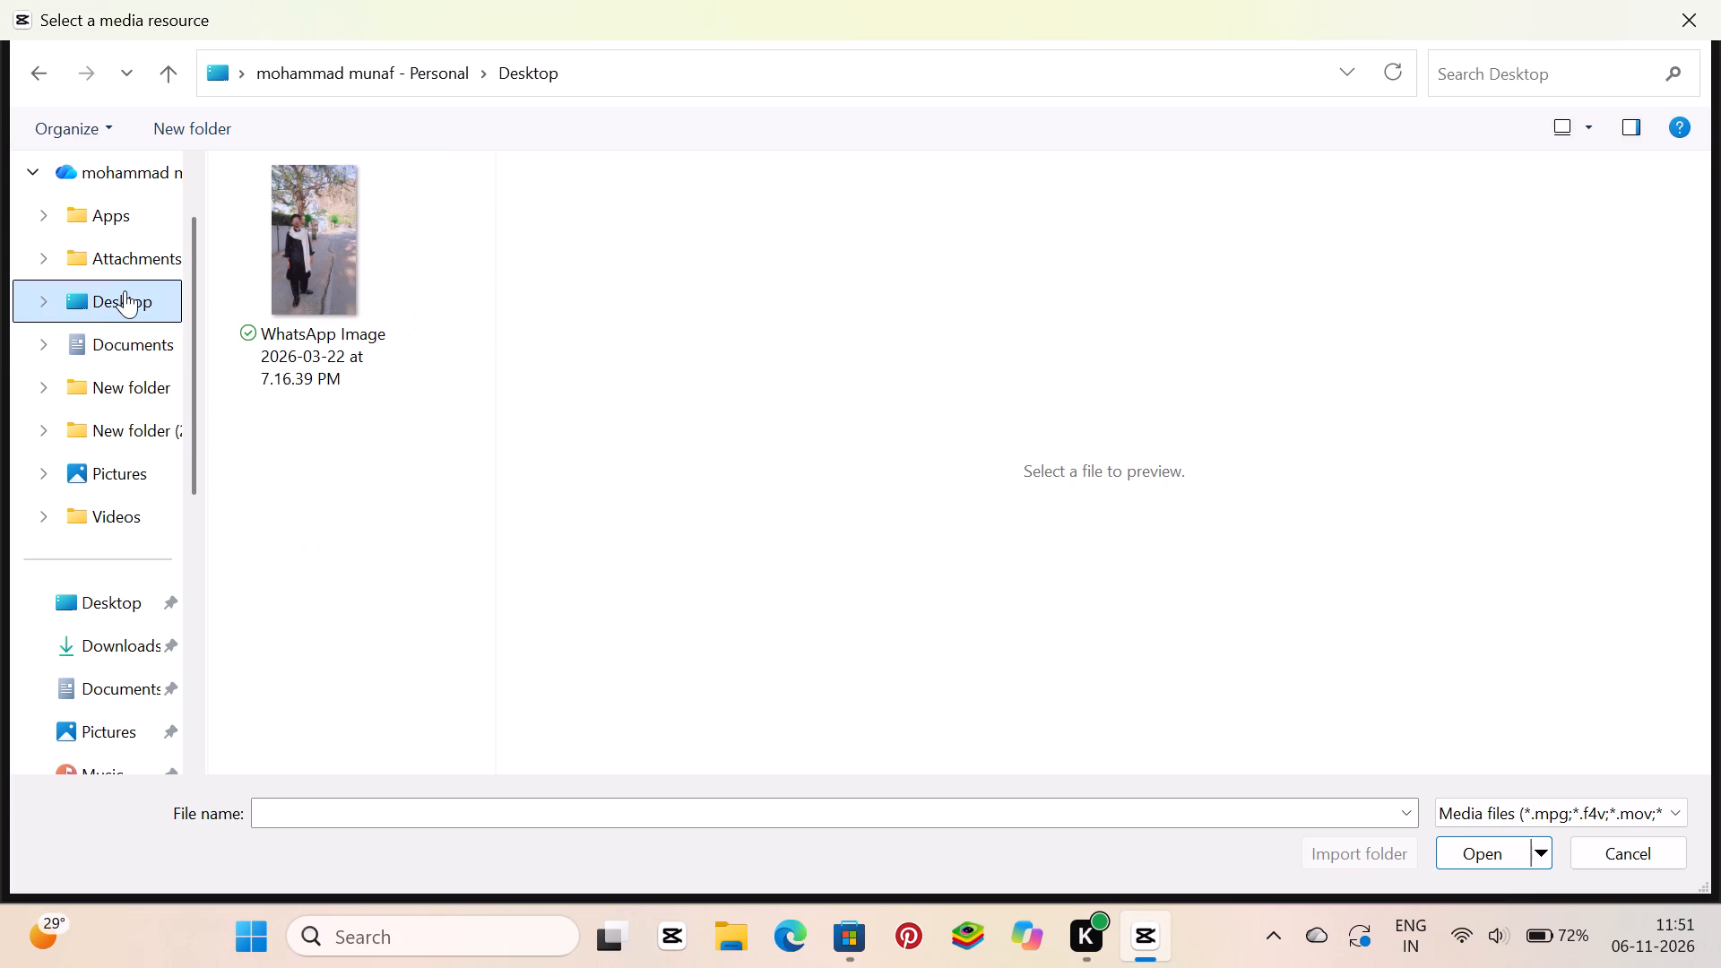
{"action": "left_click", "coordinate": [290, 293]}
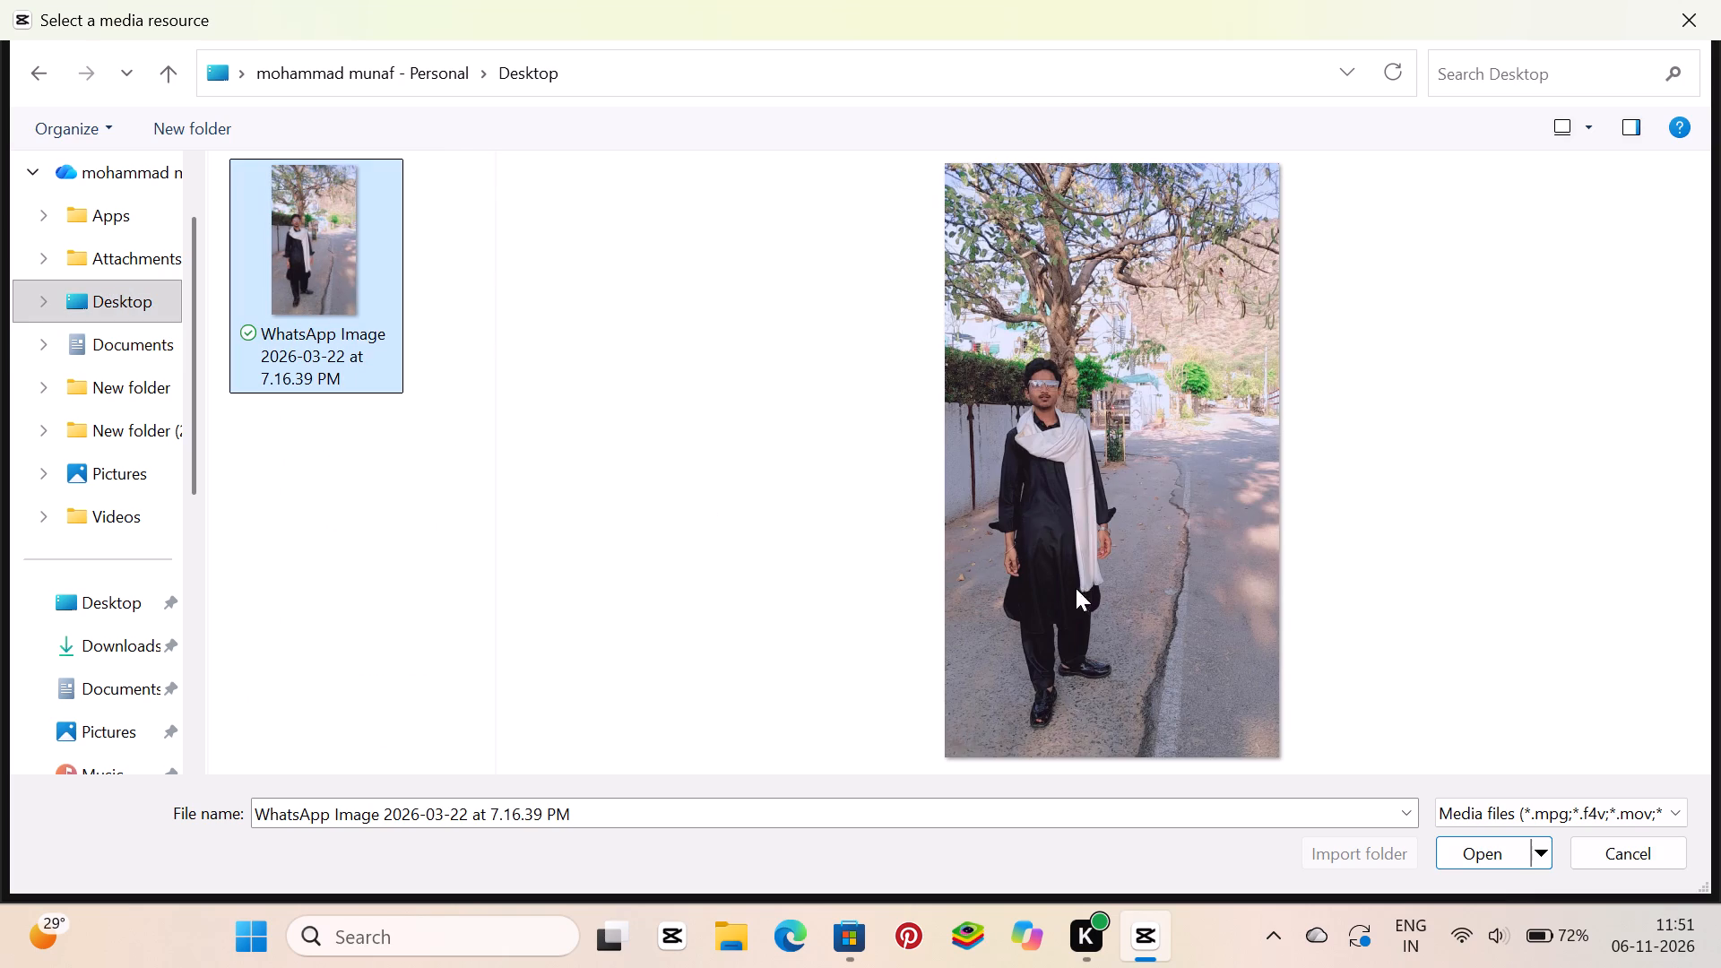
{"action": "left_click", "coordinate": [1475, 844]}
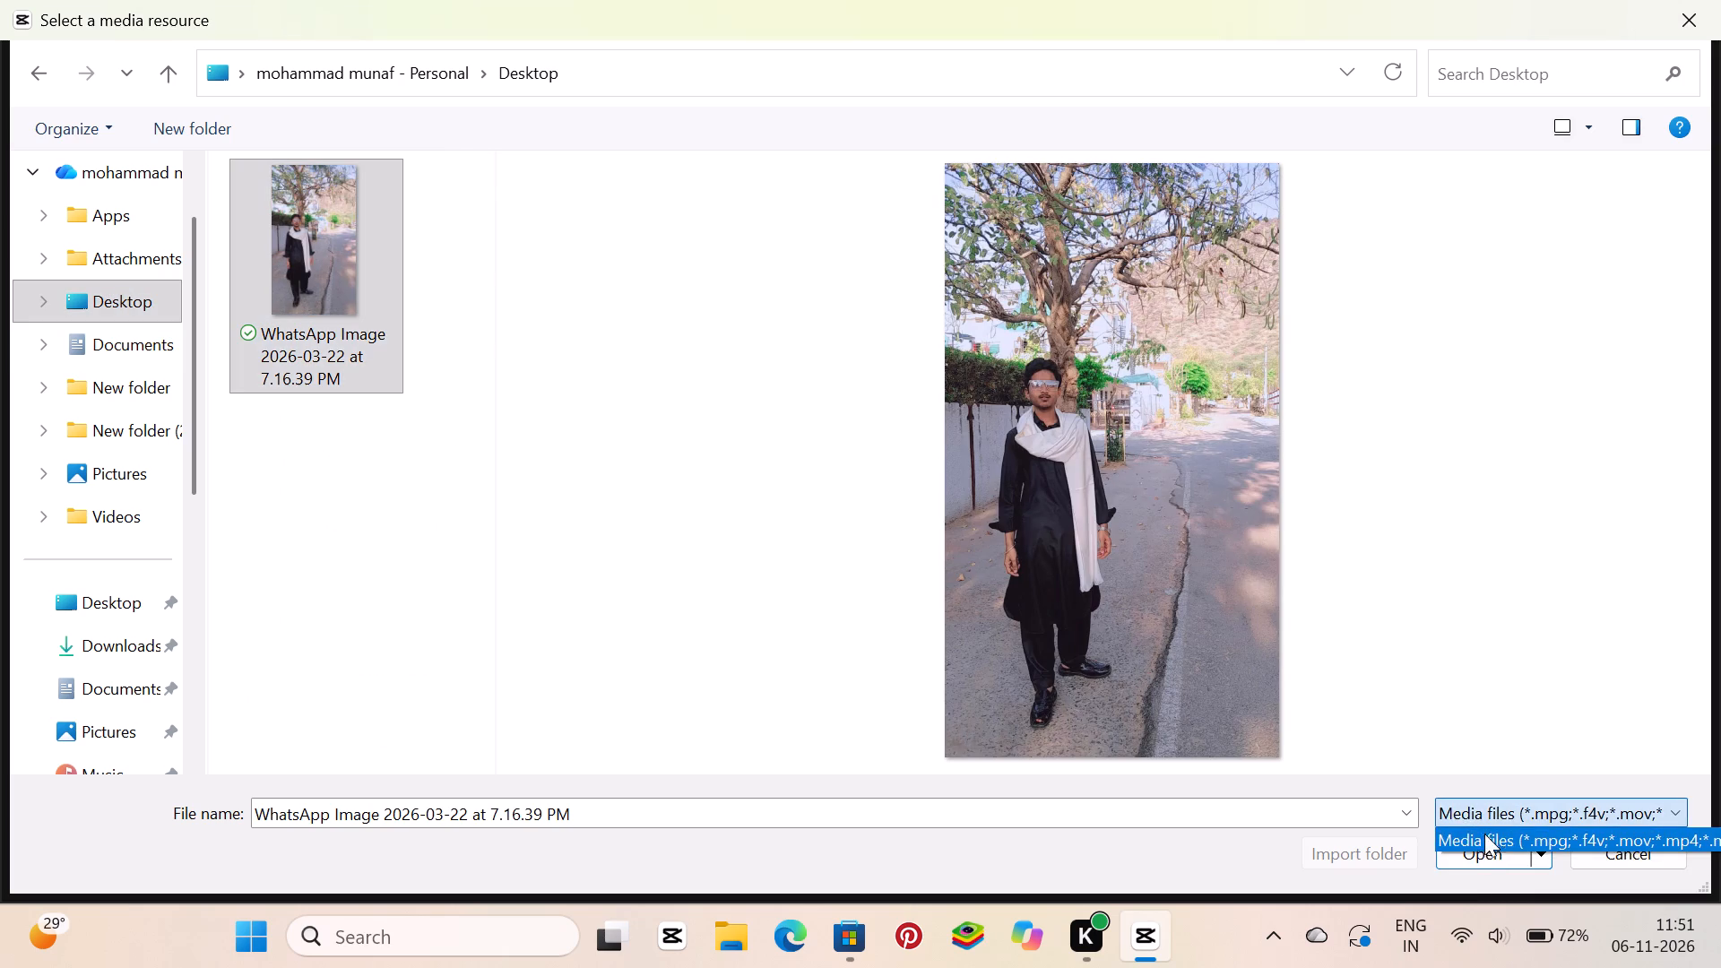
{"action": "left_click", "coordinate": [1474, 854]}
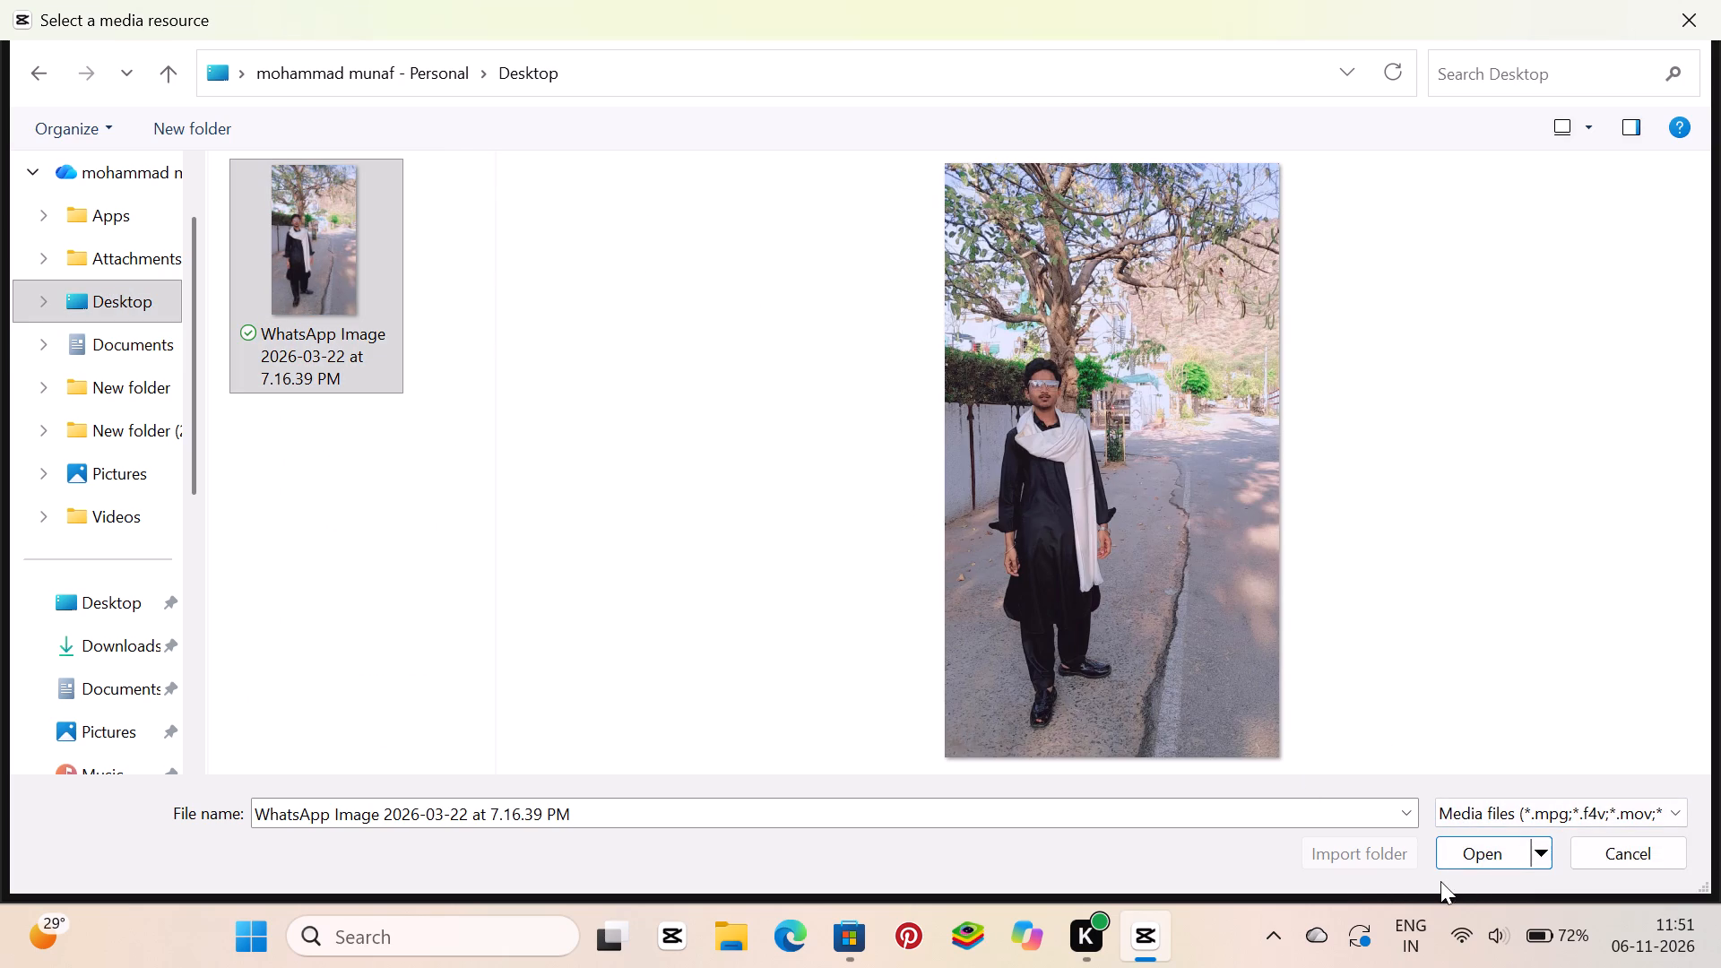
{"action": "left_click", "coordinate": [1444, 860]}
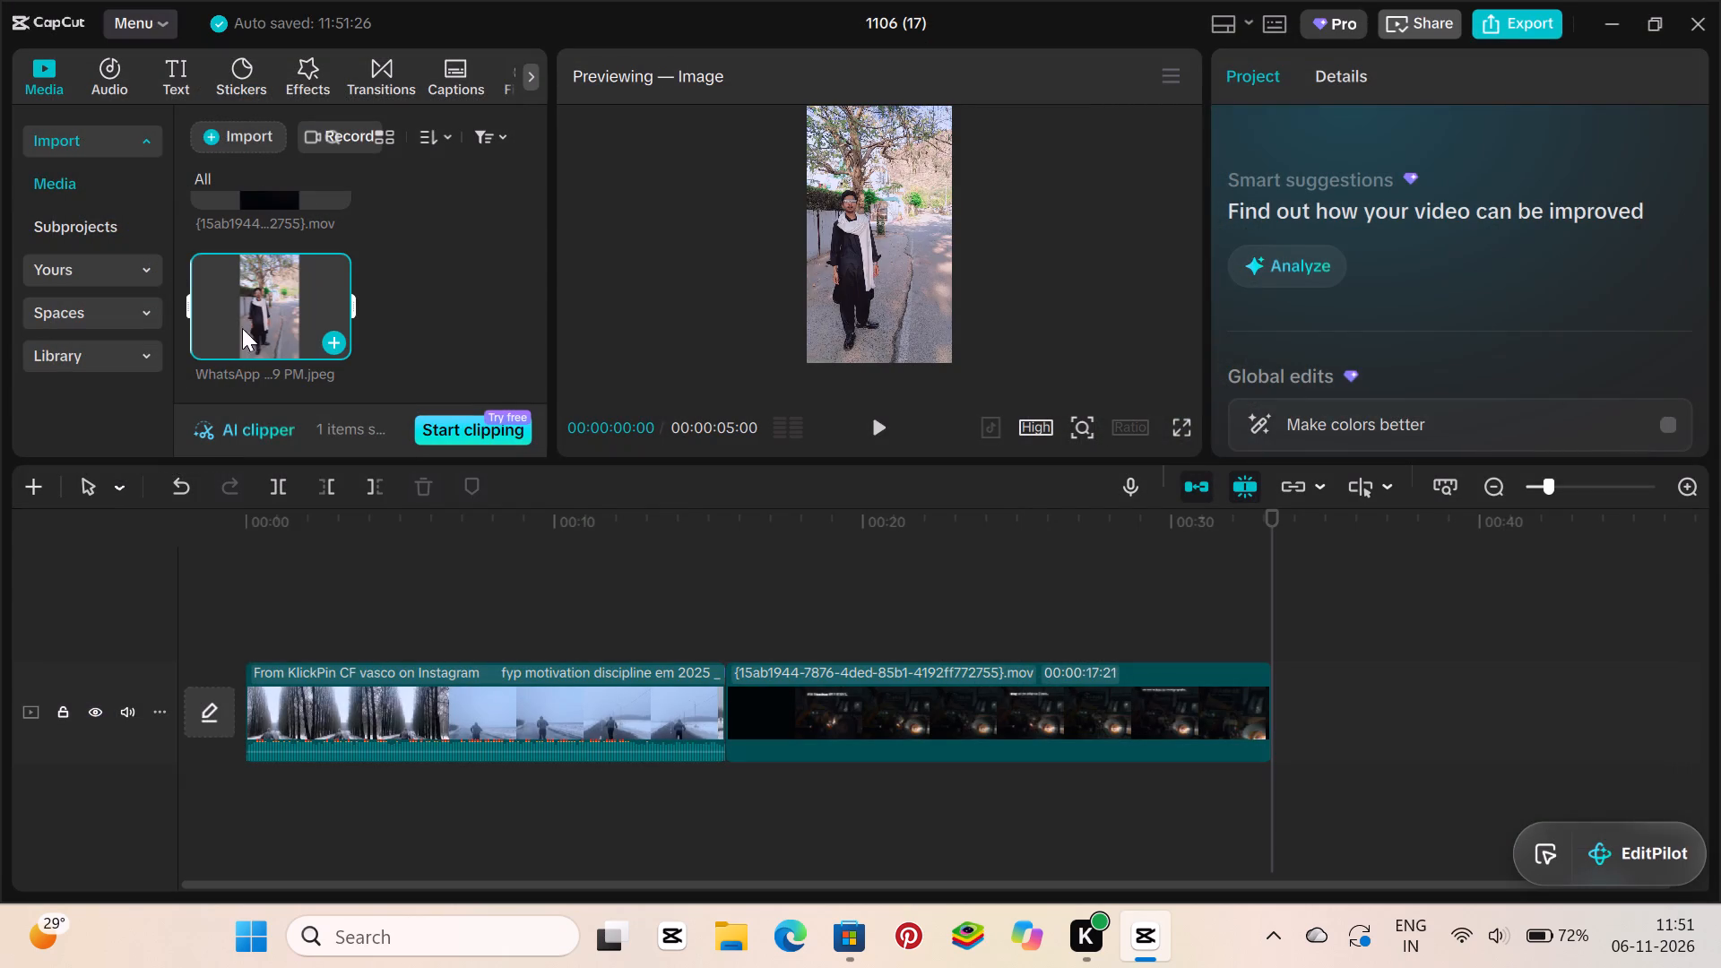
Place the WhatsApp photo on a new track above the running video, aligned with the start of the timeline.
{"action": "left_click_drag", "start_coordinate": [246, 324], "coordinate": [322, 567]}
{"action": "left_click_drag", "start_coordinate": [426, 643], "coordinate": [423, 642]}
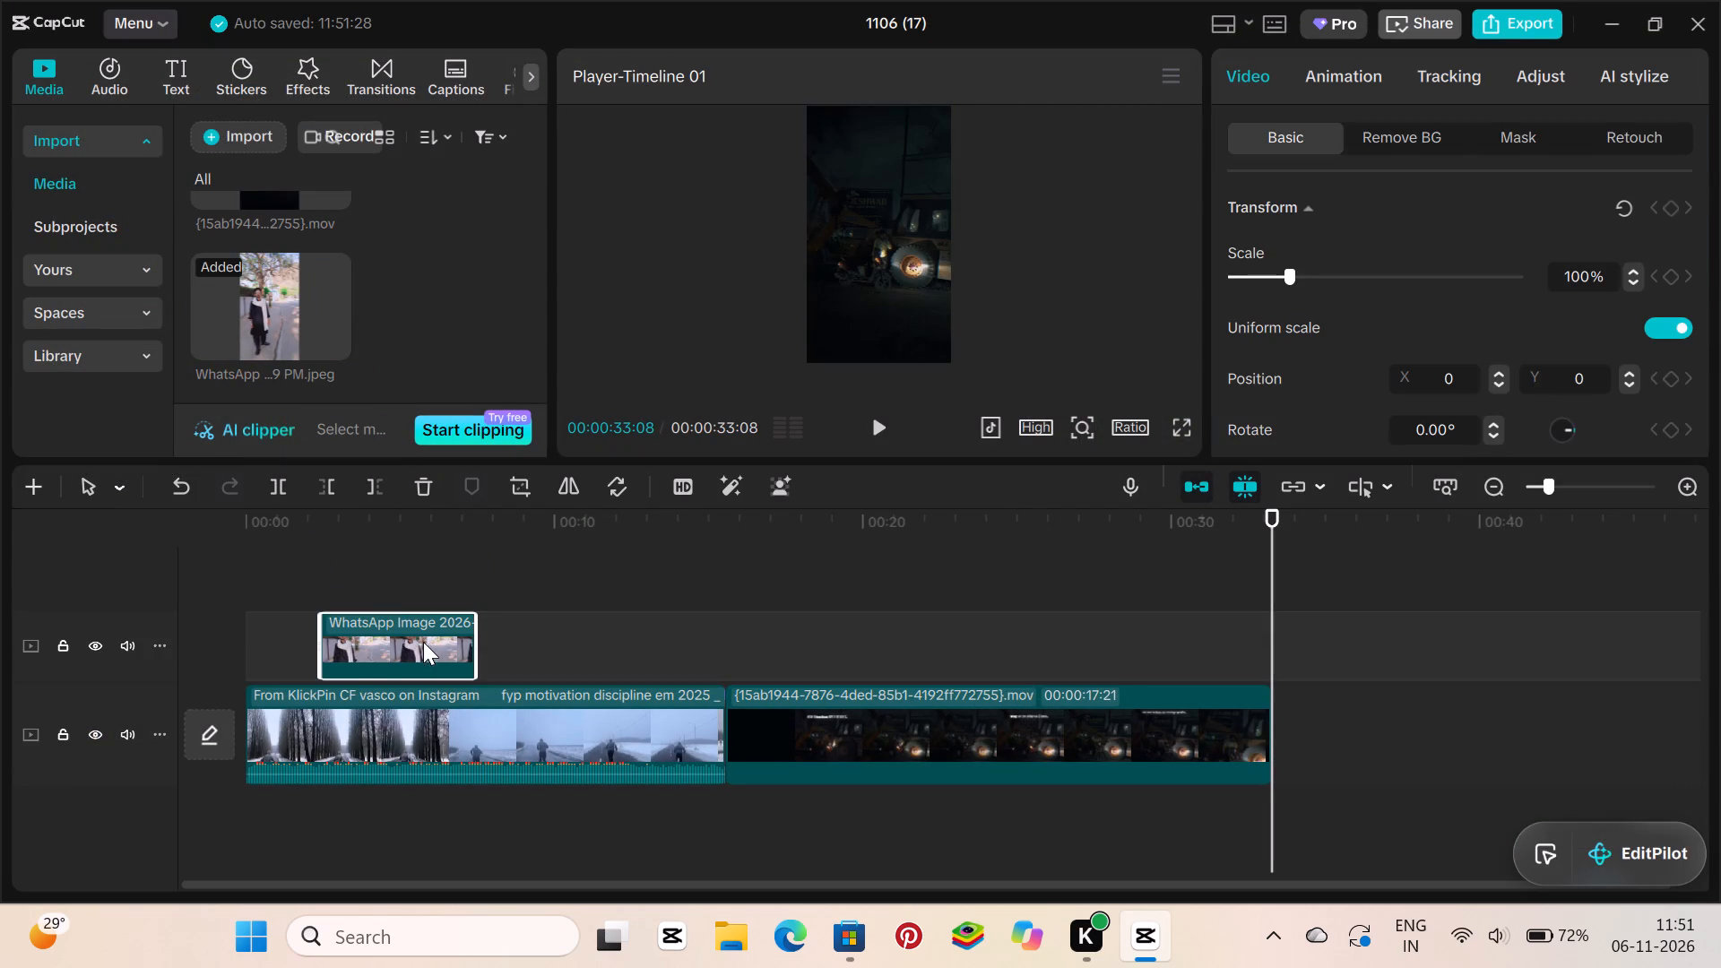
{"action": "left_click_drag", "start_coordinate": [423, 642], "coordinate": [372, 652]}
{"action": "left_click_drag", "start_coordinate": [359, 637], "coordinate": [348, 631]}
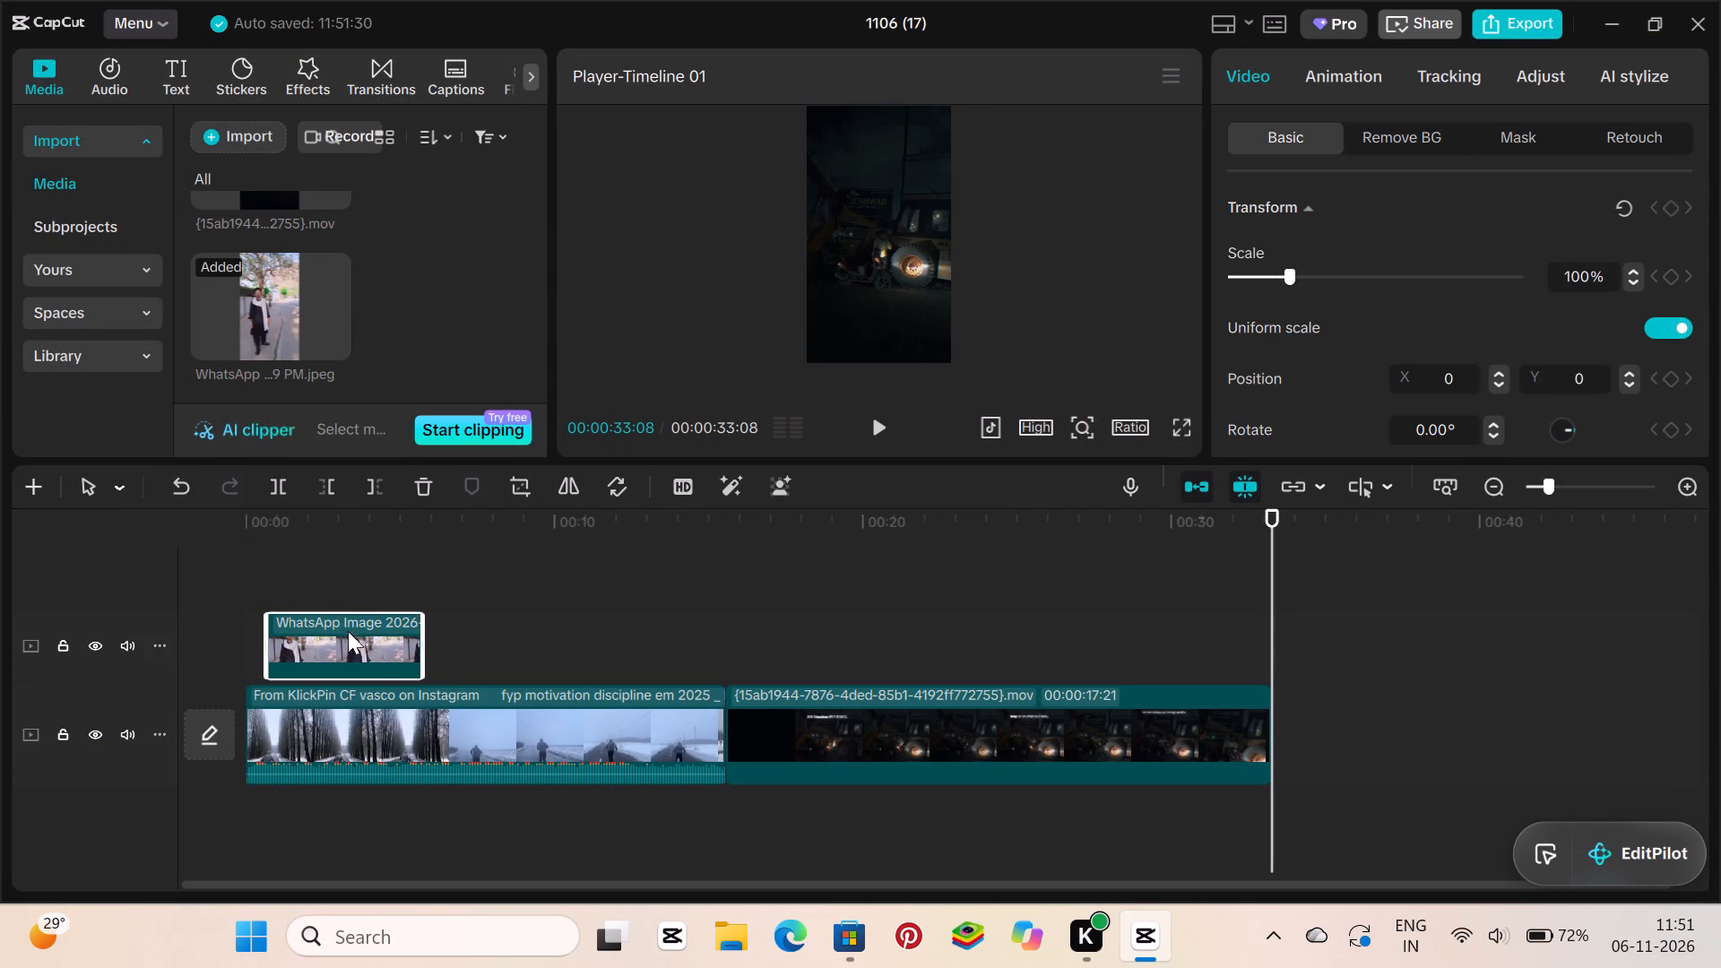
{"action": "left_click_drag", "start_coordinate": [348, 631], "coordinate": [339, 630]}
{"action": "left_click", "coordinate": [341, 629]}
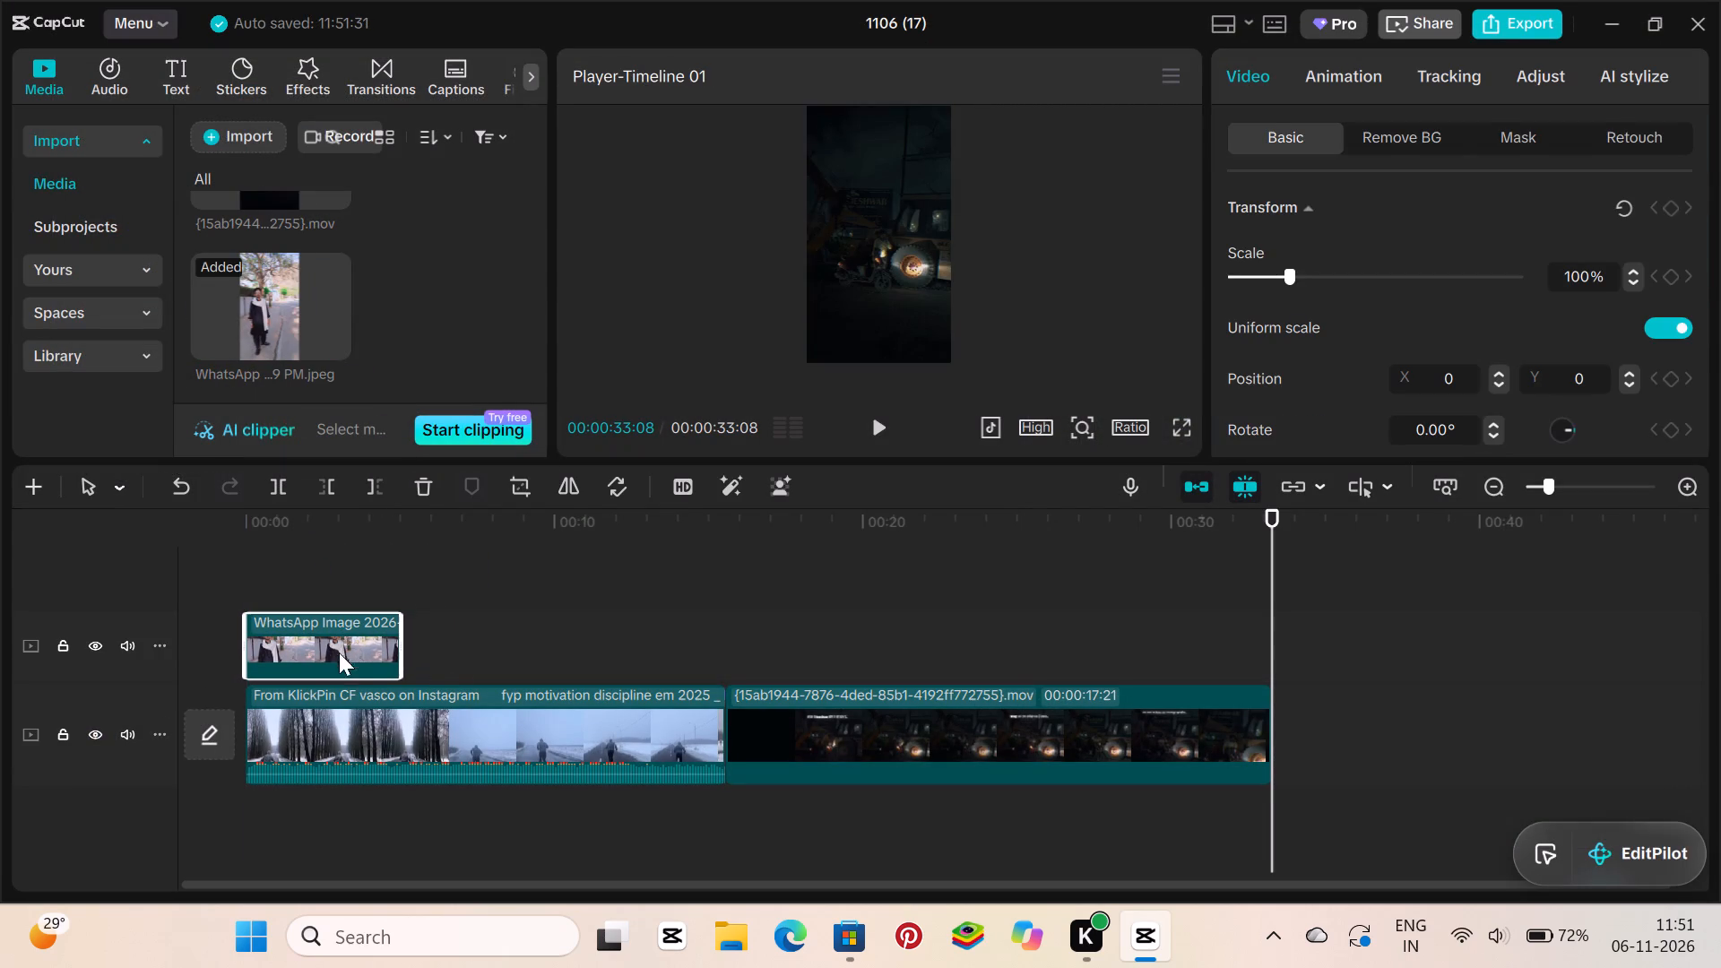
Make two copies of the WhatsApp photo clip and place one directly after the original on the overlay track.
{"action": "key", "text": "ctrl+c"}
{"action": "key", "text": "ctrl+v"}
{"action": "key", "text": "ctrl+v"}
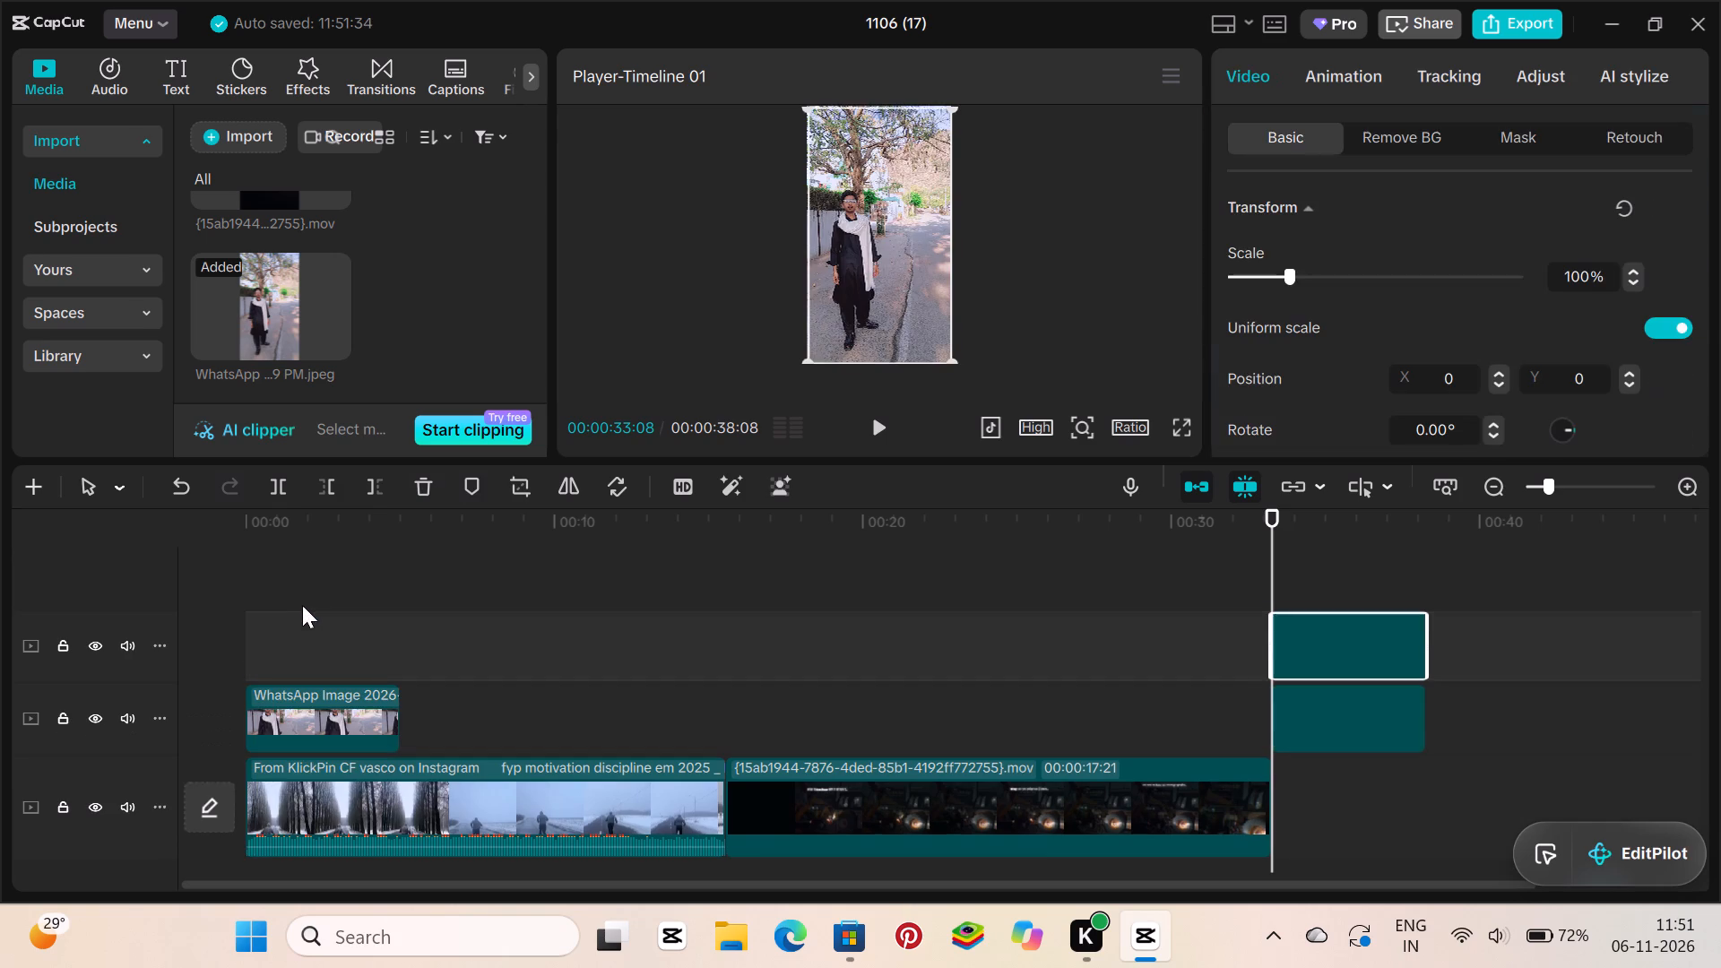
{"action": "left_click_drag", "start_coordinate": [1369, 659], "coordinate": [498, 728]}
Move the remaining photo copy earlier along the overlay track, towards the two adjoining photo clips.
{"action": "left_click_drag", "start_coordinate": [1298, 655], "coordinate": [882, 616]}
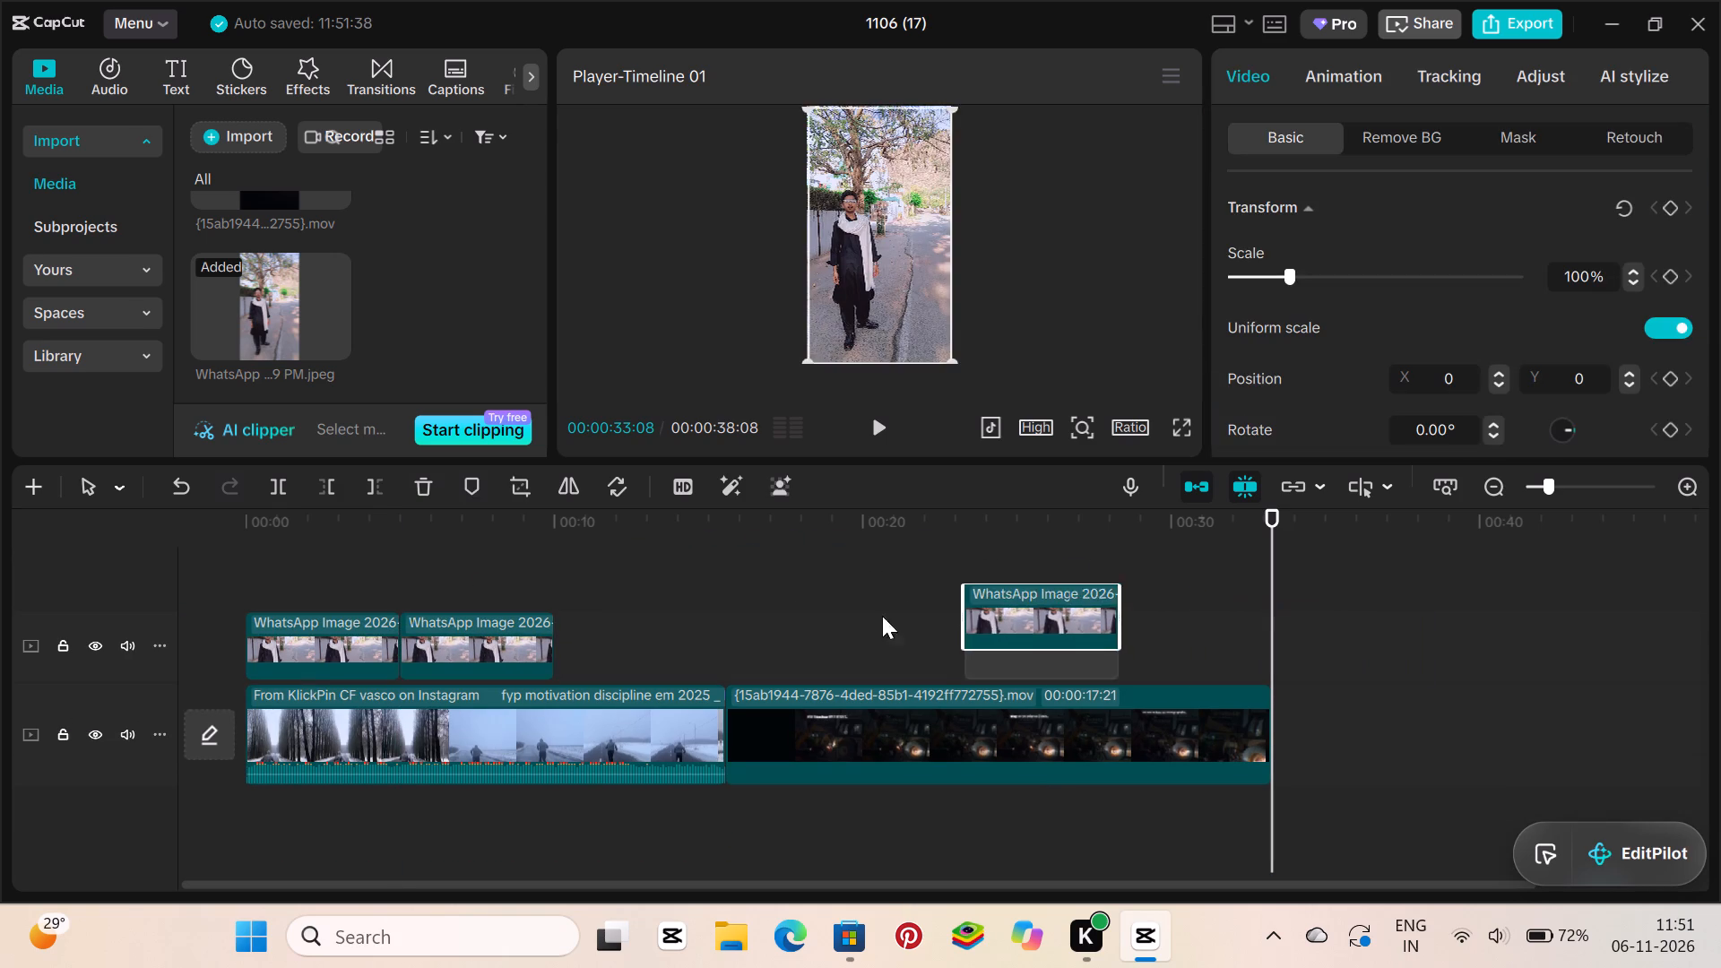
{"action": "left_click_drag", "start_coordinate": [882, 616], "coordinate": [871, 616]}
{"action": "left_click_drag", "start_coordinate": [868, 650], "coordinate": [757, 649]}
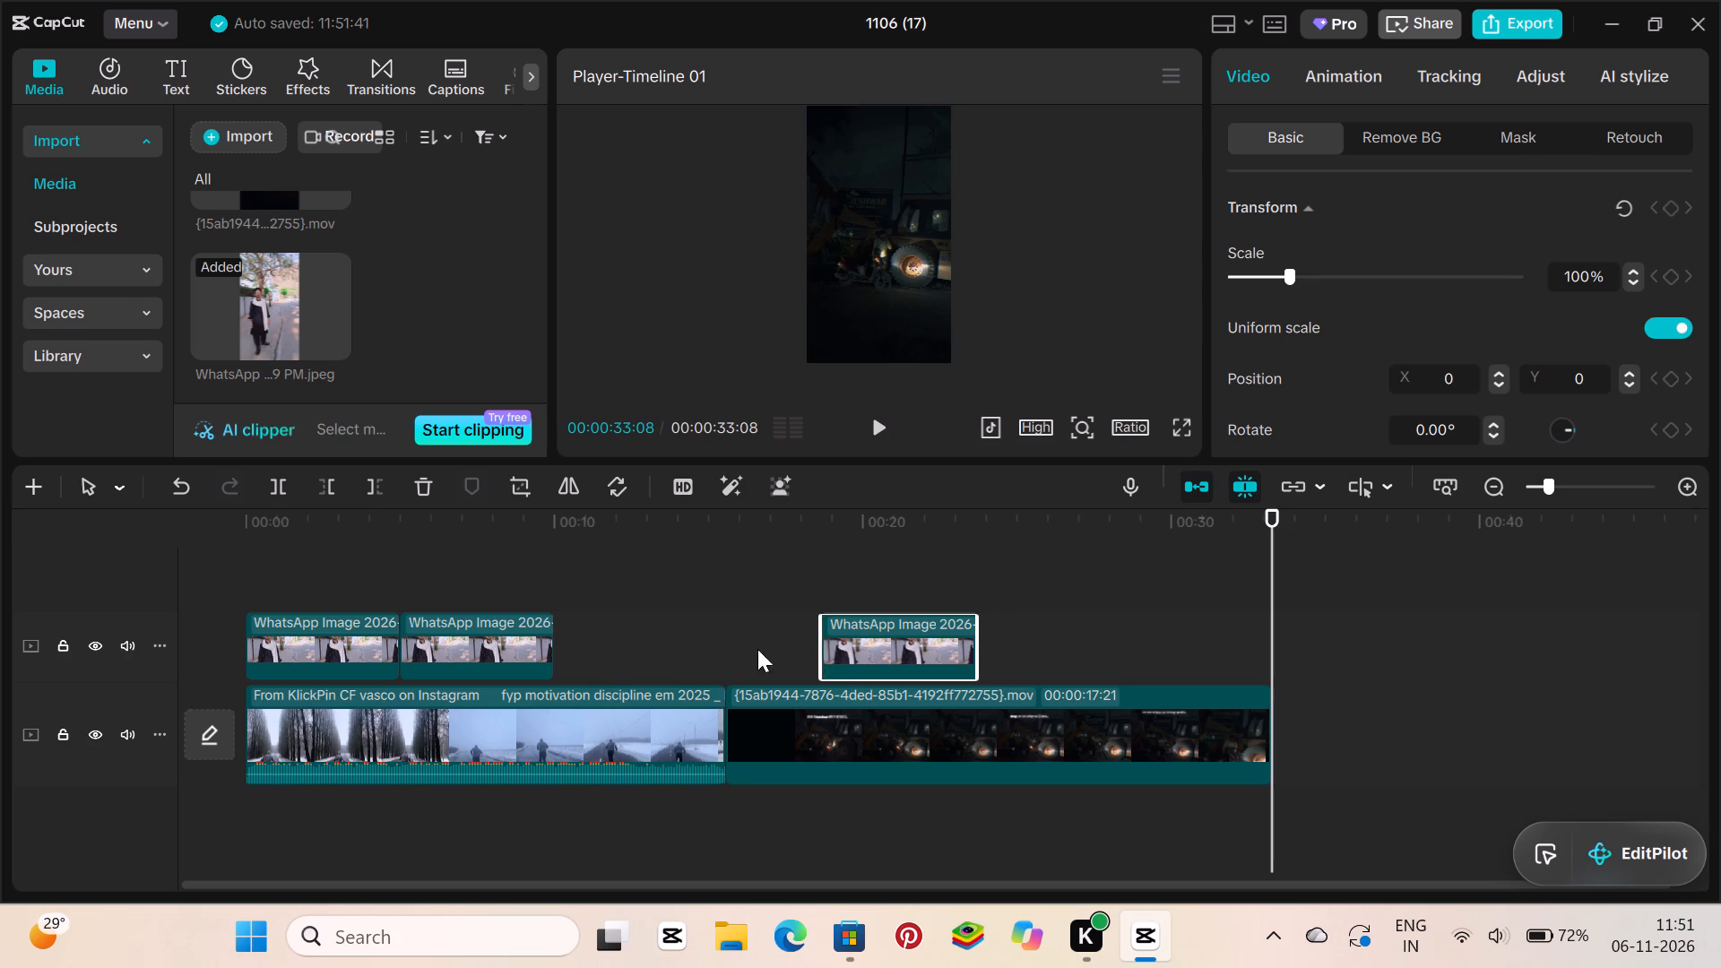
Move the third WhatsApp image clip flush against the end of the second, at about 00:10.
{"action": "left_click_drag", "start_coordinate": [757, 649], "coordinate": [584, 649]}
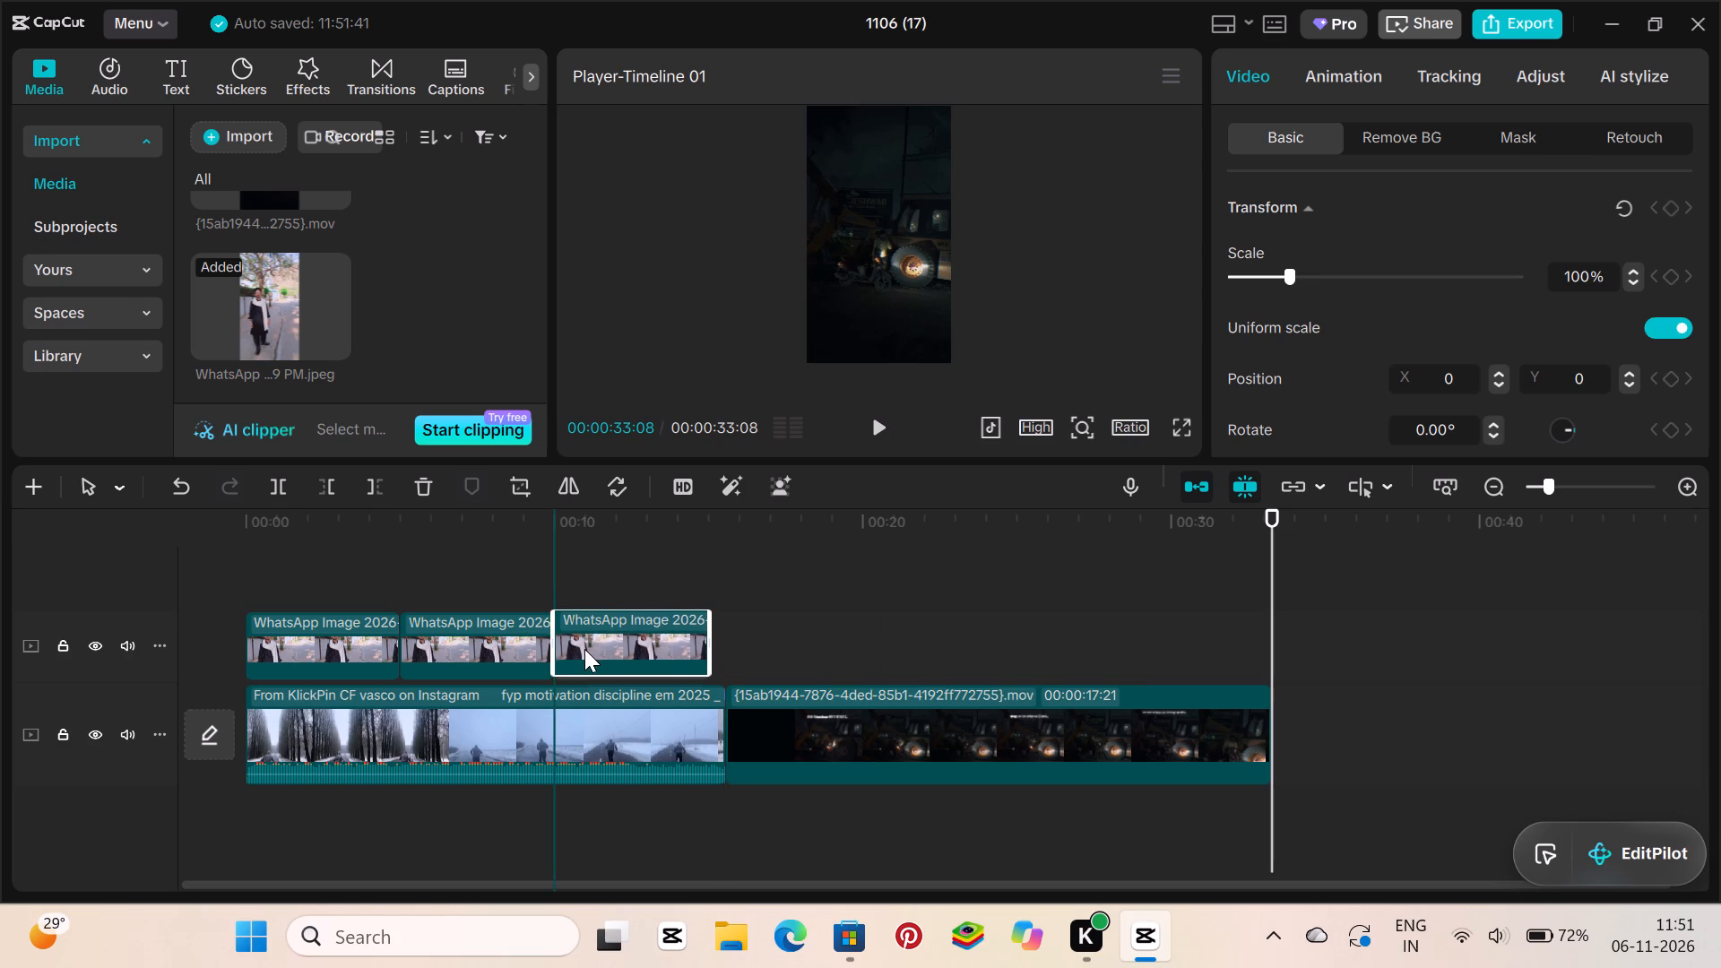
{"action": "left_click_drag", "start_coordinate": [584, 649], "coordinate": [584, 651]}
Paste another WhatsApp image clip and place it flush after the third one, at about 00:15.
{"action": "key", "text": "ctrl+v"}
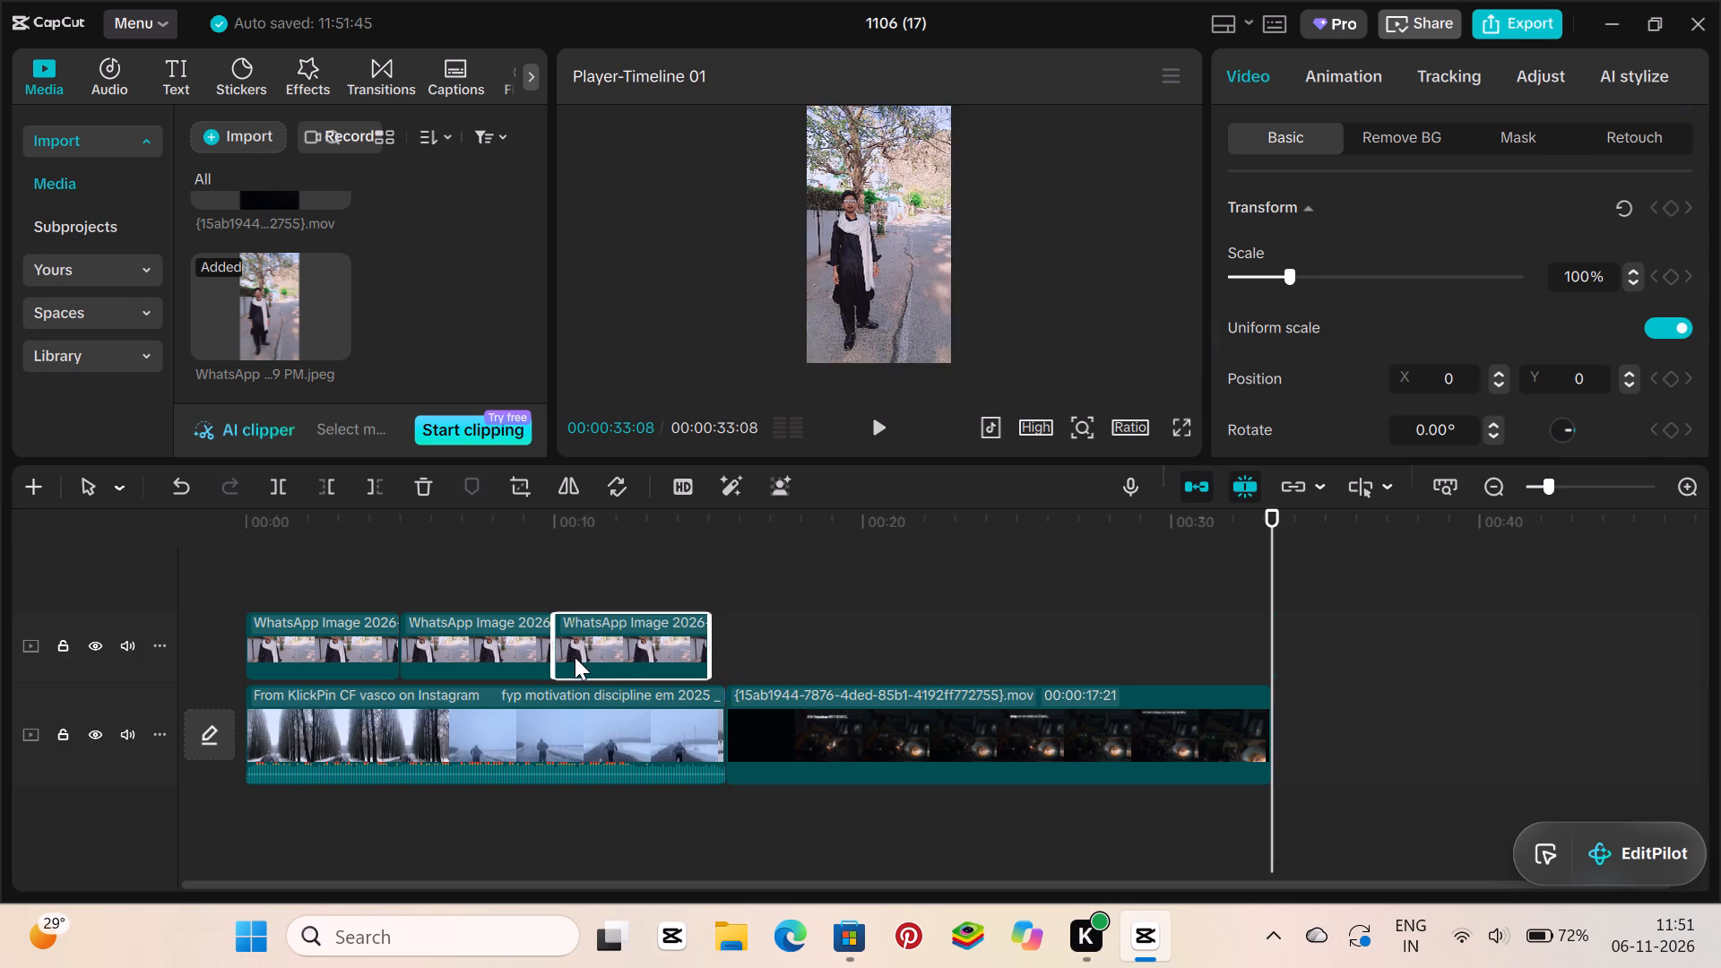
{"action": "left_click_drag", "start_coordinate": [1300, 657], "coordinate": [852, 653]}
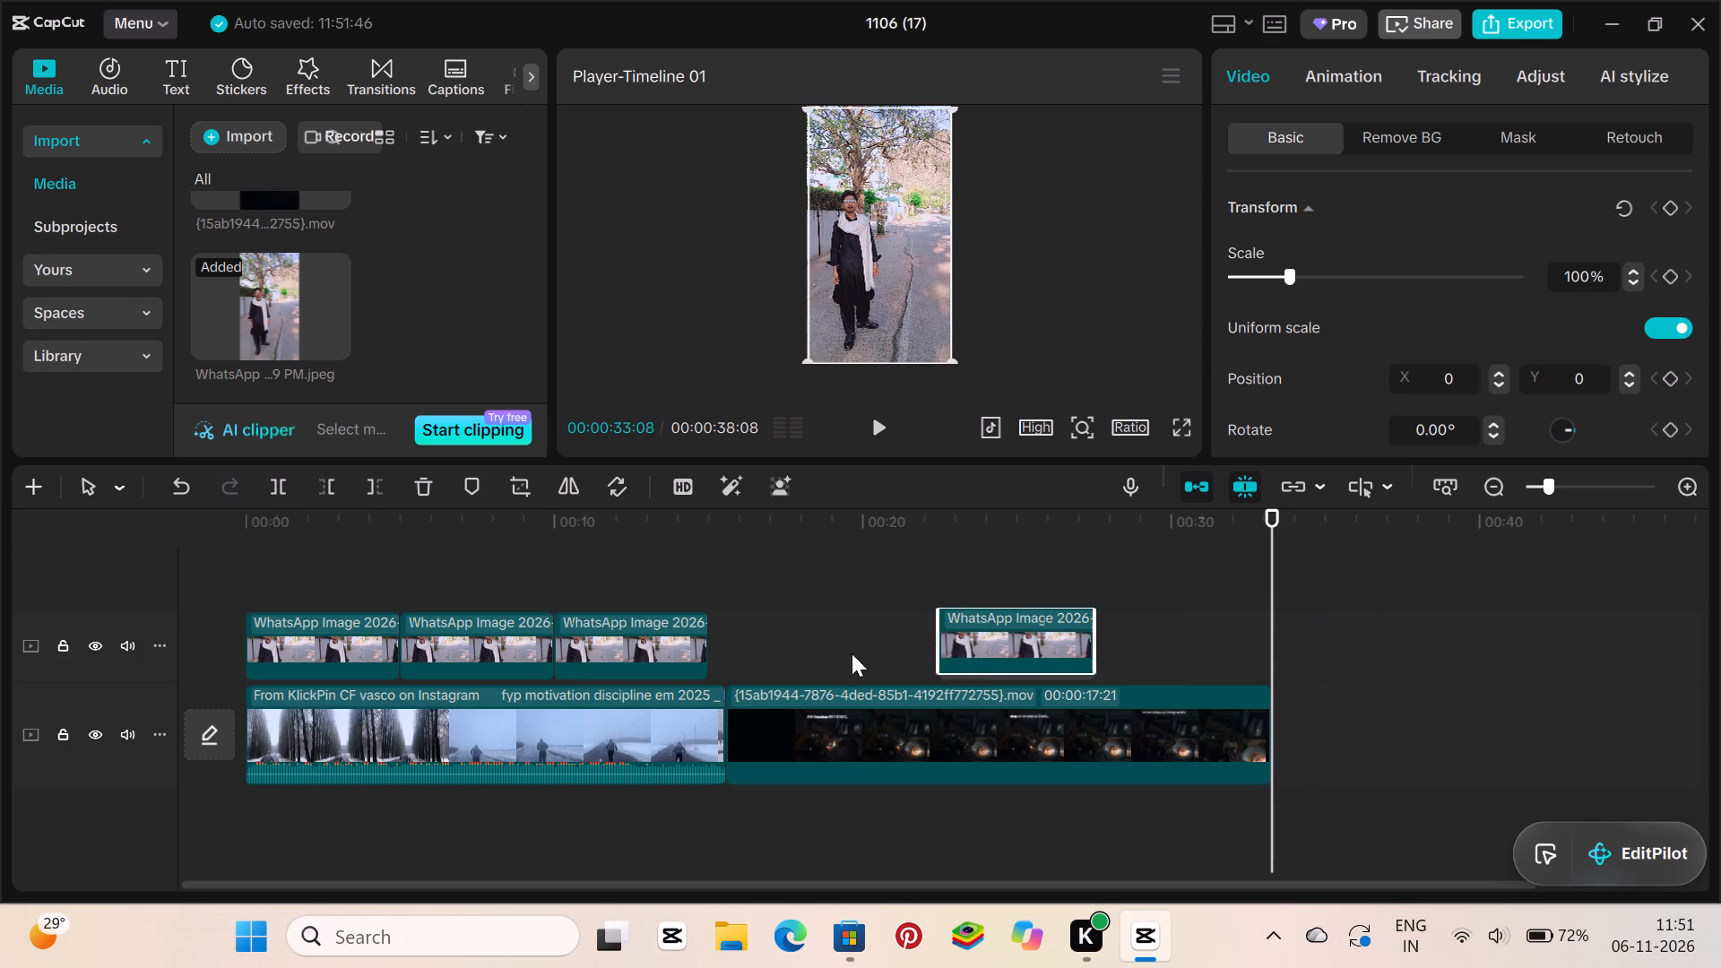
{"action": "left_click_drag", "start_coordinate": [852, 653], "coordinate": [740, 653]}
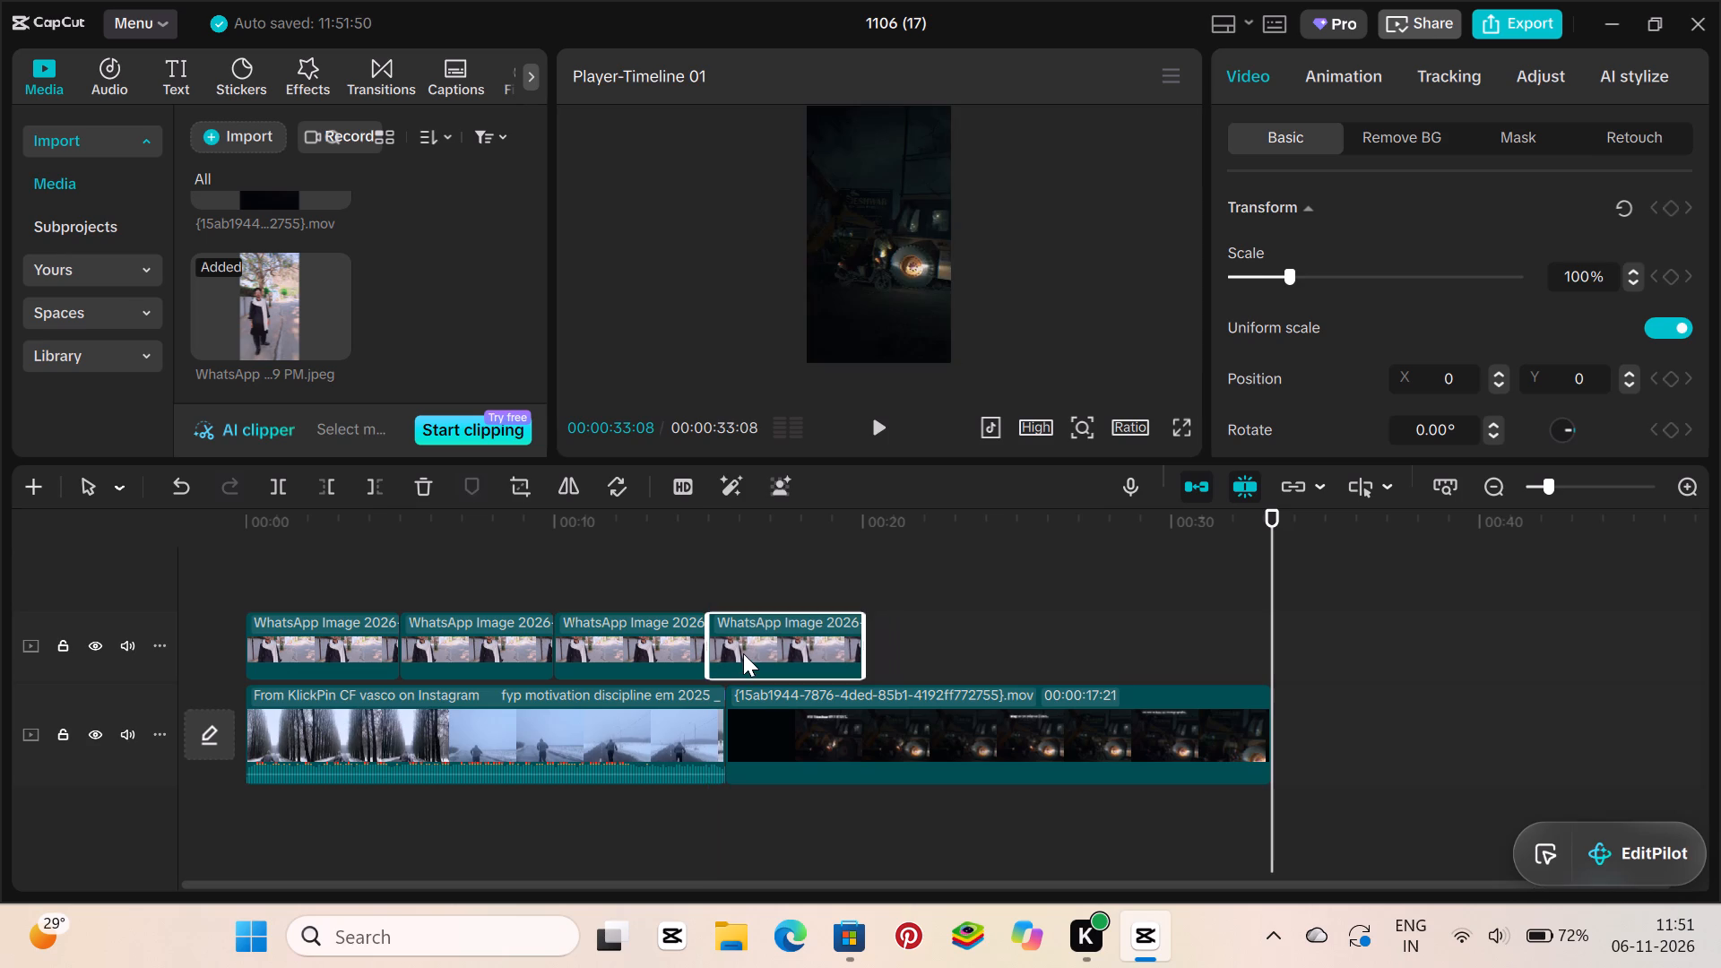
Paste another copy of the WhatsApp image clip.
{"action": "key", "text": "F23"}
{"action": "key", "text": "v"}
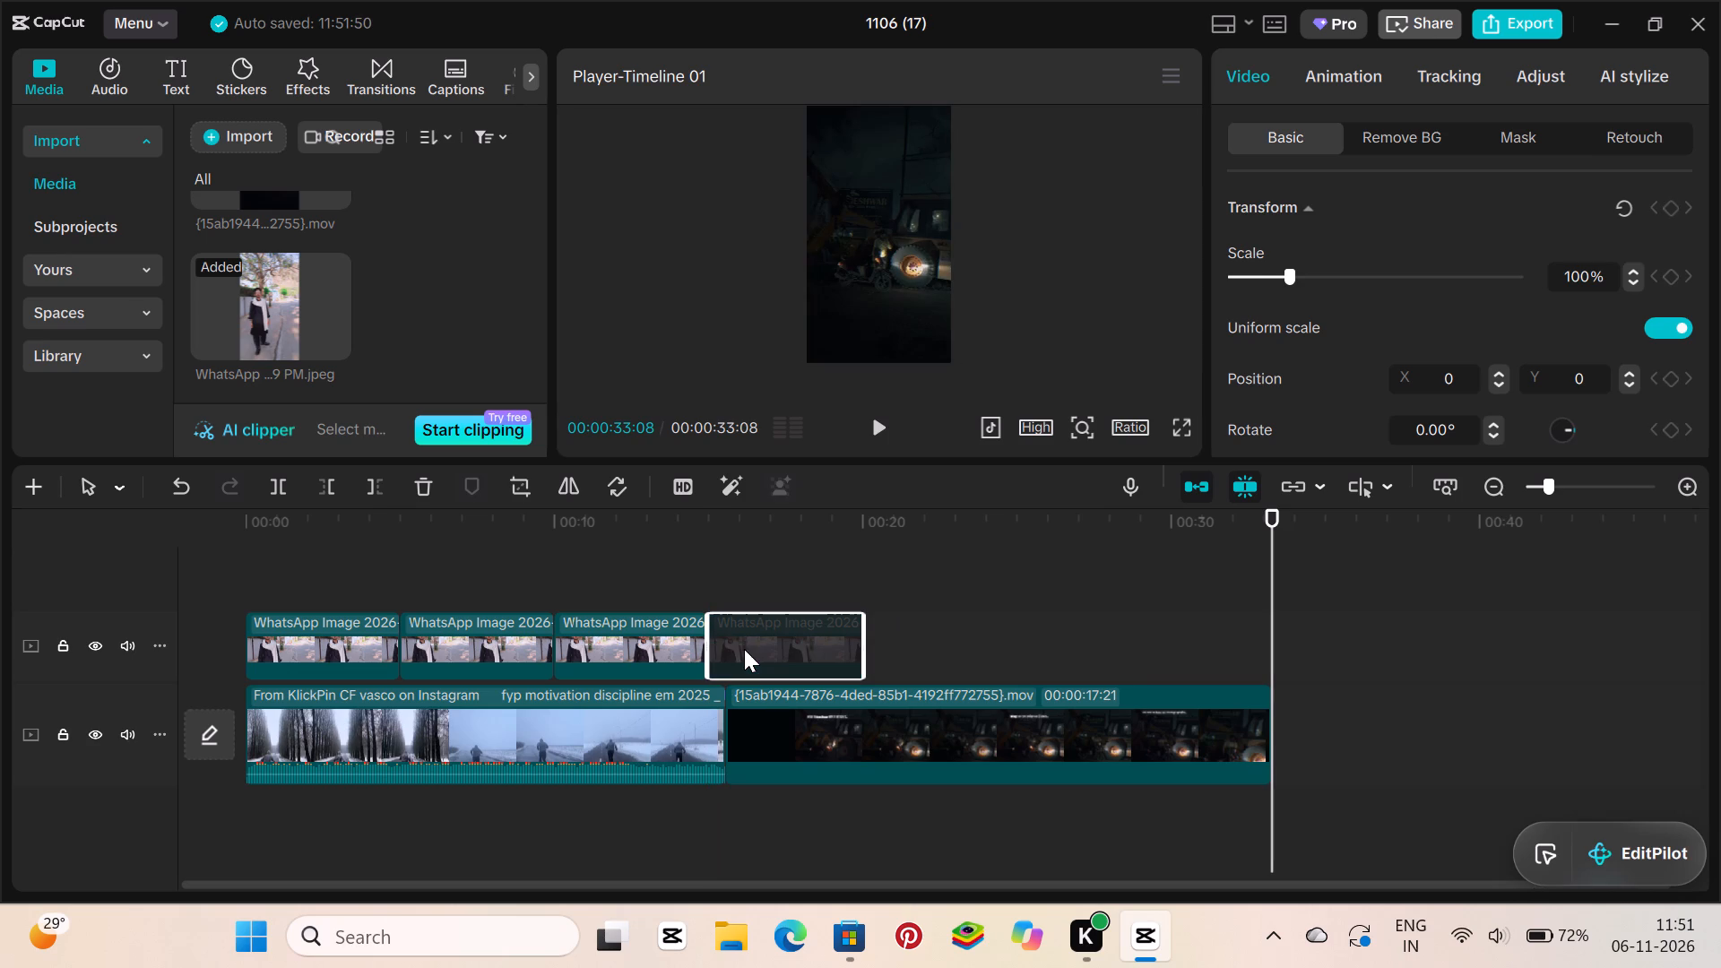
Paste another copy of the WhatsApp image clip at the end of the night-time video, at about 00:33.
{"action": "left_click", "coordinate": [780, 643]}
{"action": "key", "text": "ctrl+v"}
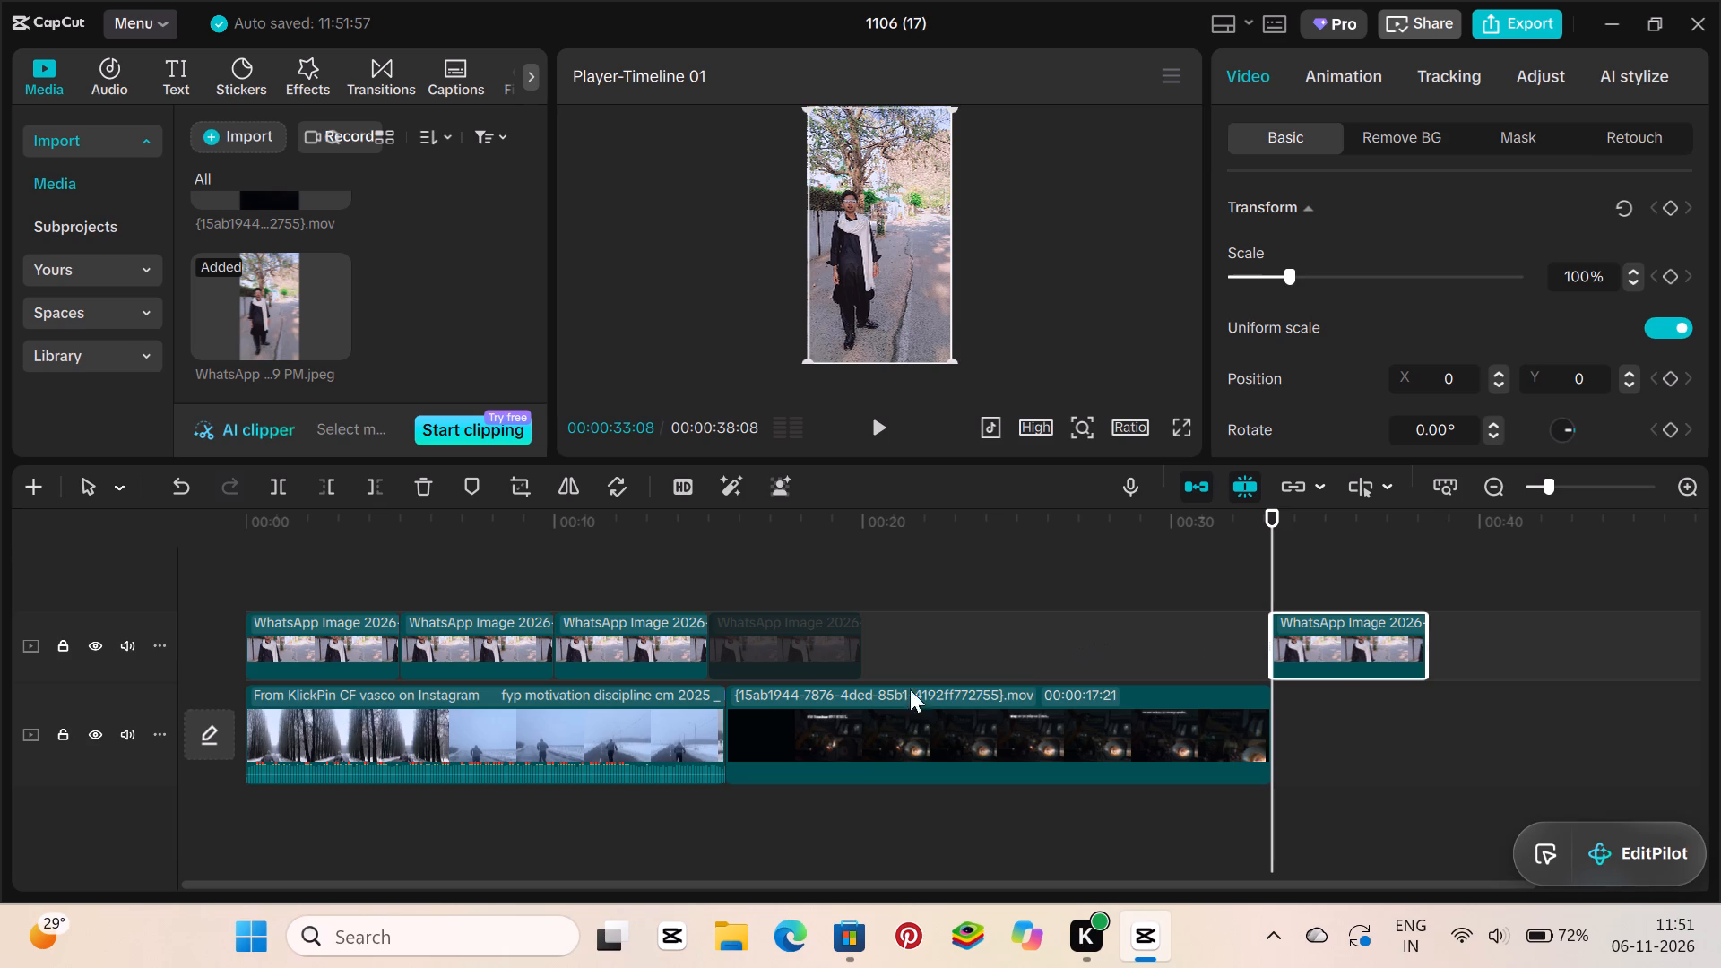
Delete the dimmed fourth WhatsApp image clip at about 00:15 on the overlay track.
{"action": "left_click", "coordinate": [792, 657]}
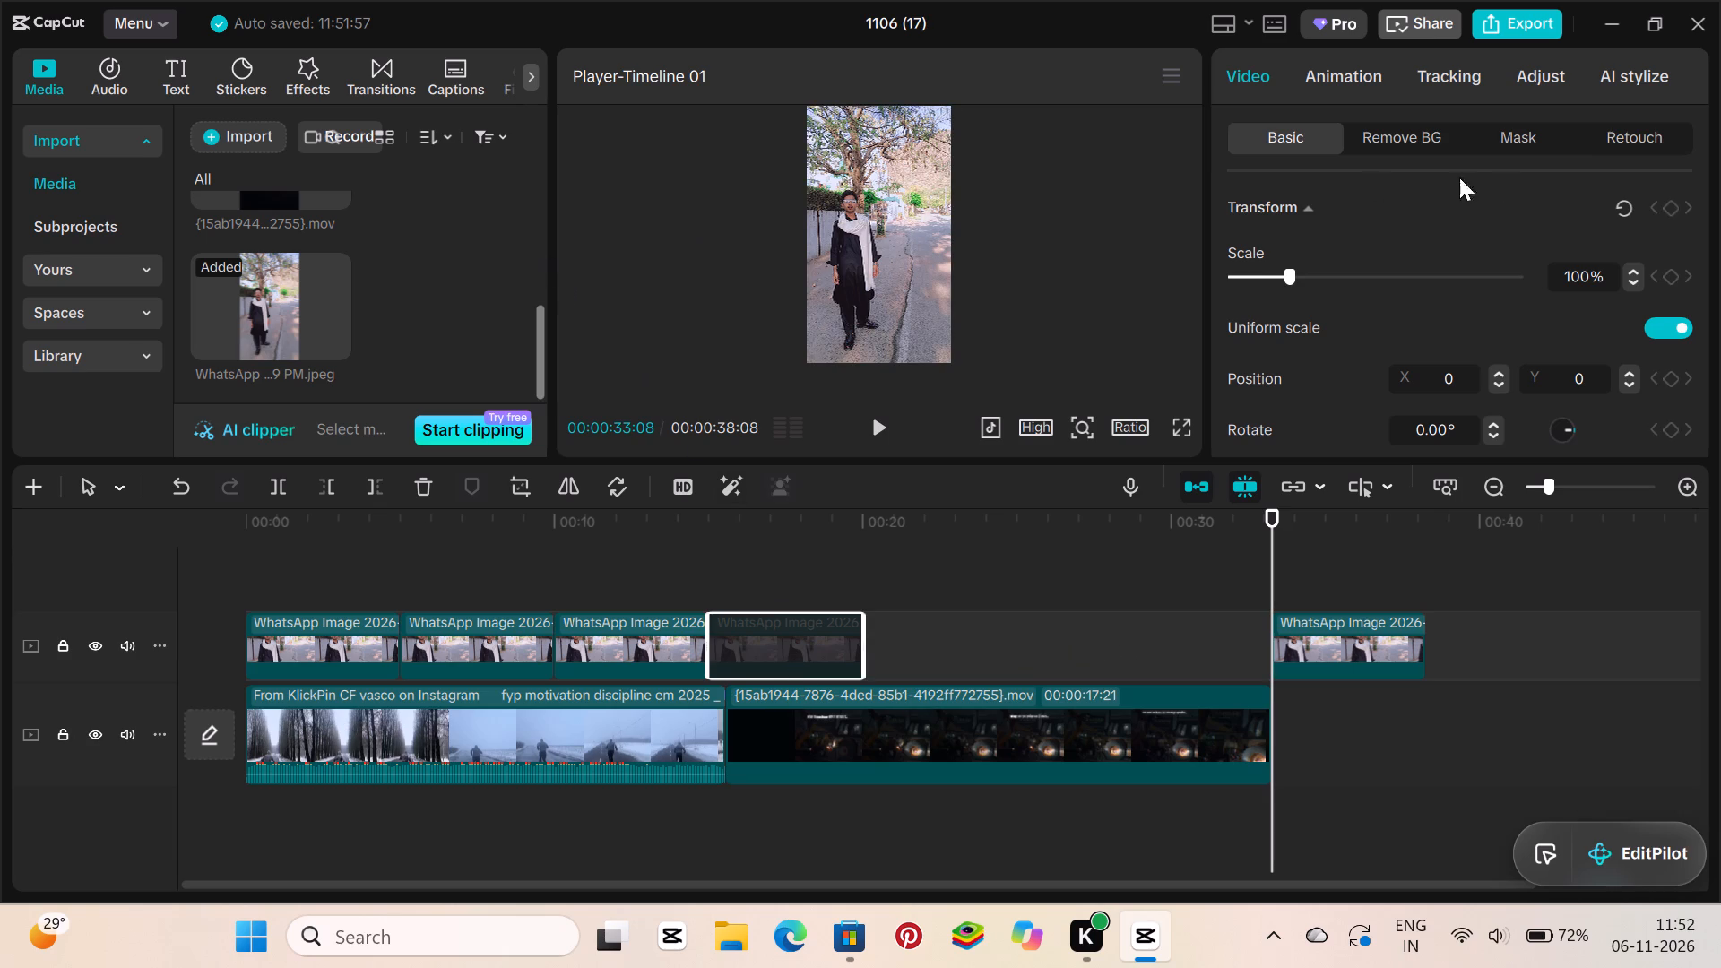
{"action": "key", "text": "Delete"}
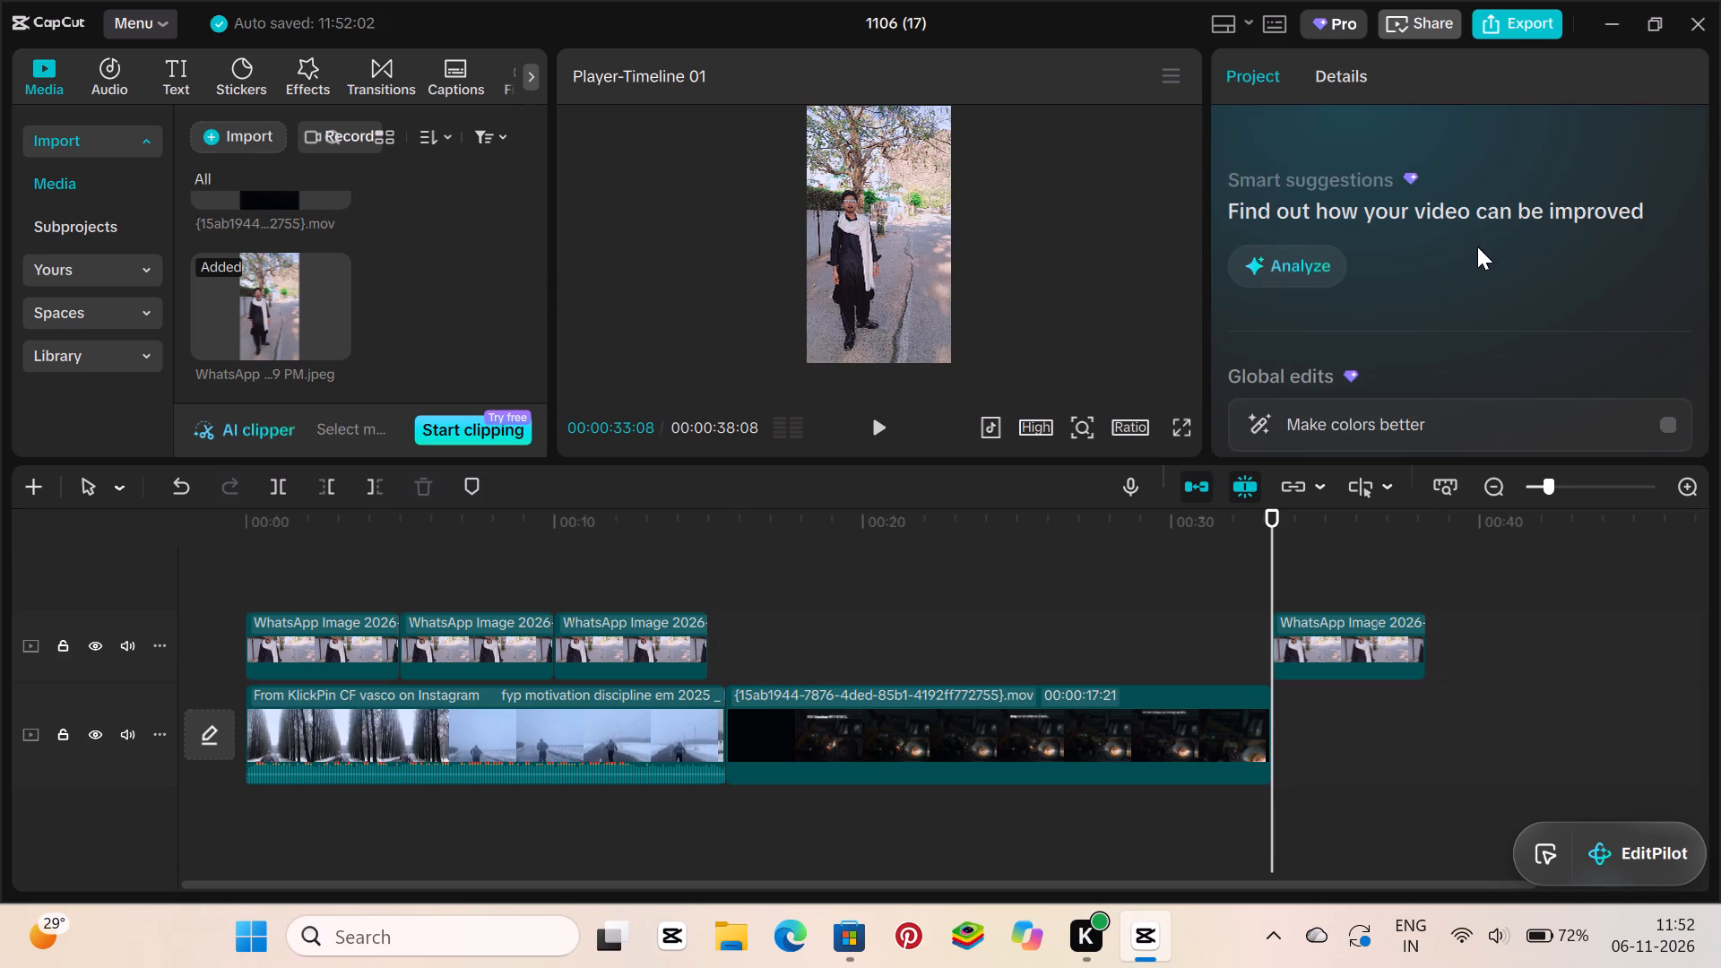
Paste two more copies of the WhatsApp image clip at about 00:33.
{"action": "left_click", "coordinate": [1352, 657]}
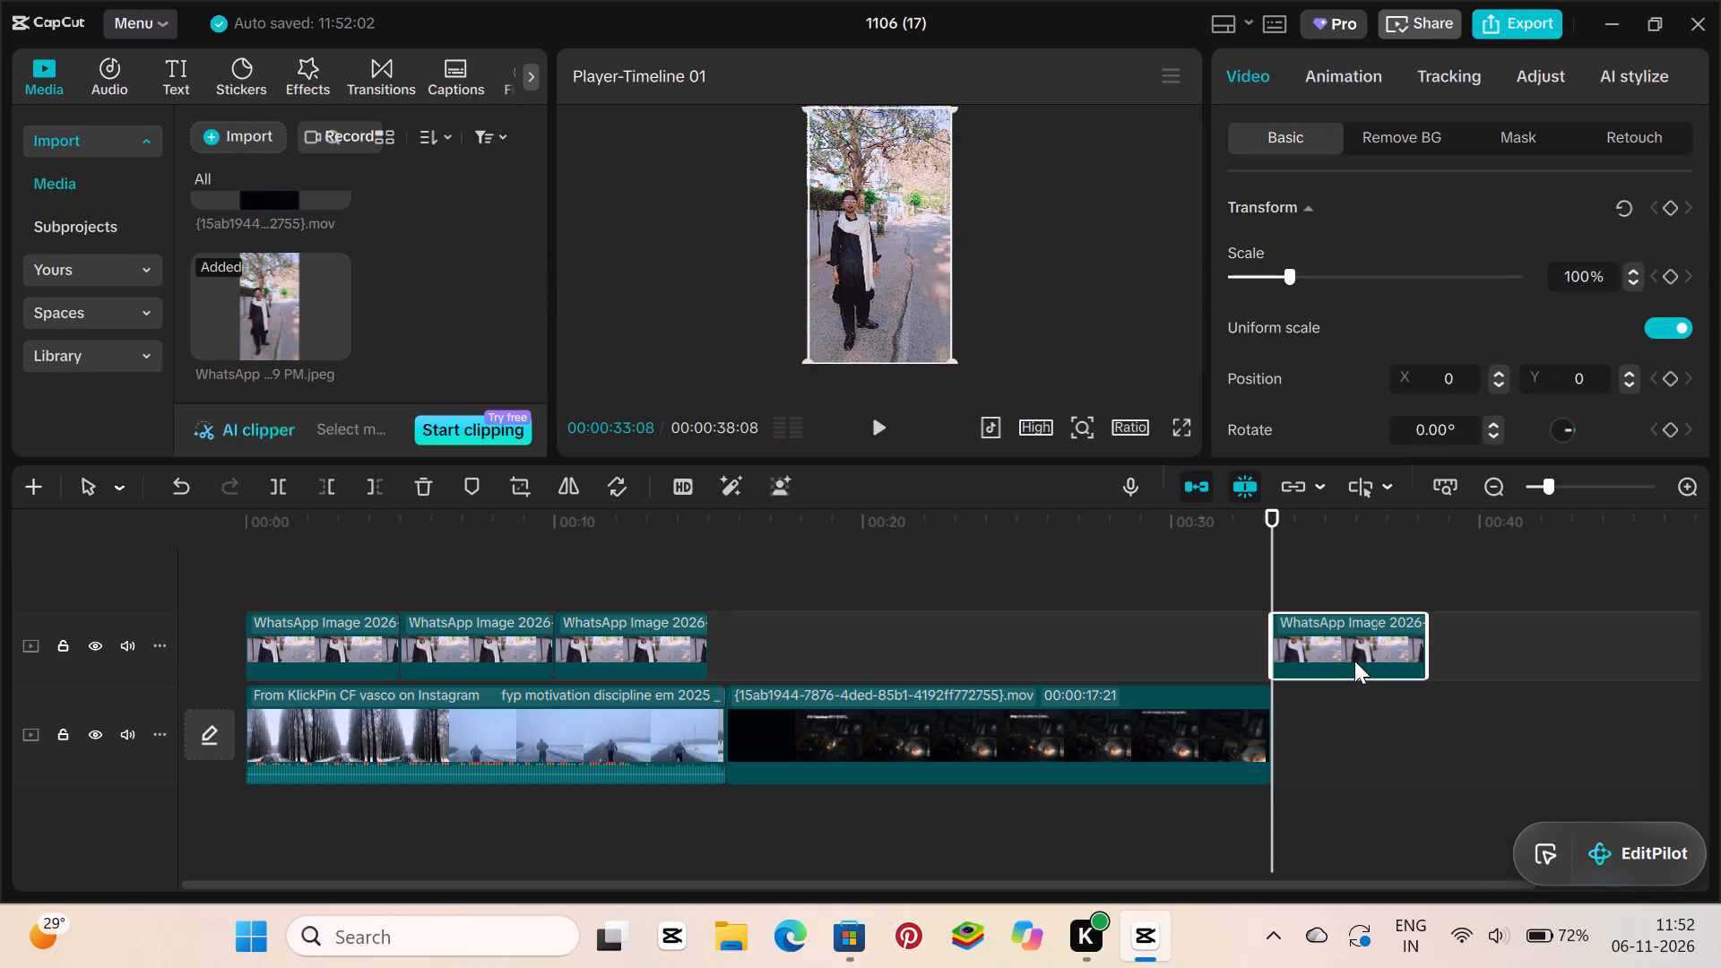
{"action": "key", "text": "ctrl+v"}
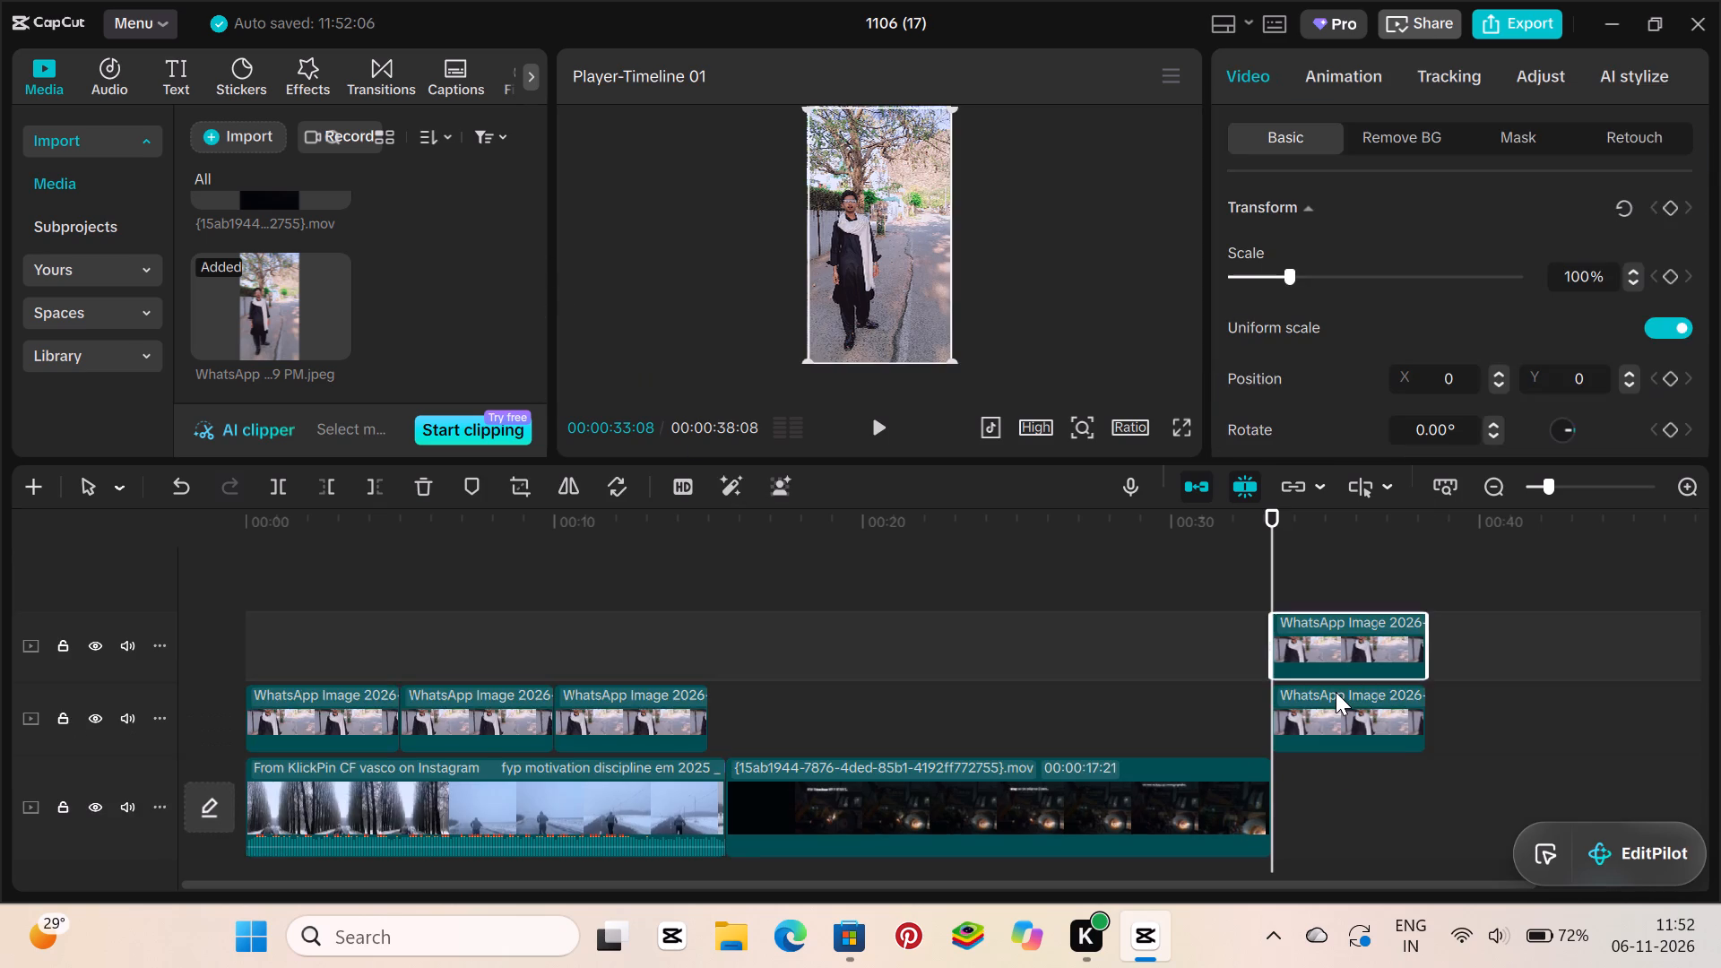
{"action": "key", "text": "ctrl+v"}
Move the two stacked WhatsApp copies above the night-time video, onto the first three clips' track, at about 00:16 and 00:25.
{"action": "left_click", "coordinate": [1336, 637]}
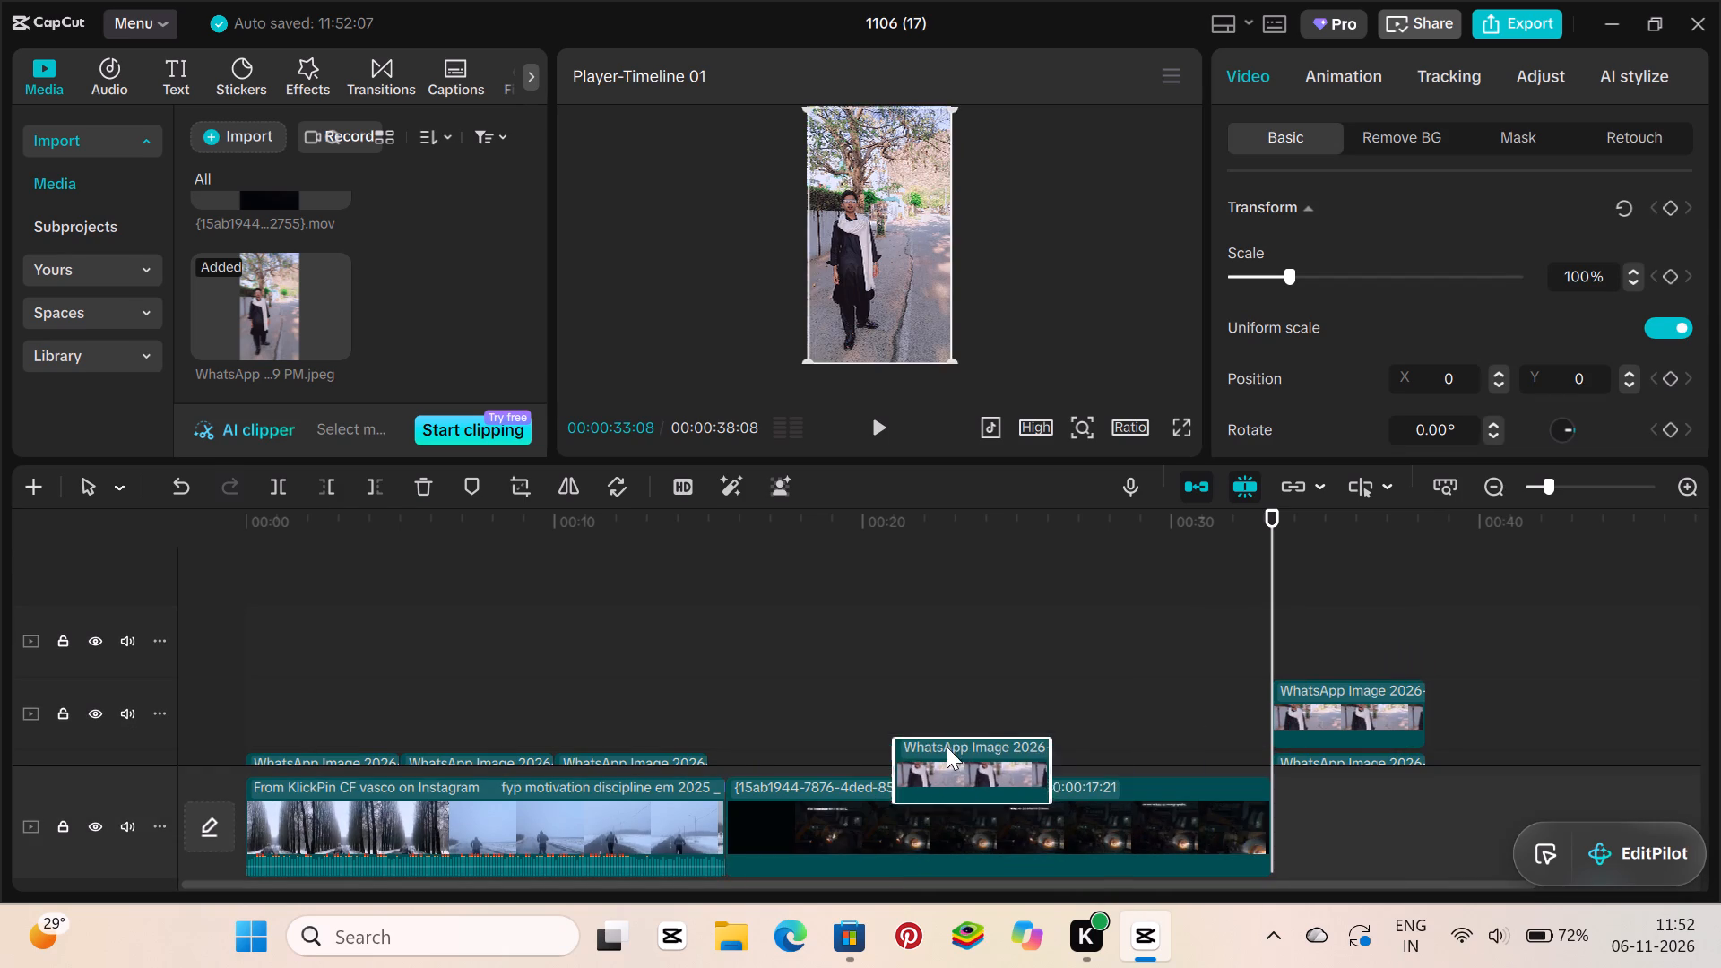
{"action": "left_click", "coordinate": [933, 727]}
{"action": "left_click_drag", "start_coordinate": [1399, 647], "coordinate": [1175, 680]}
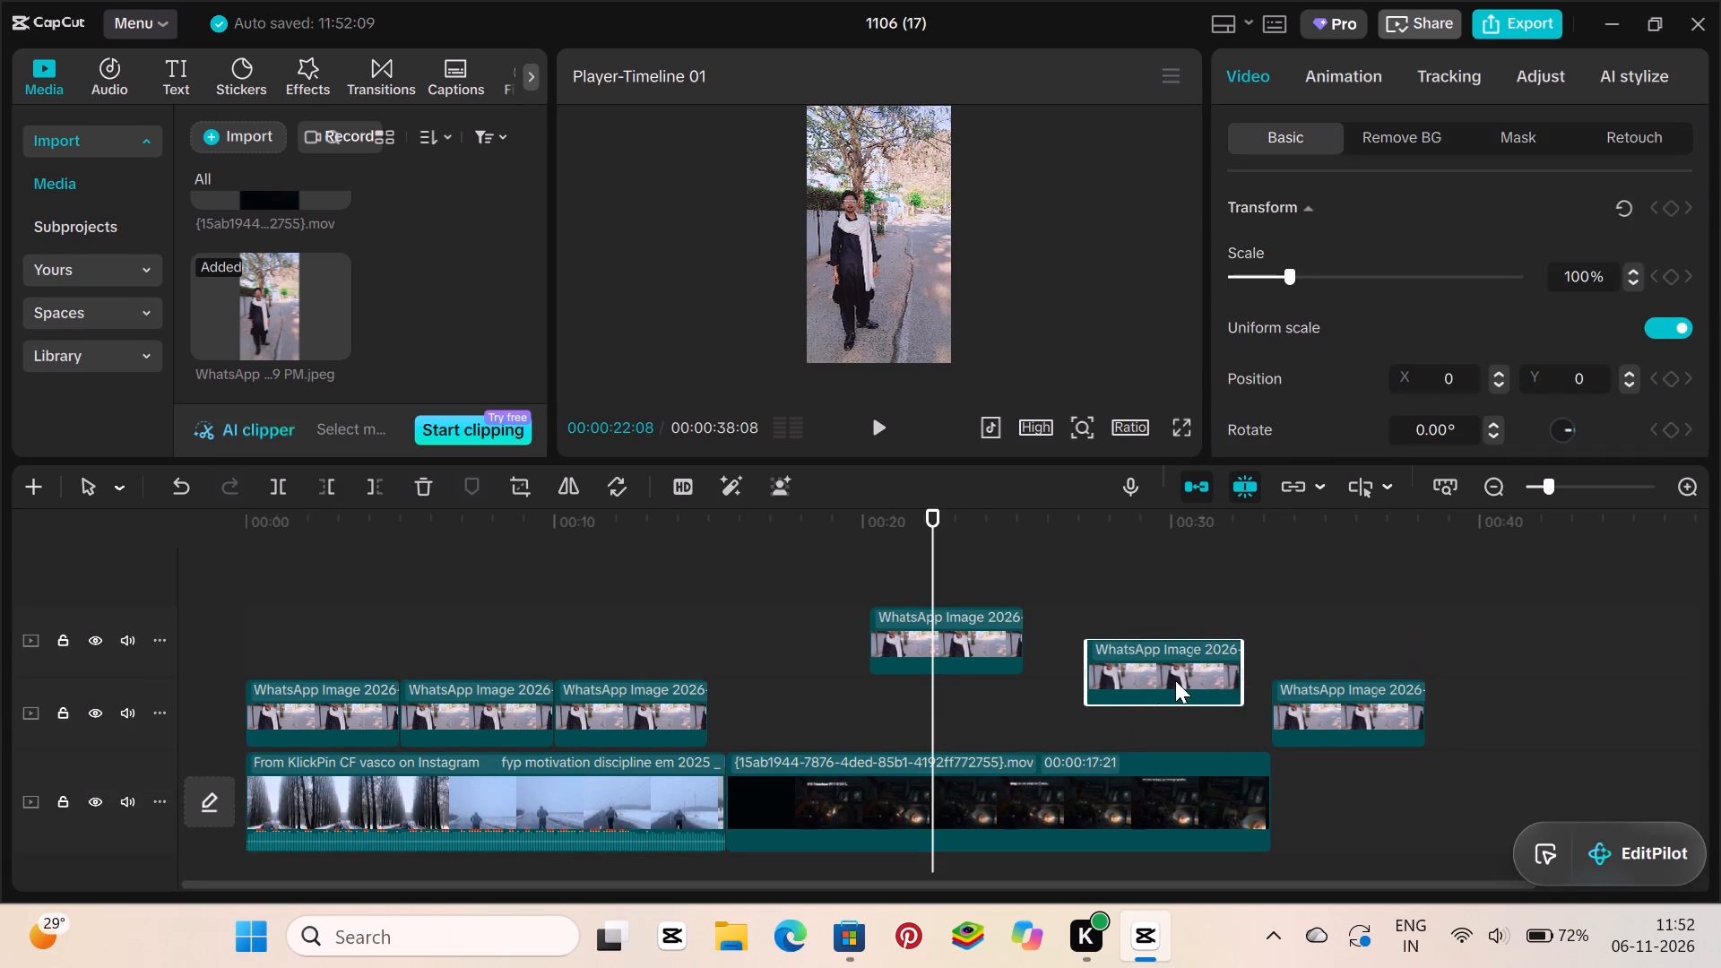
{"action": "left_click_drag", "start_coordinate": [1175, 680], "coordinate": [1153, 690]}
{"action": "left_click_drag", "start_coordinate": [962, 648], "coordinate": [914, 755]}
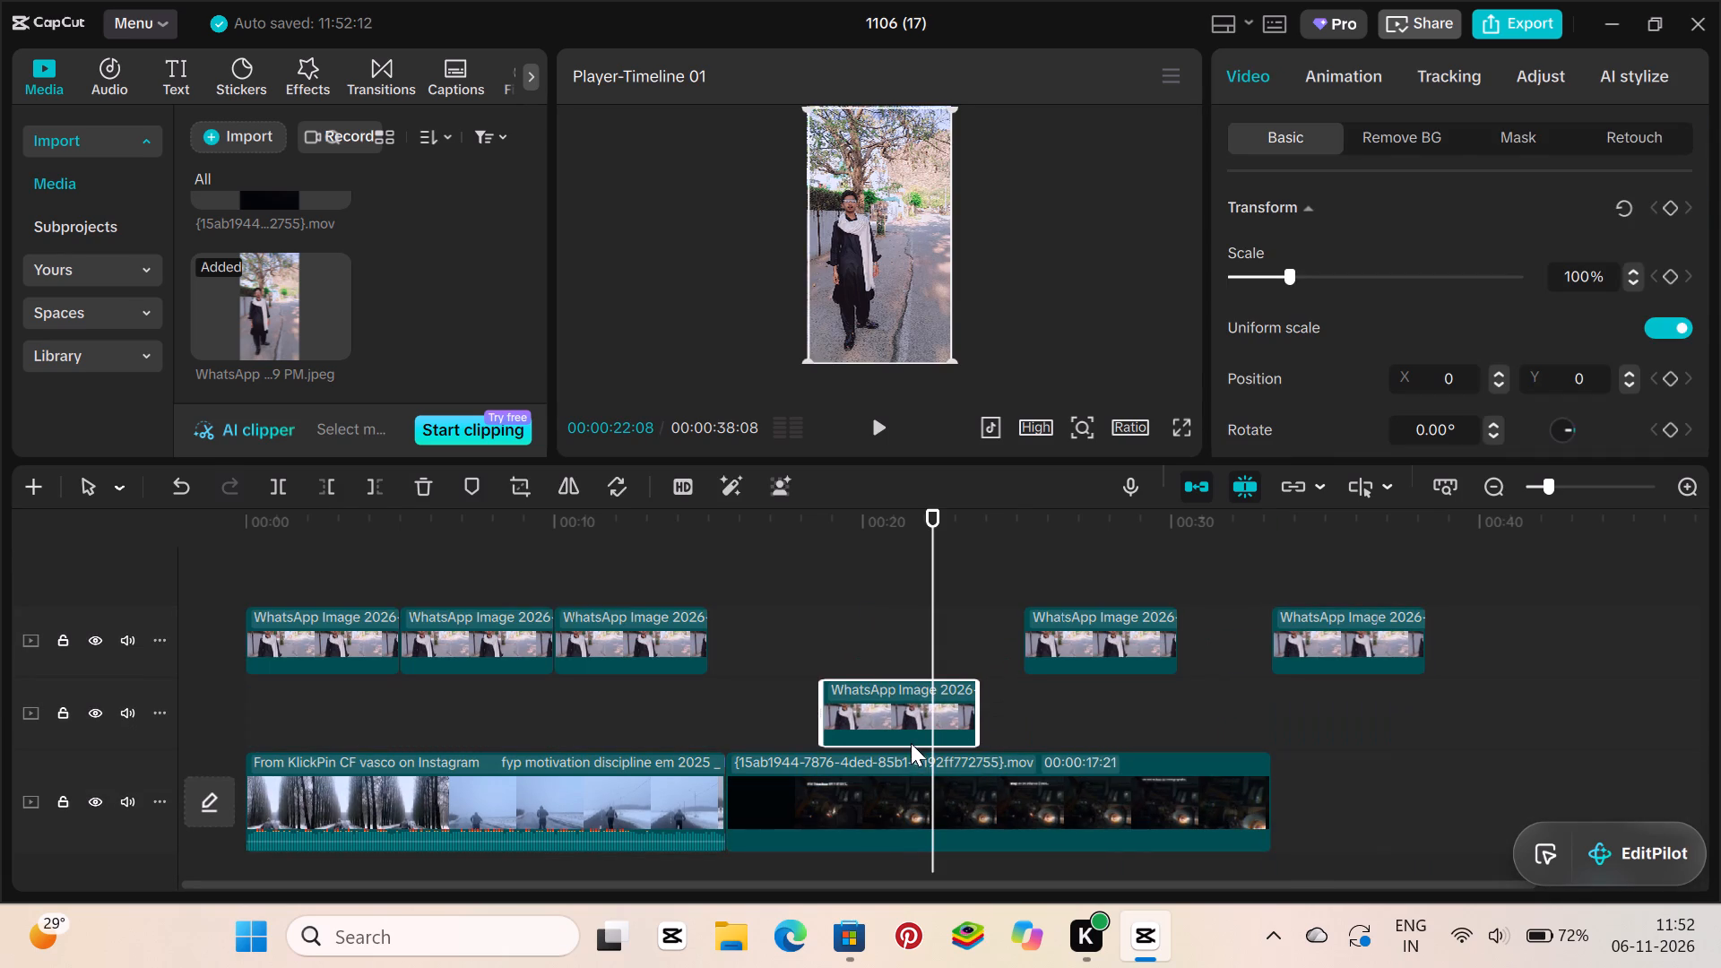
{"action": "left_click_drag", "start_coordinate": [888, 691], "coordinate": [800, 625]}
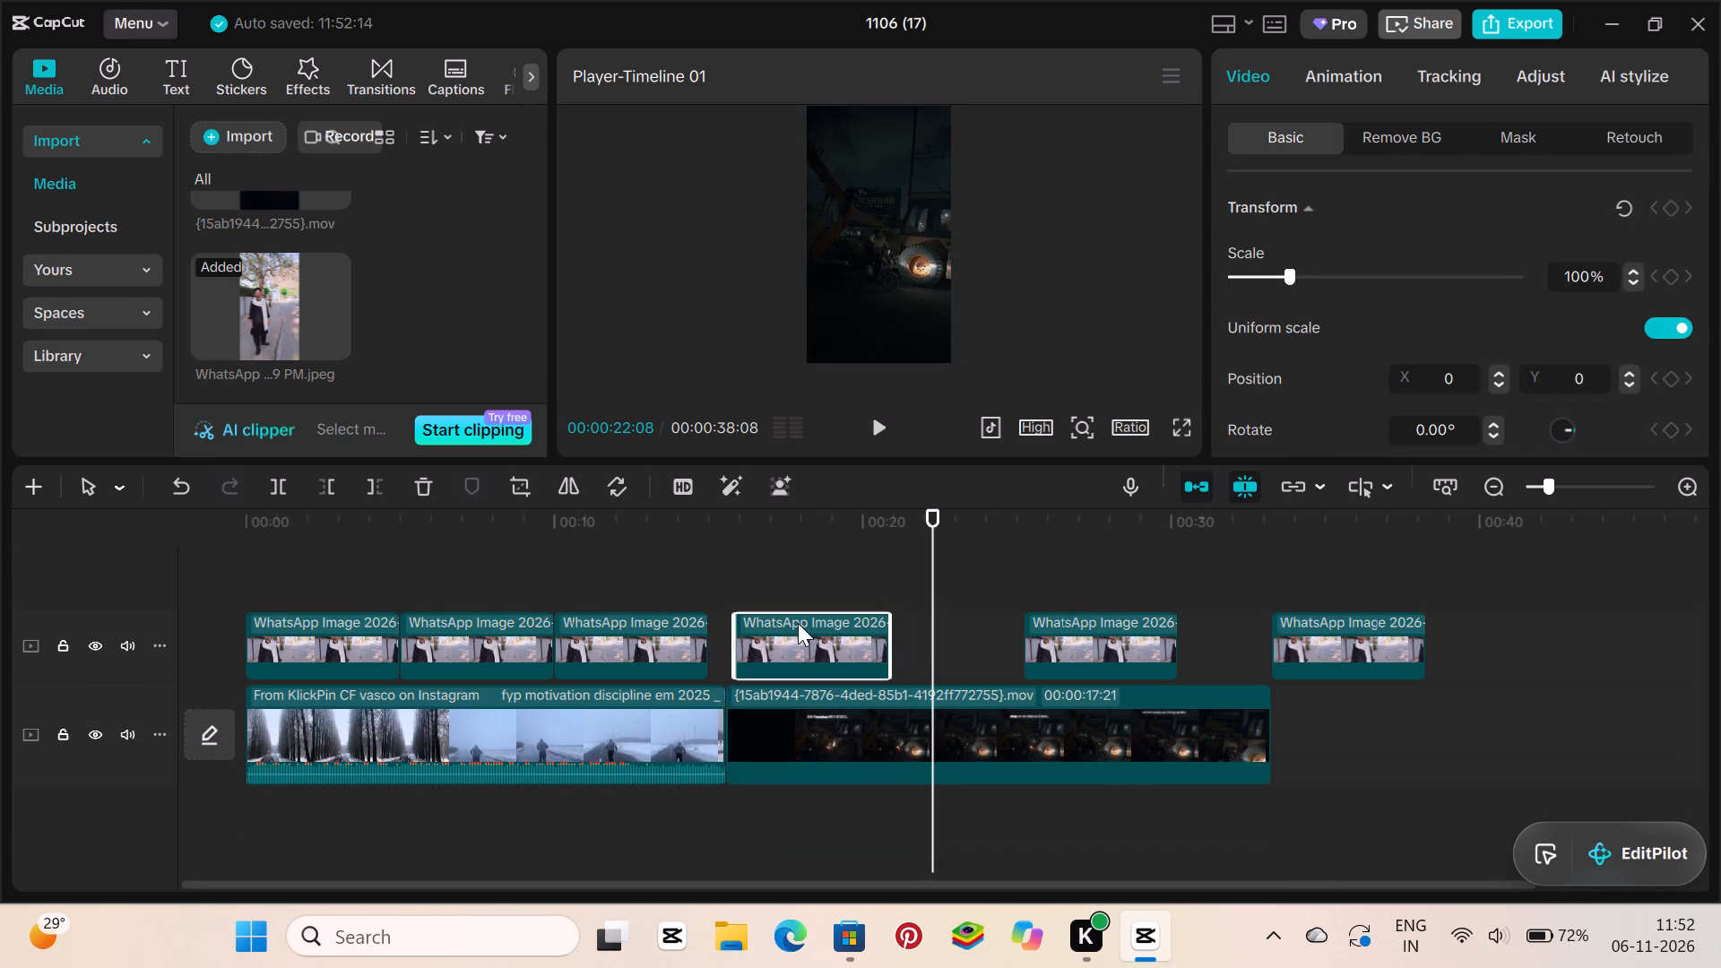
Place the fourth and fifth WhatsApp image clips flush after the third, at about 00:15 and 00:20.
{"action": "left_click_drag", "start_coordinate": [1072, 667], "coordinate": [947, 675]}
{"action": "left_click_drag", "start_coordinate": [938, 675], "coordinate": [926, 676]}
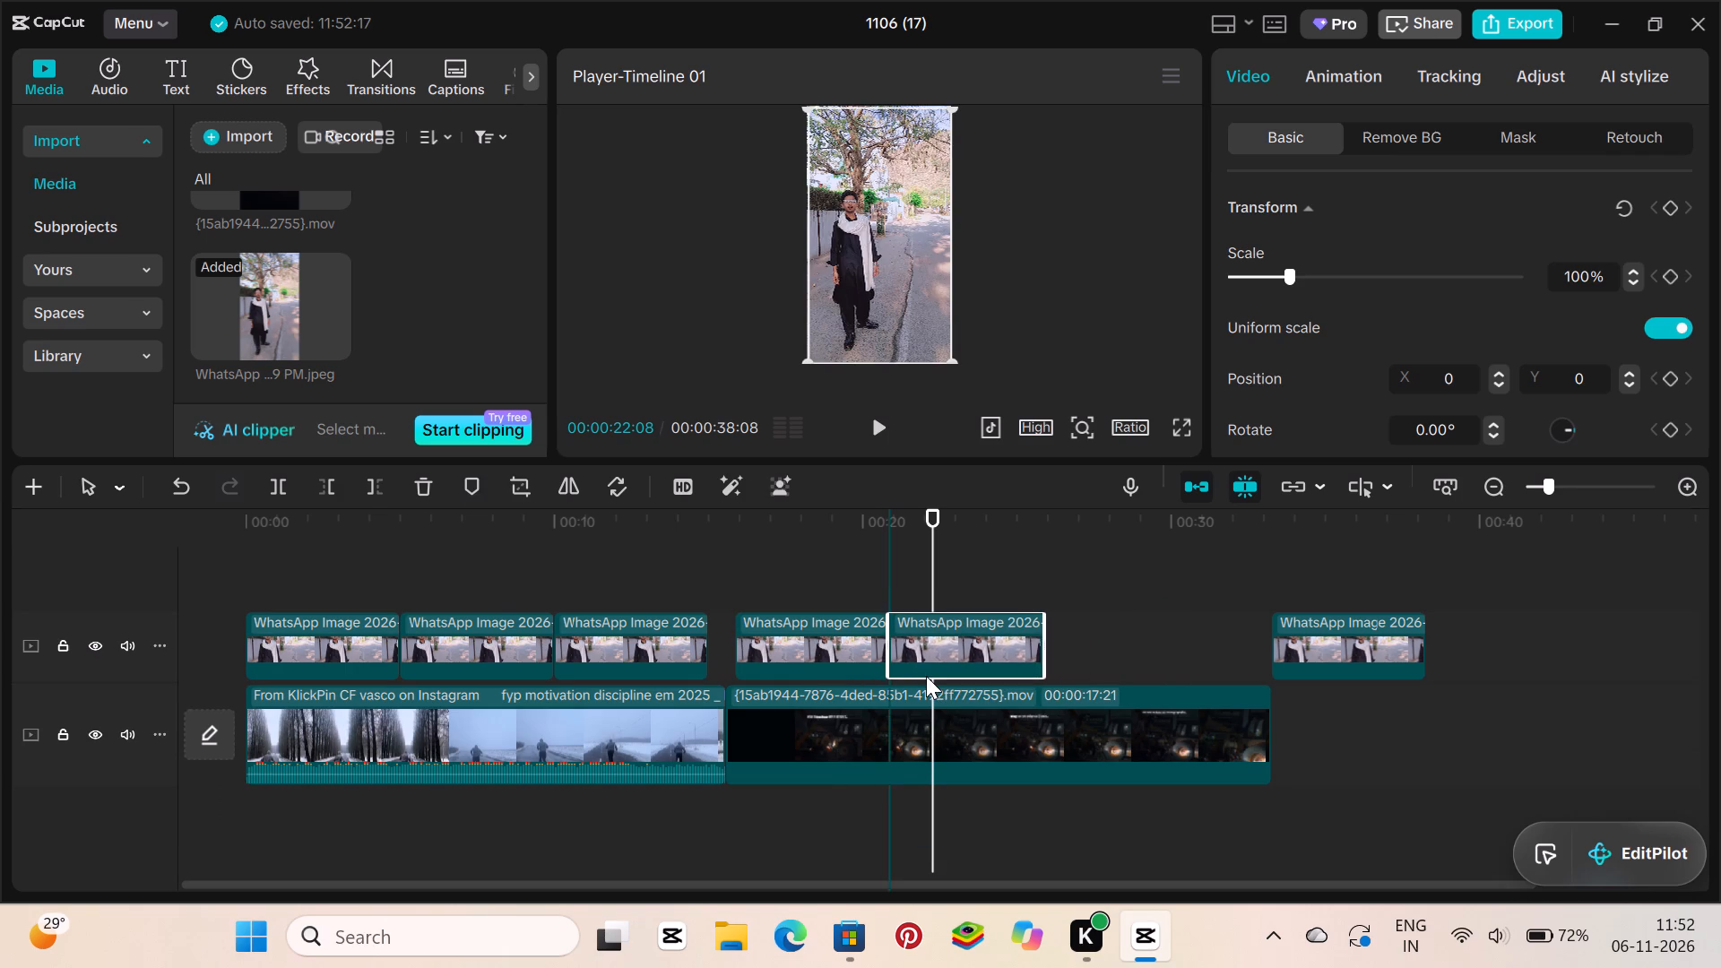
{"action": "left_click_drag", "start_coordinate": [926, 676], "coordinate": [916, 674]}
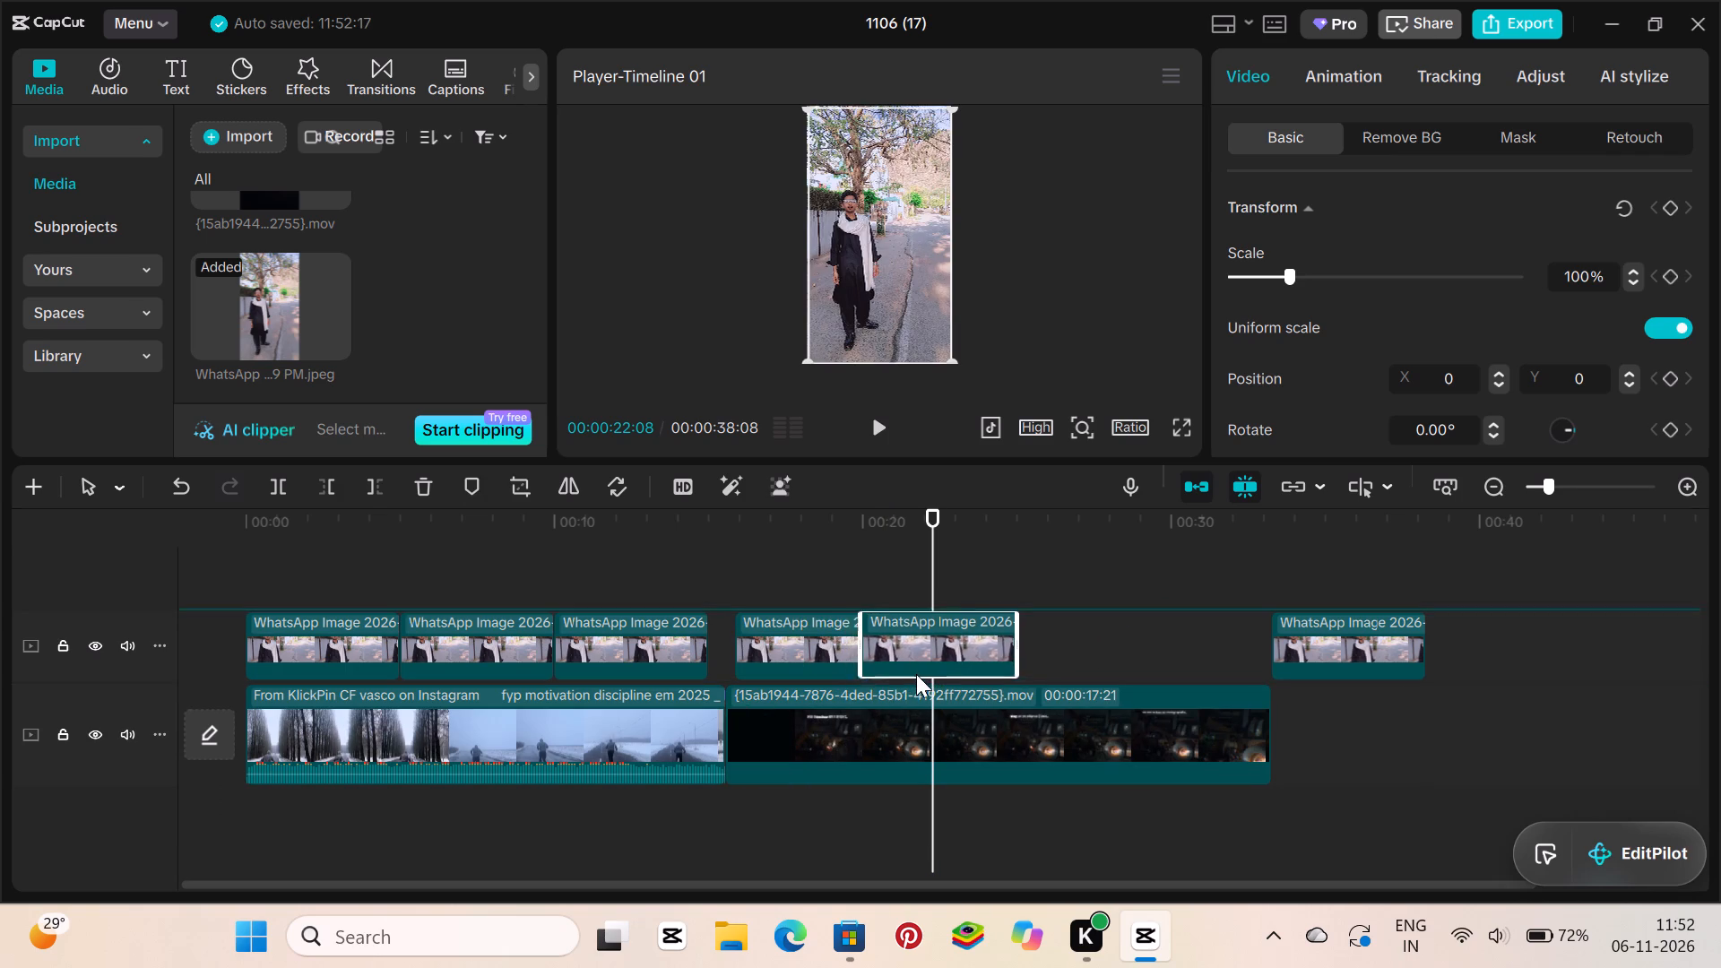
{"action": "left_click_drag", "start_coordinate": [916, 674], "coordinate": [924, 676]}
{"action": "left_click_drag", "start_coordinate": [862, 653], "coordinate": [833, 661]}
{"action": "left_click_drag", "start_coordinate": [908, 655], "coordinate": [891, 658]}
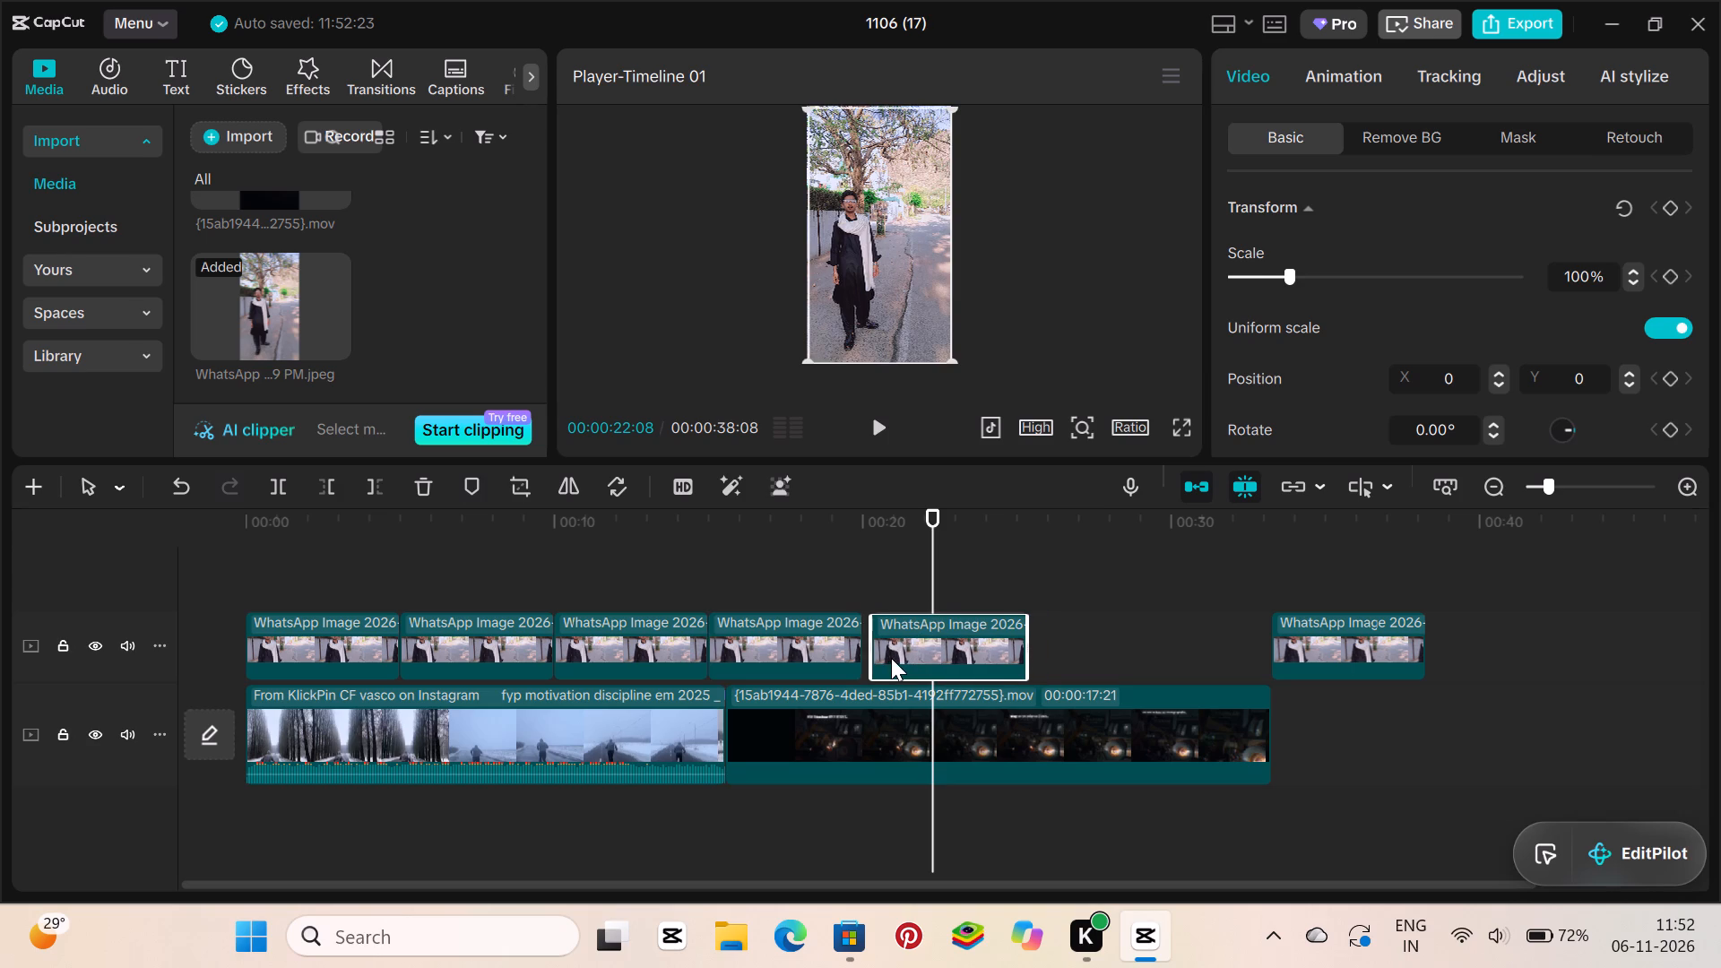
{"action": "left_click_drag", "start_coordinate": [891, 658], "coordinate": [899, 662]}
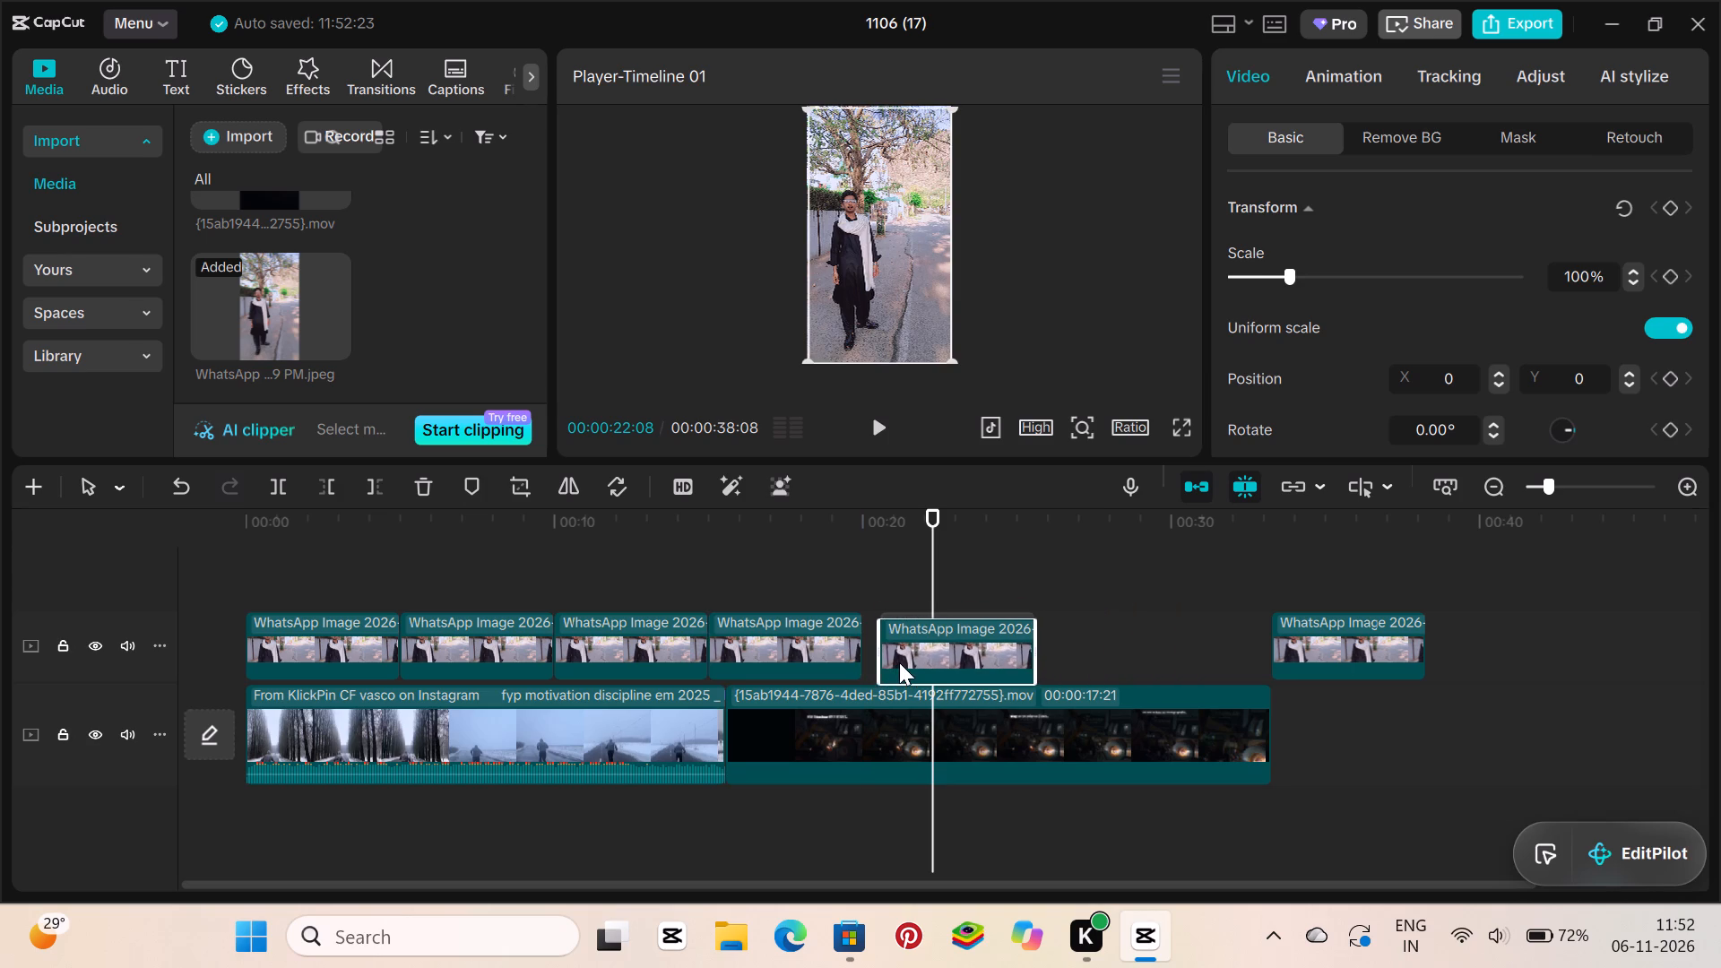
{"action": "left_click_drag", "start_coordinate": [899, 662], "coordinate": [881, 658]}
Move the remaining WhatsApp image clip from about 00:33 flush against the end of the fifth, at about 00:25.
{"action": "left_click_drag", "start_coordinate": [1283, 632], "coordinate": [1284, 633]}
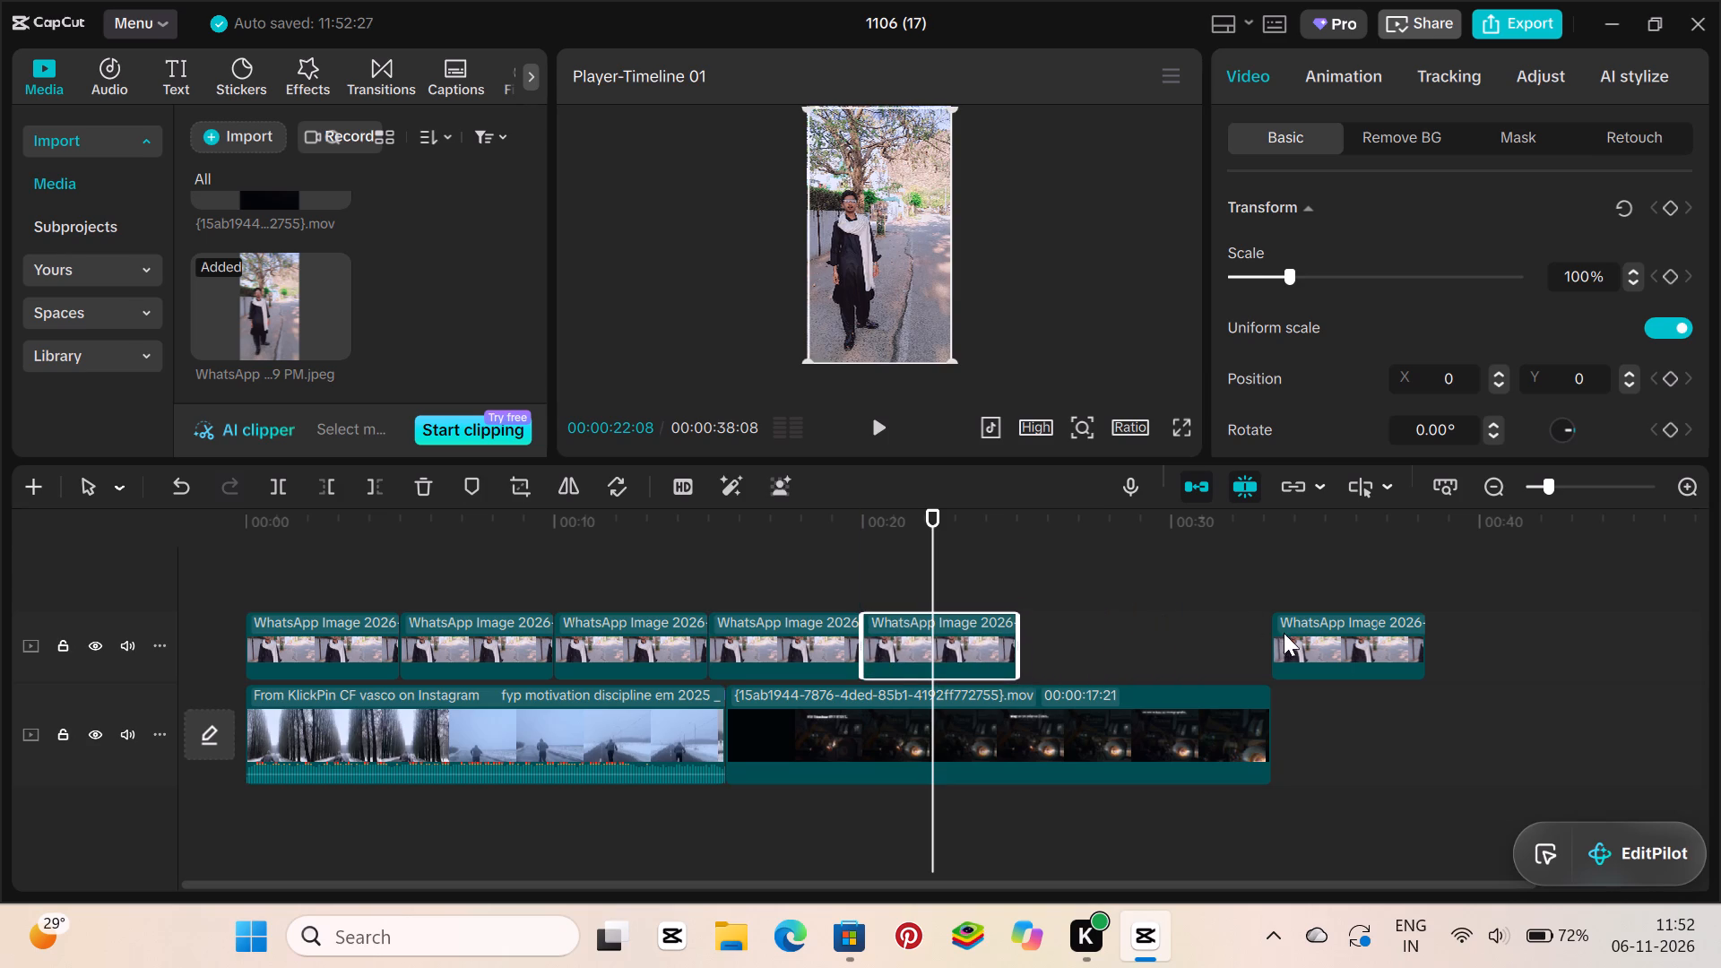
{"action": "left_click_drag", "start_coordinate": [1284, 633], "coordinate": [1033, 639]}
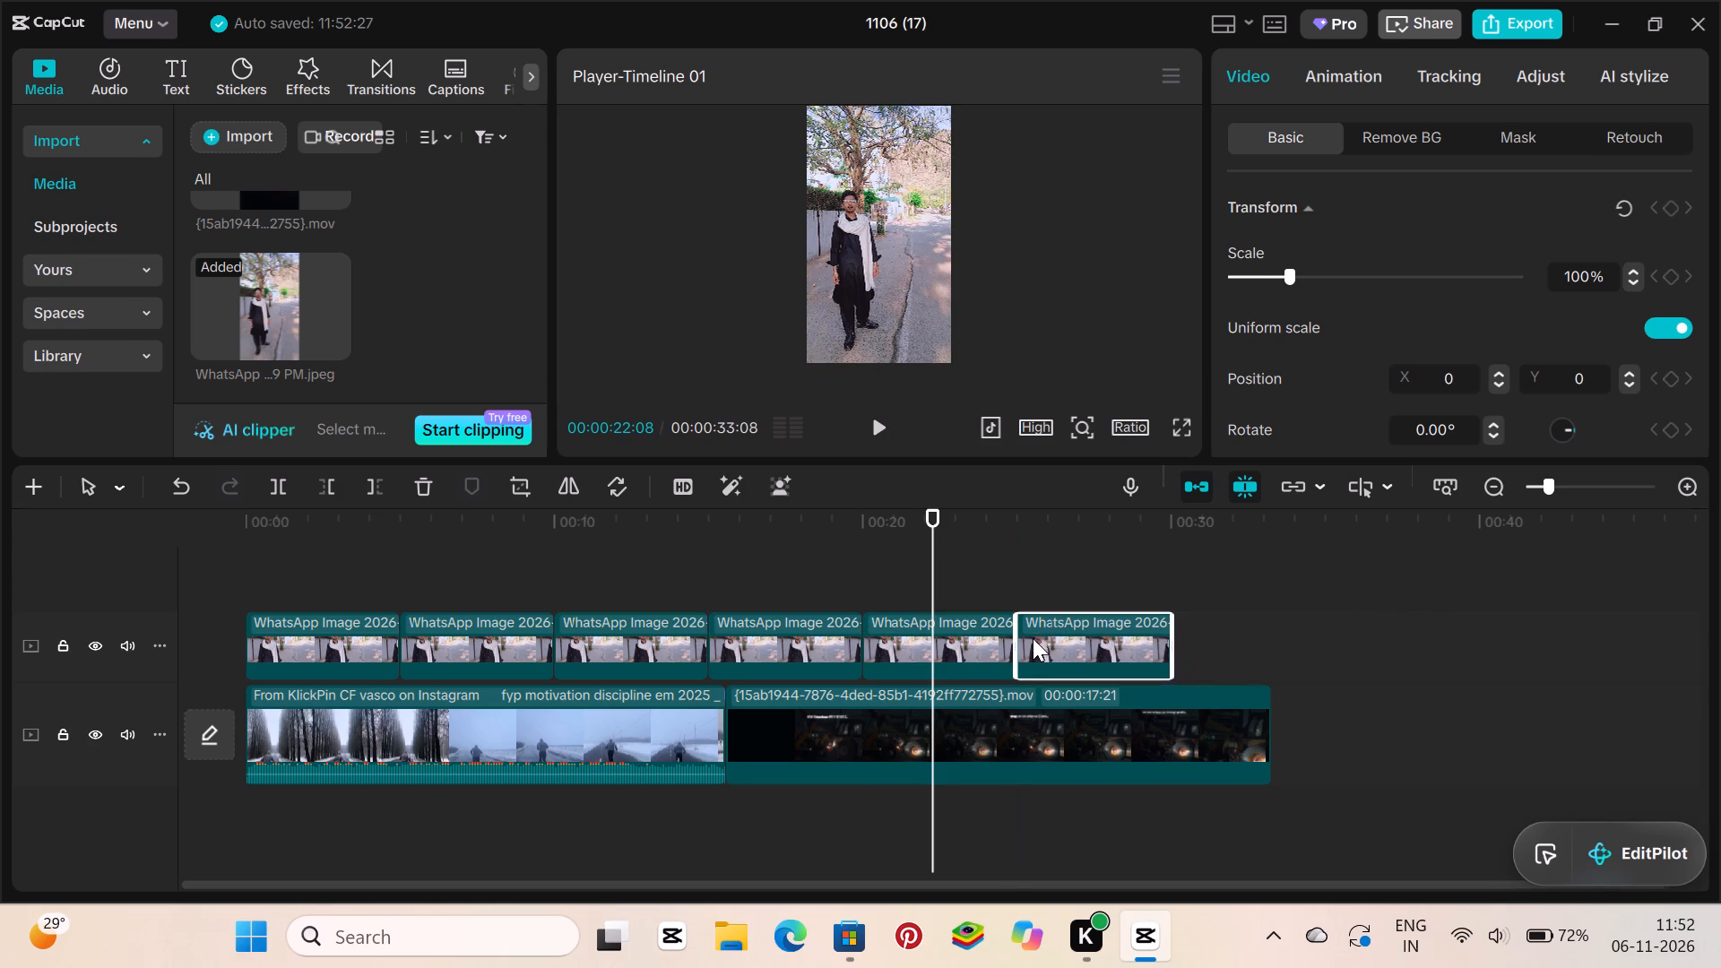
{"action": "left_click", "coordinate": [1014, 602]}
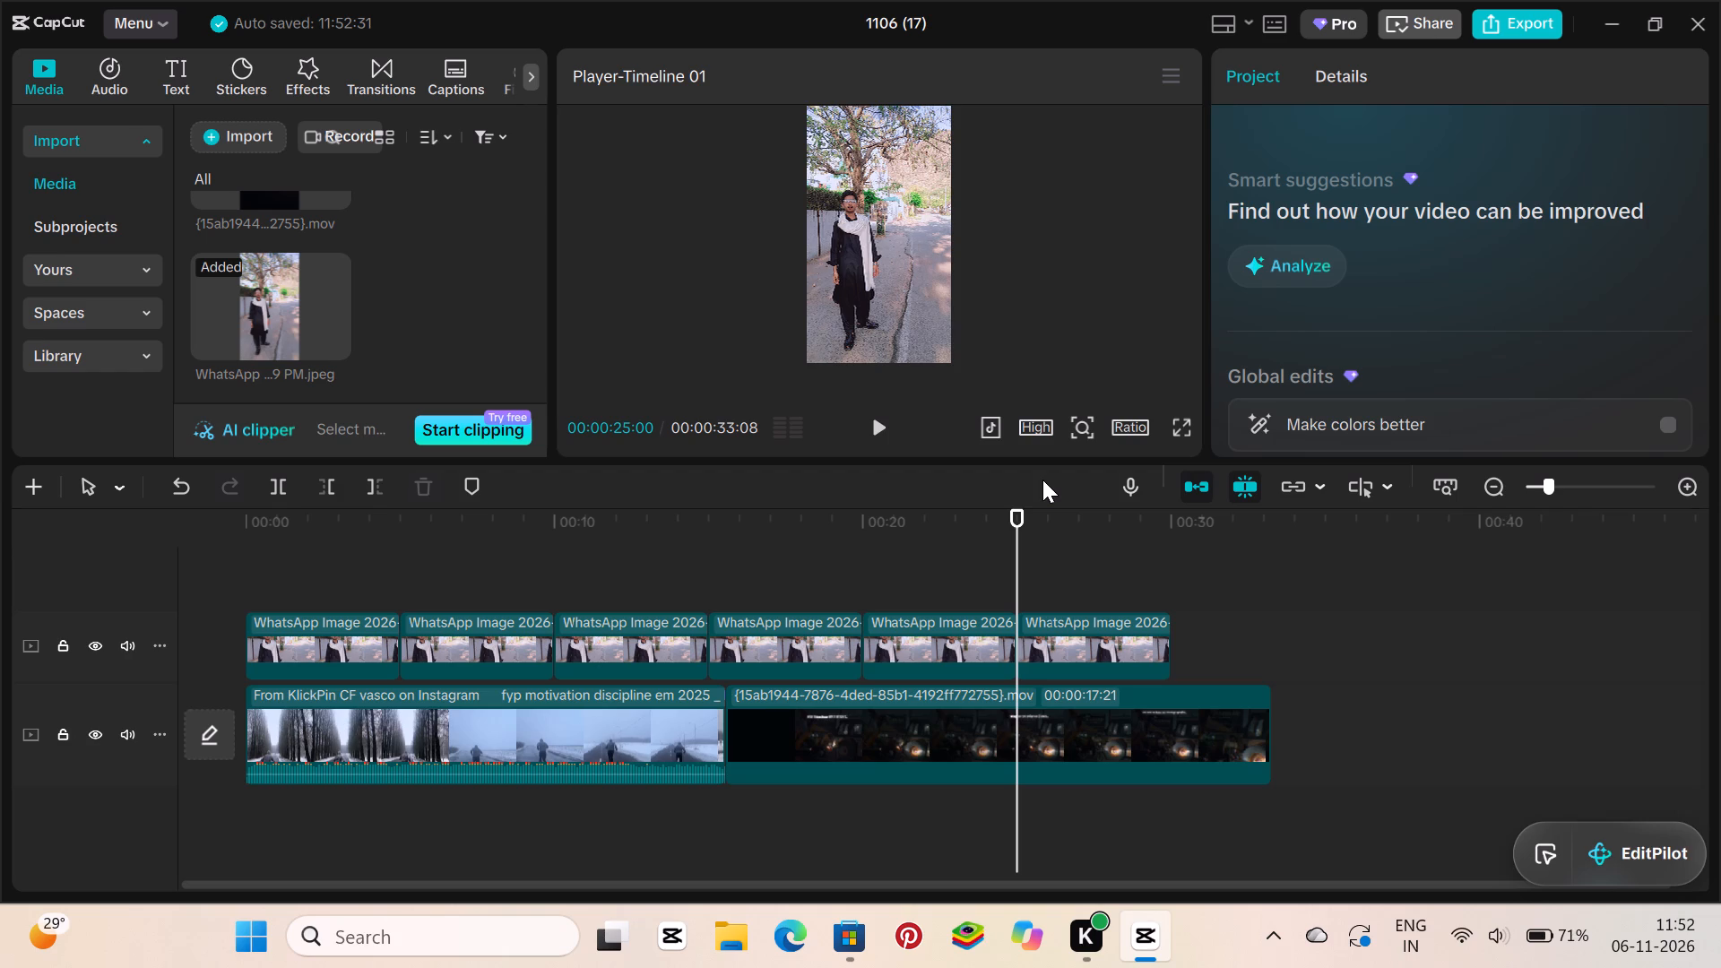
Set the playhead to 00:00:32:24 near the end of the night-time video and select the last WhatsApp image clip.
{"action": "left_click", "coordinate": [1258, 659]}
{"action": "left_click_drag", "start_coordinate": [1282, 577], "coordinate": [1136, 616]}
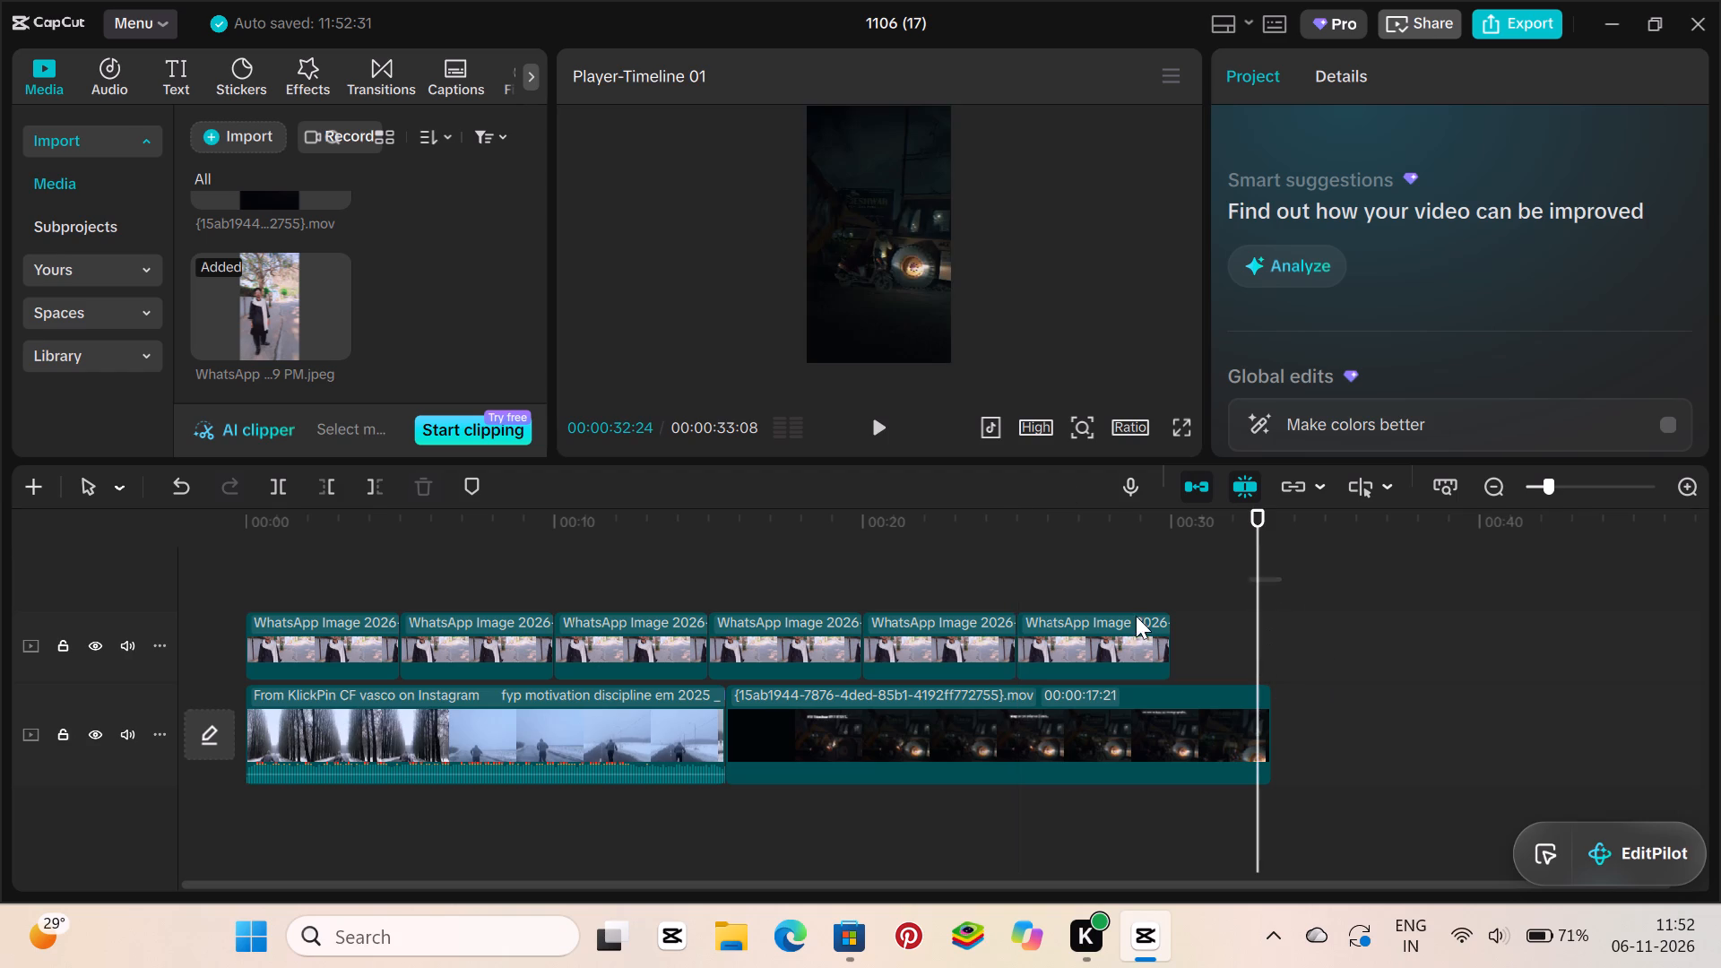
Select all clips on both tracks, copy them and paste the duplicates at the timeline start.
{"action": "left_click_drag", "start_coordinate": [1136, 616], "coordinate": [188, 869]}
{"action": "left_click", "coordinate": [193, 867]}
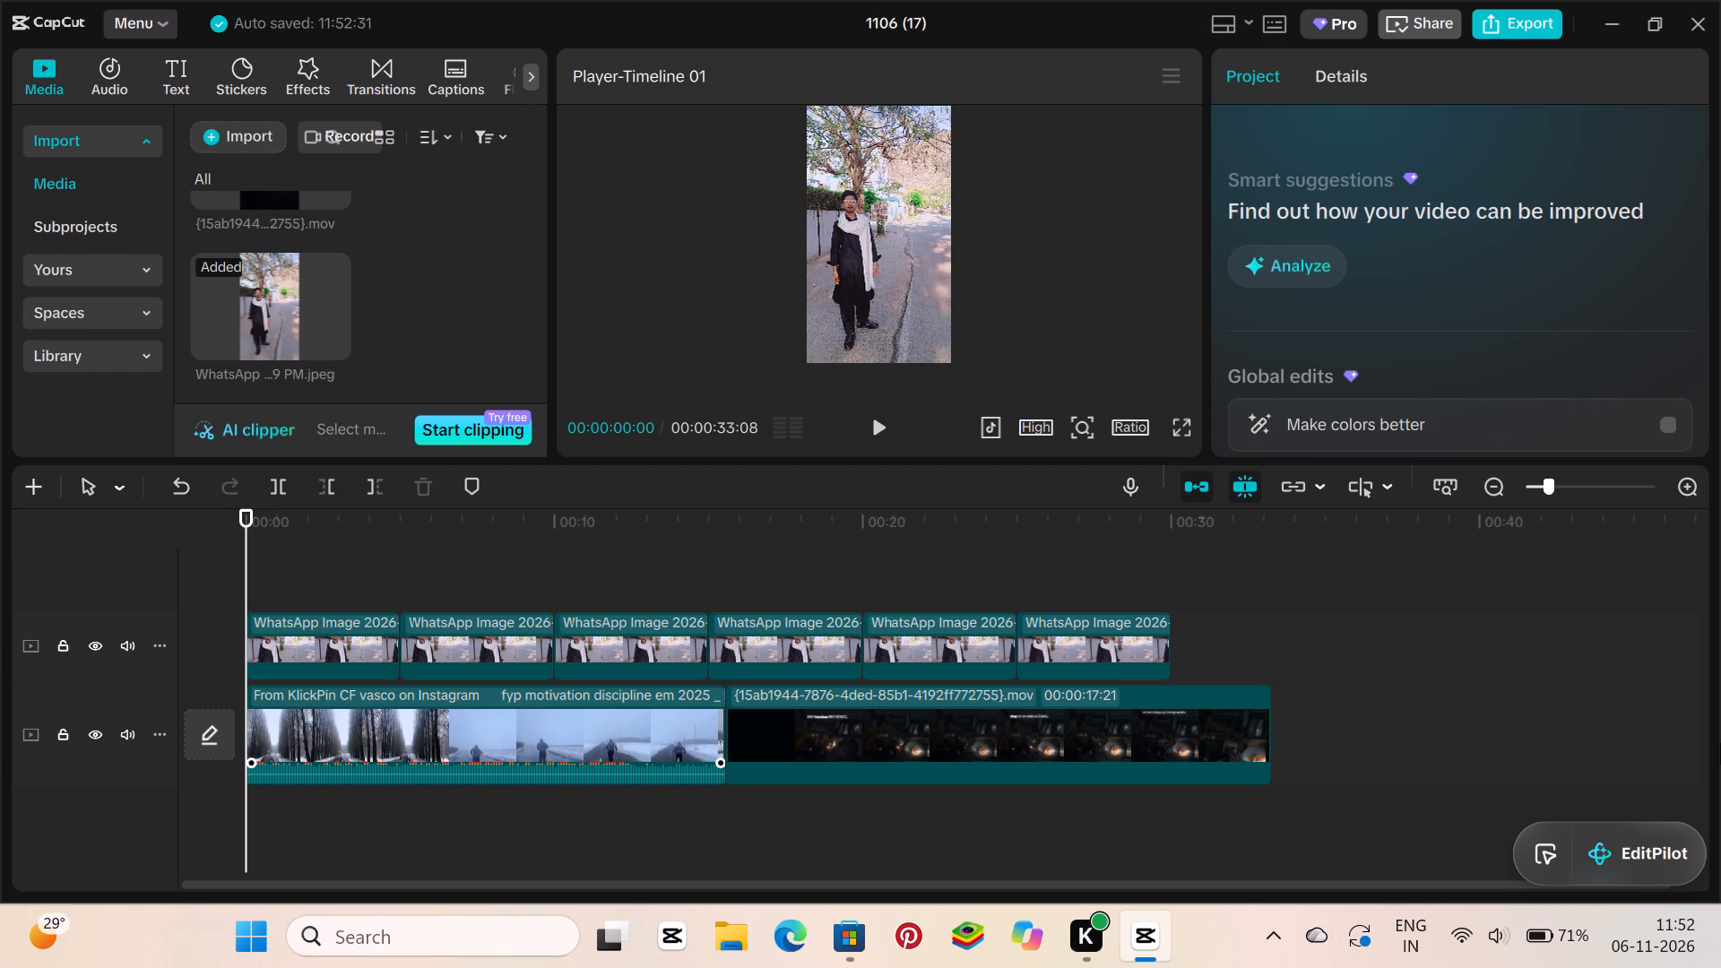
{"action": "left_click_drag", "start_coordinate": [1359, 565], "coordinate": [255, 840]}
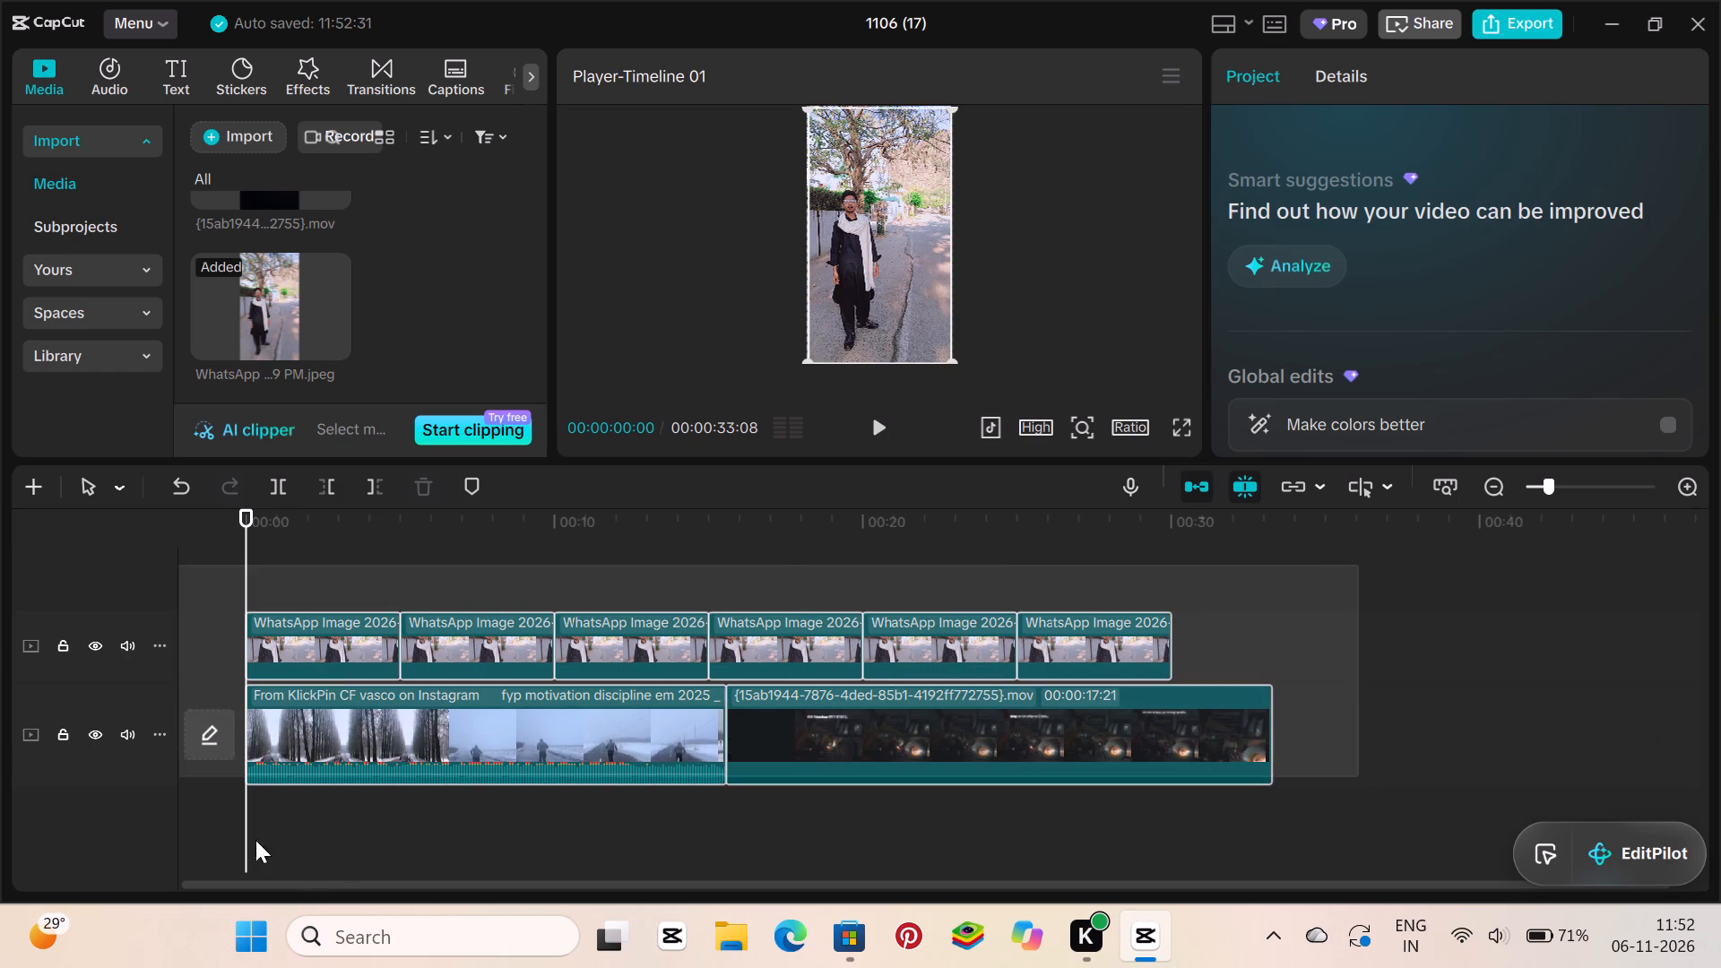
{"action": "left_click_drag", "start_coordinate": [255, 840], "coordinate": [267, 876]}
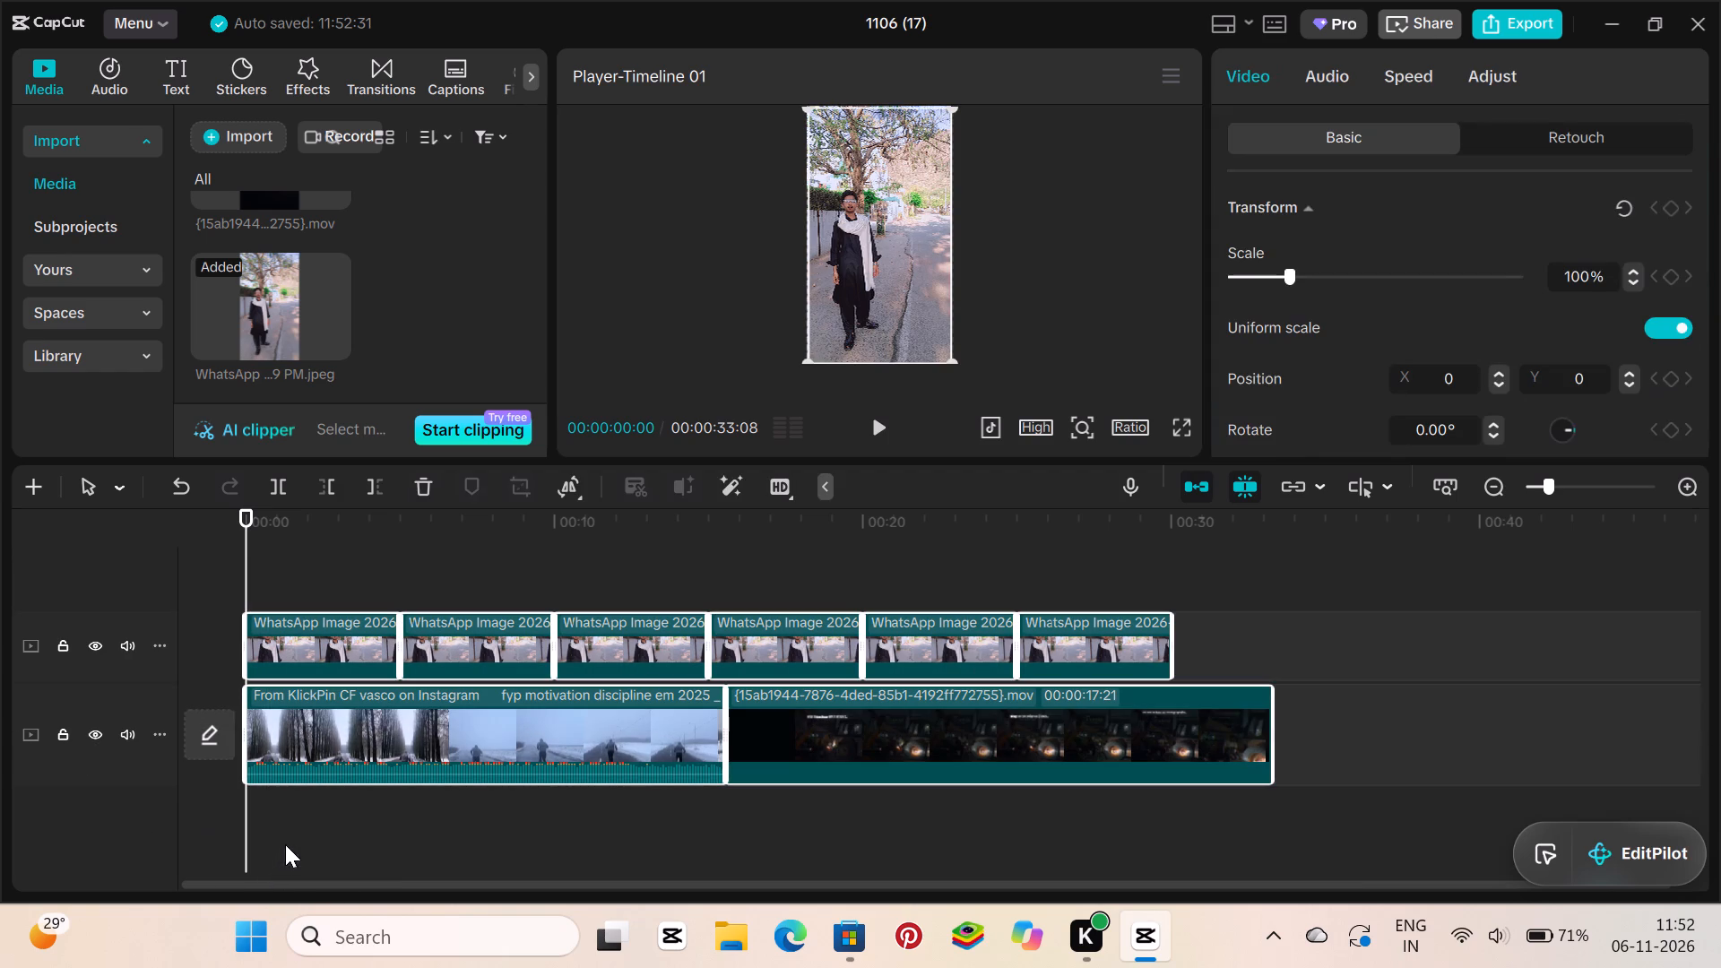
{"action": "key", "text": "ctrl+c"}
{"action": "key", "text": "ctrl+v"}
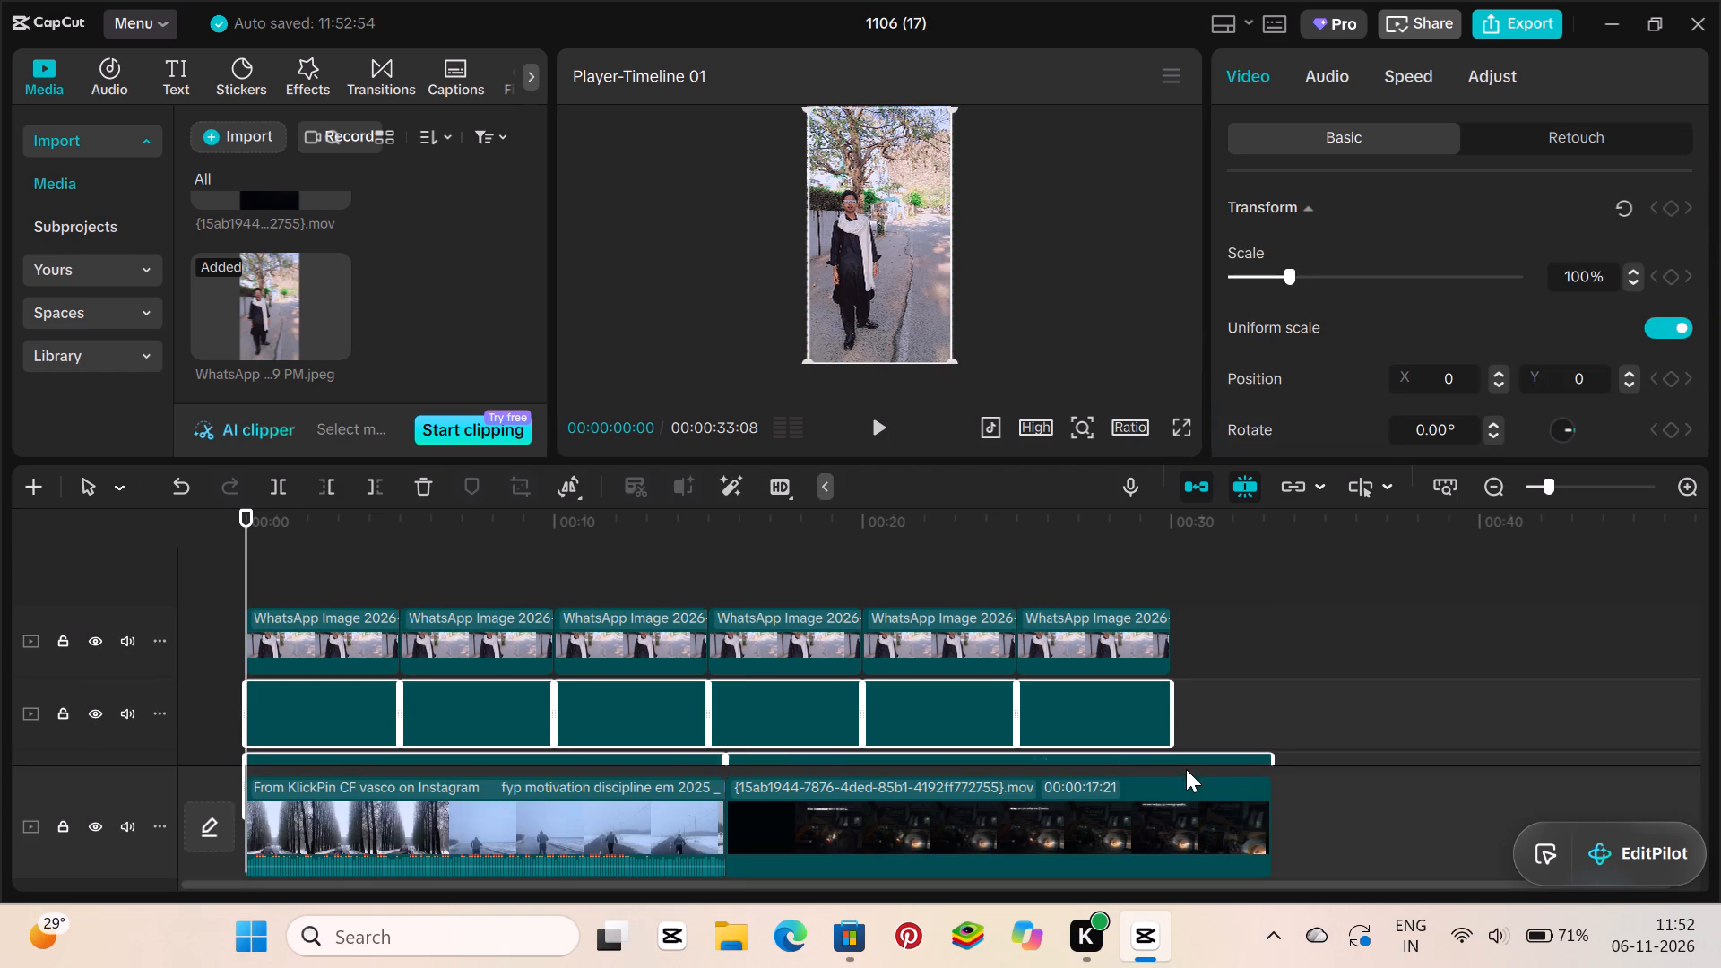
Move the pasted set of clips behind the originals so it starts at about 00:33.
{"action": "left_click_drag", "start_coordinate": [879, 711], "coordinate": [901, 711]}
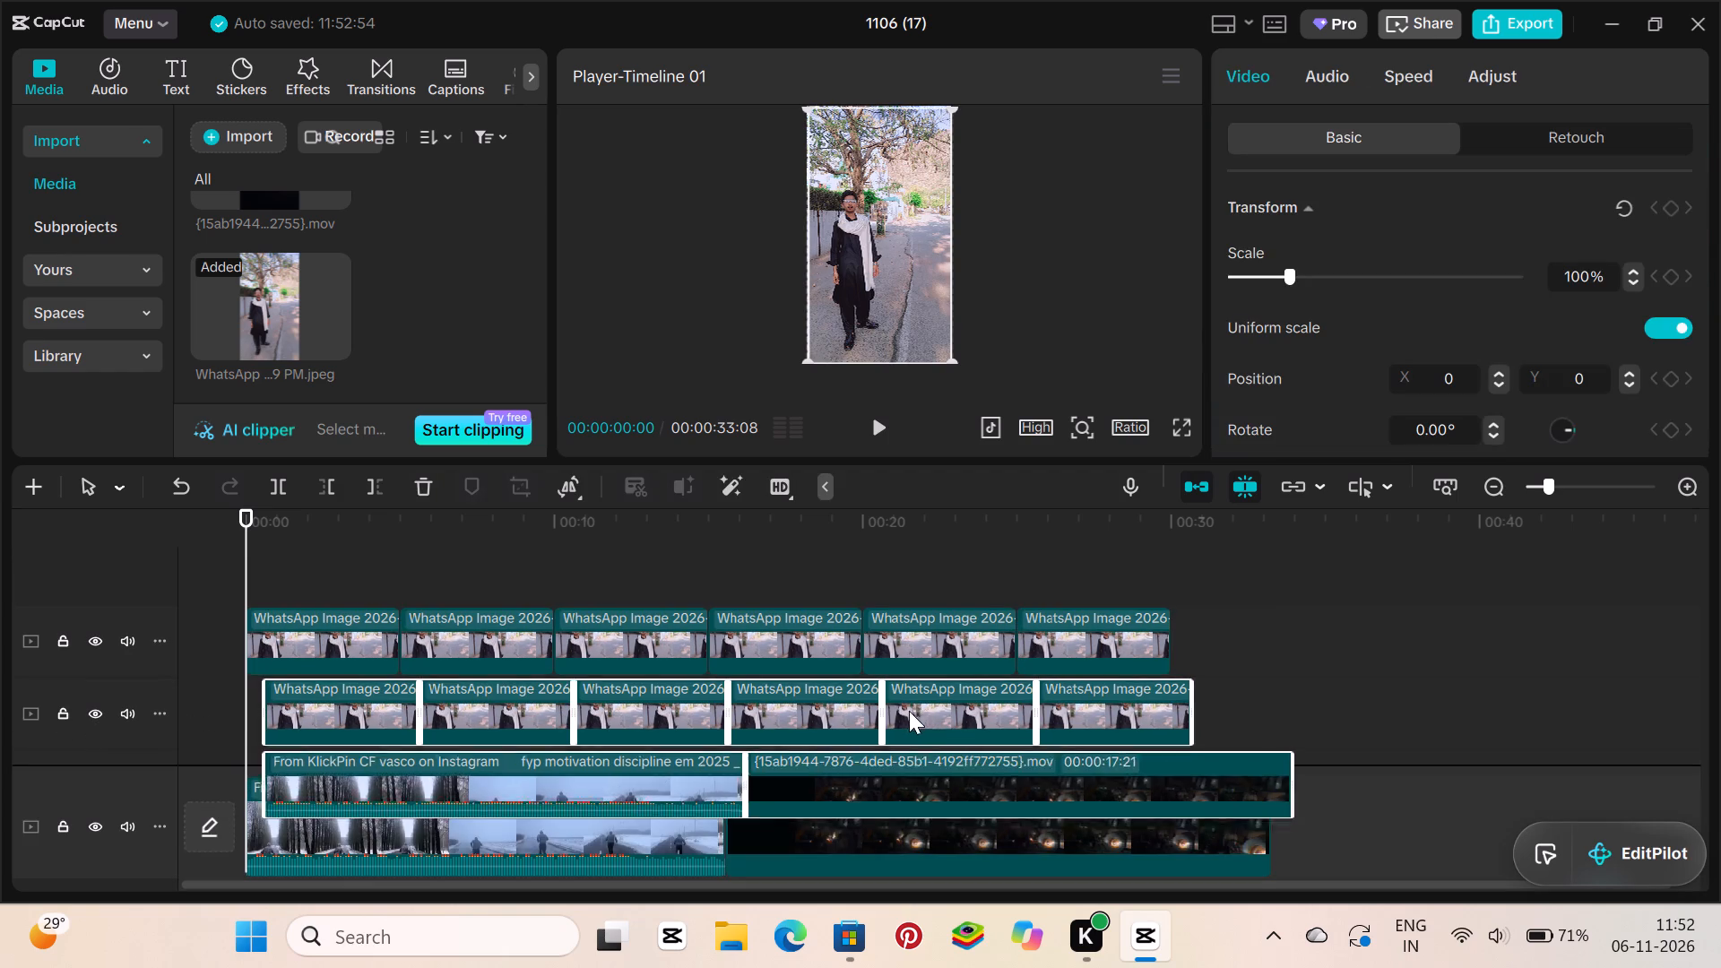
{"action": "left_click_drag", "start_coordinate": [317, 713], "coordinate": [333, 713]}
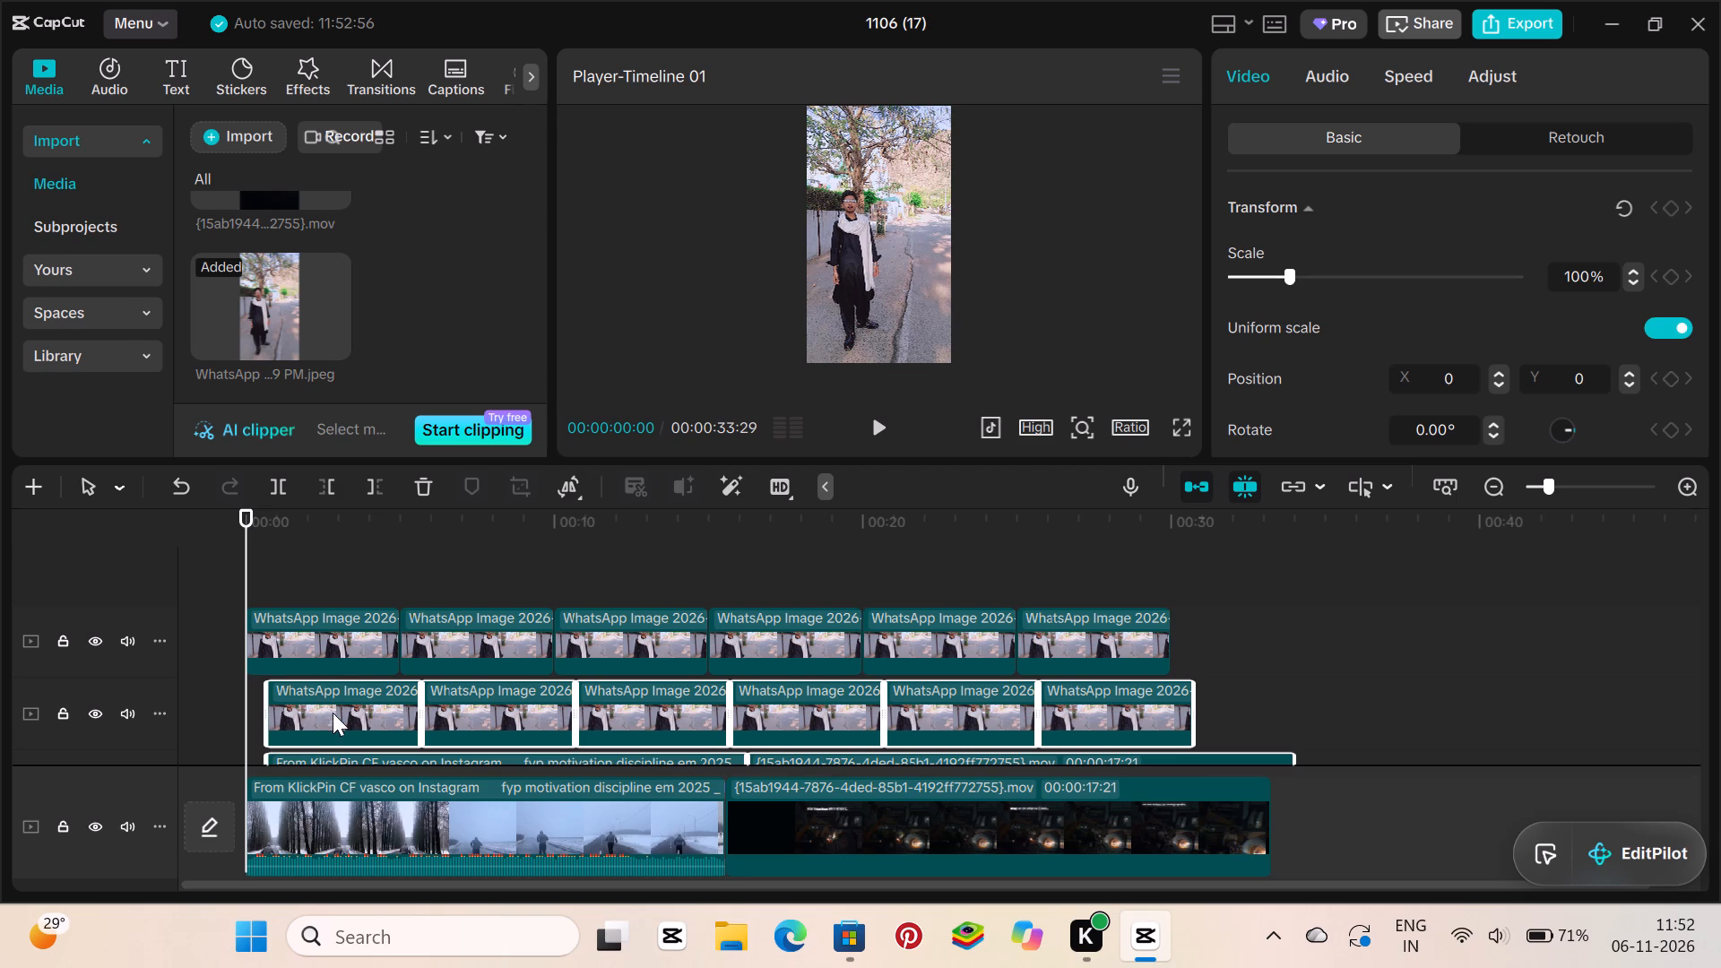
{"action": "left_click_drag", "start_coordinate": [333, 713], "coordinate": [1313, 651]}
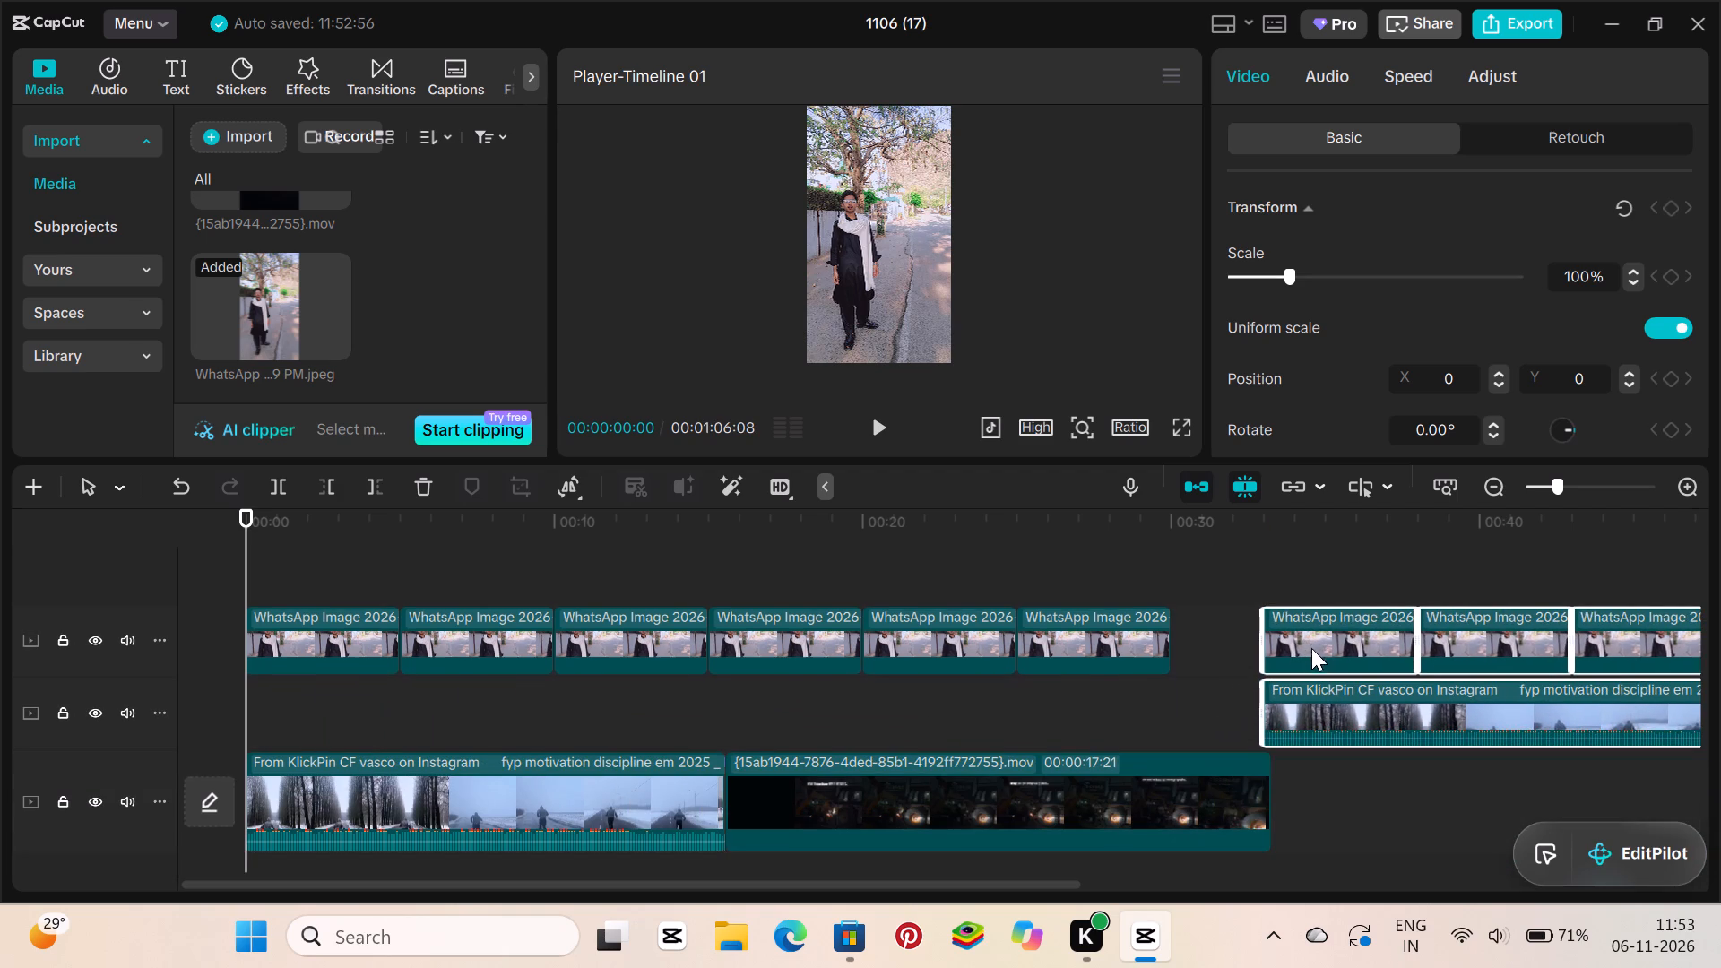
Lift the first night-time .mov clip onto its own overlay track and trim its end to a 00:00:16:07 duration.
{"action": "left_click_drag", "start_coordinate": [1100, 811], "coordinate": [1064, 752]}
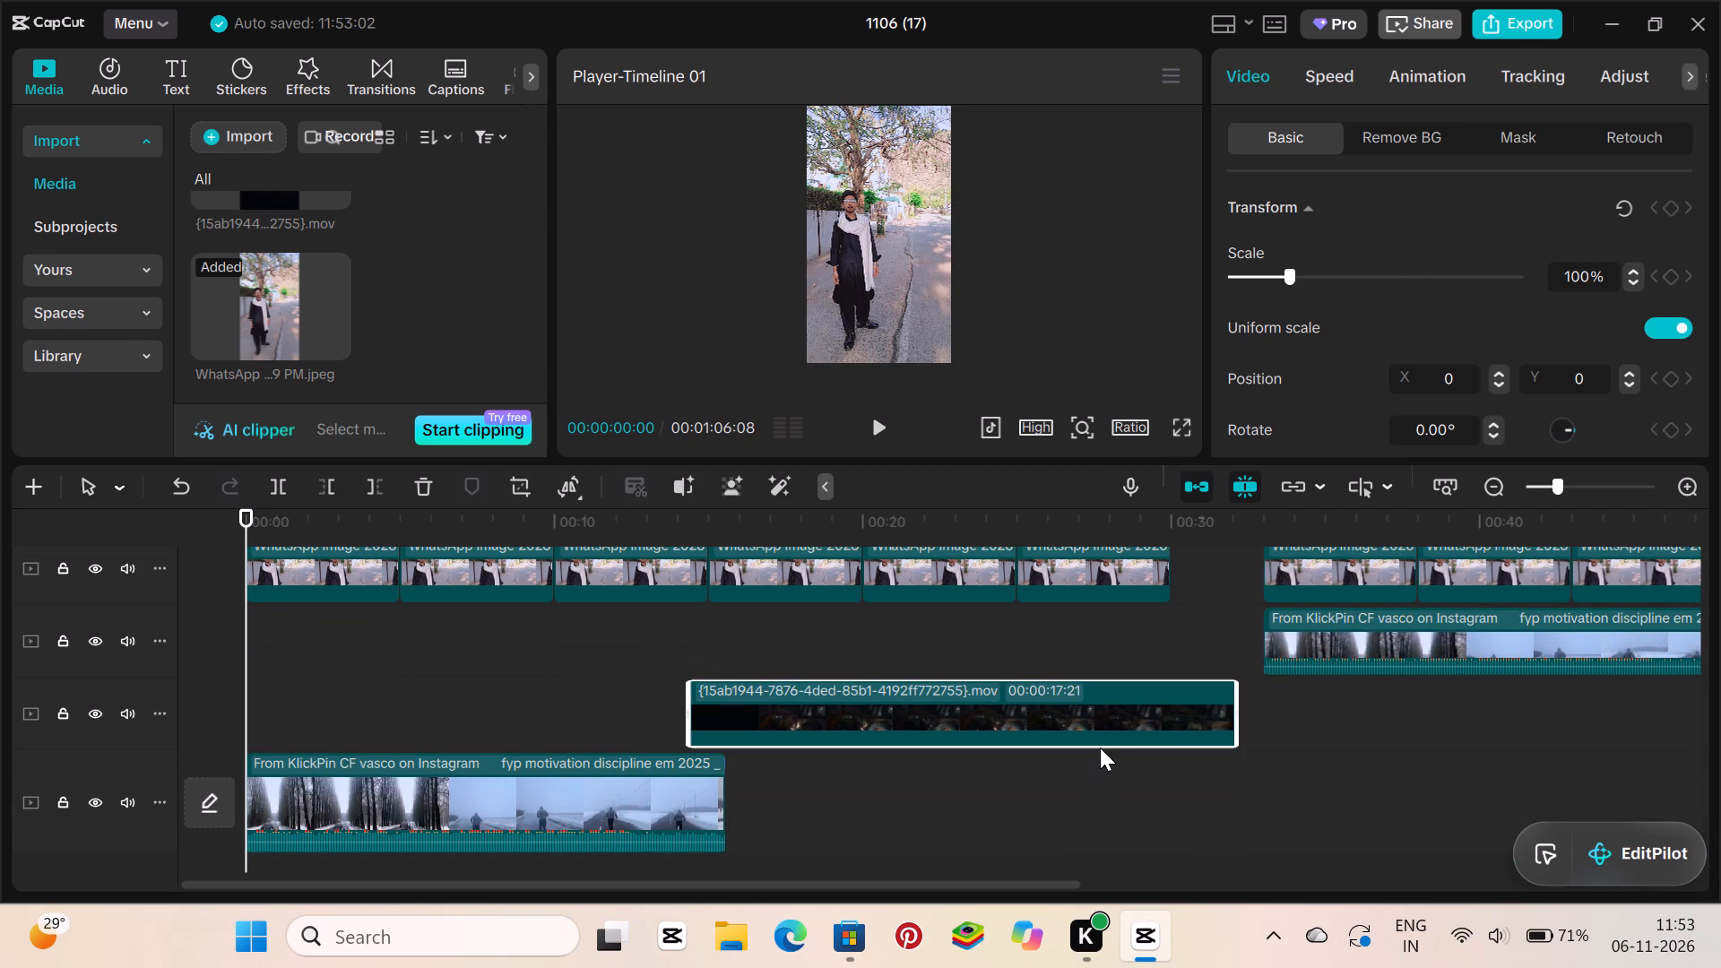
{"action": "left_click_drag", "start_coordinate": [1232, 714], "coordinate": [1189, 728]}
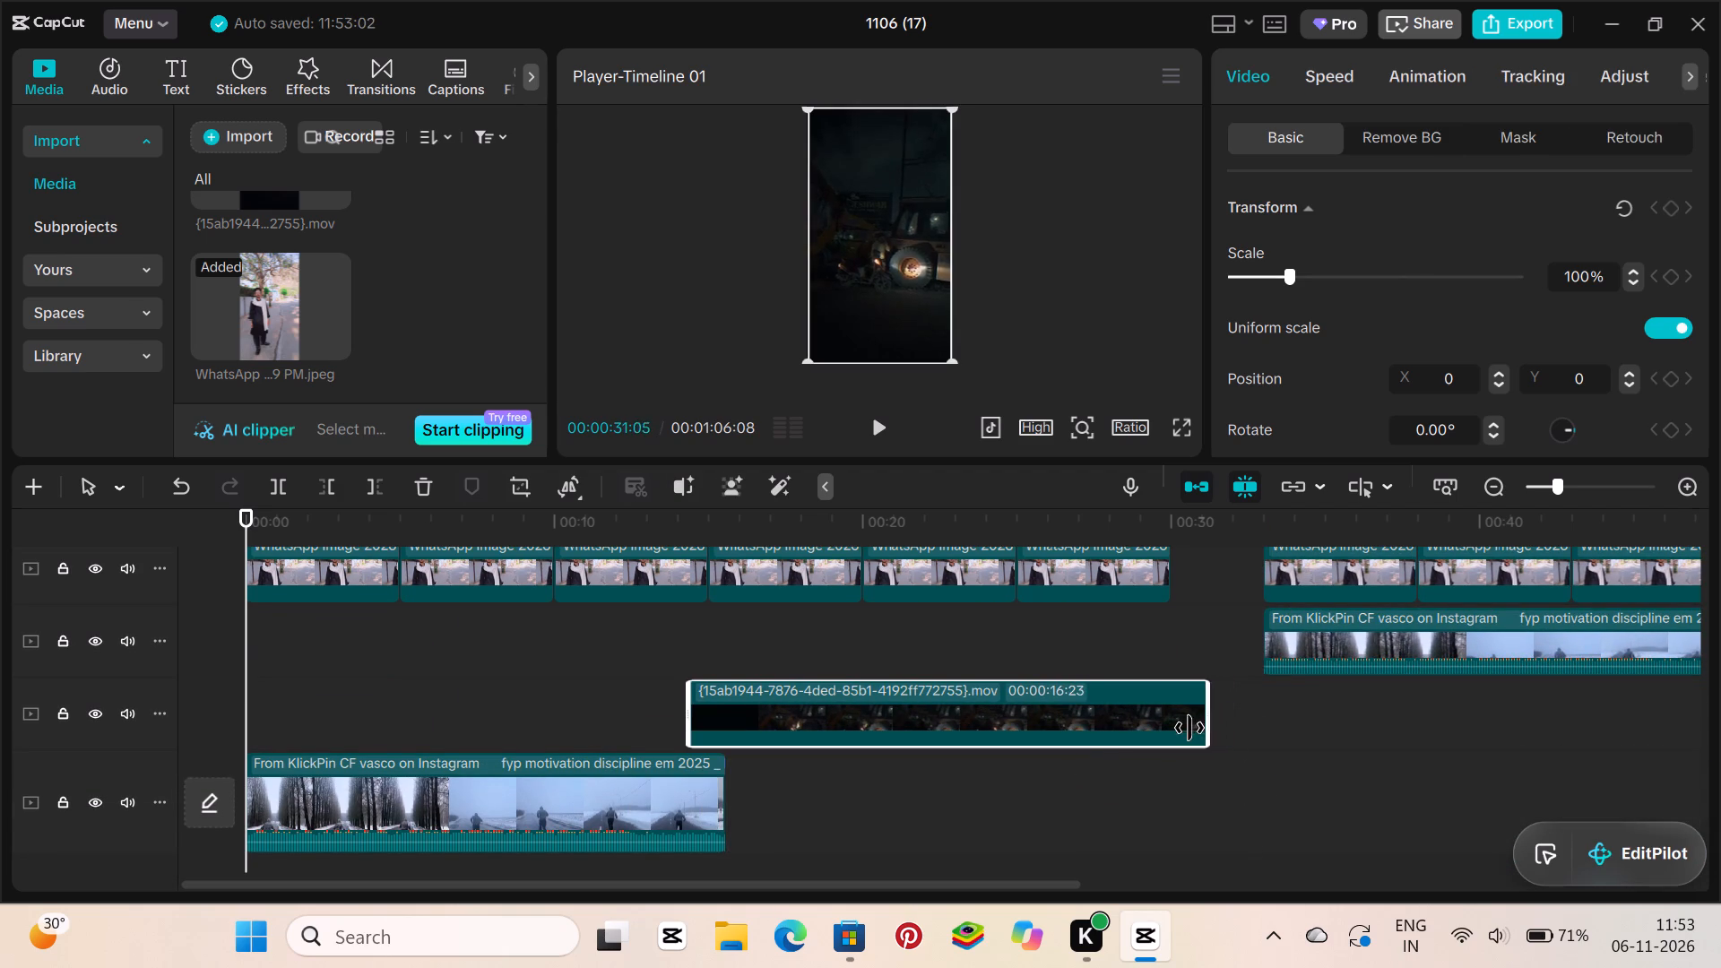
{"action": "left_click_drag", "start_coordinate": [1189, 728], "coordinate": [1188, 729]}
{"action": "left_click", "coordinate": [1188, 729]}
Move the trimmed night-time clip and the original running video up onto the track holding the pasted running video.
{"action": "left_click_drag", "start_coordinate": [1001, 704], "coordinate": [1051, 648]}
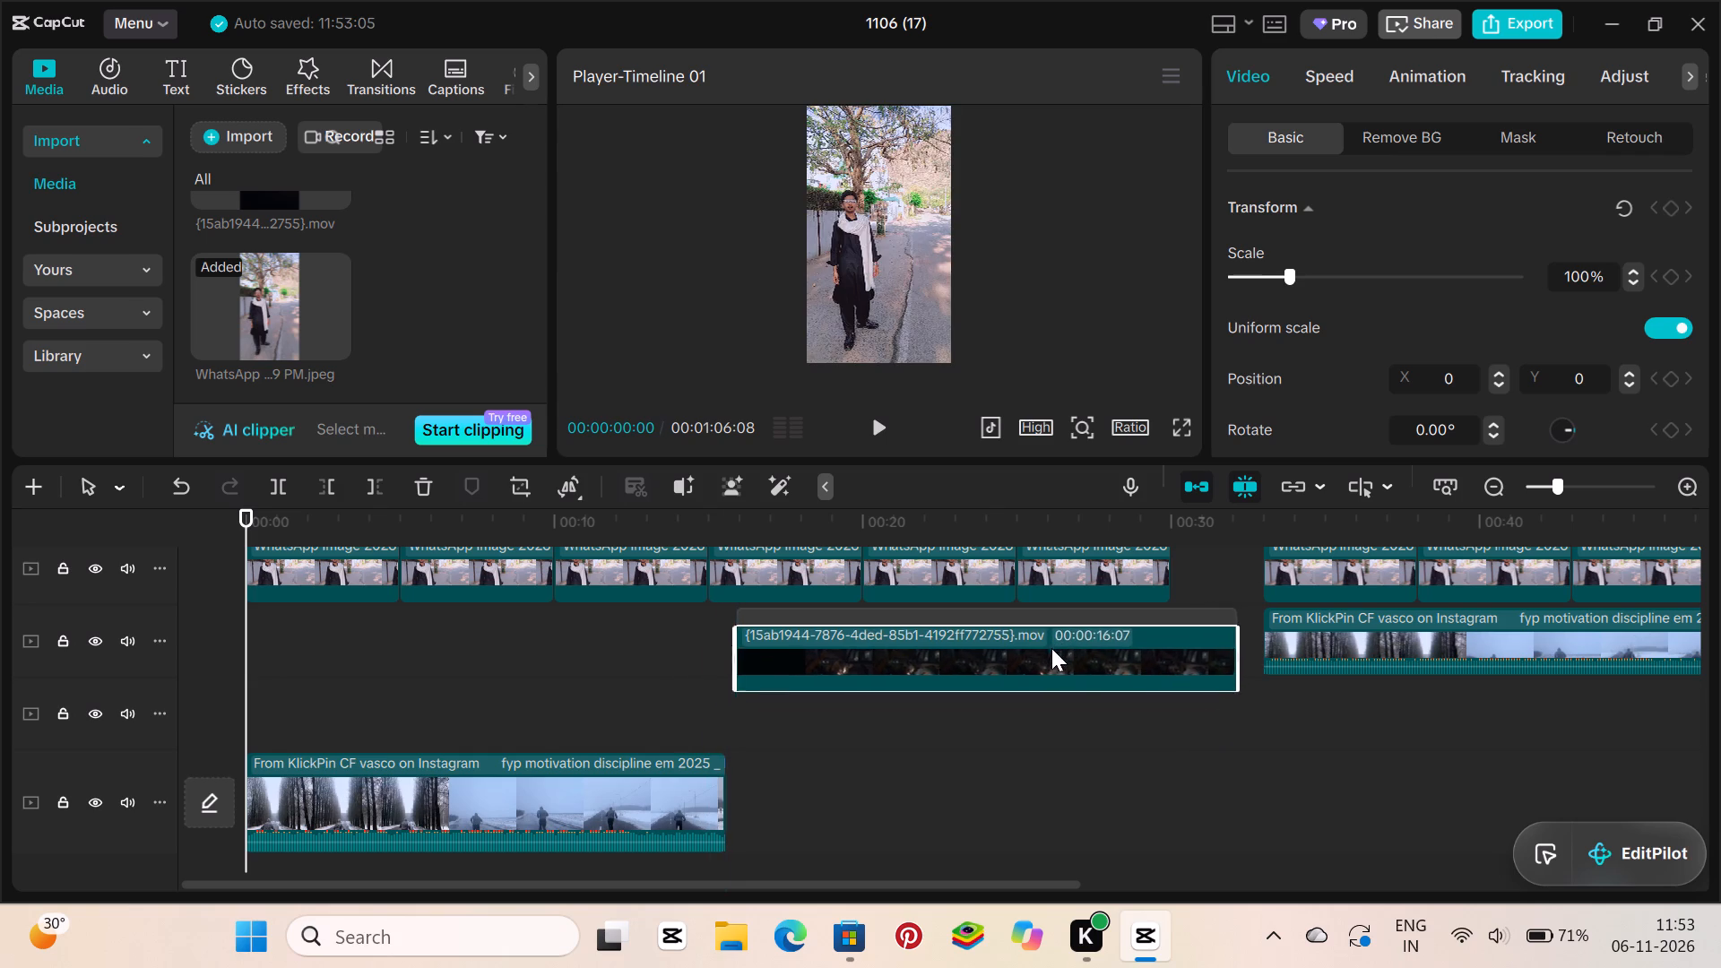
{"action": "left_click_drag", "start_coordinate": [1051, 648], "coordinate": [1056, 644]}
{"action": "left_click", "coordinate": [1057, 644]}
{"action": "left_click_drag", "start_coordinate": [606, 762], "coordinate": [600, 688]}
{"action": "left_click", "coordinate": [601, 688]}
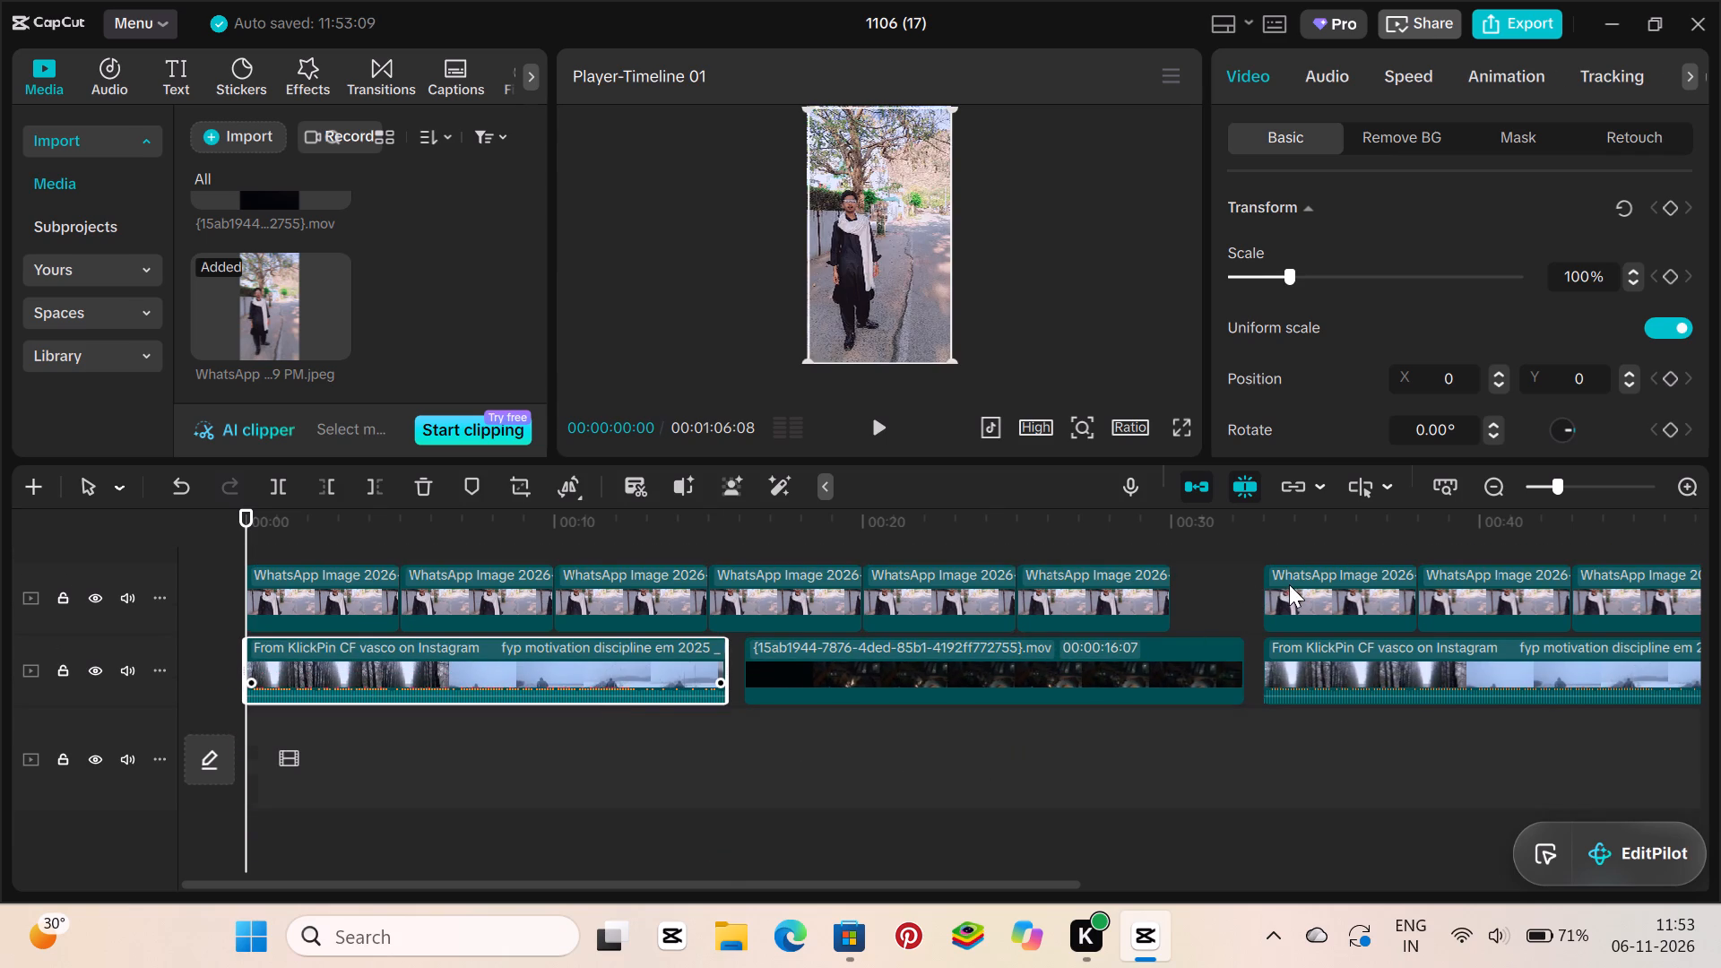
Move the first pasted WhatsApp photo clip back against the end of the six original photo clips, at about 00:30.
{"action": "left_click_drag", "start_coordinate": [1289, 584], "coordinate": [1203, 586]}
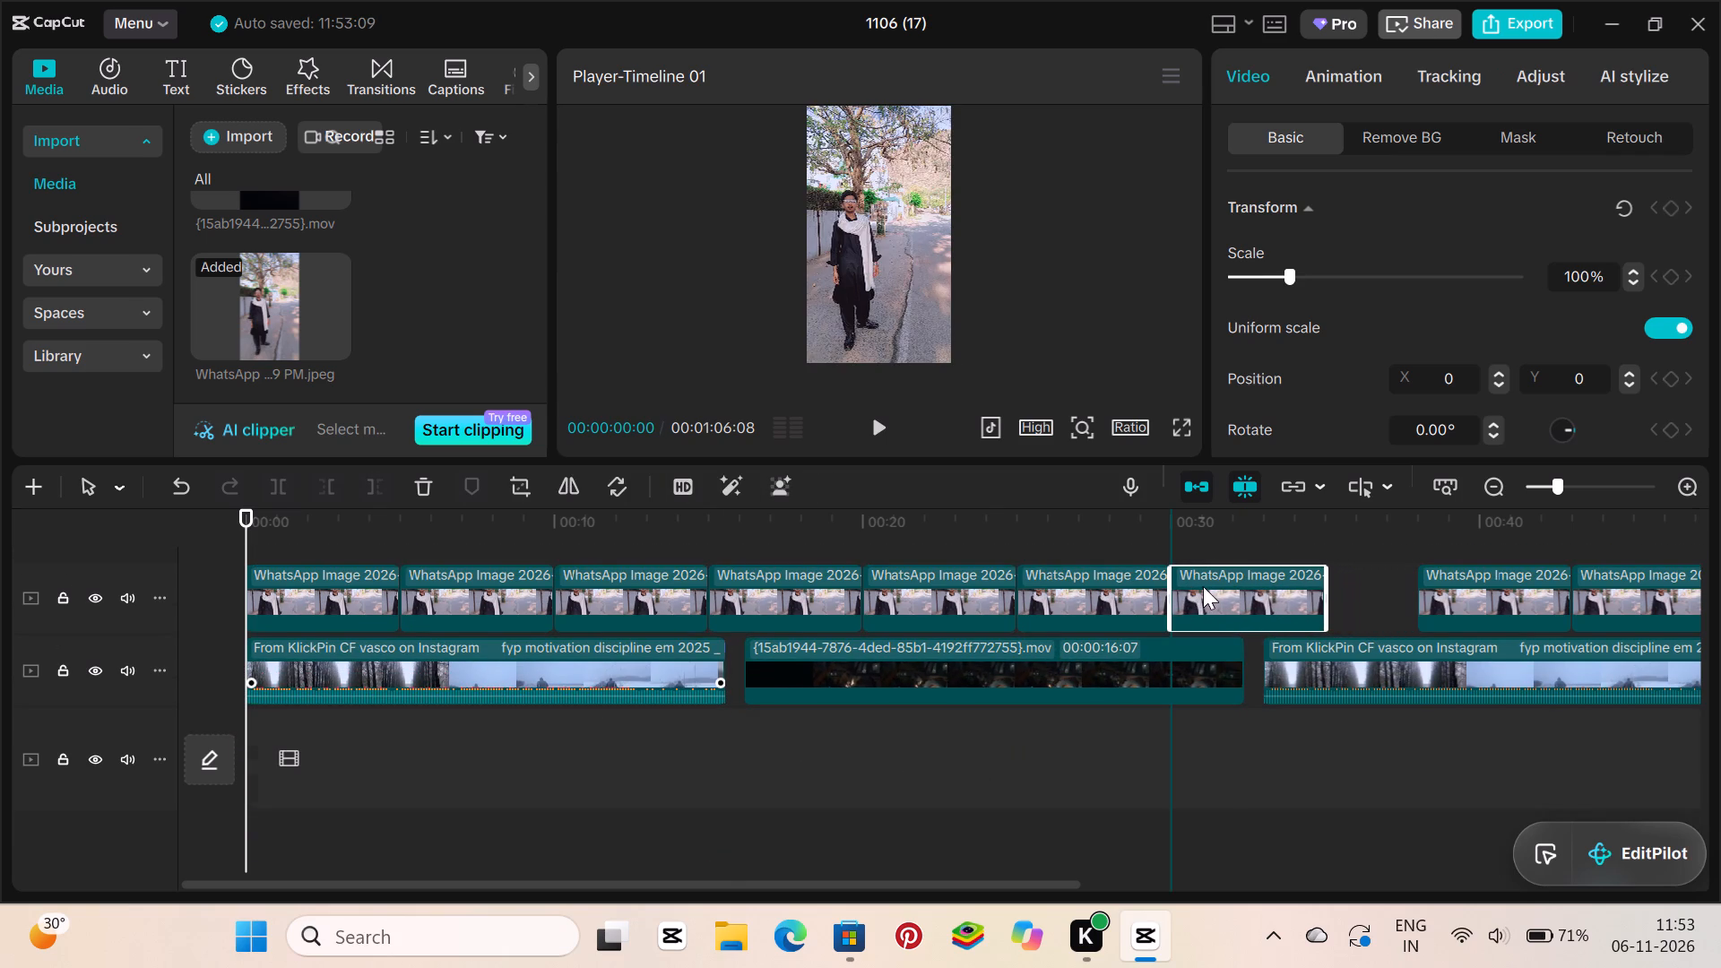
{"action": "left_click_drag", "start_coordinate": [1203, 586], "coordinate": [1202, 586]}
Close the gaps on the video track by butting the 00:00:16:07 night-time clip and the second running video against their preceding clips.
{"action": "left_click_drag", "start_coordinate": [1308, 653], "coordinate": [1273, 650]}
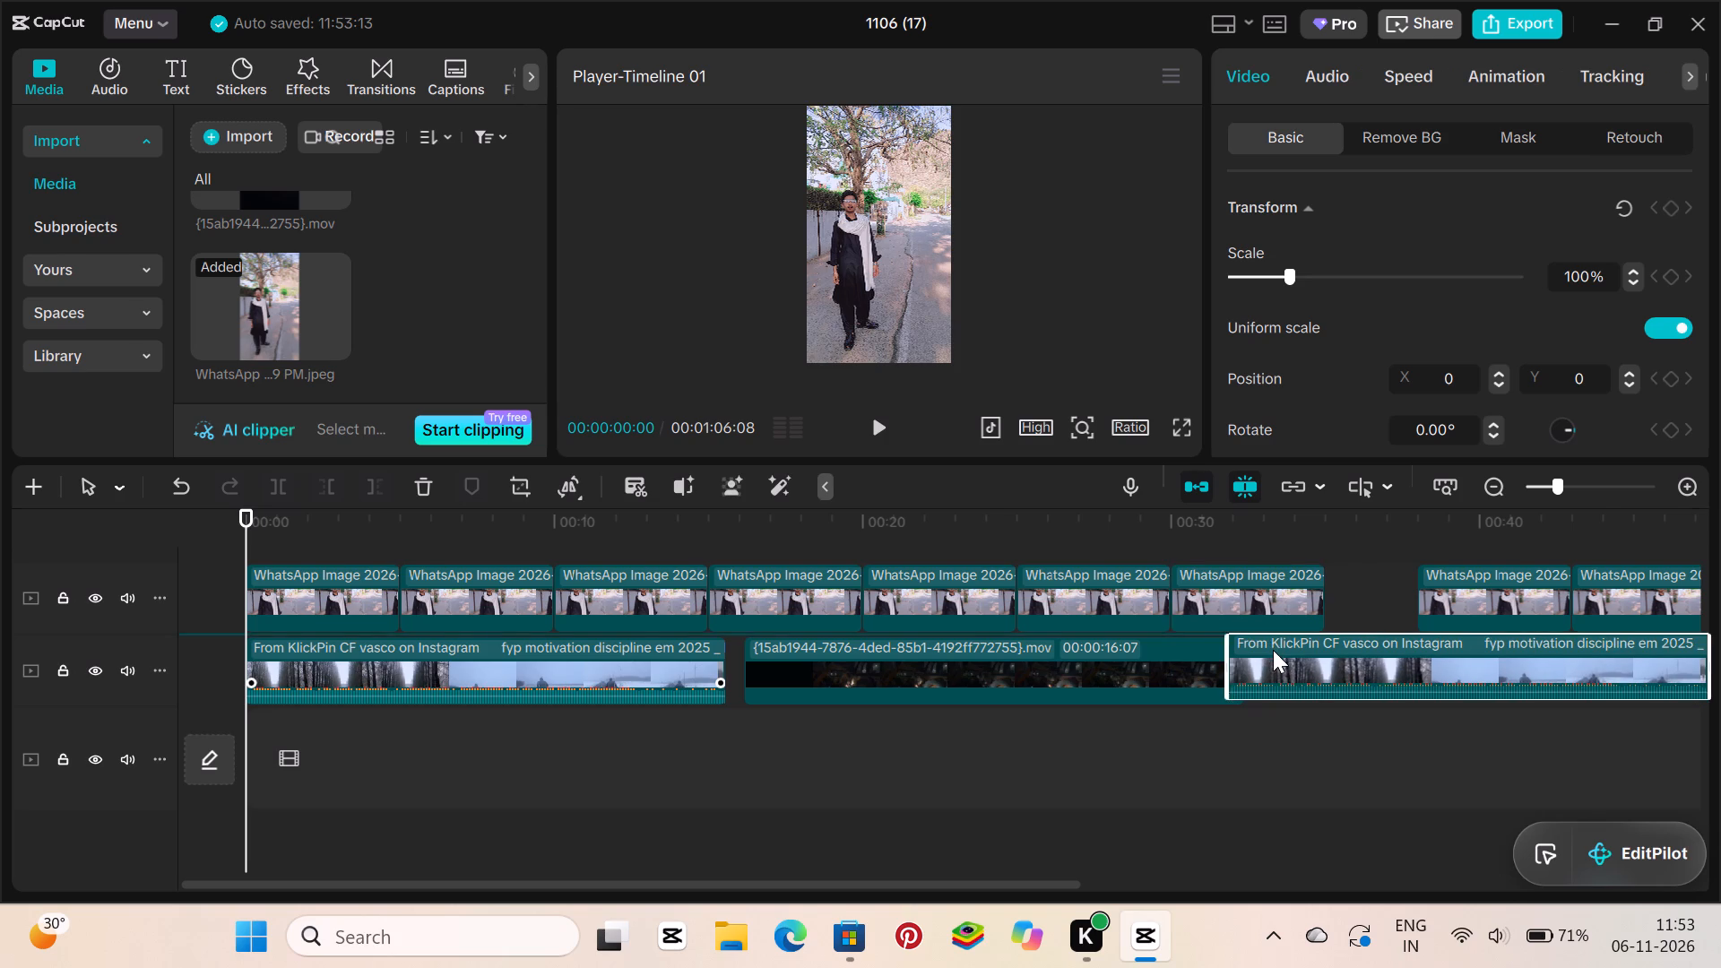
{"action": "left_click_drag", "start_coordinate": [1273, 650], "coordinate": [1290, 656]}
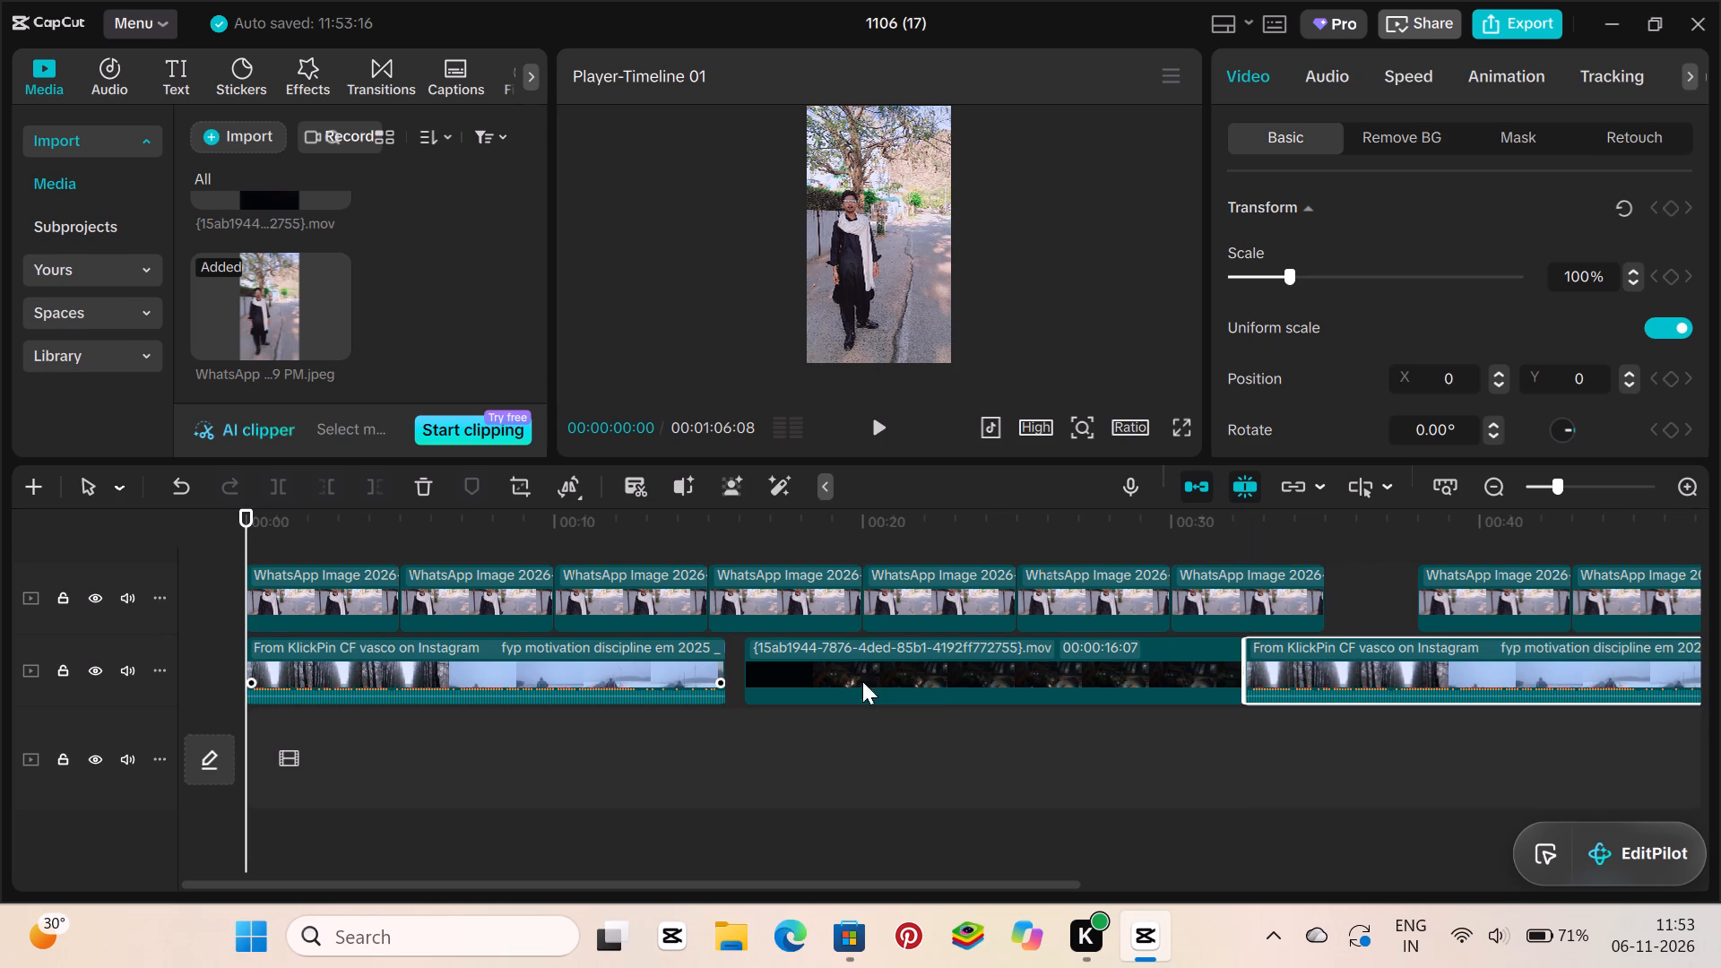
{"action": "left_click_drag", "start_coordinate": [853, 669], "coordinate": [830, 667]}
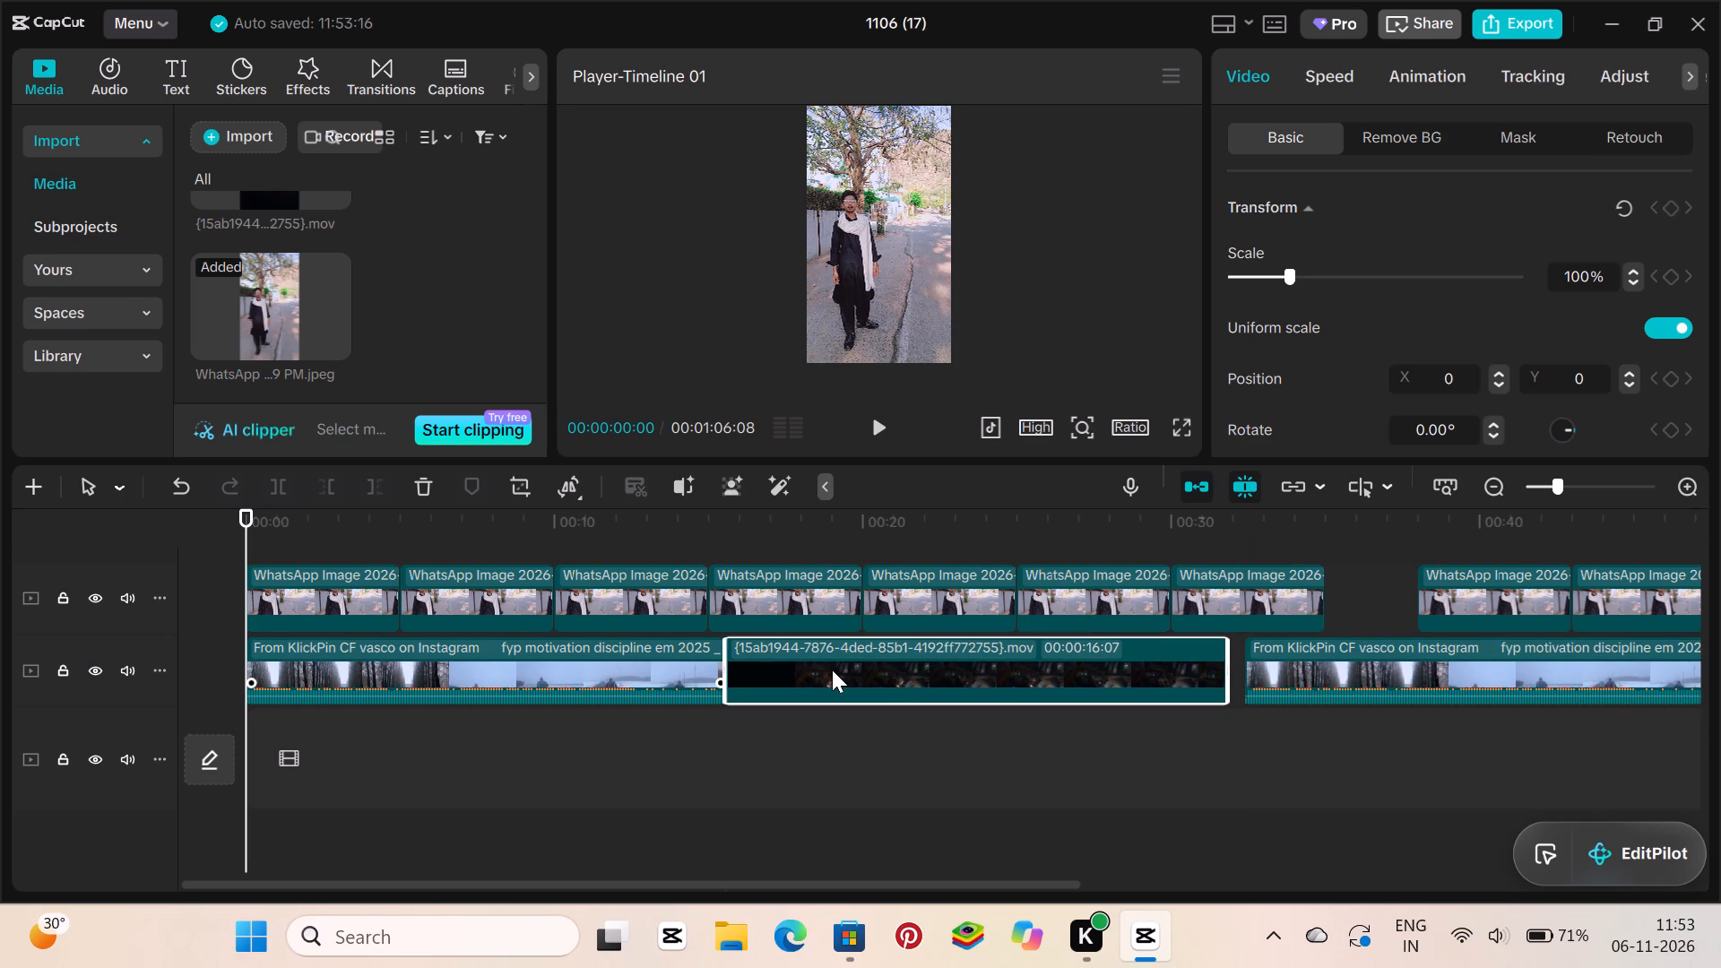
{"action": "left_click_drag", "start_coordinate": [1255, 662], "coordinate": [1250, 661]}
{"action": "left_click_drag", "start_coordinate": [1250, 661], "coordinate": [1260, 666]}
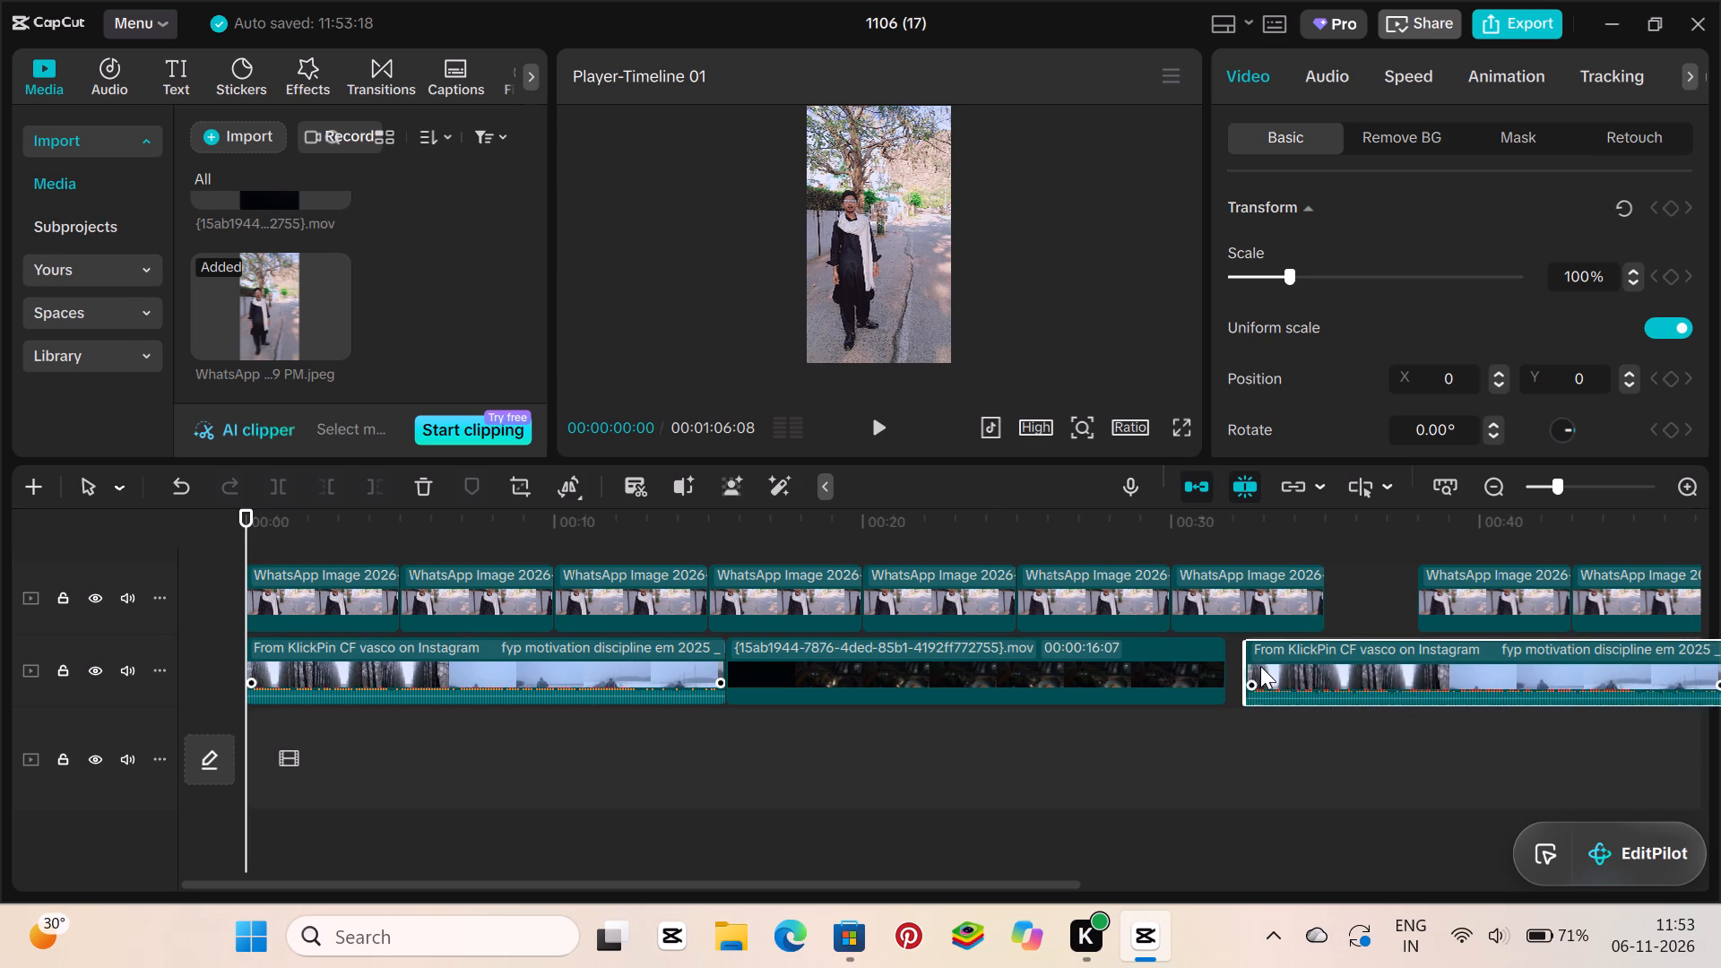
{"action": "left_click_drag", "start_coordinate": [1260, 666], "coordinate": [1241, 666]}
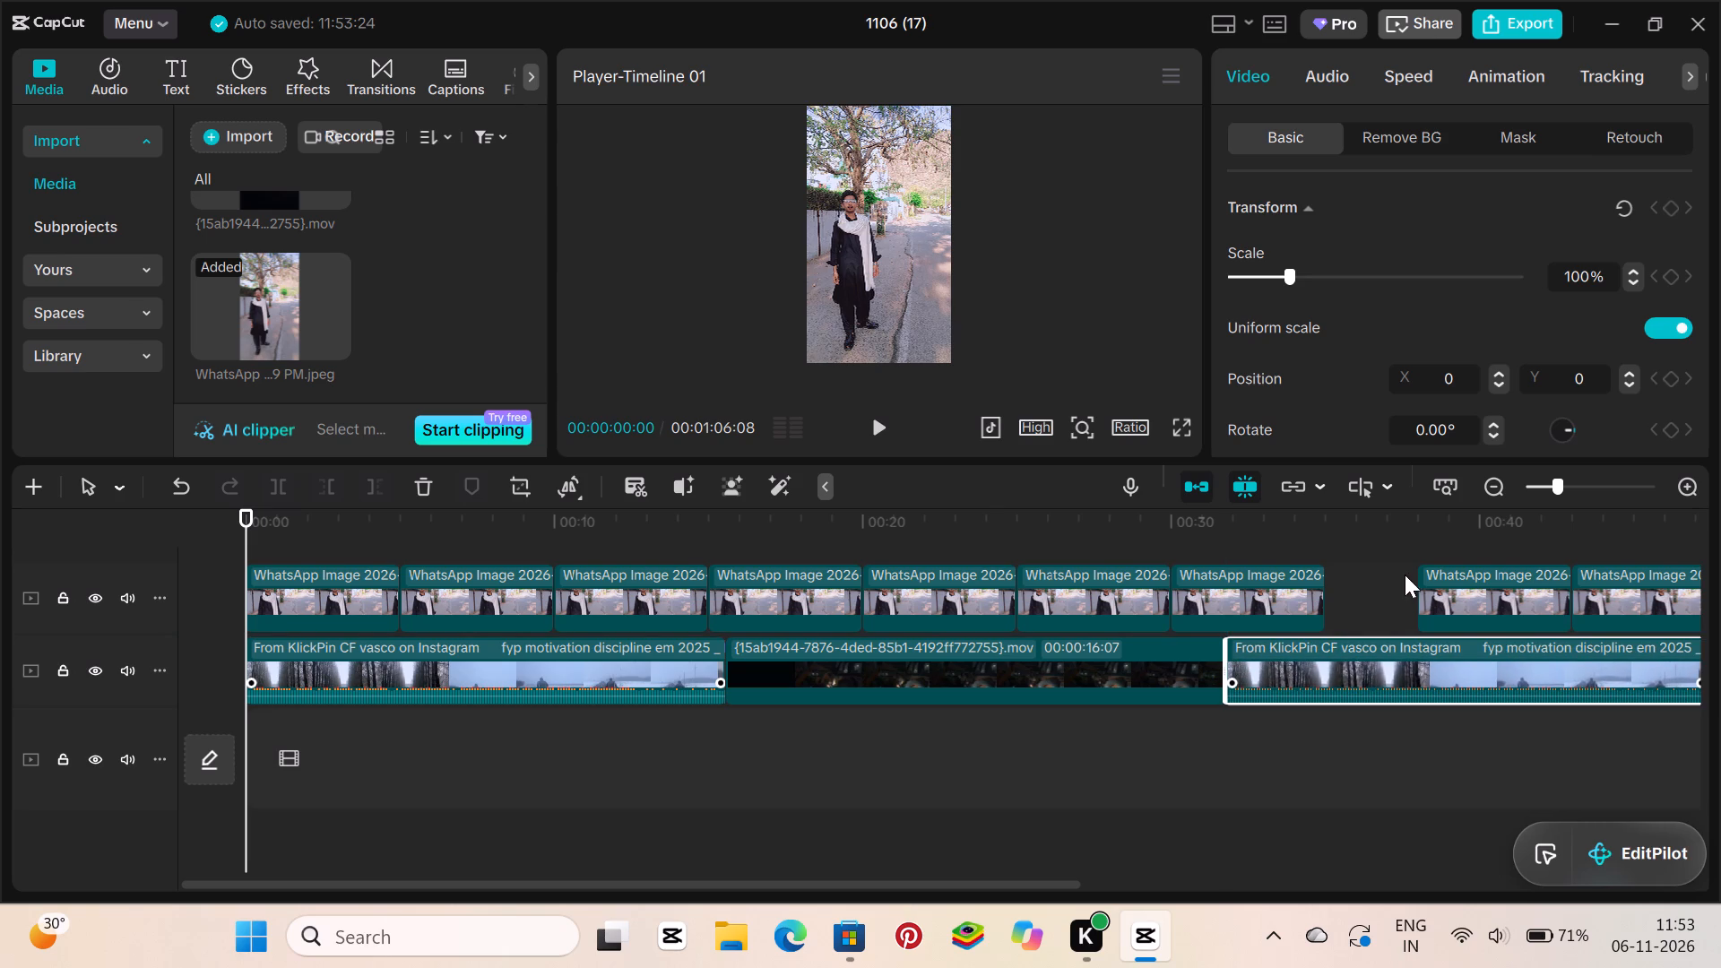
Move the second and third pasted WhatsApp photo clips back so they follow the preceding photos without gaps, at about 00:35 and 00:40.
{"action": "left_click_drag", "start_coordinate": [1437, 583], "coordinate": [1385, 598]}
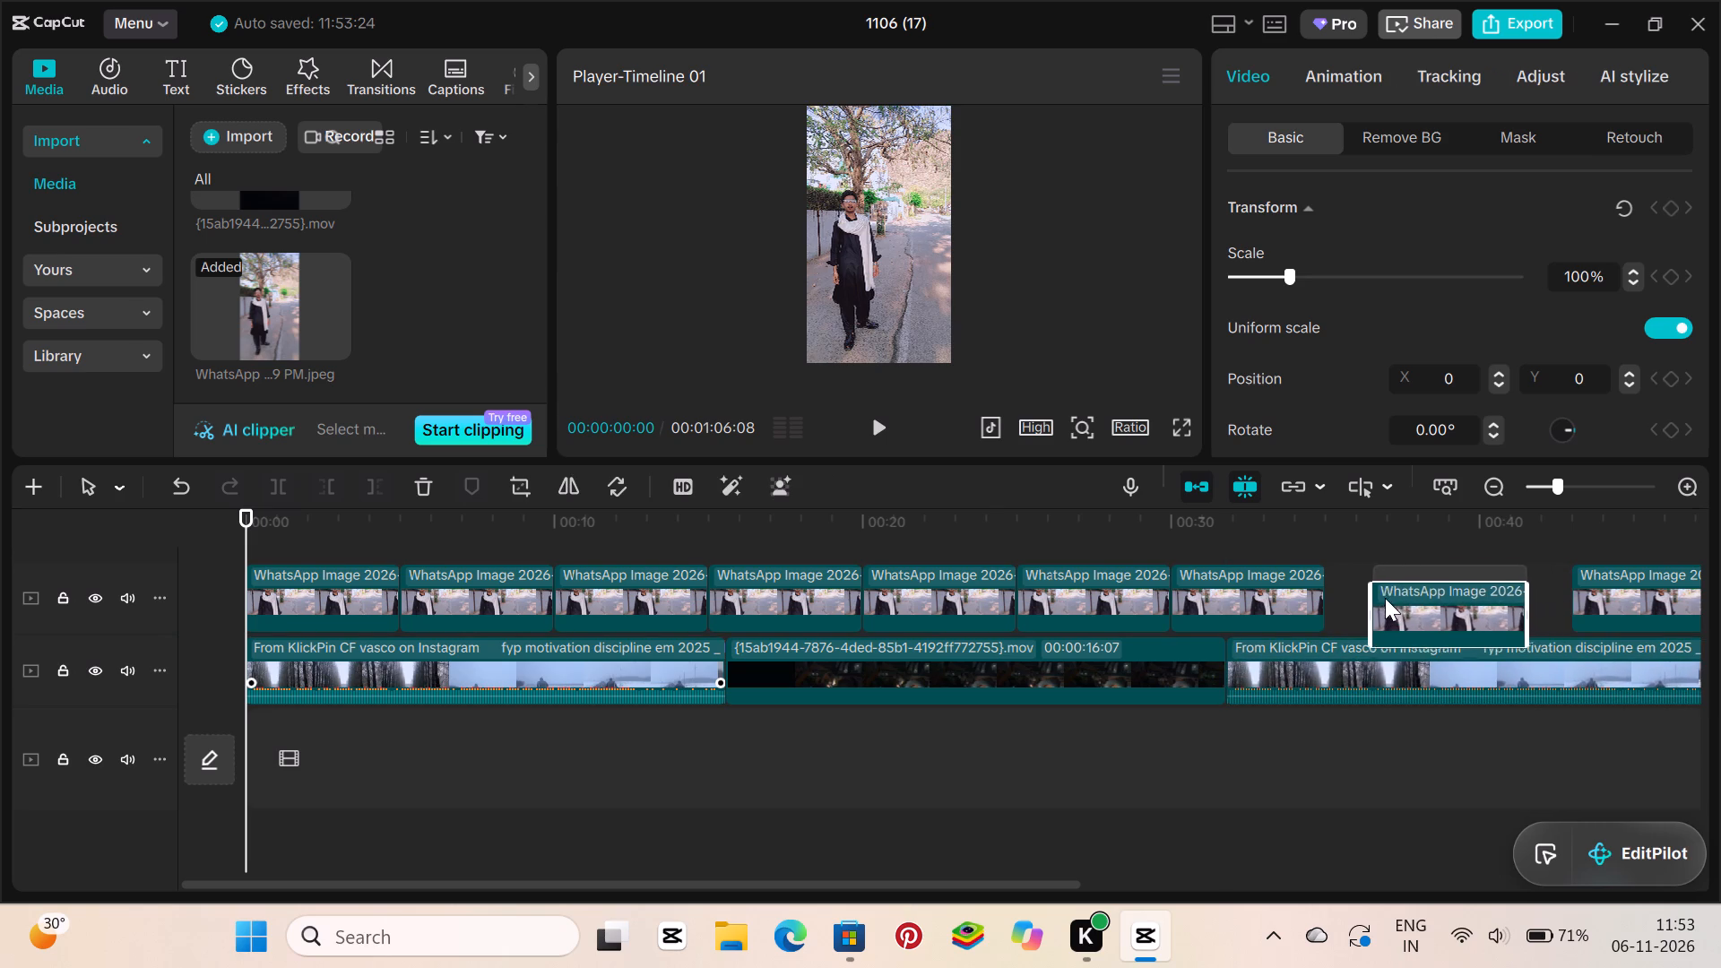
{"action": "left_click_drag", "start_coordinate": [1385, 598], "coordinate": [1337, 586]}
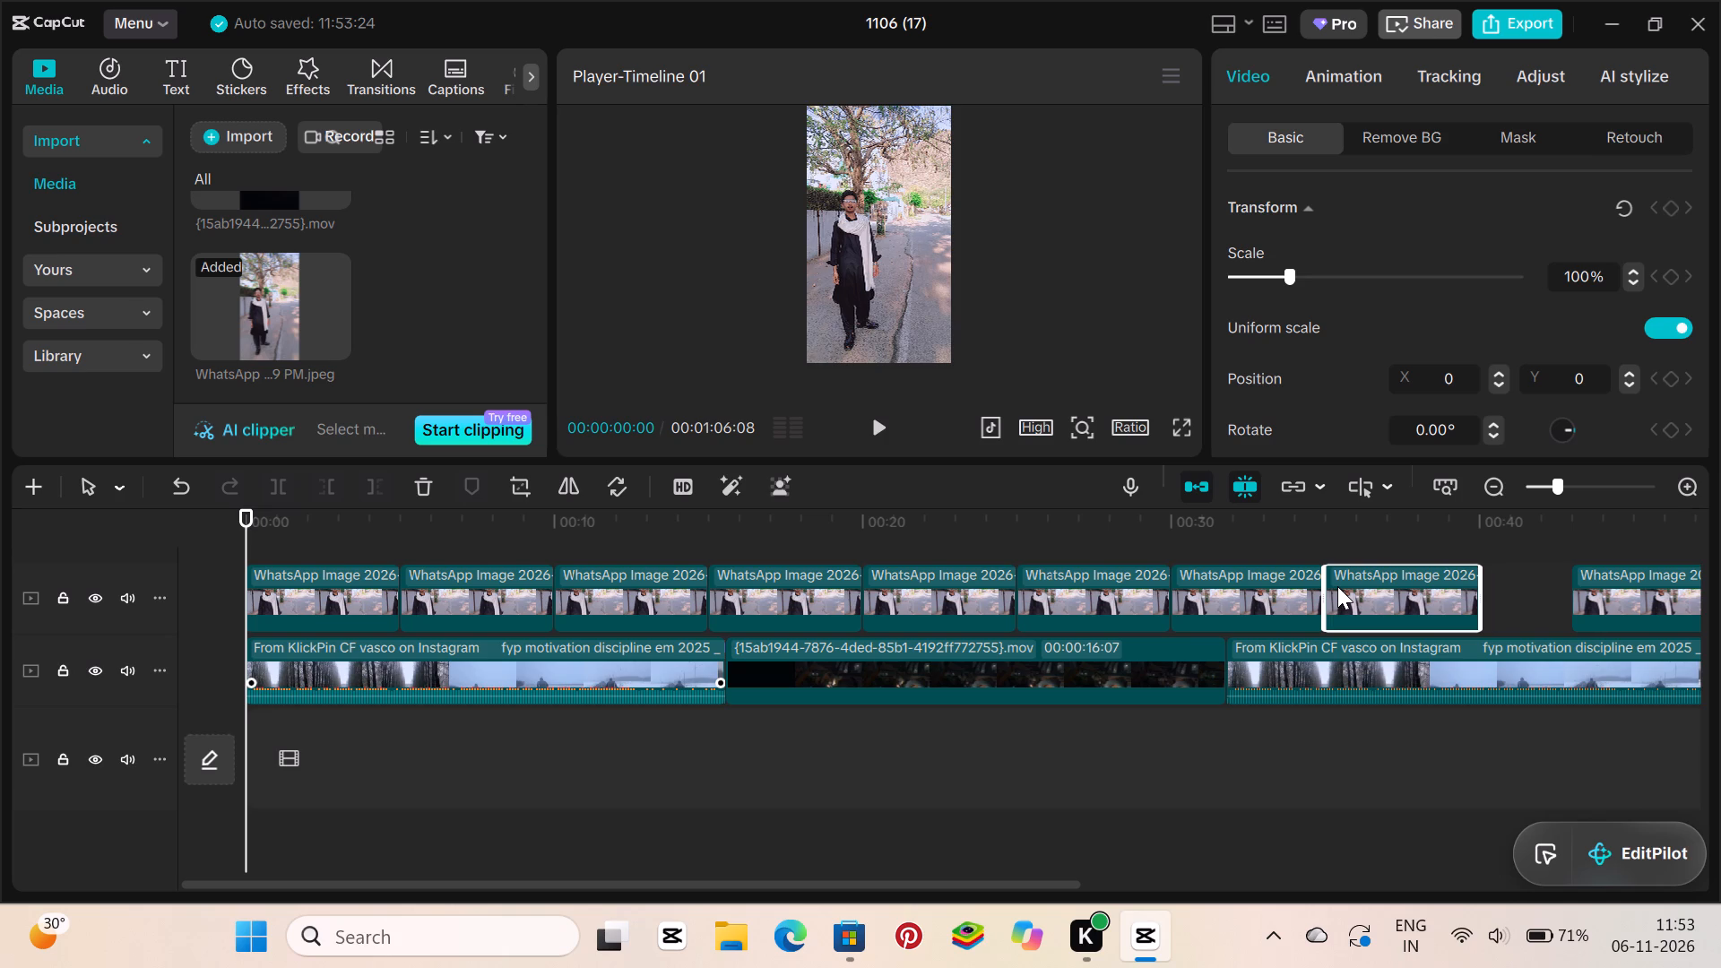
{"action": "left_click_drag", "start_coordinate": [1617, 601], "coordinate": [1578, 596]}
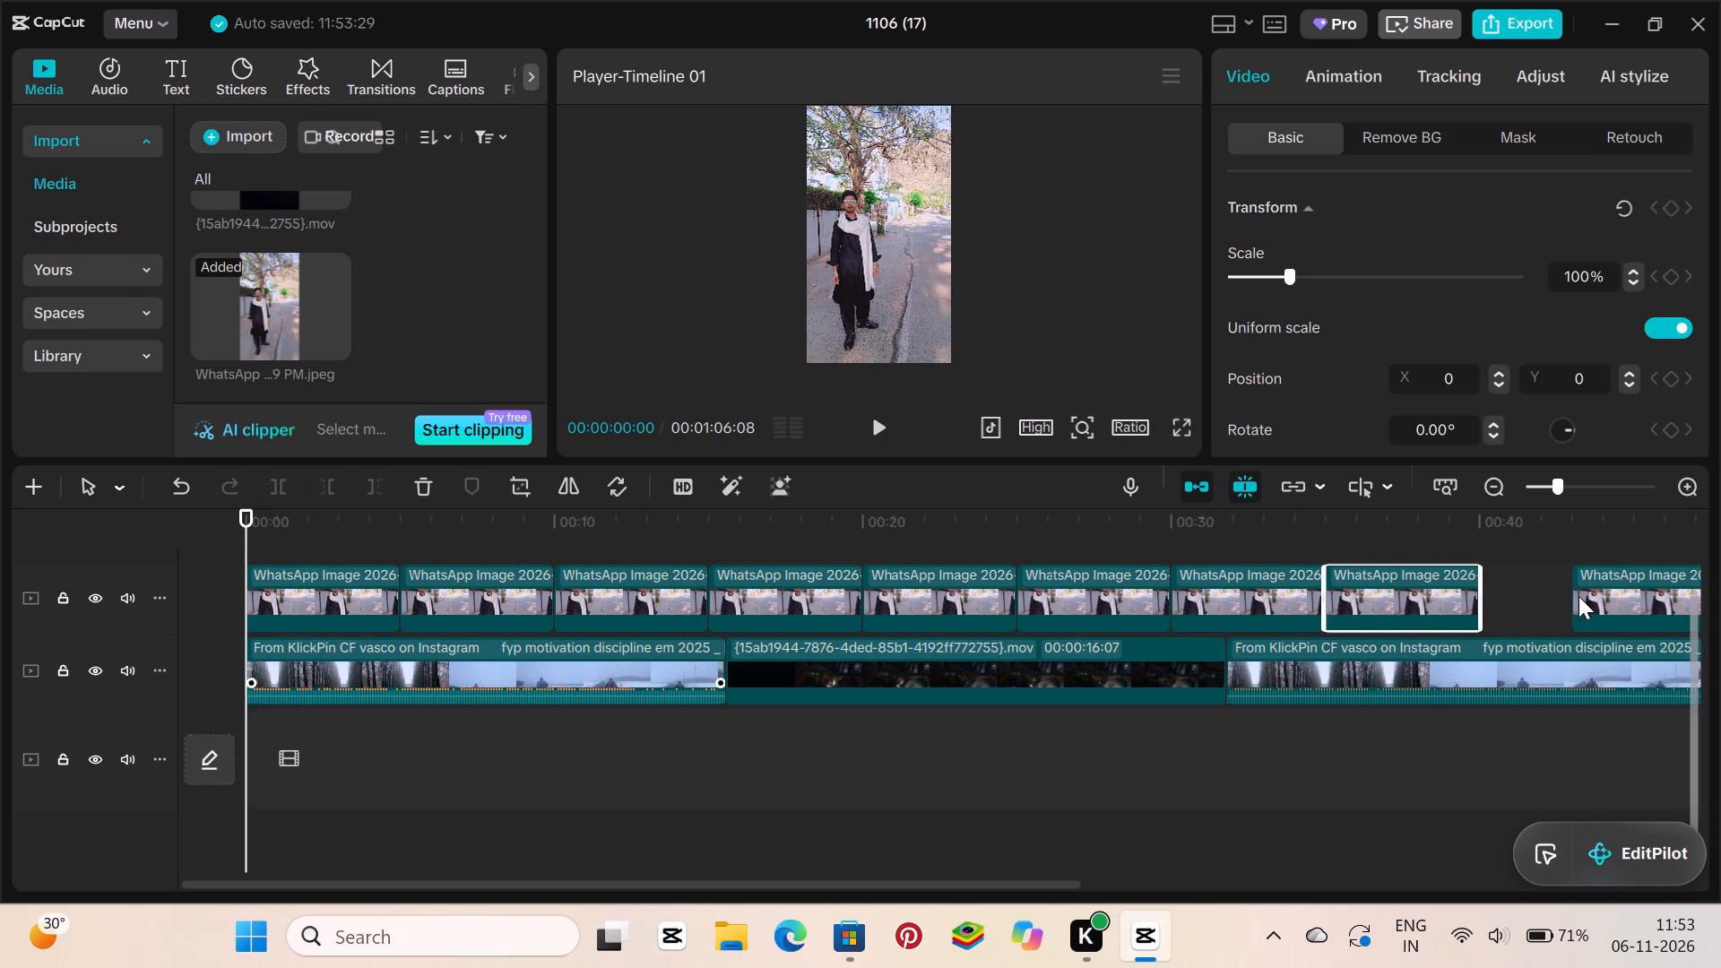
{"action": "left_click_drag", "start_coordinate": [1578, 596], "coordinate": [1524, 602]}
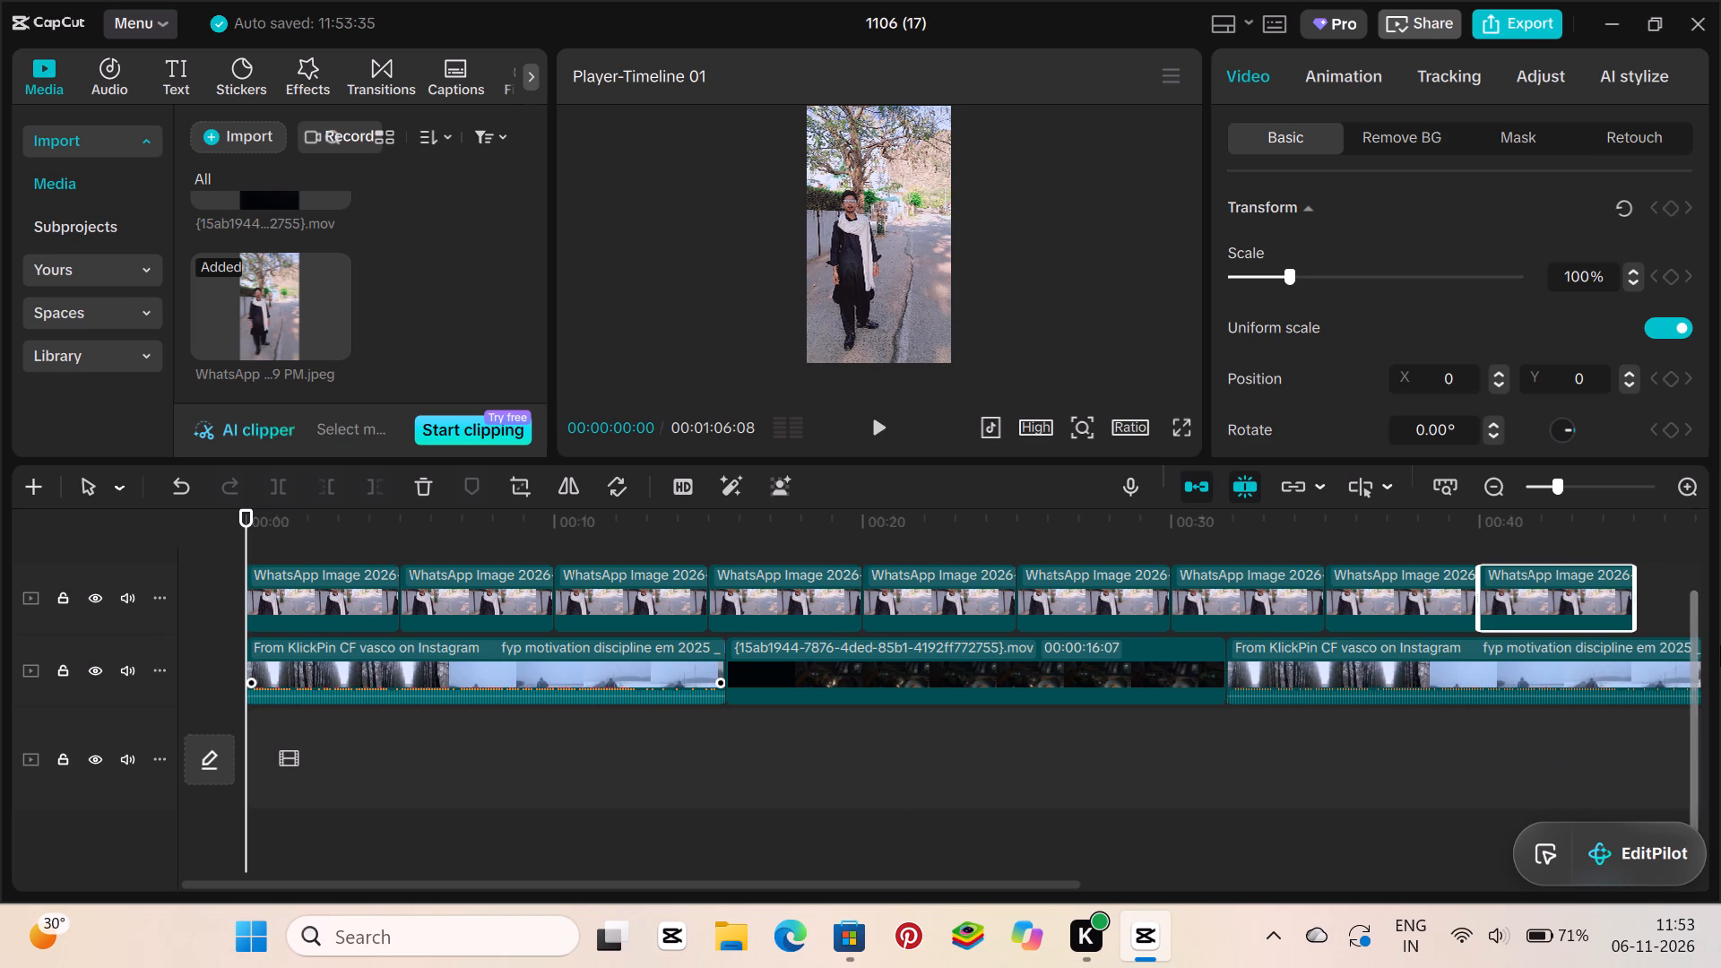
Select the last WhatsApp photo clip among the three remaining after the gap on the photo track.
{"action": "left_click", "coordinate": [1654, 579]}
{"action": "left_click_drag", "start_coordinate": [1655, 579], "coordinate": [1686, 683]}
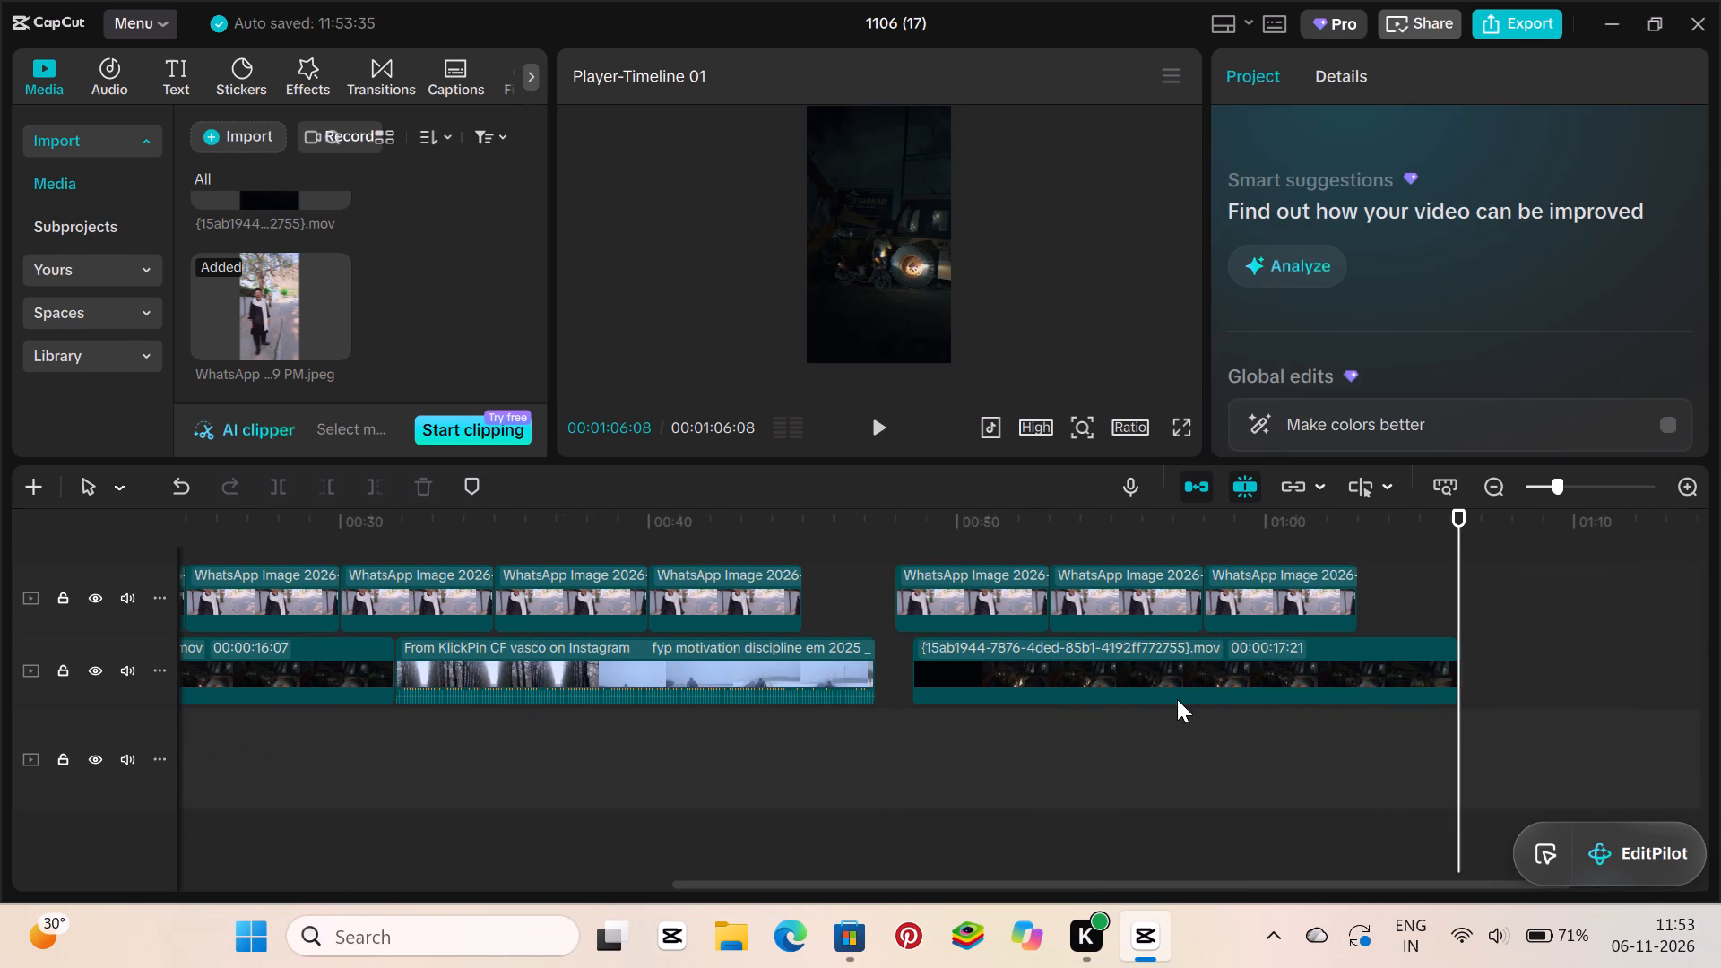
{"action": "left_click", "coordinate": [1314, 603]}
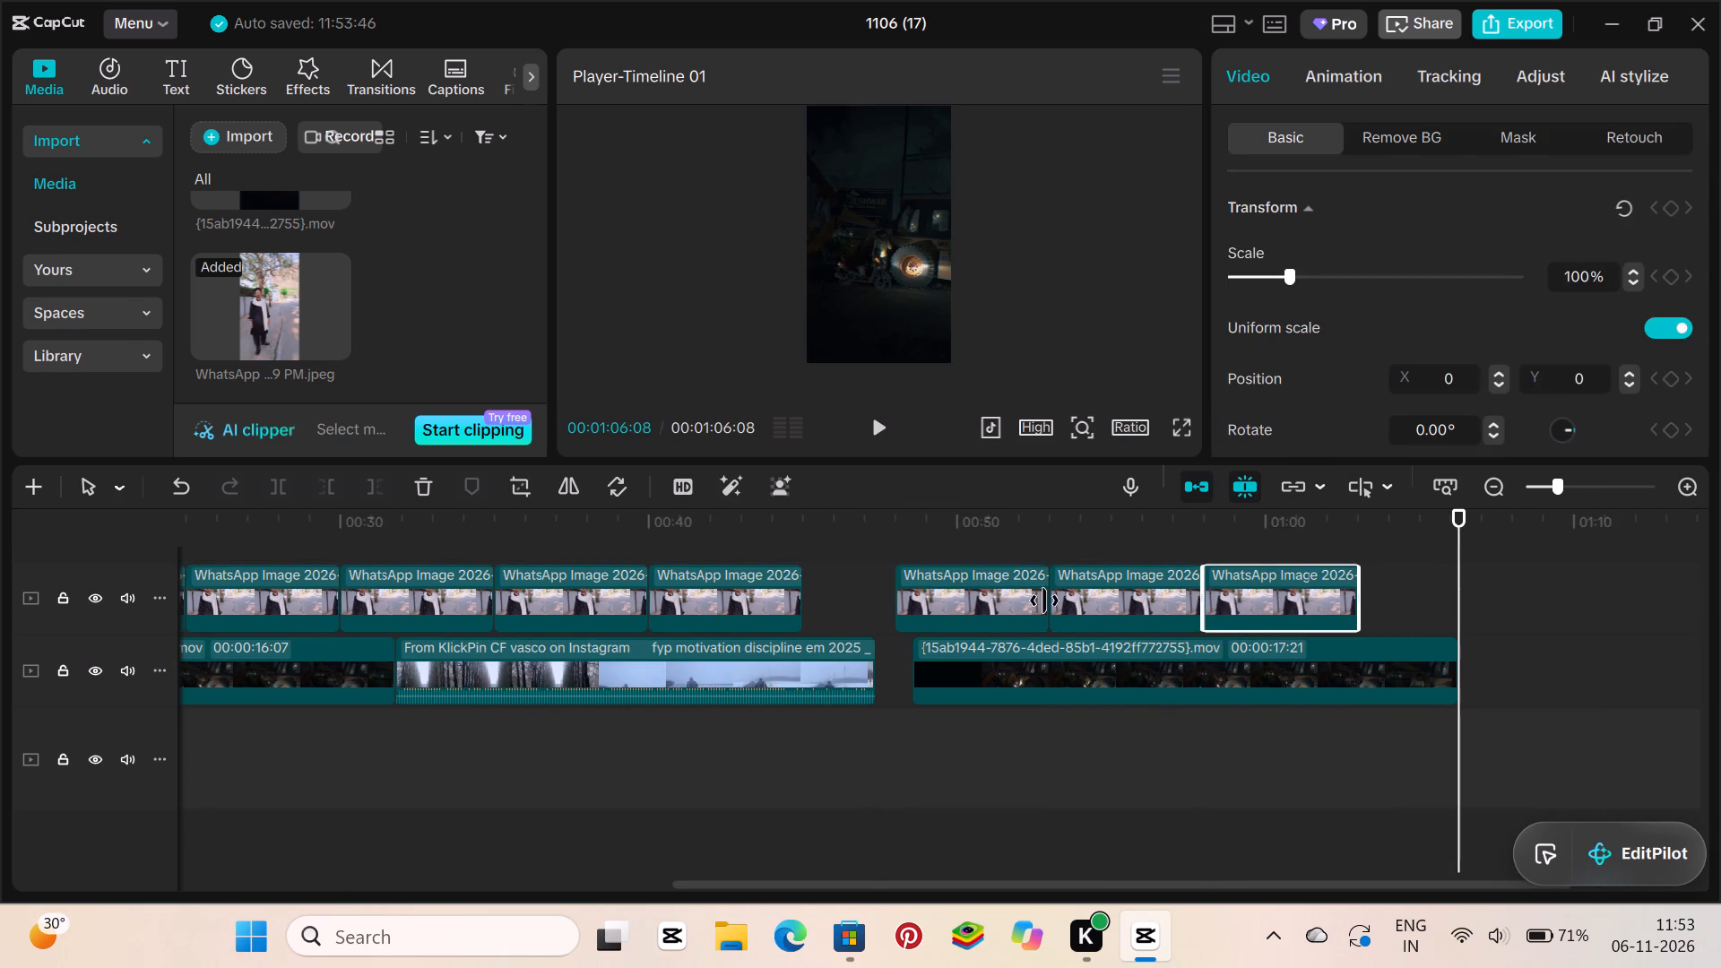
Move the WhatsApp image clip at about 00:48 back flush against the preceding image clip, at about 00:45.
{"action": "left_click_drag", "start_coordinate": [996, 600], "coordinate": [904, 602]}
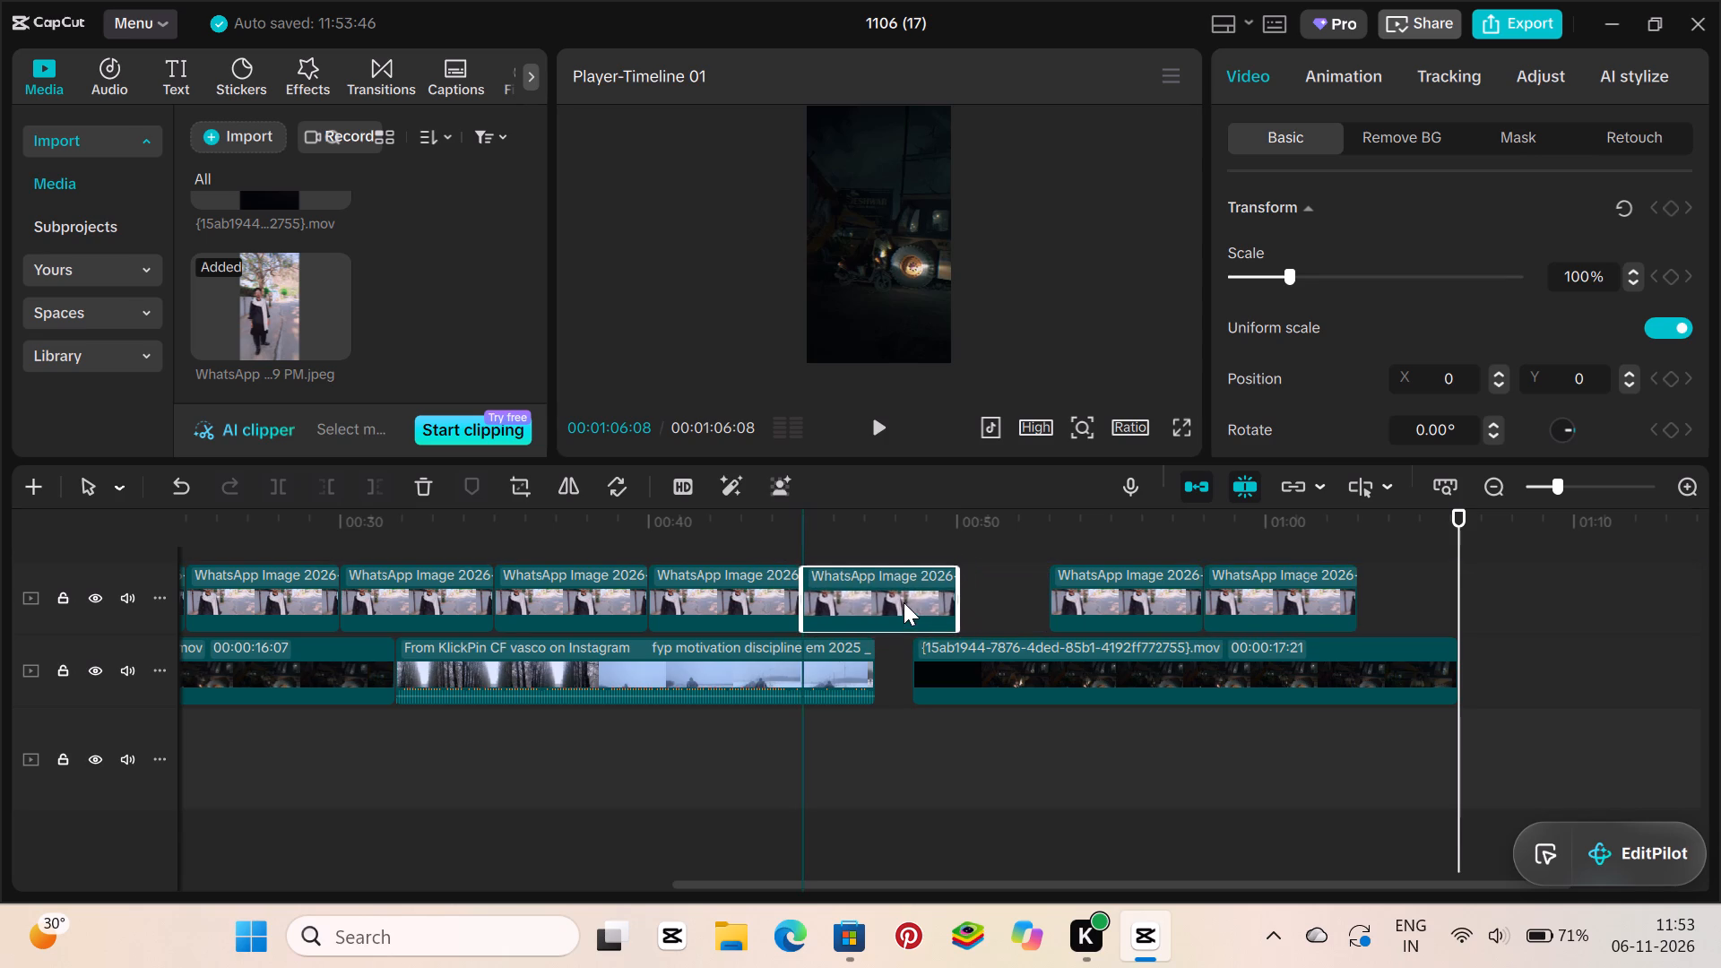
Close the gaps on the WhatsApp image track by moving the last two image clips back to about 00:50 and 00:55.
{"action": "left_click_drag", "start_coordinate": [904, 602], "coordinate": [909, 605]}
{"action": "left_click_drag", "start_coordinate": [1129, 600], "coordinate": [1042, 606]}
{"action": "left_click", "coordinate": [1042, 606]}
{"action": "left_click_drag", "start_coordinate": [1268, 601], "coordinate": [1179, 604]}
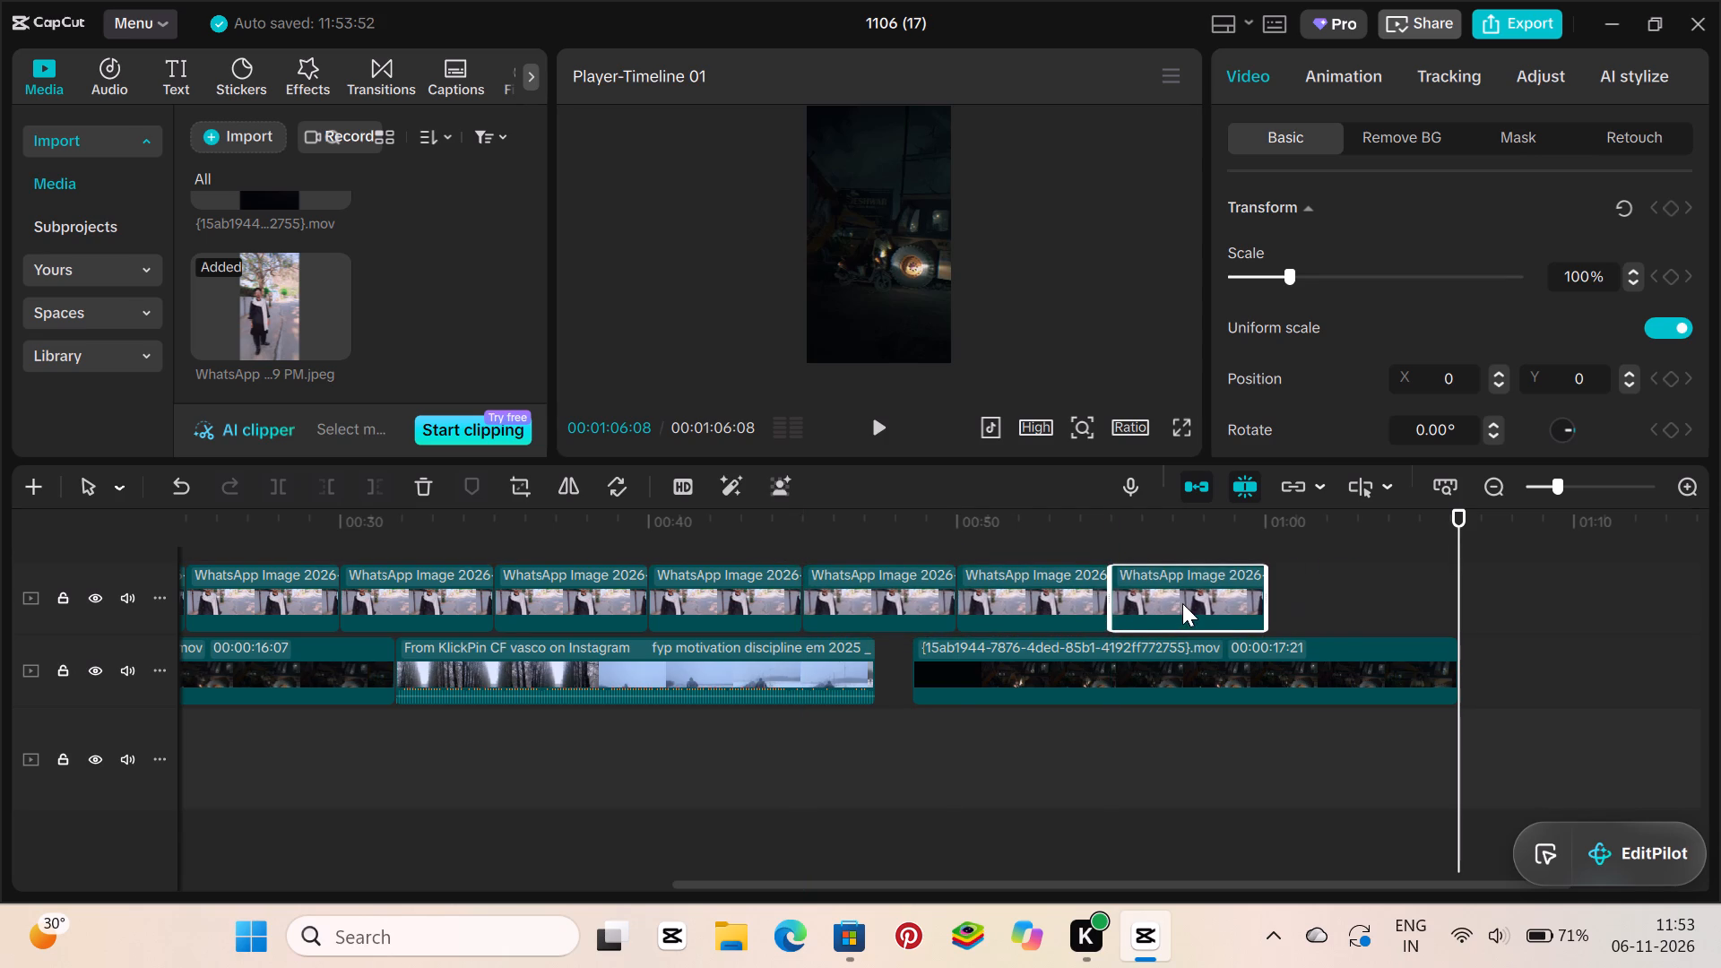
{"action": "left_click", "coordinate": [1182, 603]}
Move the last night-time .mov clip back flush against the end of the second running video, at about 00:47.
{"action": "left_click_drag", "start_coordinate": [1144, 653], "coordinate": [1126, 654]}
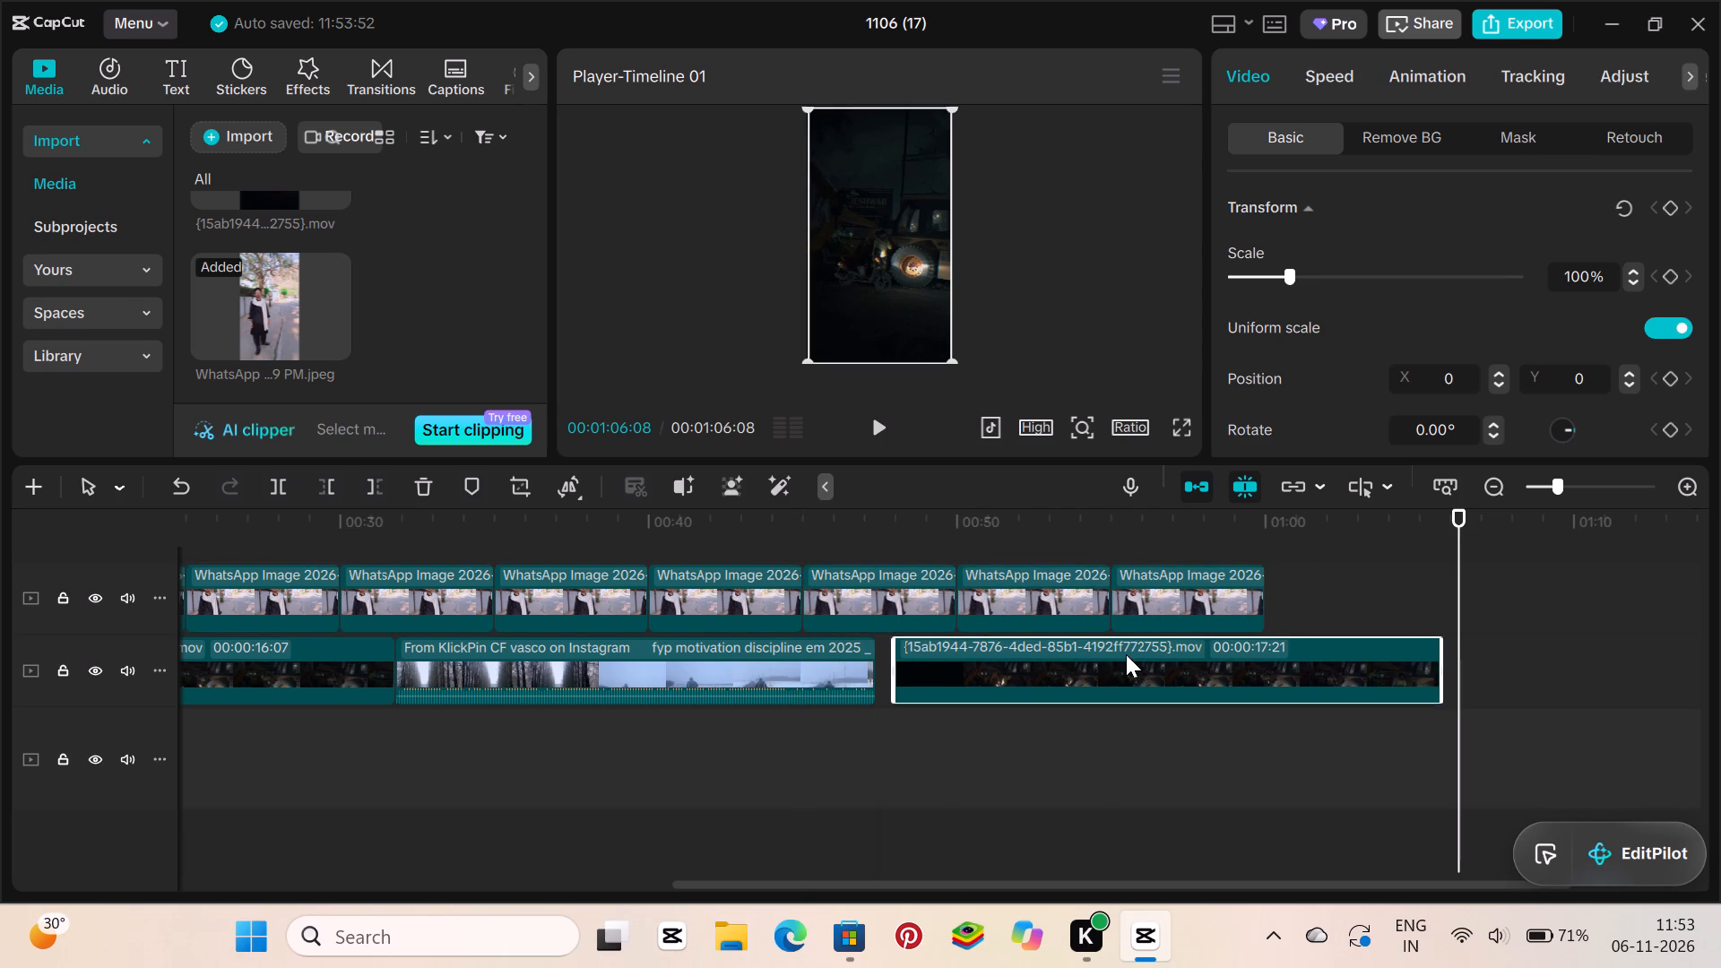
{"action": "left_click_drag", "start_coordinate": [1126, 654], "coordinate": [1112, 650]}
{"action": "left_click", "coordinate": [1008, 749]}
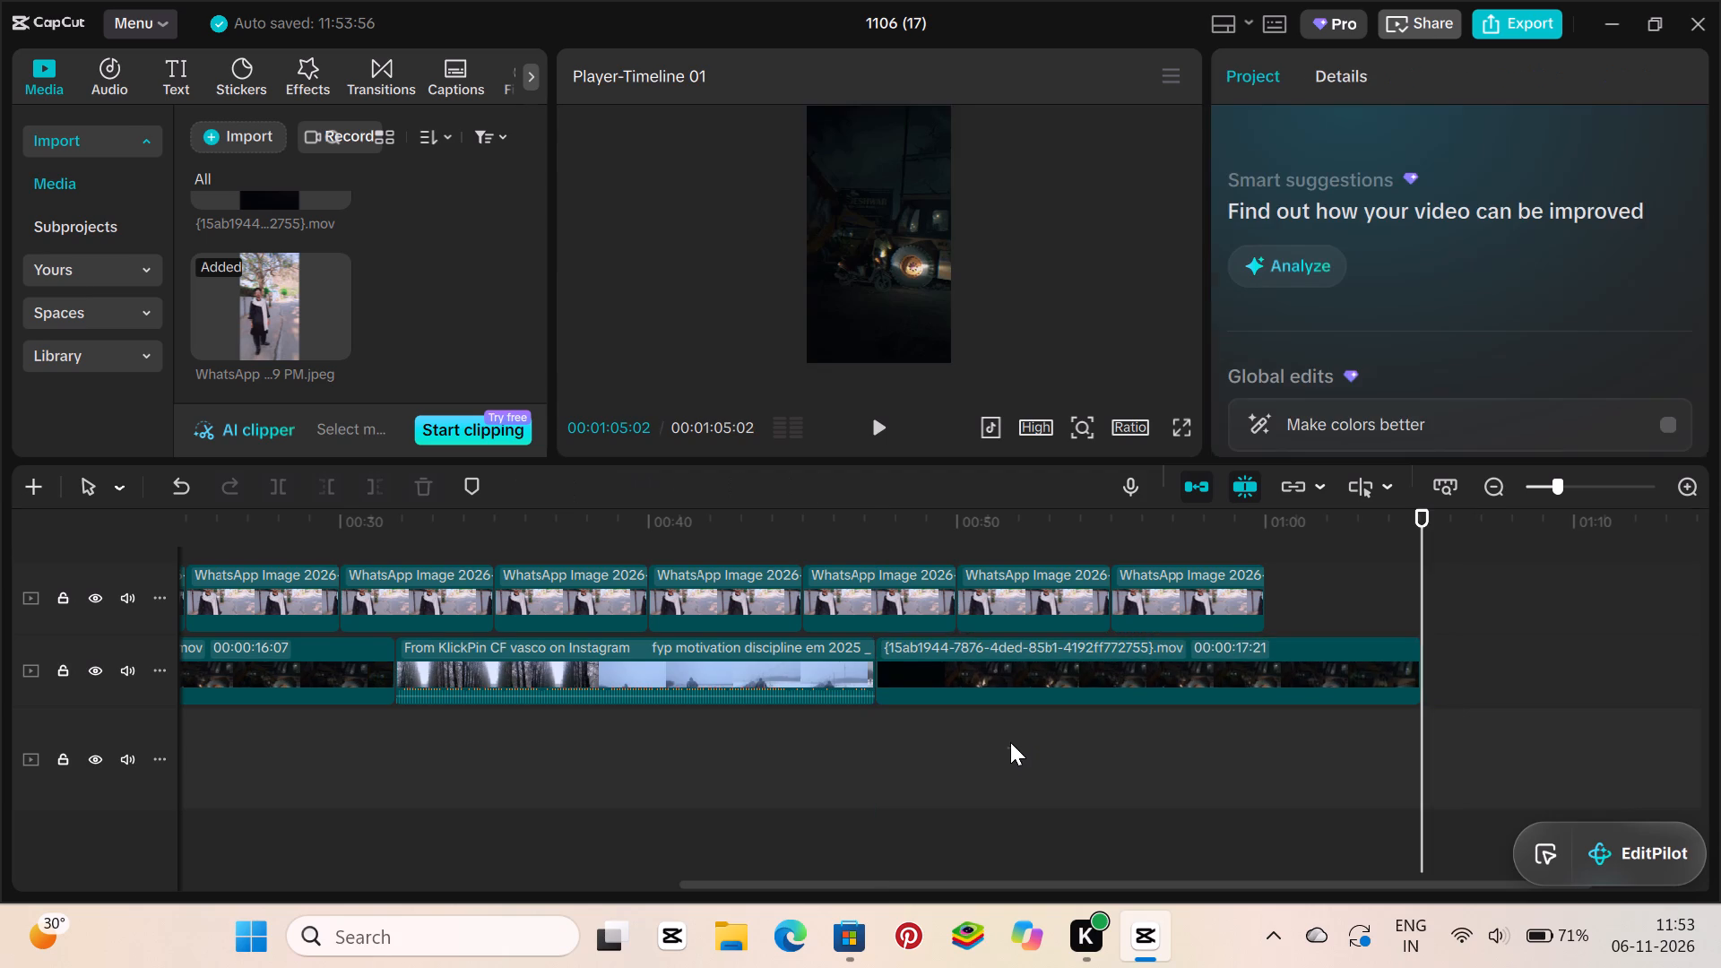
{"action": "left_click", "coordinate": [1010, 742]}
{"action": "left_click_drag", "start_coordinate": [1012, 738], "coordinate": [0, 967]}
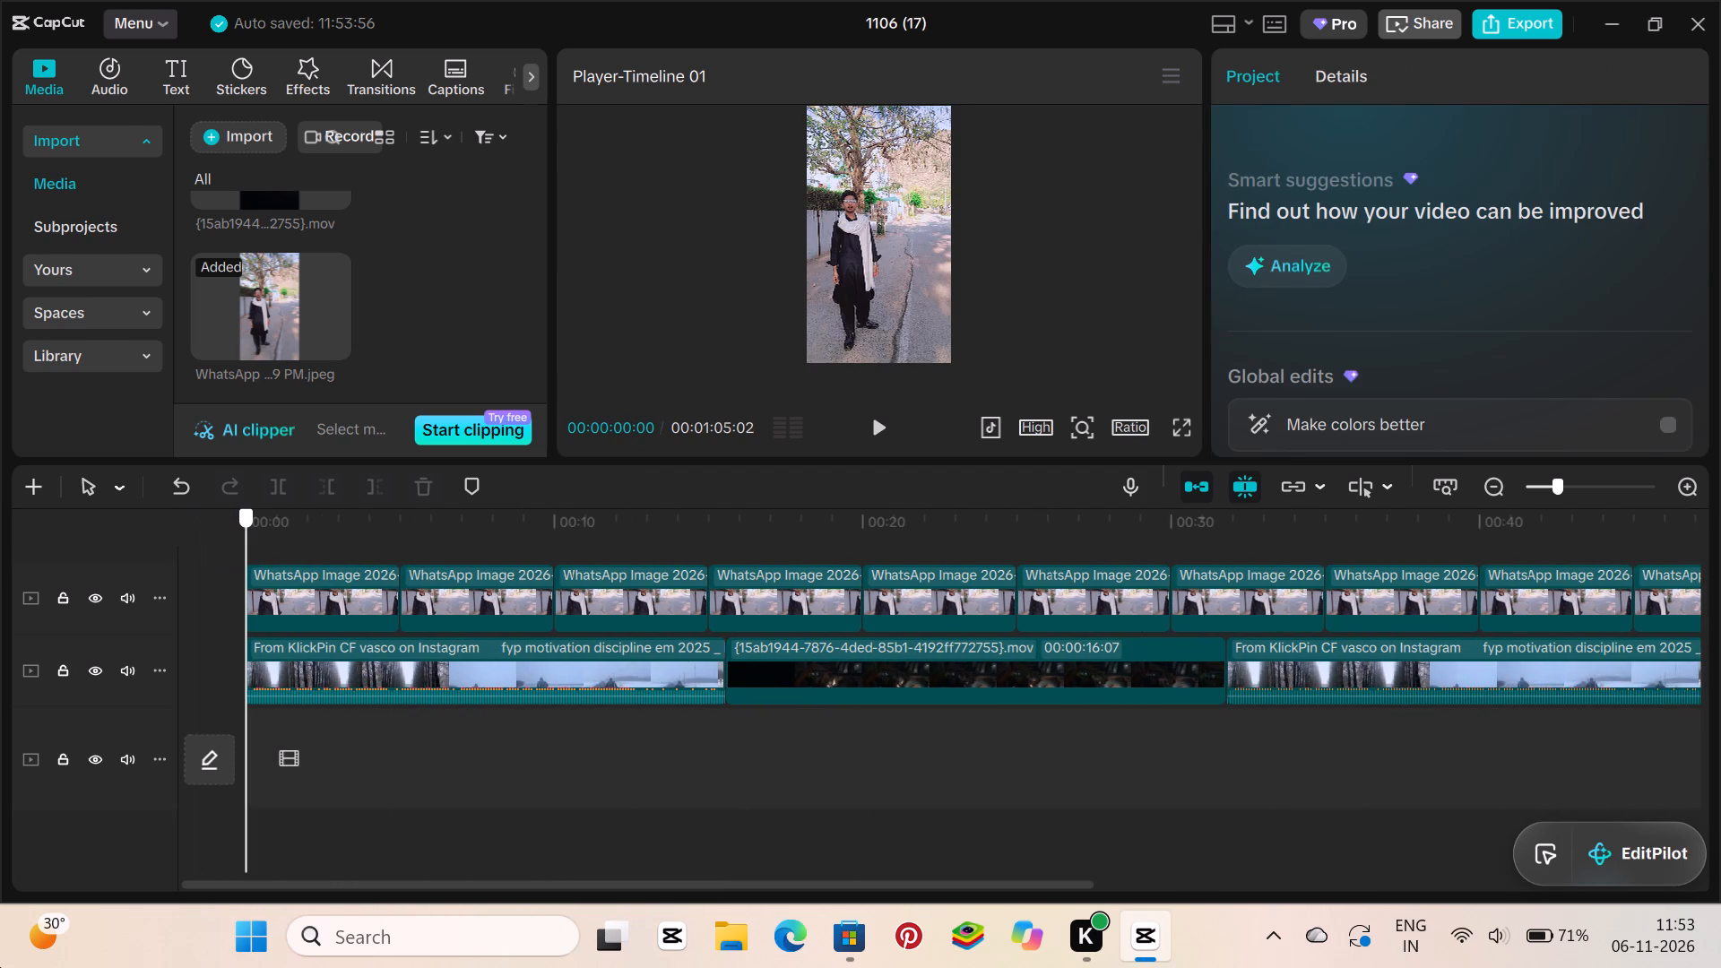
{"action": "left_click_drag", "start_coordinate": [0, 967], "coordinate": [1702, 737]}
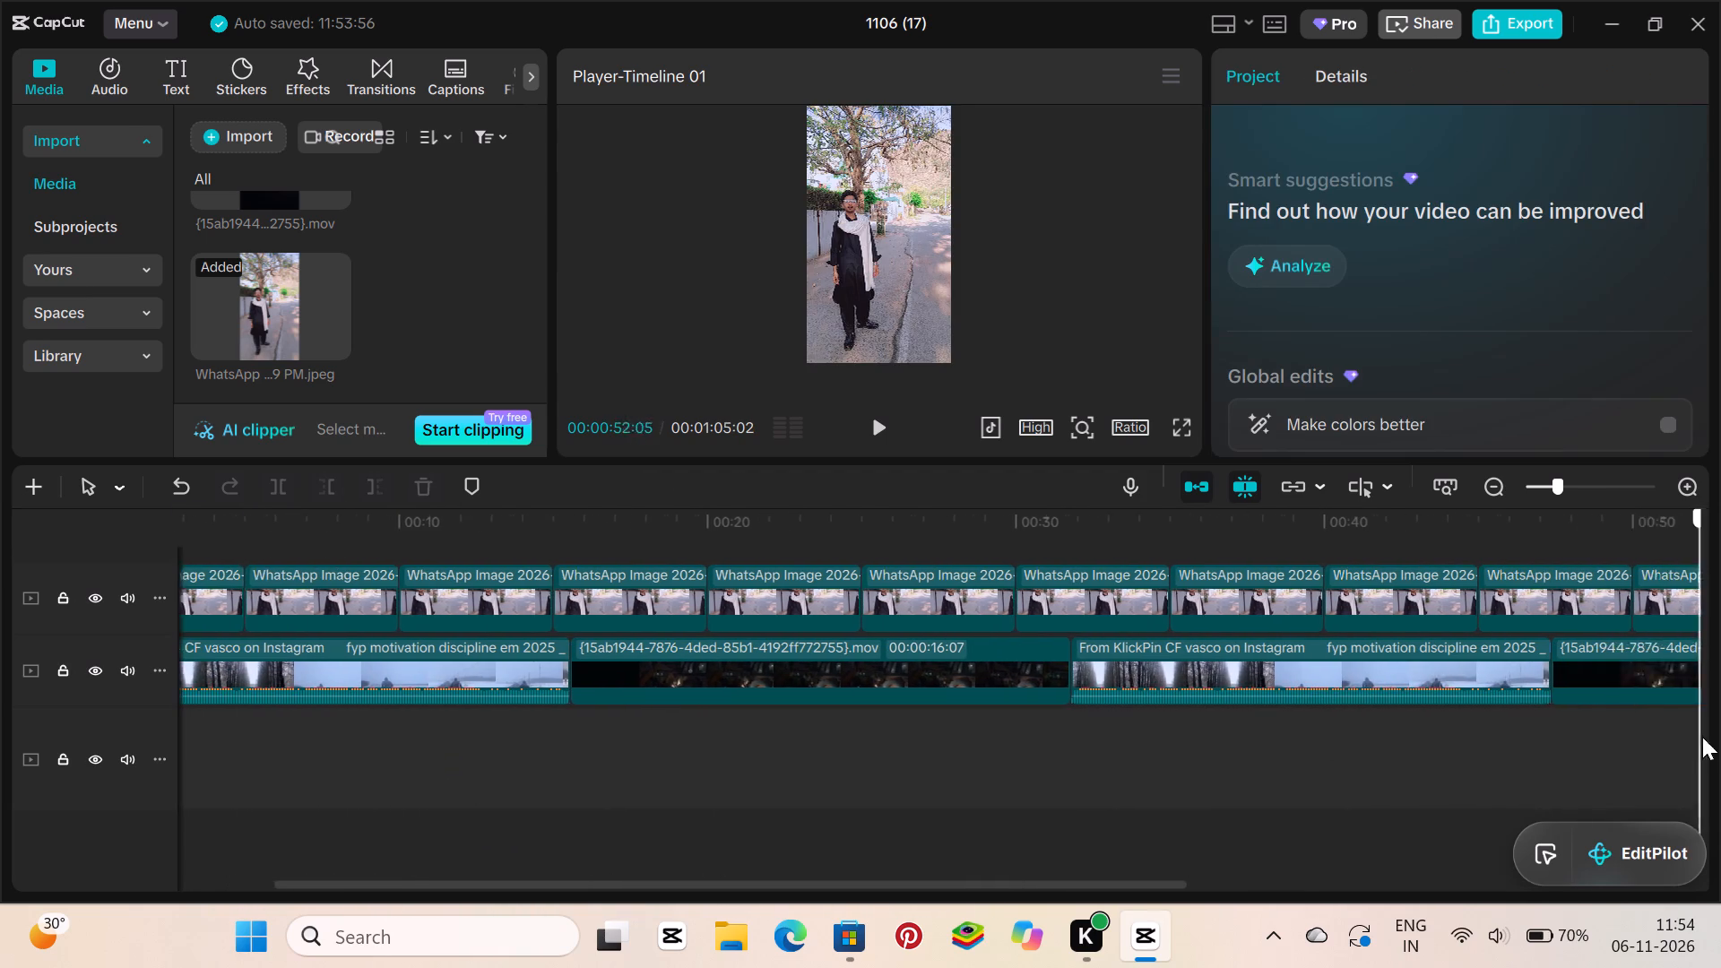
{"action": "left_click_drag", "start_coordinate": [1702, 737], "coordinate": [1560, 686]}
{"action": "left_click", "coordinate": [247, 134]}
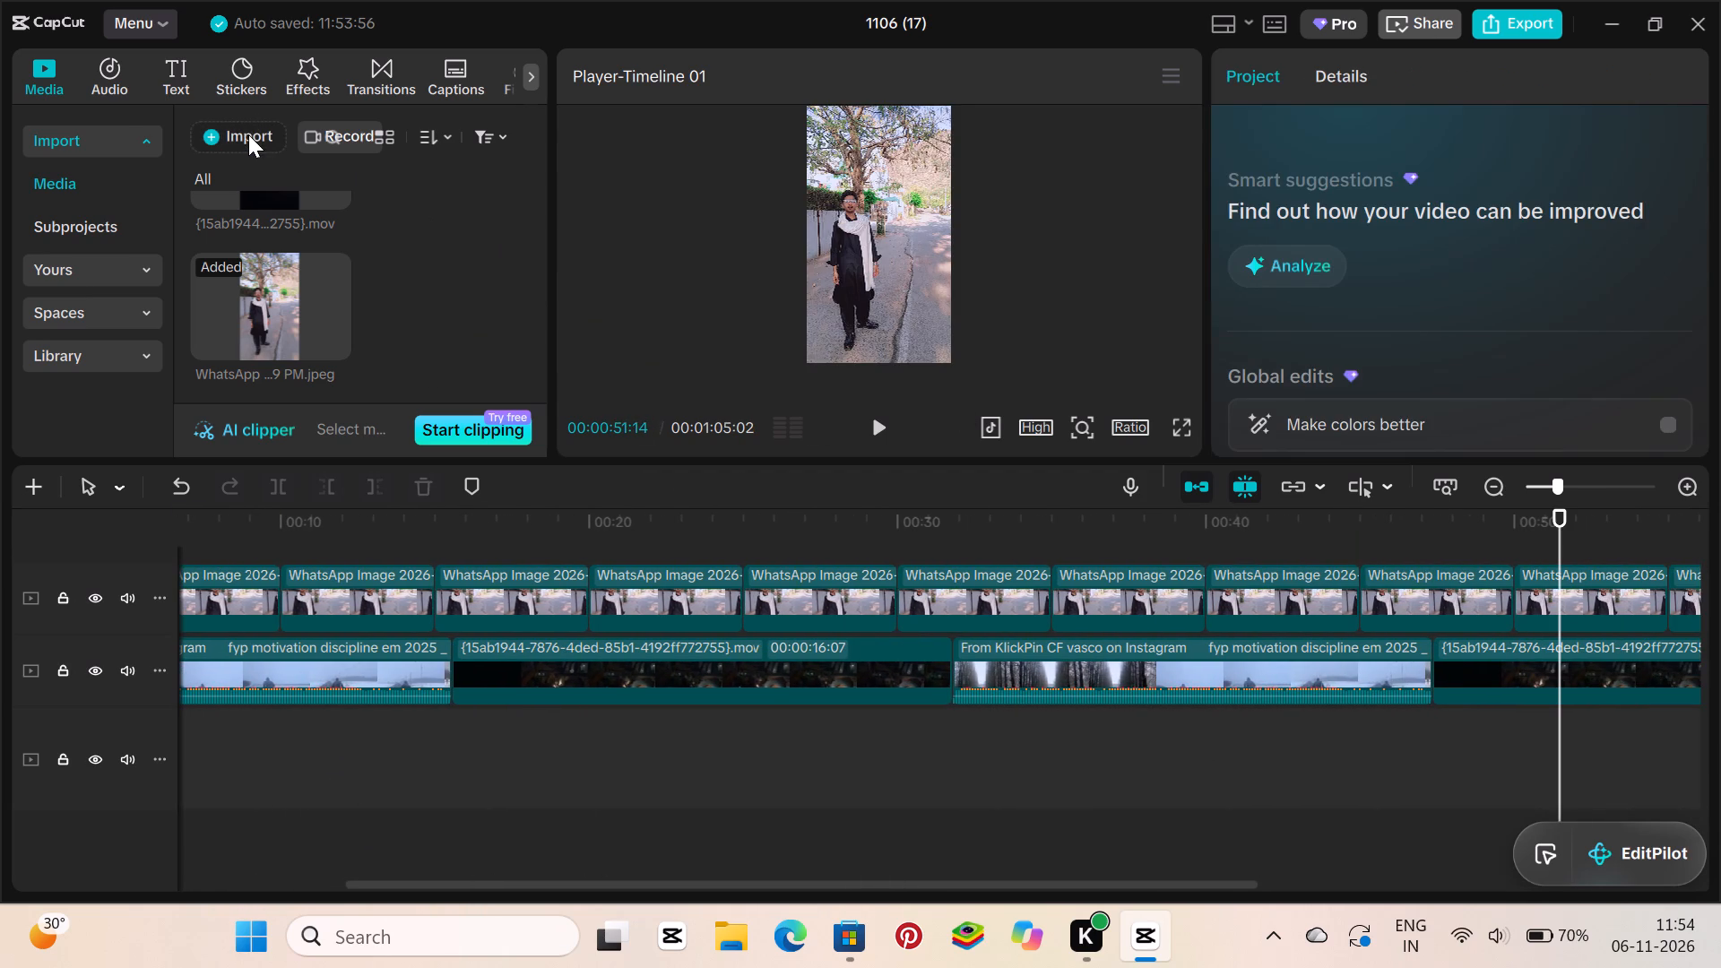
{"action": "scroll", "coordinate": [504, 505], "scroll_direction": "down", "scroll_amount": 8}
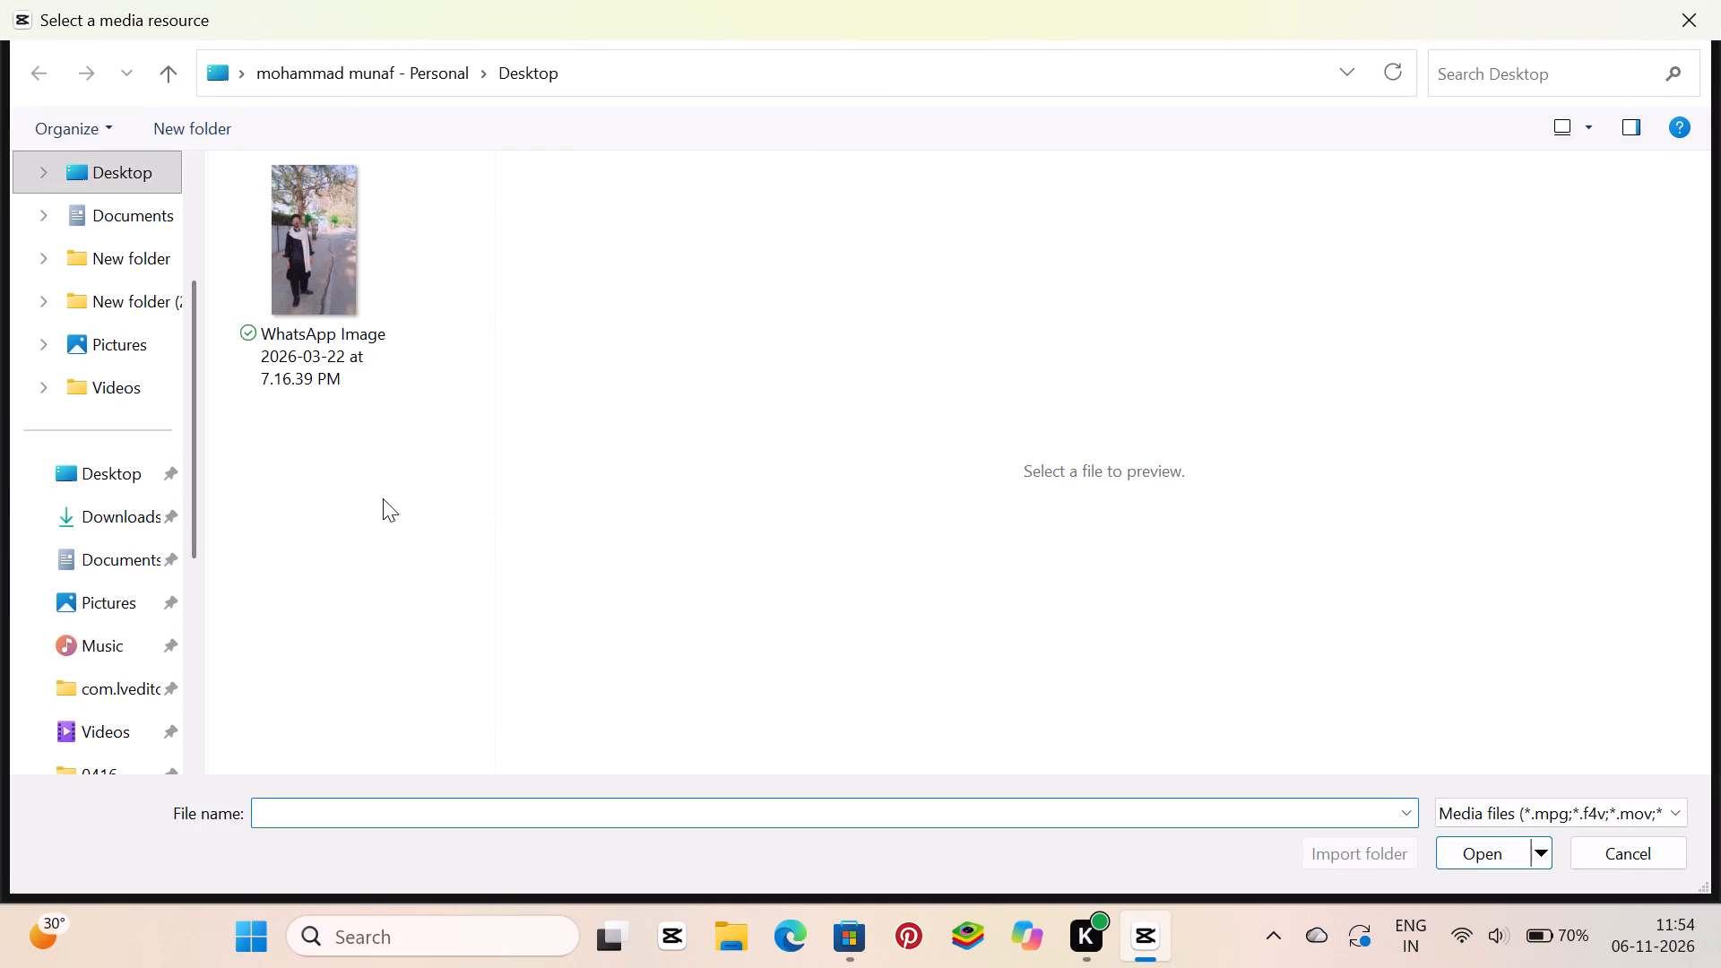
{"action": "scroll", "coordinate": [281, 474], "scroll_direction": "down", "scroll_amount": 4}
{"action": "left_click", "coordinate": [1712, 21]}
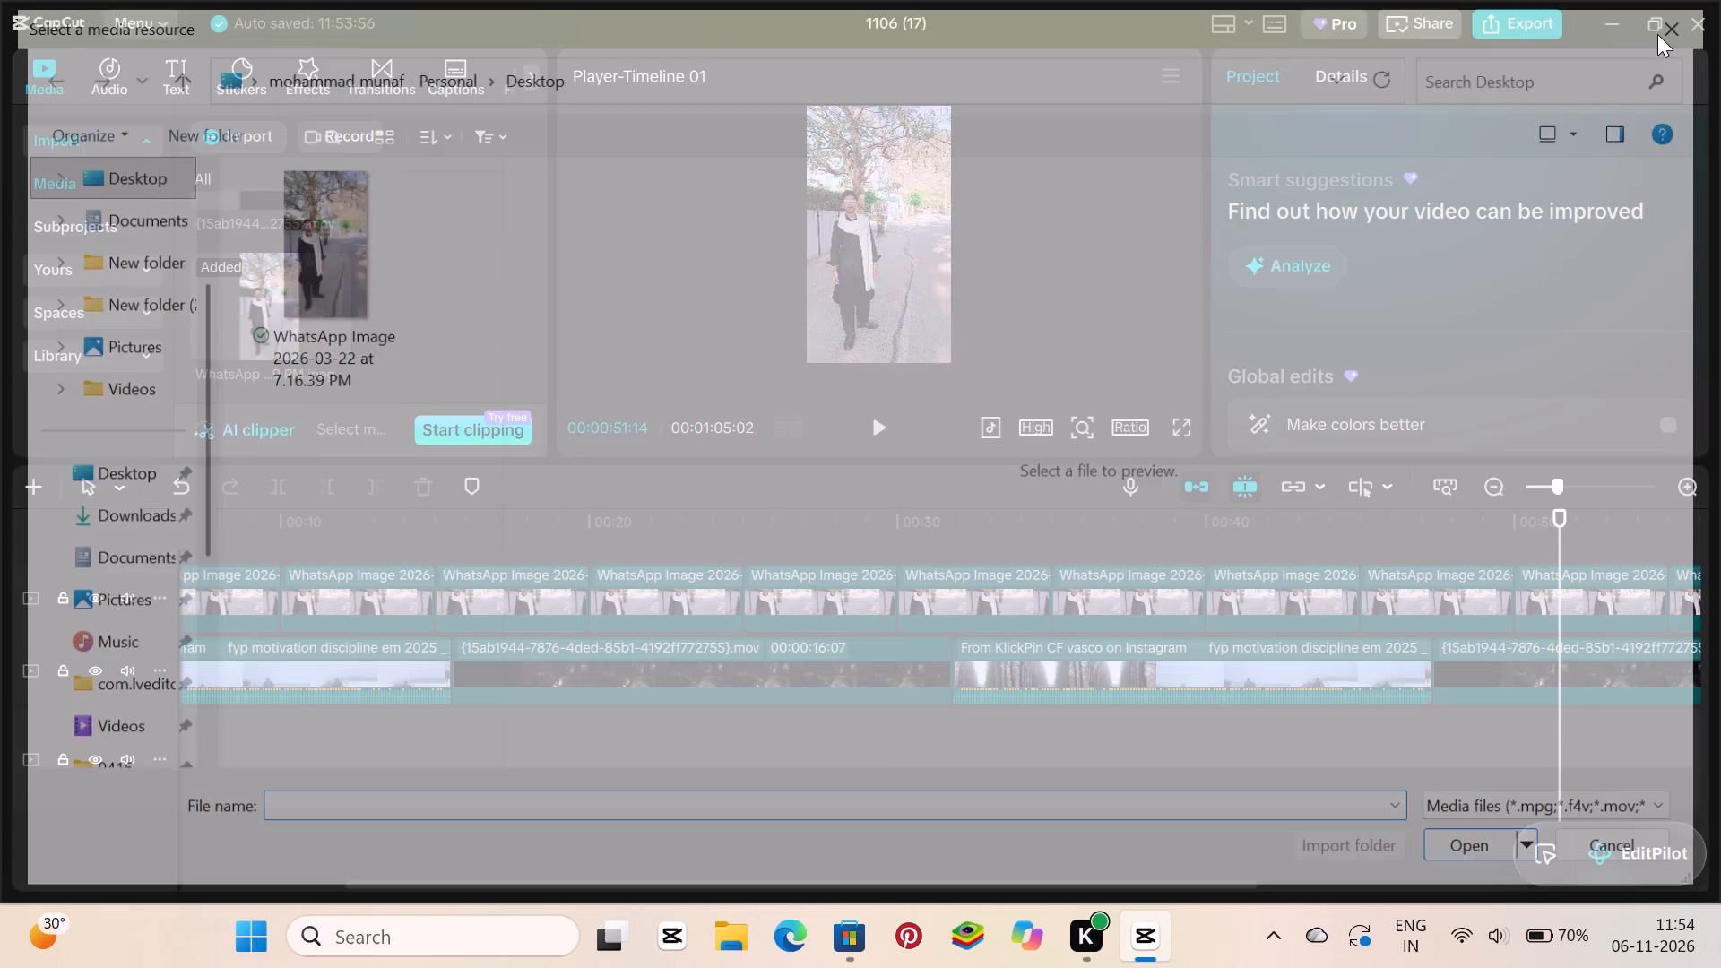
With the Split tool, cut the second, third and fourth WhatsApp image clips into three pieces each, between about 00:05 and 00:20.
{"action": "left_click", "coordinate": [107, 482]}
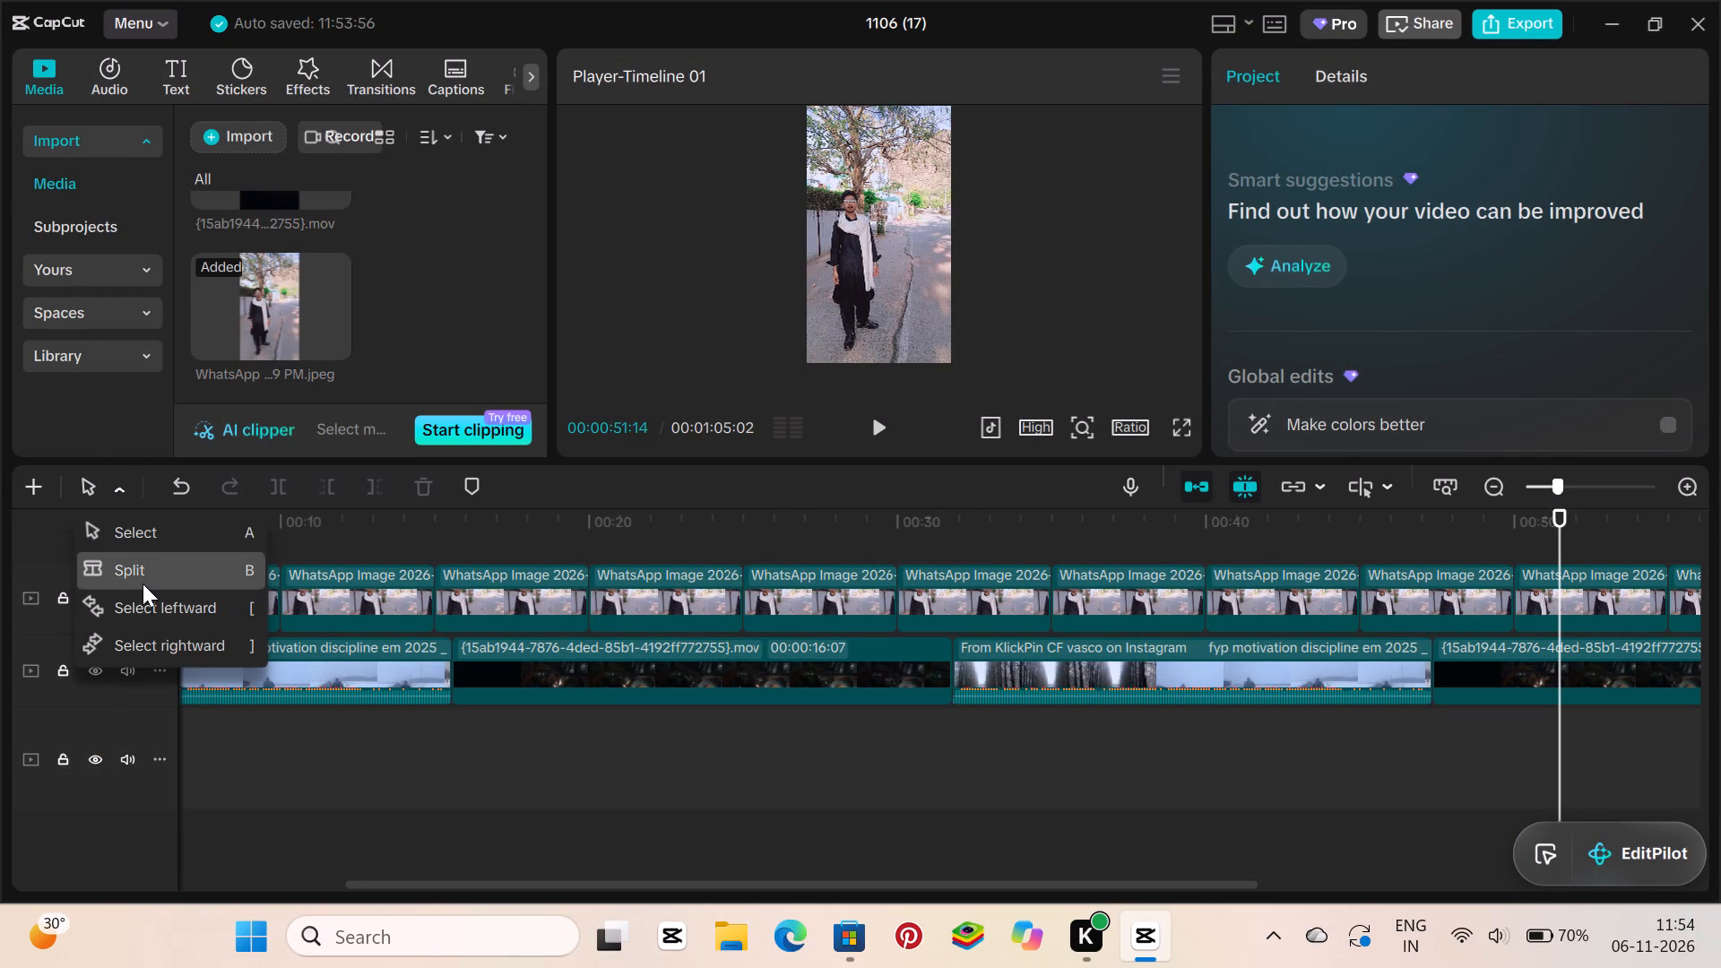
{"action": "left_click", "coordinate": [143, 585]}
{"action": "left_click", "coordinate": [228, 597]}
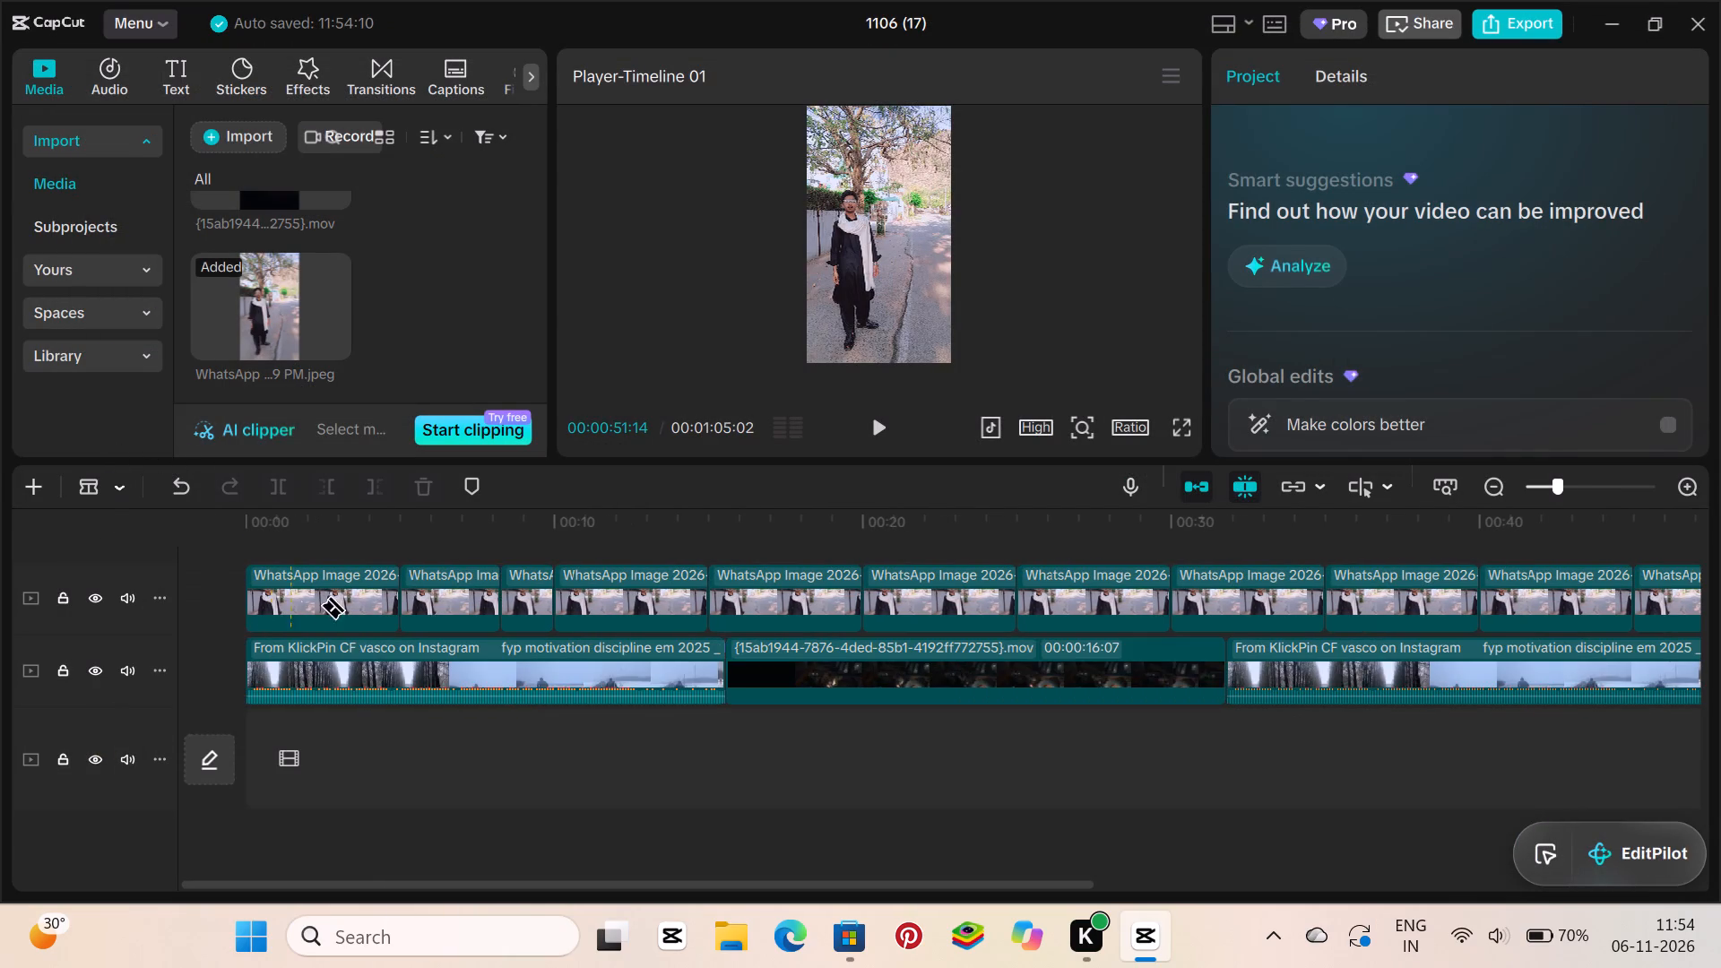
{"action": "left_click", "coordinate": [458, 601]}
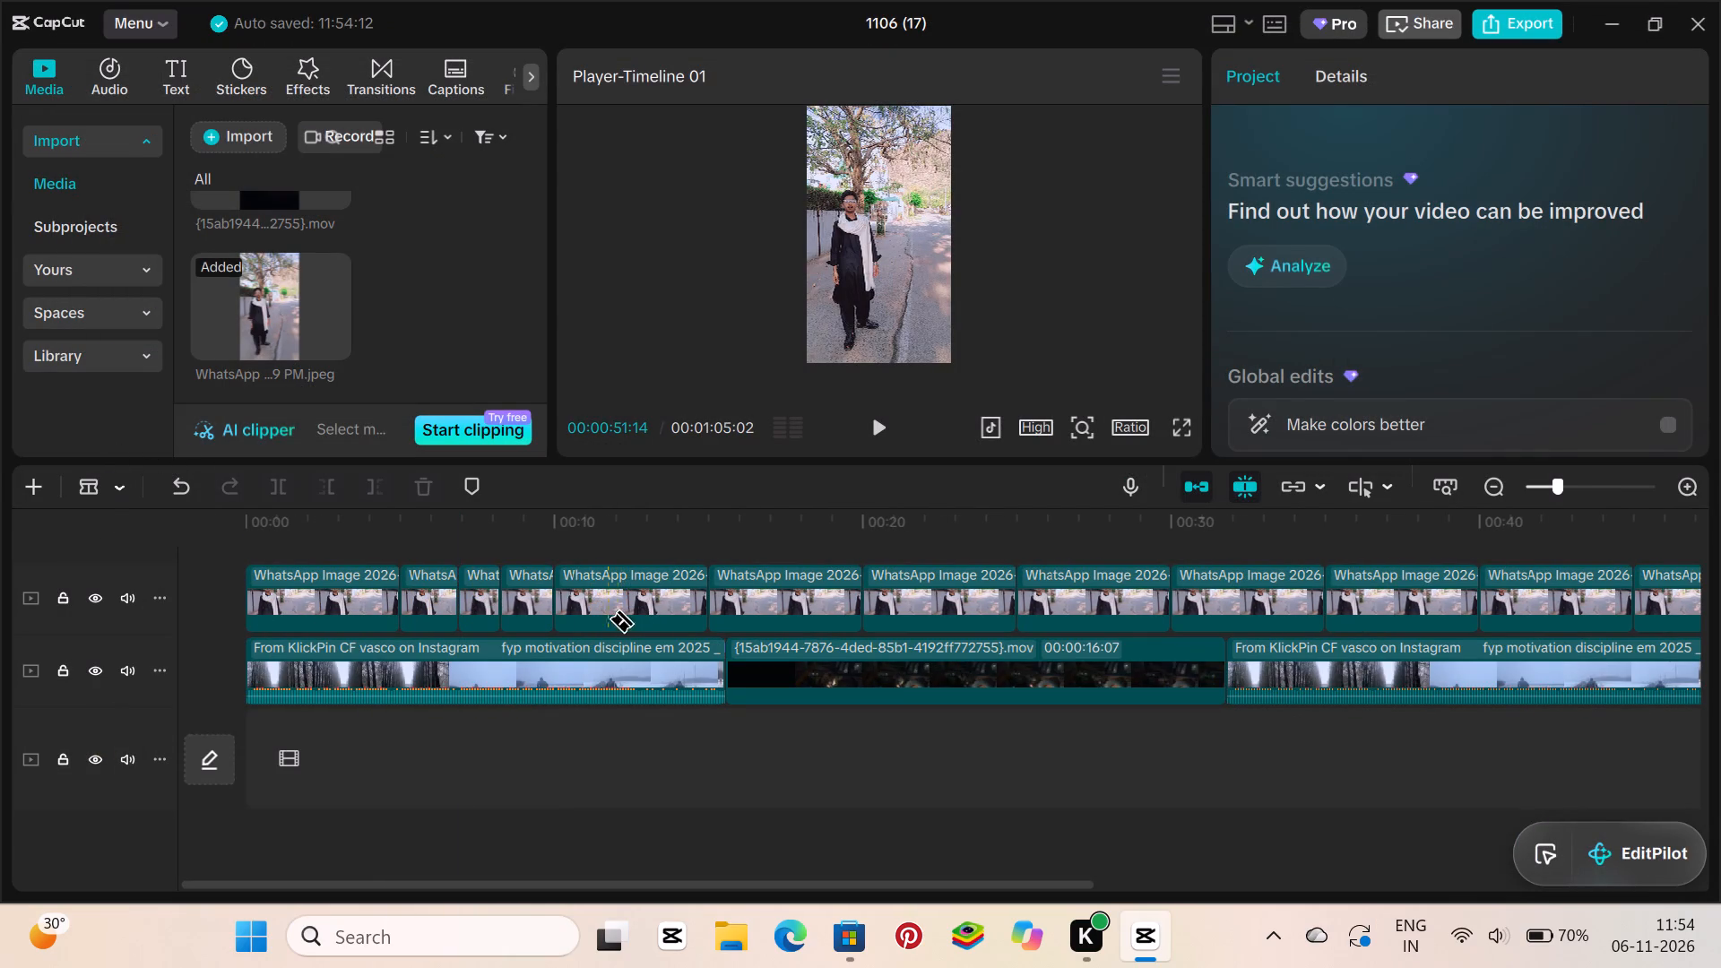
{"action": "left_click", "coordinate": [597, 620]}
{"action": "left_click", "coordinate": [658, 595]}
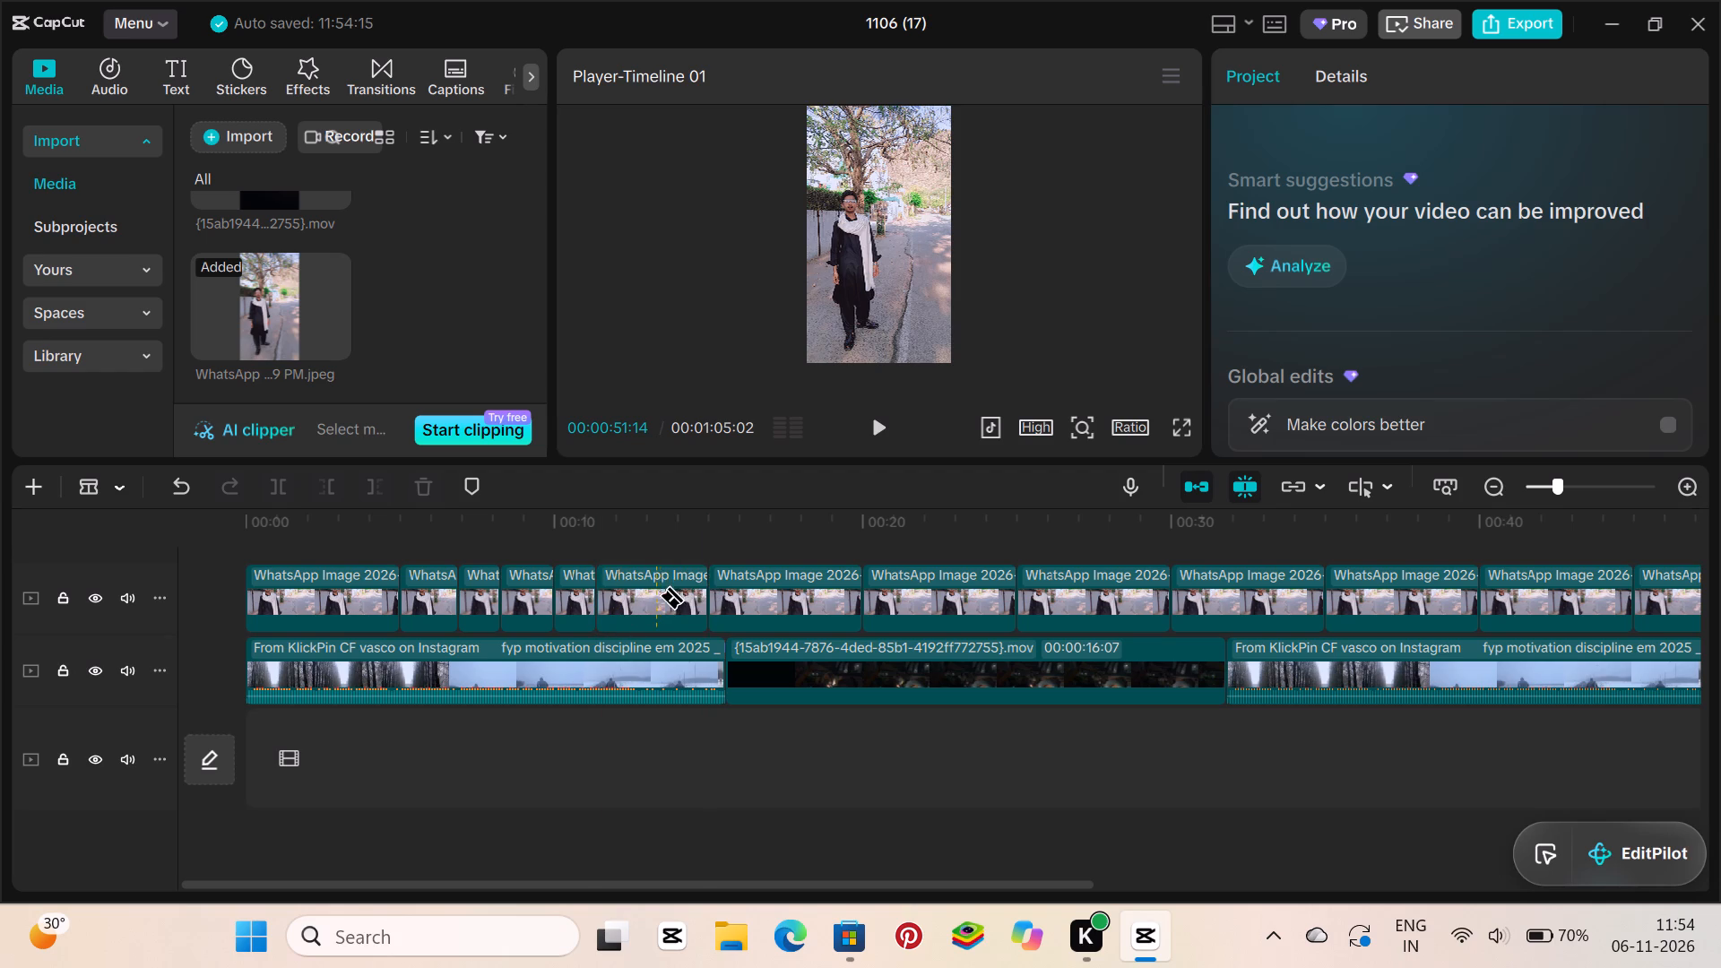
{"action": "left_click", "coordinate": [765, 596]}
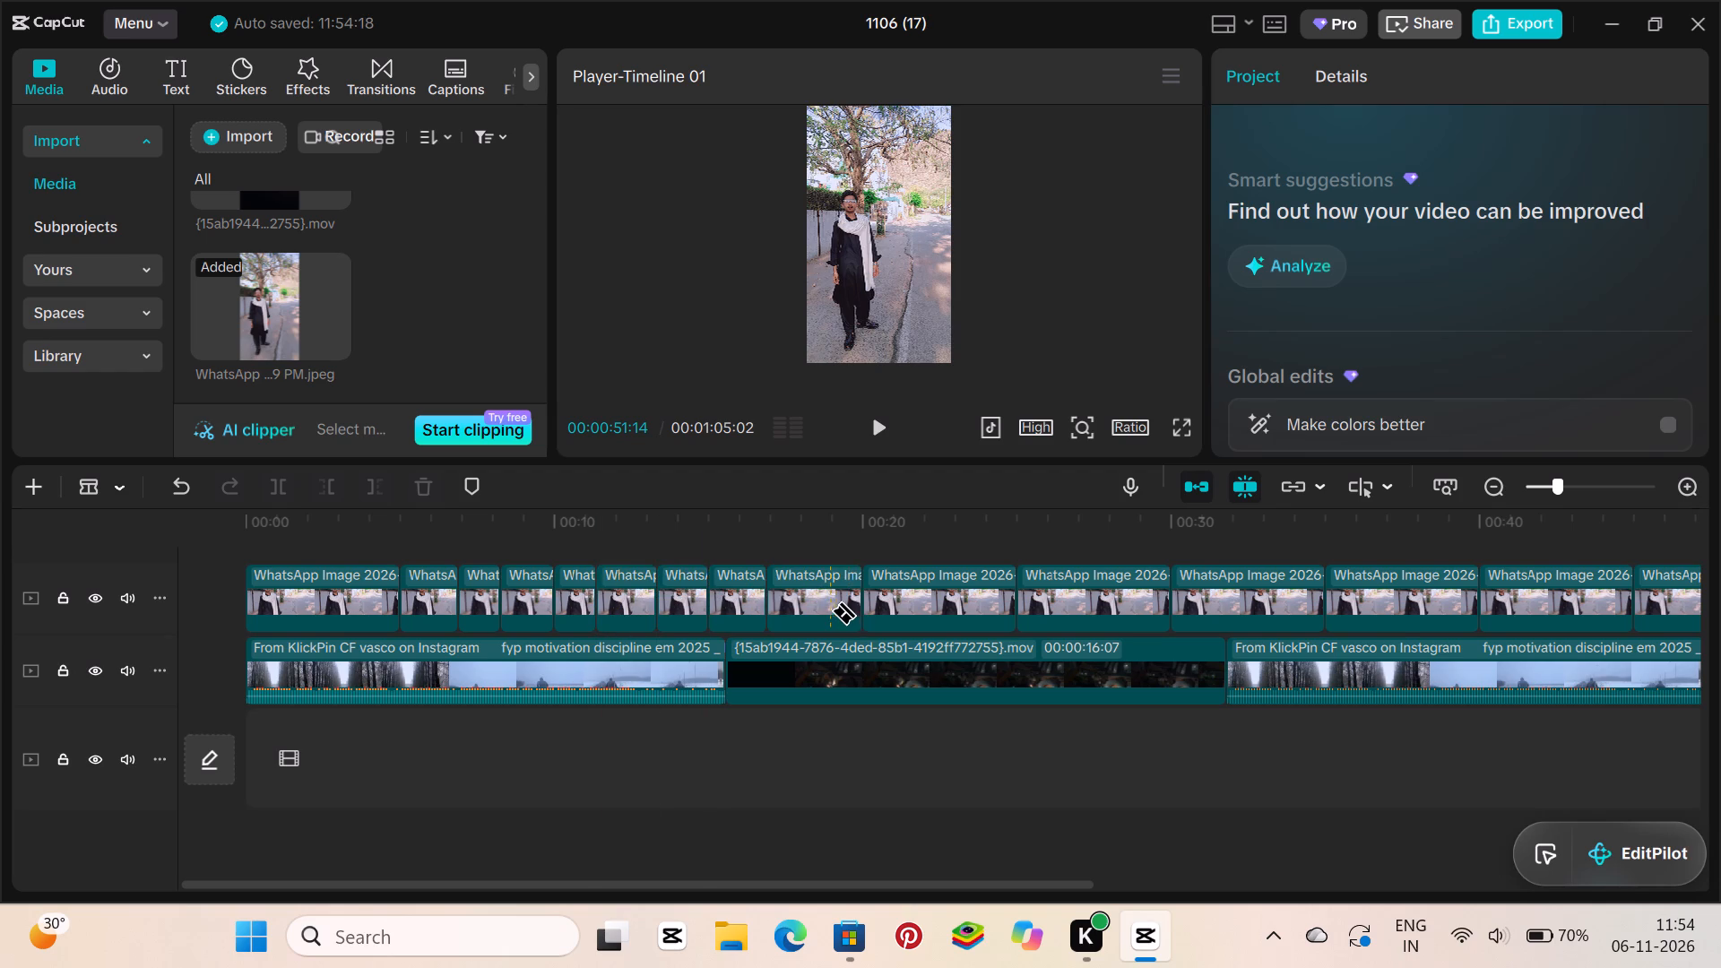
{"action": "left_click", "coordinate": [830, 609]}
Split the first night-time .mov clip into seven short pieces, with cuts from about 00:18 to 00:30.
{"action": "left_click", "coordinate": [795, 673]}
{"action": "left_click", "coordinate": [883, 674]}
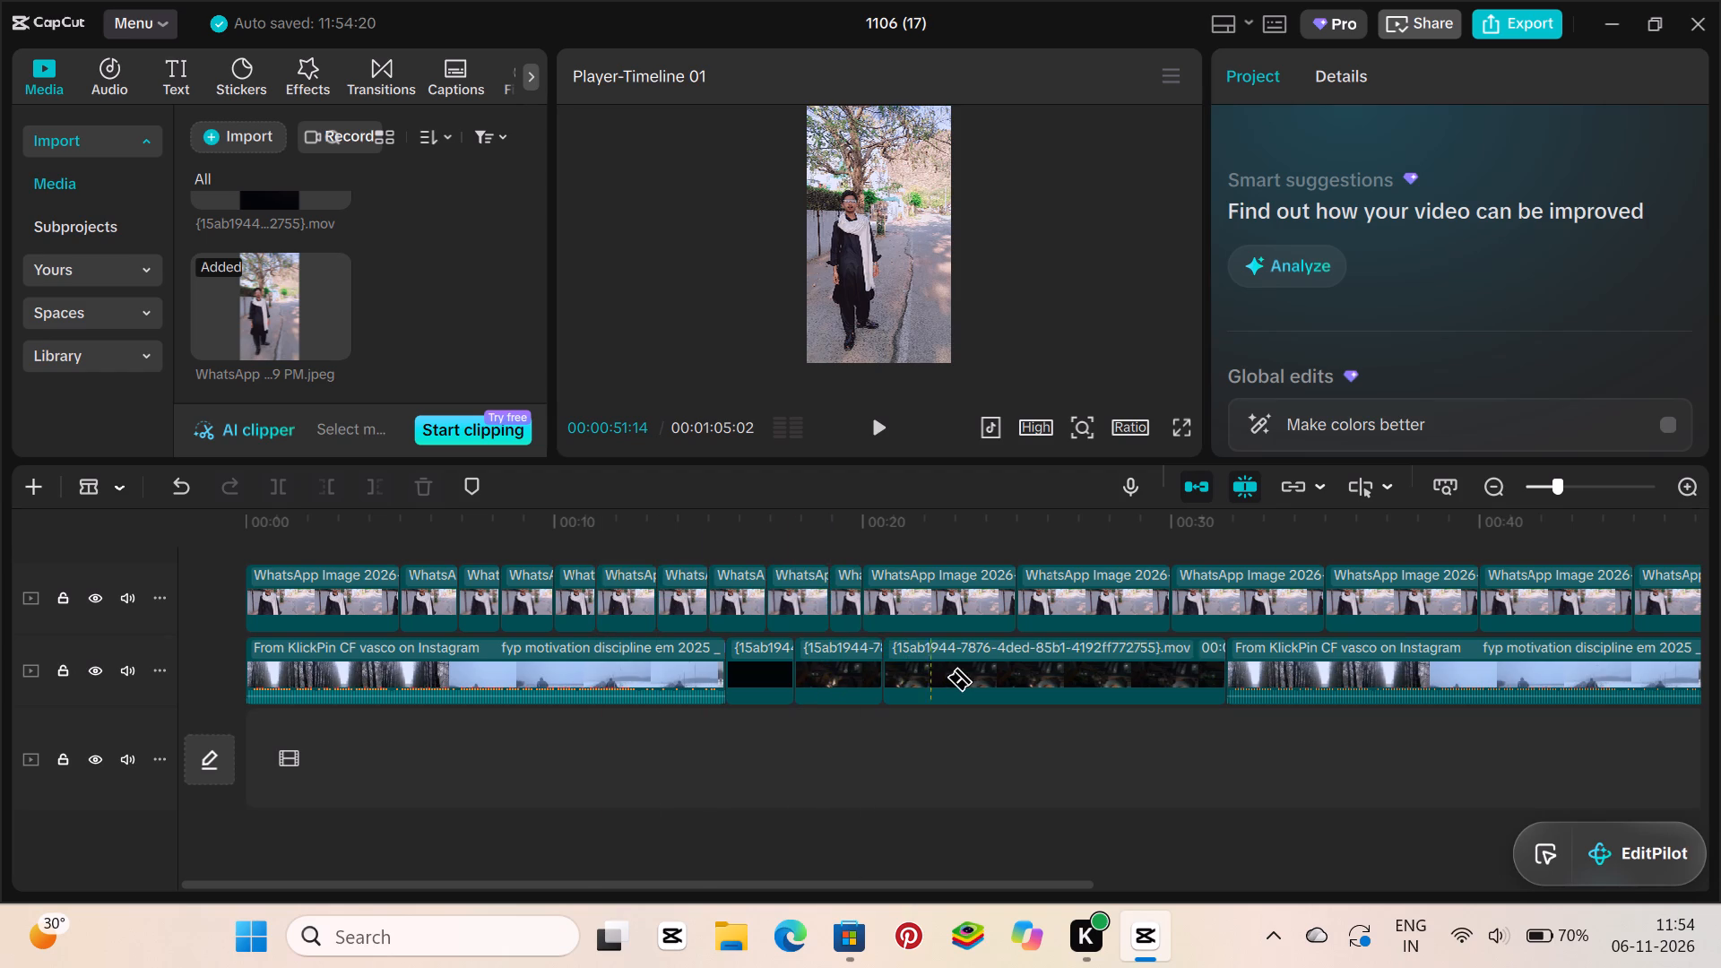
{"action": "left_click", "coordinate": [947, 677]}
{"action": "left_click", "coordinate": [1013, 679]}
{"action": "left_click", "coordinate": [1094, 678]}
{"action": "left_click", "coordinate": [1186, 675]}
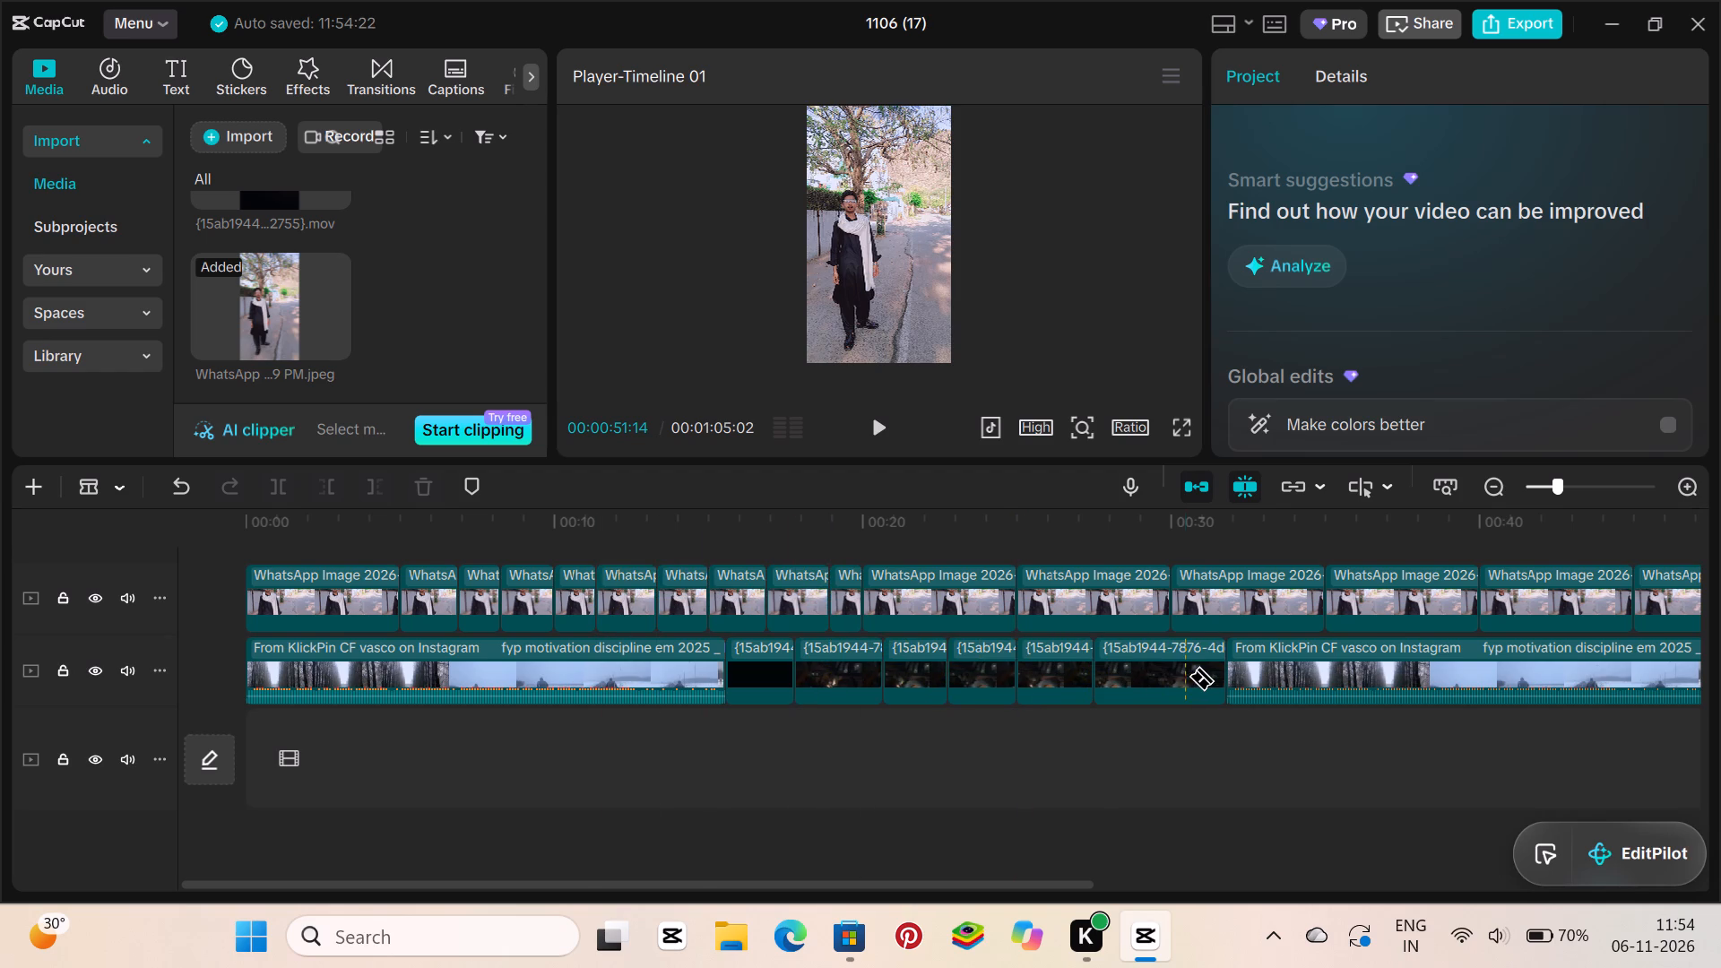
Split the WhatsApp image clips above the second running video into shorter pieces, with cuts from about 00:32 to 00:46.
{"action": "left_click", "coordinate": [1256, 593]}
{"action": "left_click", "coordinate": [1332, 602]}
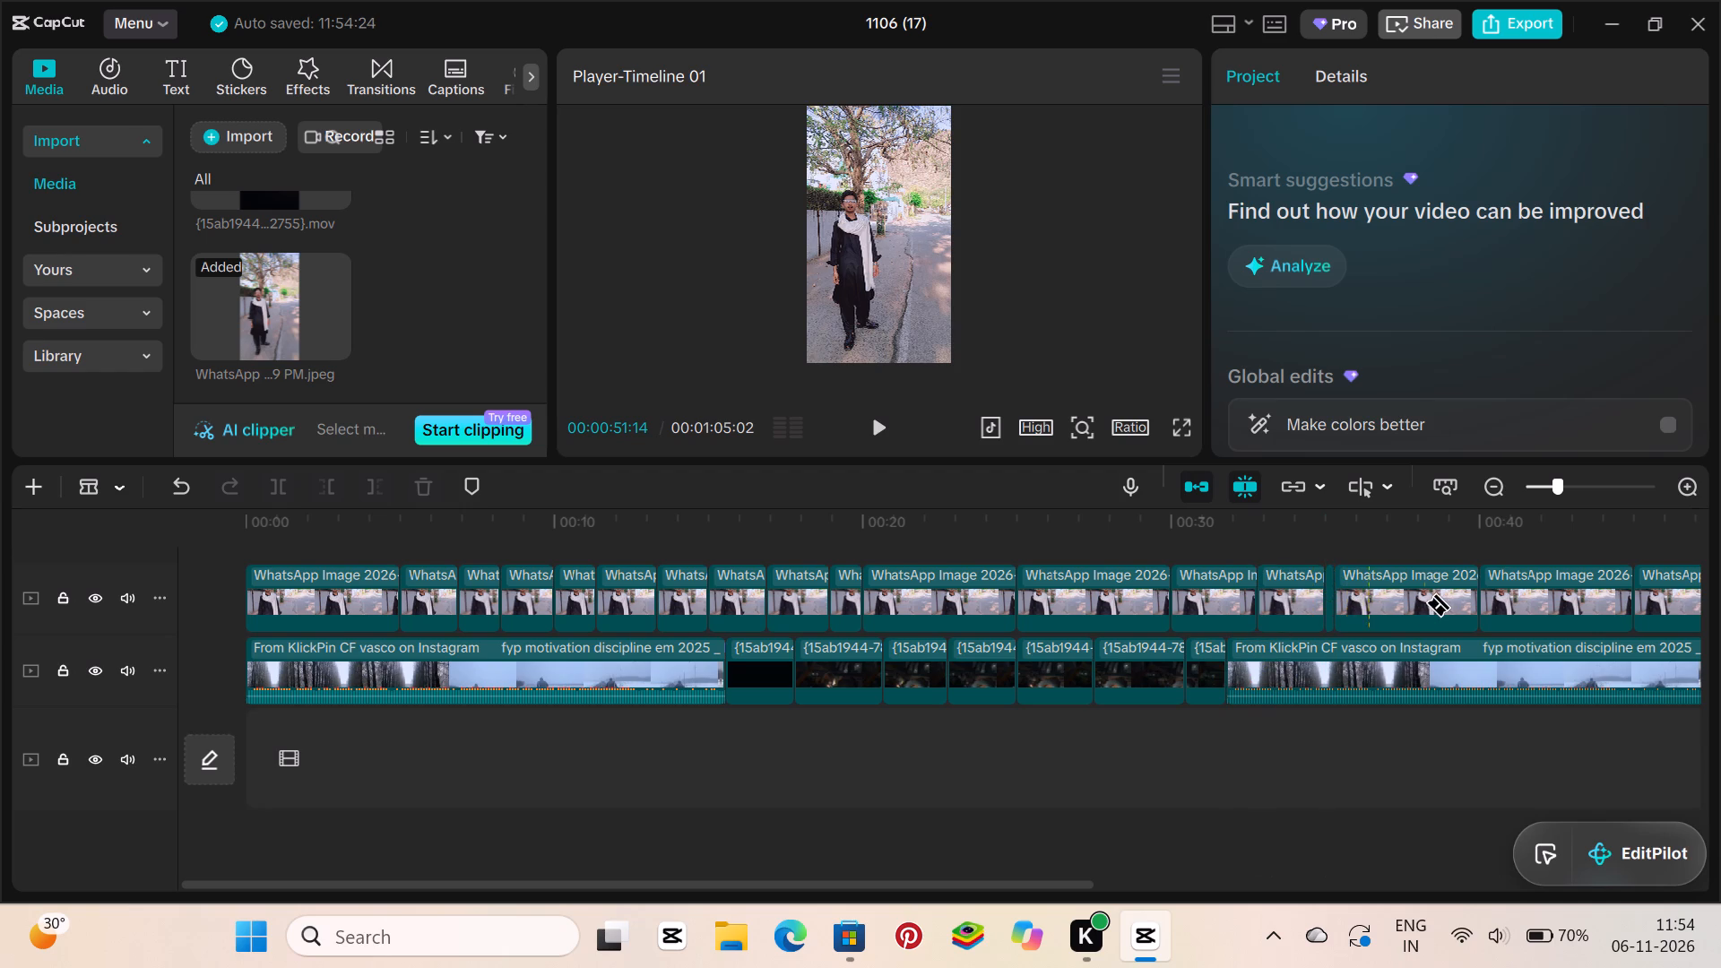
{"action": "left_click", "coordinate": [1427, 602]}
{"action": "left_click", "coordinate": [1482, 598]}
{"action": "left_click", "coordinate": [1526, 597]}
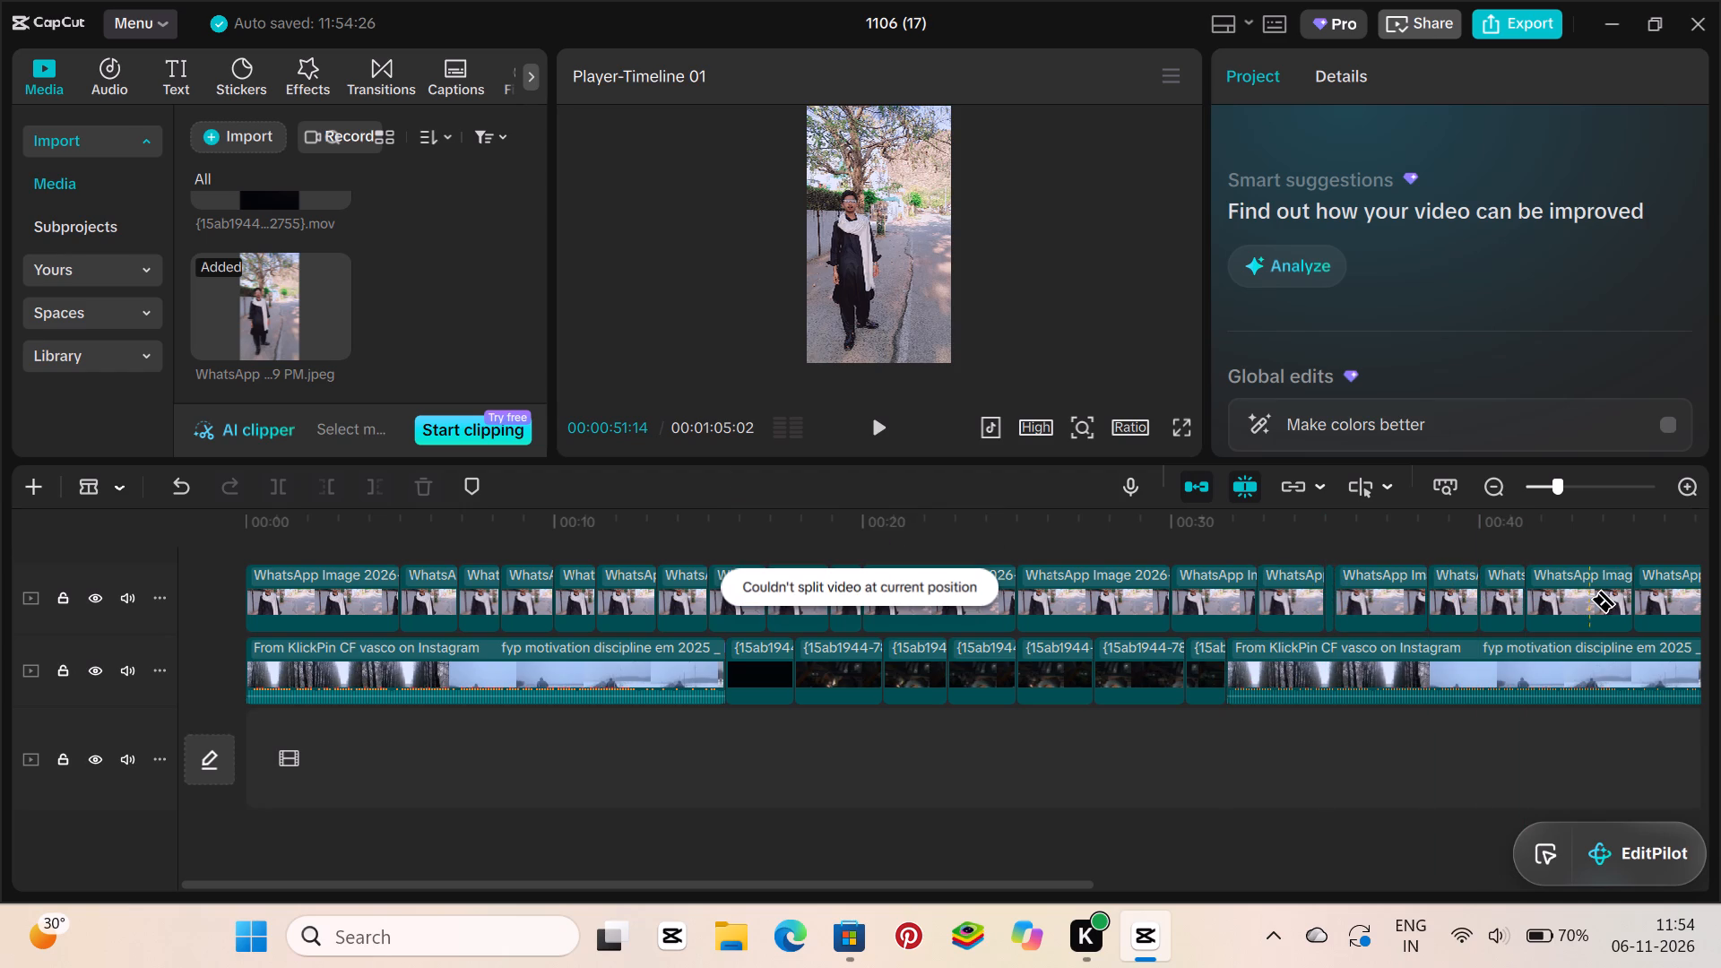
{"action": "left_click", "coordinate": [1589, 599]}
{"action": "left_click", "coordinate": [1671, 603]}
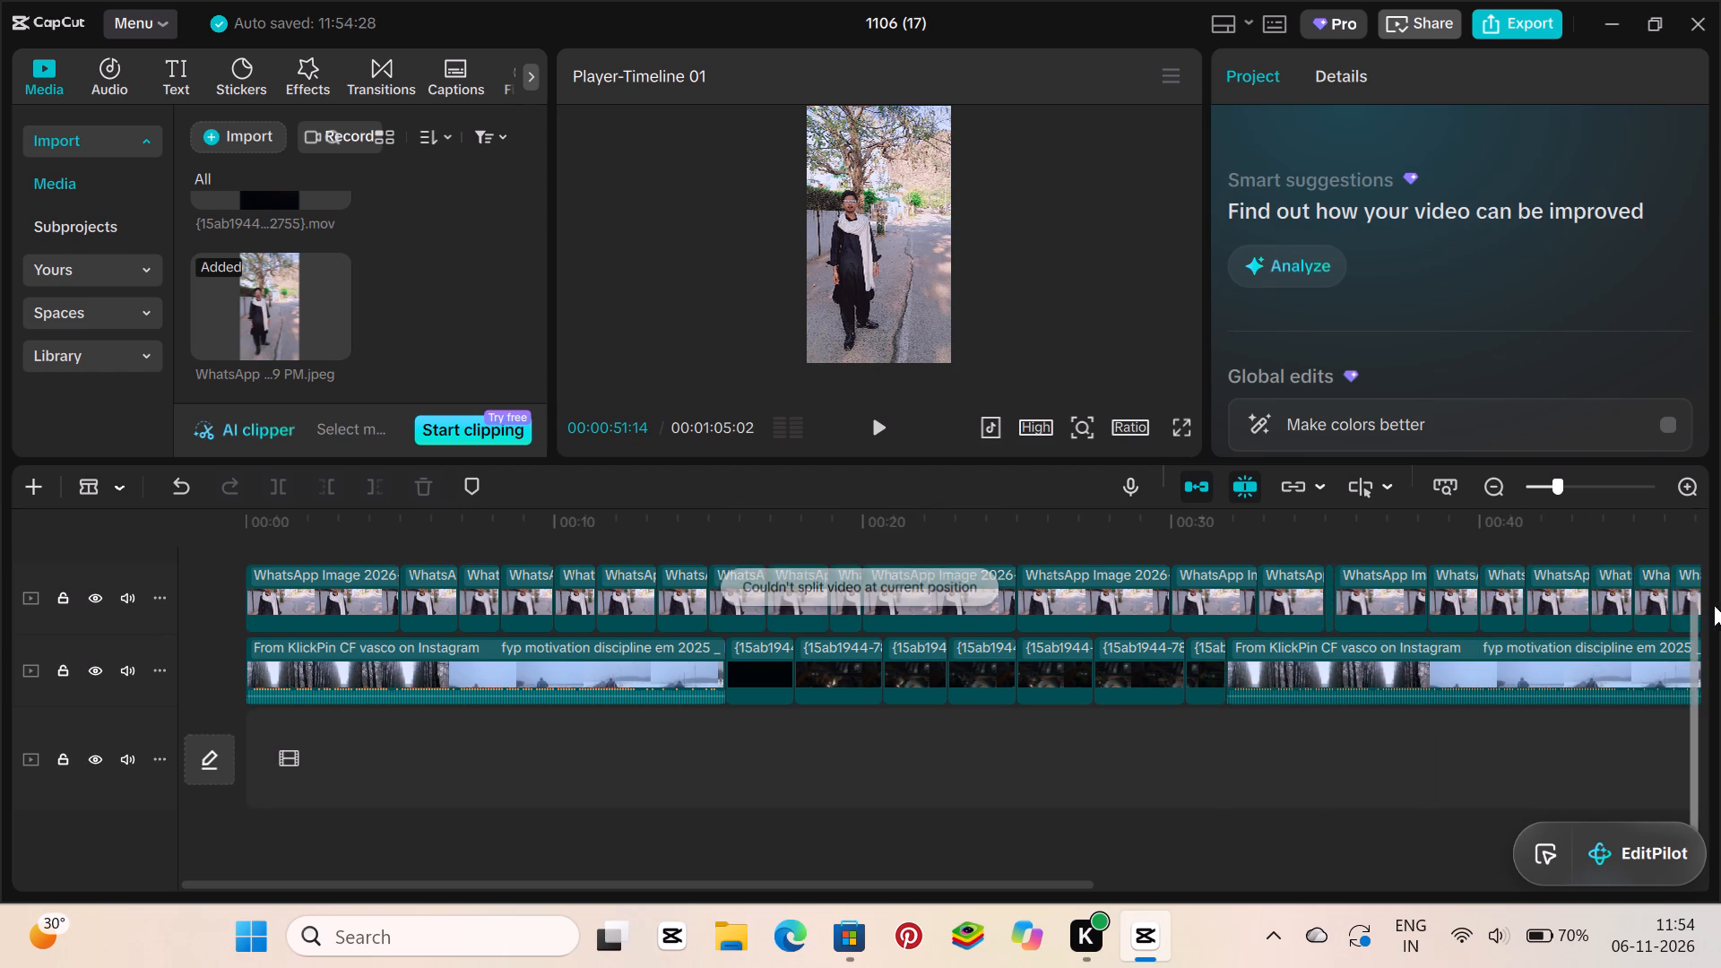
Split the remaining WhatsApp image clips near the timeline's end into short pieces, with cuts from about 00:48 to 00:59.
{"action": "left_click", "coordinate": [1604, 545]}
{"action": "left_click_drag", "start_coordinate": [1604, 545], "coordinate": [1720, 586]}
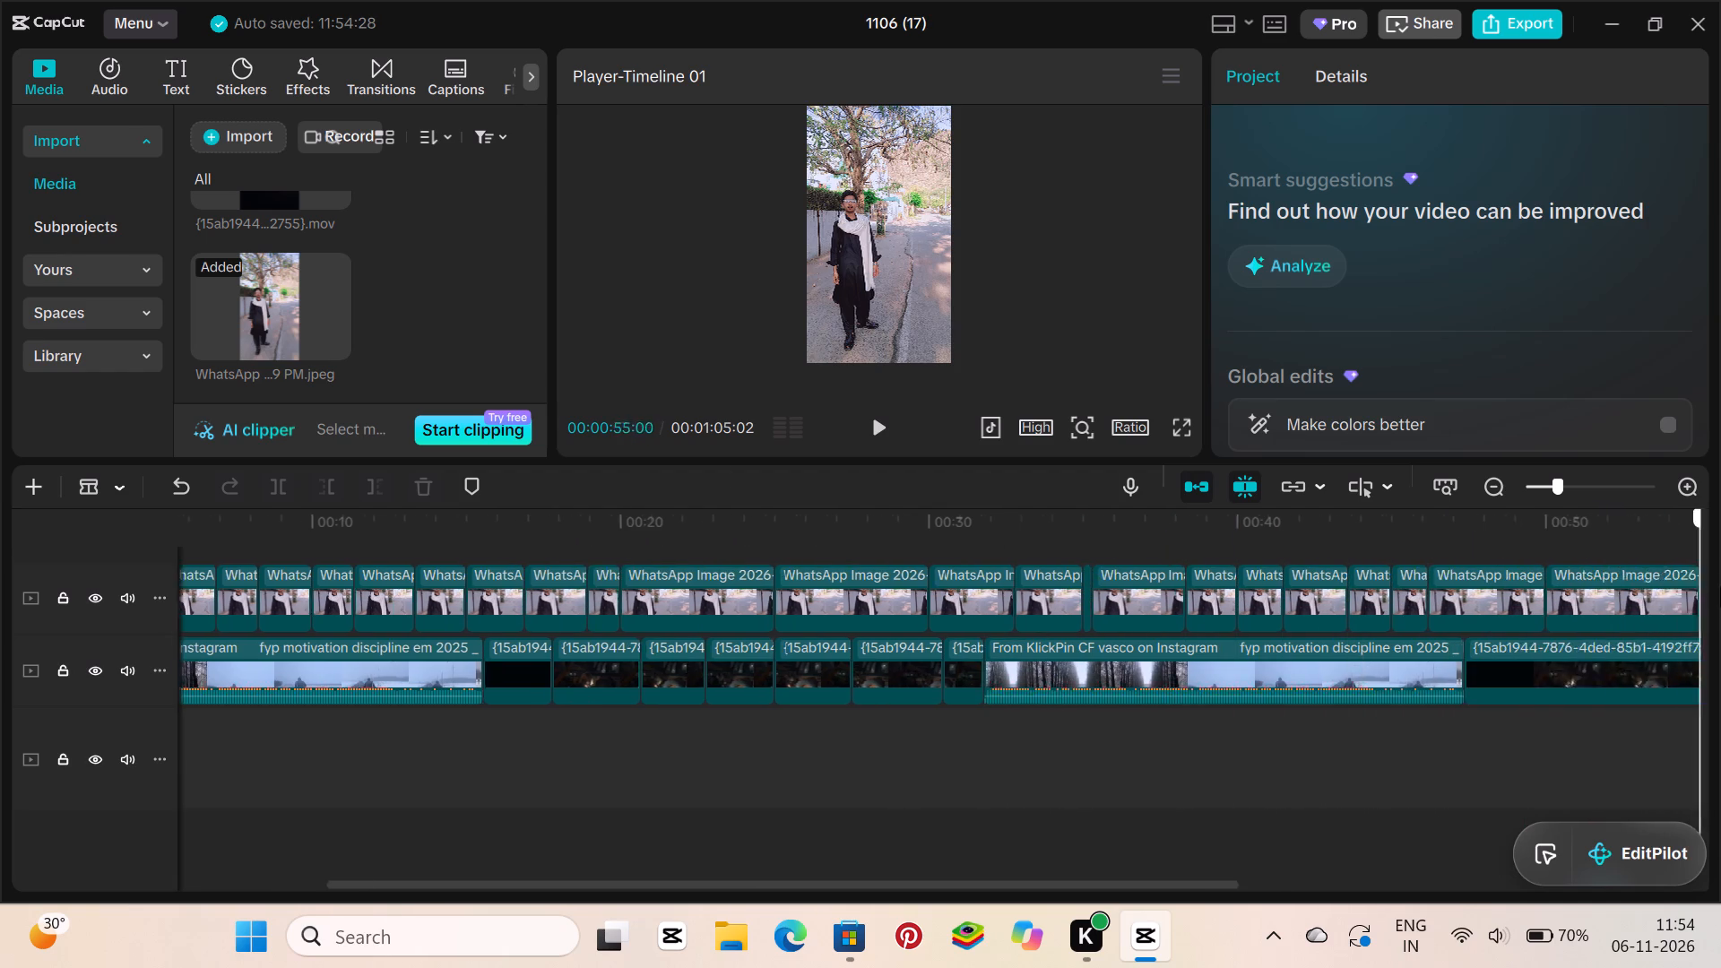
{"action": "left_click_drag", "start_coordinate": [1720, 586], "coordinate": [1720, 625]}
{"action": "left_click", "coordinate": [827, 599]}
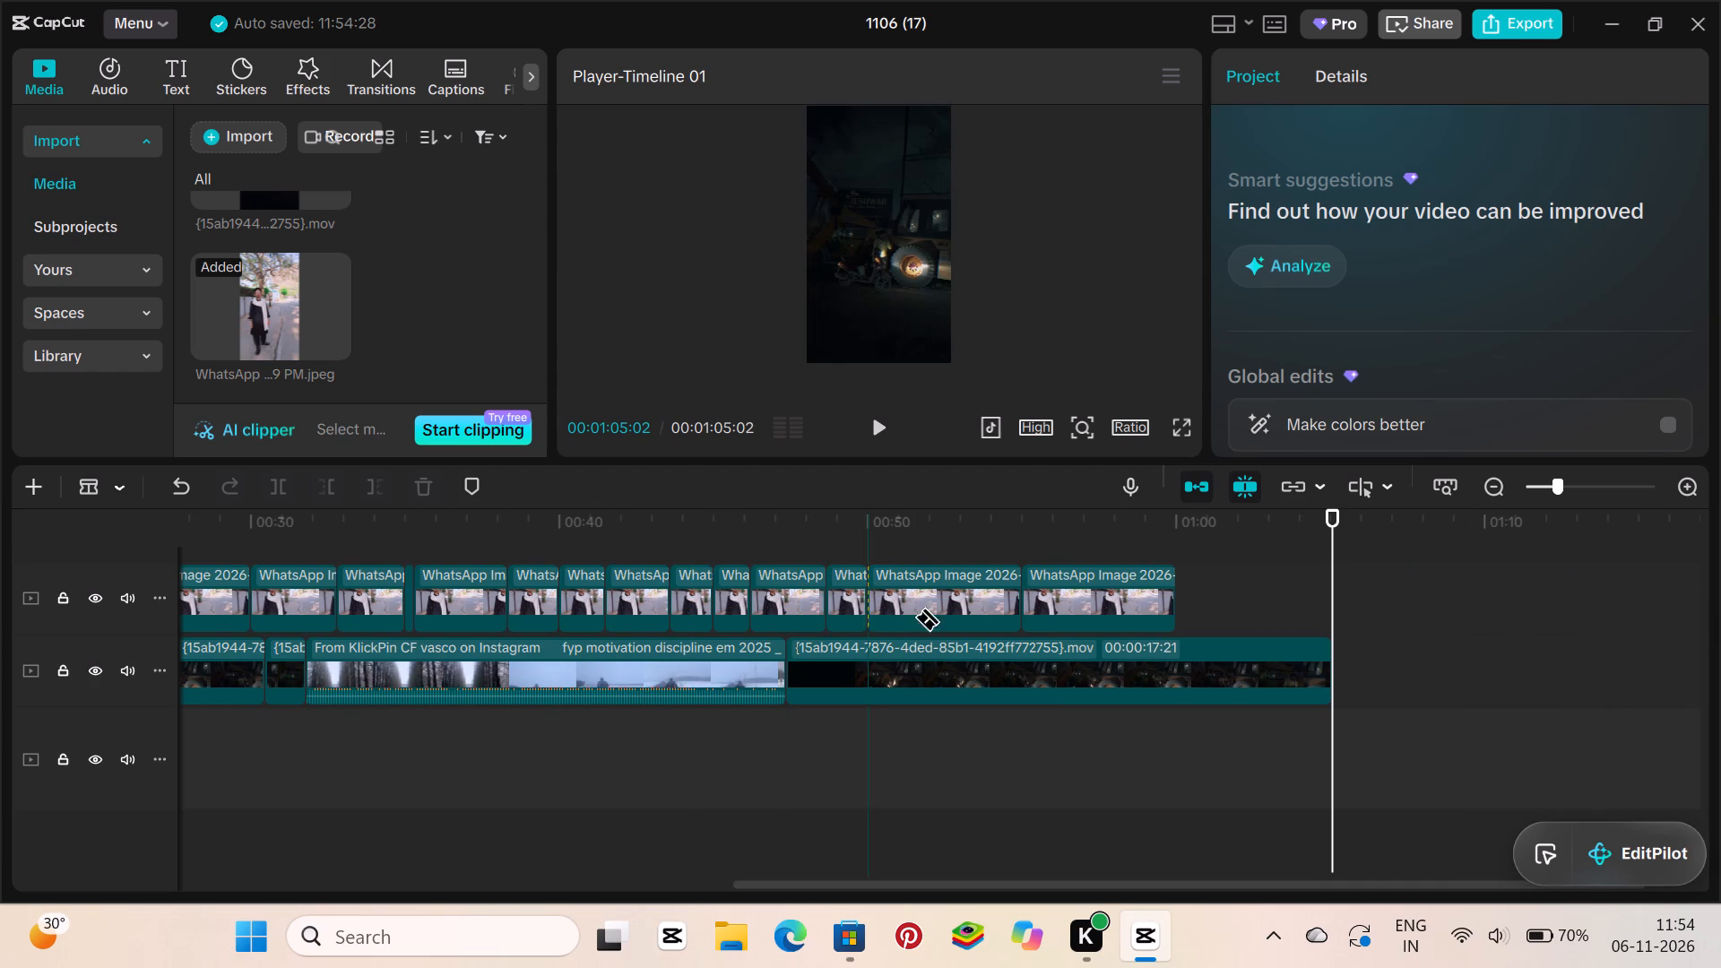
{"action": "left_click", "coordinate": [923, 617]}
{"action": "left_click", "coordinate": [954, 614]}
{"action": "left_click", "coordinate": [975, 608]}
{"action": "left_click", "coordinate": [1053, 620]}
{"action": "left_click", "coordinate": [1152, 634]}
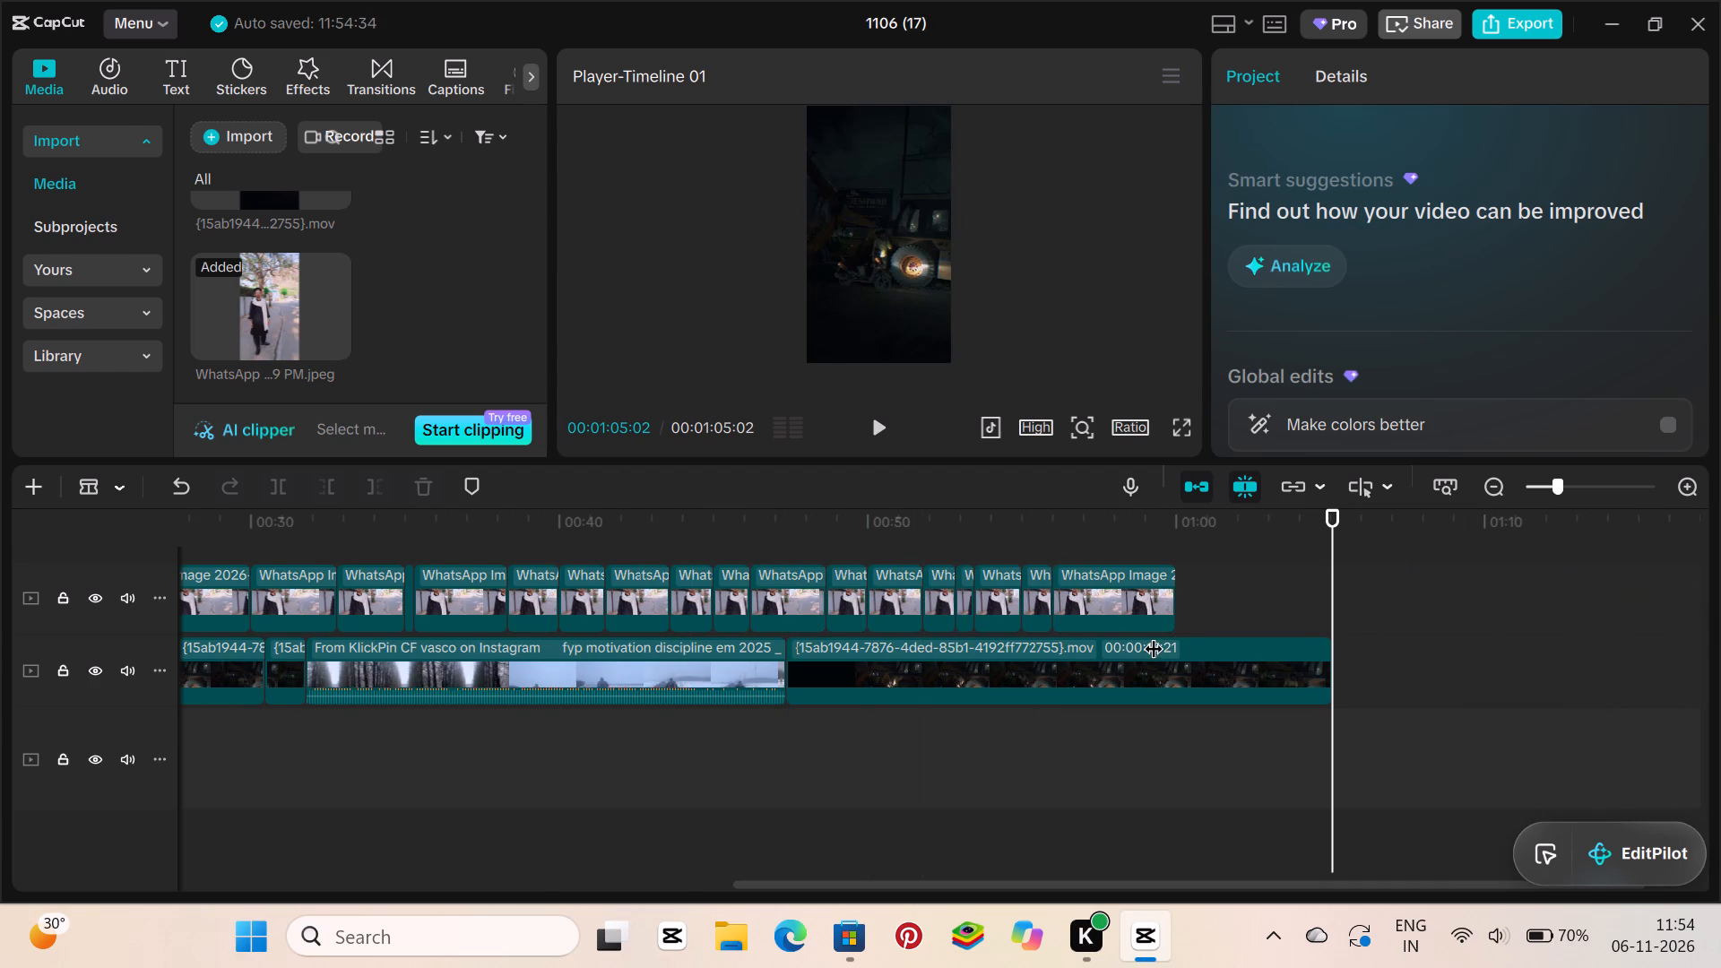
{"action": "left_click", "coordinate": [1104, 592]}
{"action": "left_click", "coordinate": [1123, 592]}
{"action": "left_click", "coordinate": [1155, 594]}
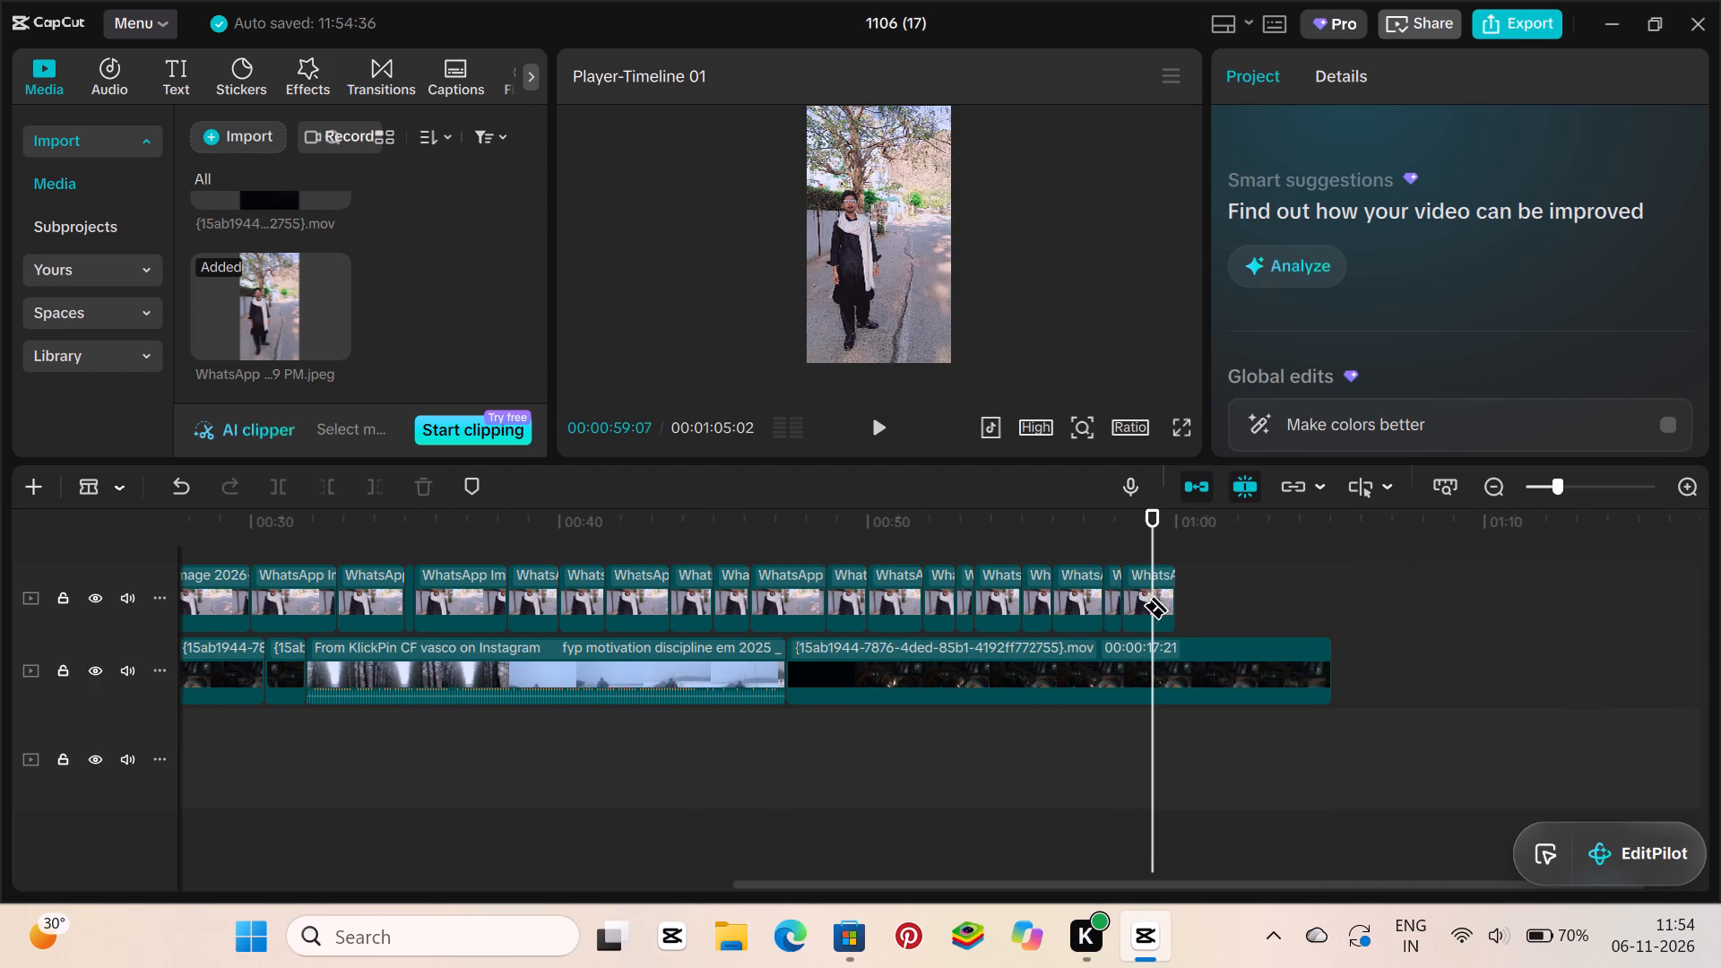
Split the last night-time .mov clip into ten short pieces, with cuts from about 00:51 to 01:03.
{"action": "left_click", "coordinate": [1281, 686]}
{"action": "left_click", "coordinate": [1230, 680]}
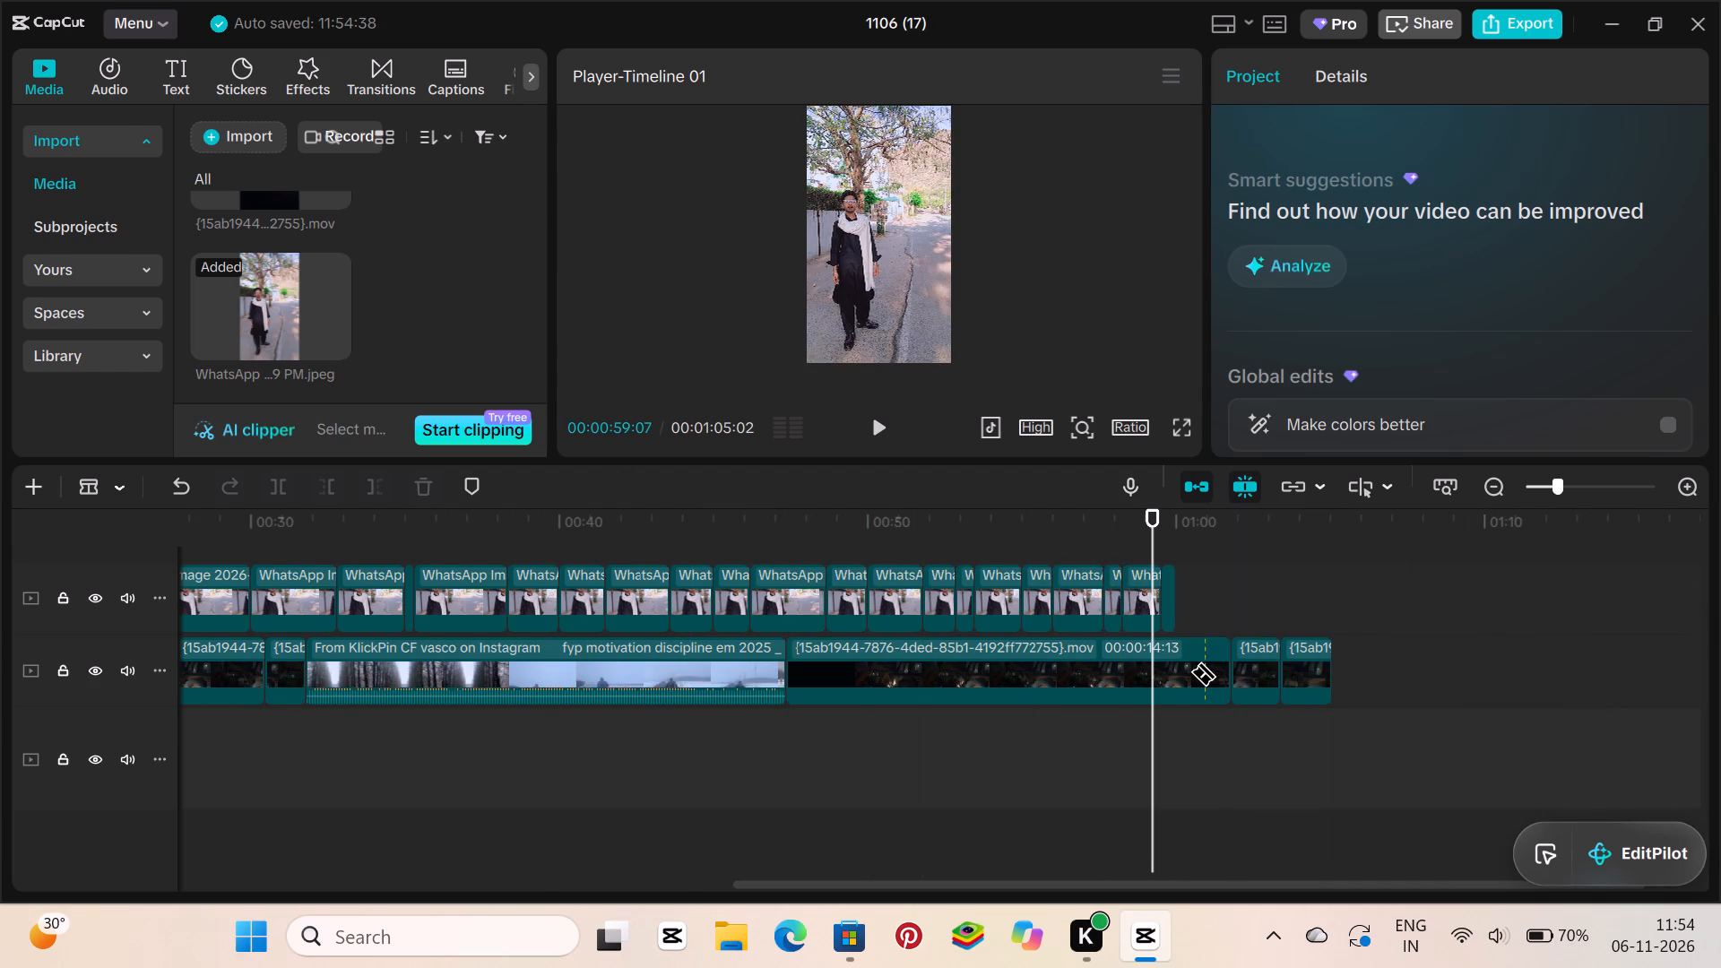
{"action": "left_click", "coordinate": [1180, 668]}
{"action": "left_click", "coordinate": [1120, 667]}
{"action": "left_click", "coordinate": [1088, 661]}
{"action": "left_click", "coordinate": [995, 668]}
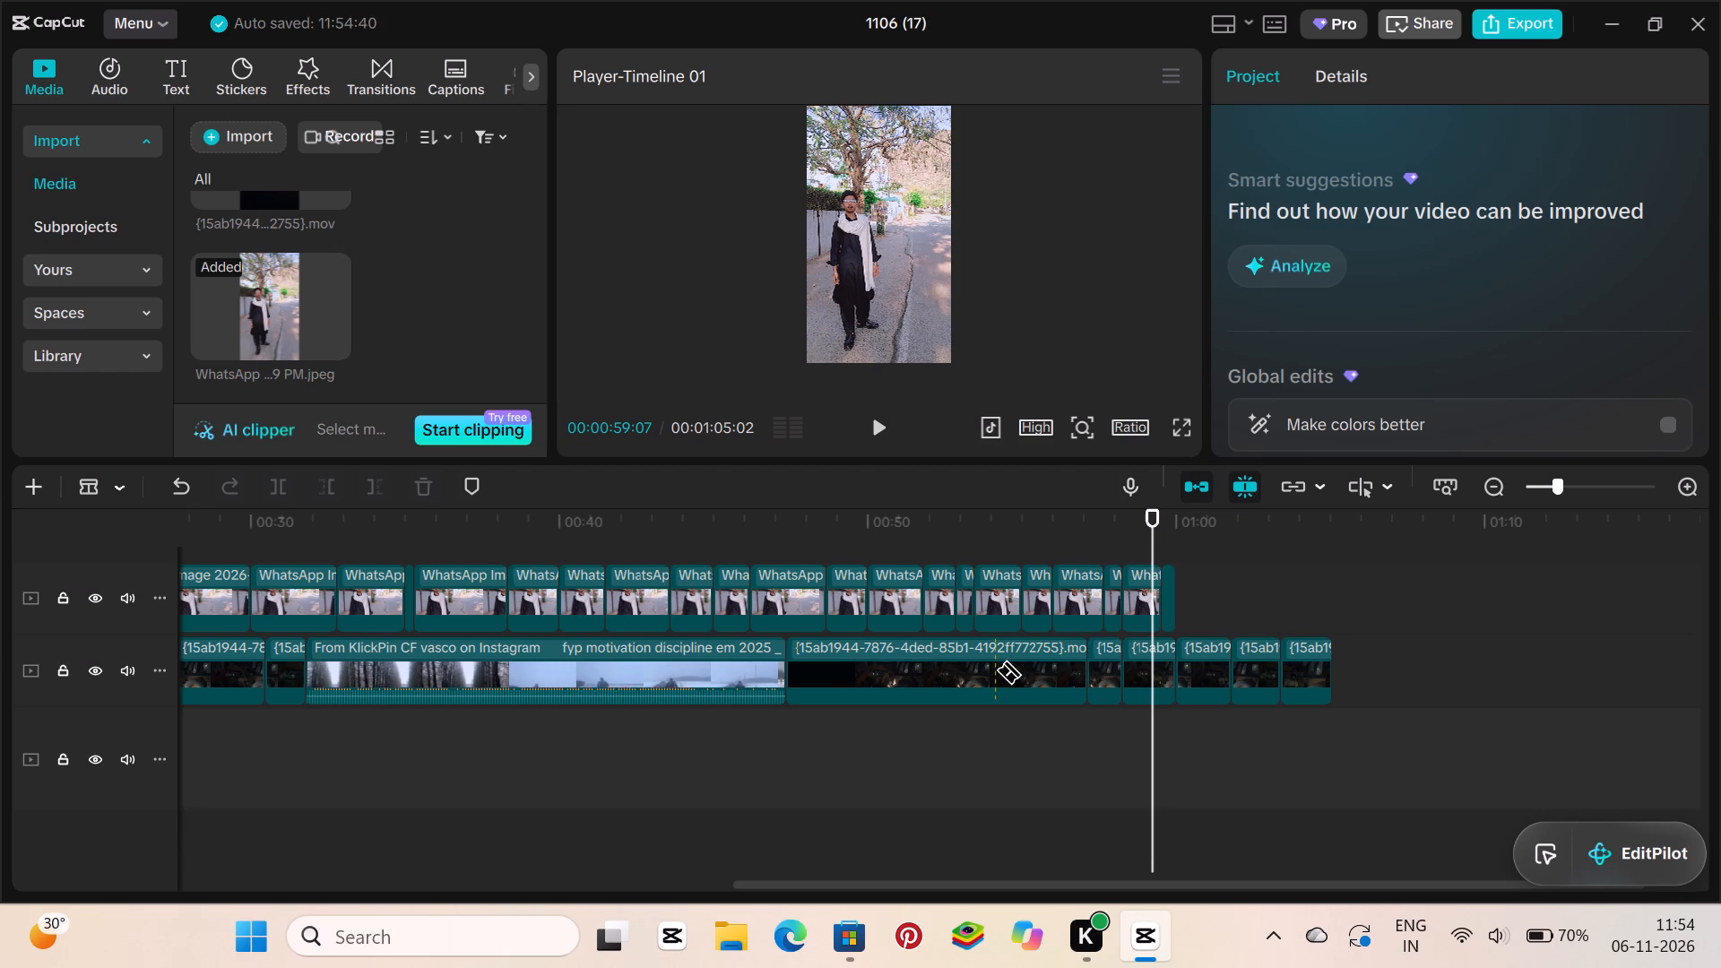
{"action": "left_click", "coordinate": [1051, 675]}
{"action": "left_click", "coordinate": [908, 649]}
{"action": "left_click", "coordinate": [954, 657]}
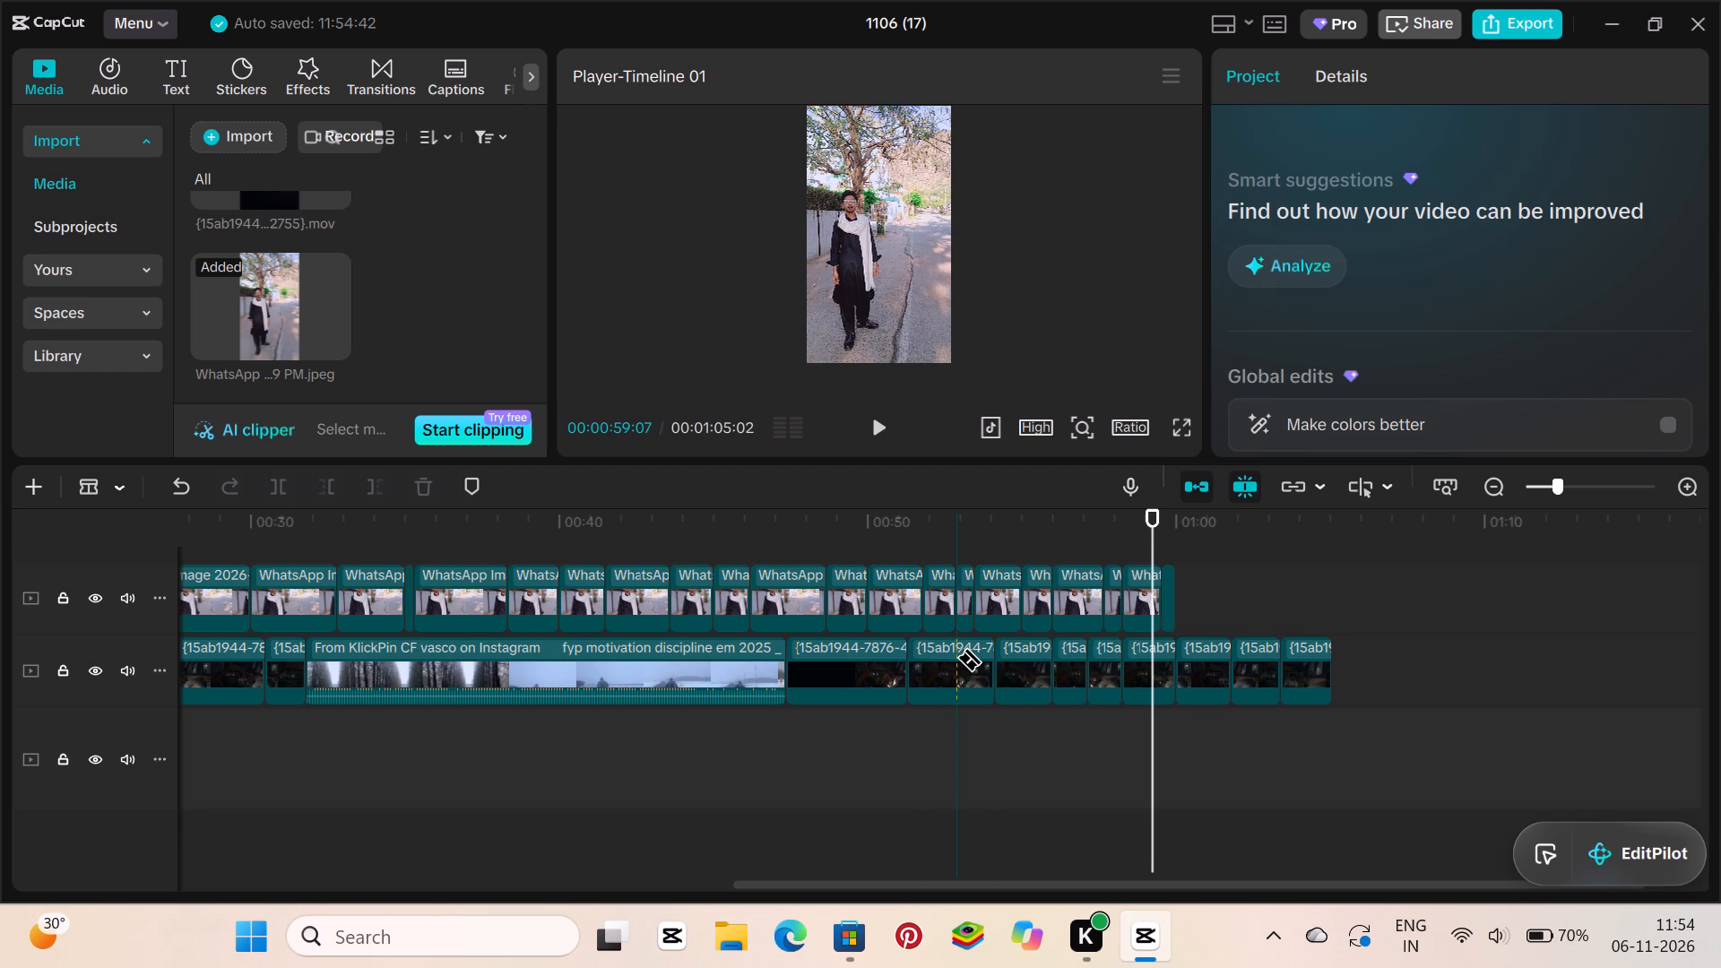
Leave the project editor and go back to the home page.
{"action": "left_click", "coordinate": [155, 30]}
{"action": "left_click", "coordinate": [156, 332]}
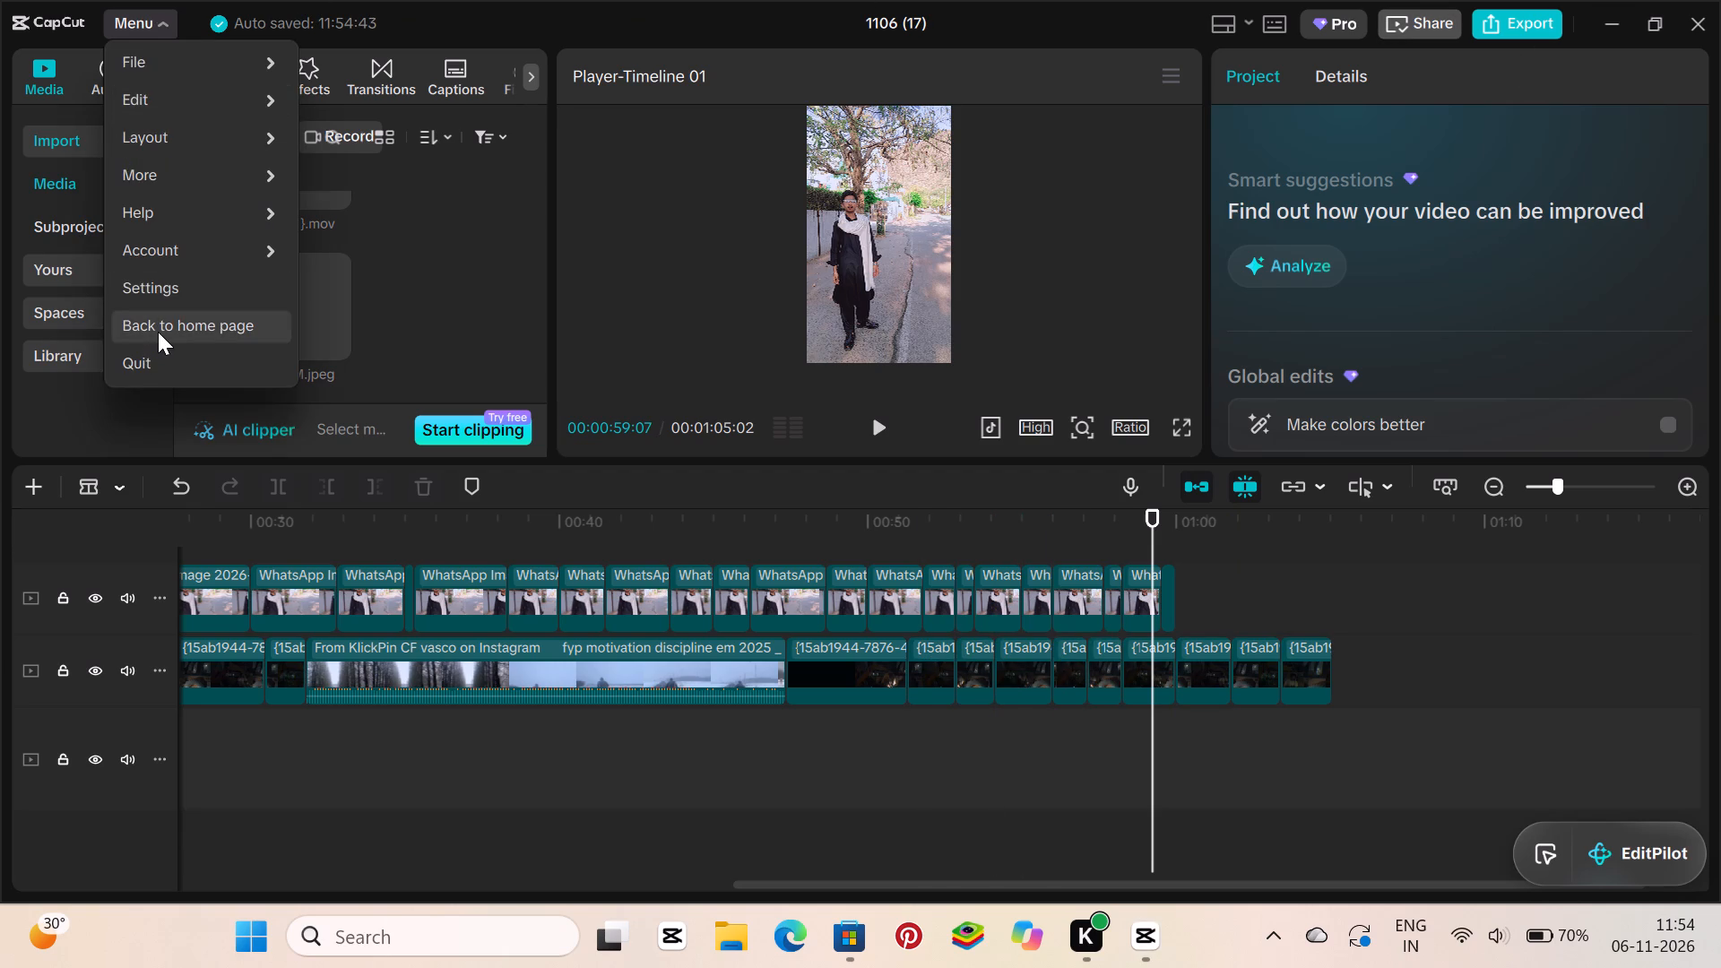
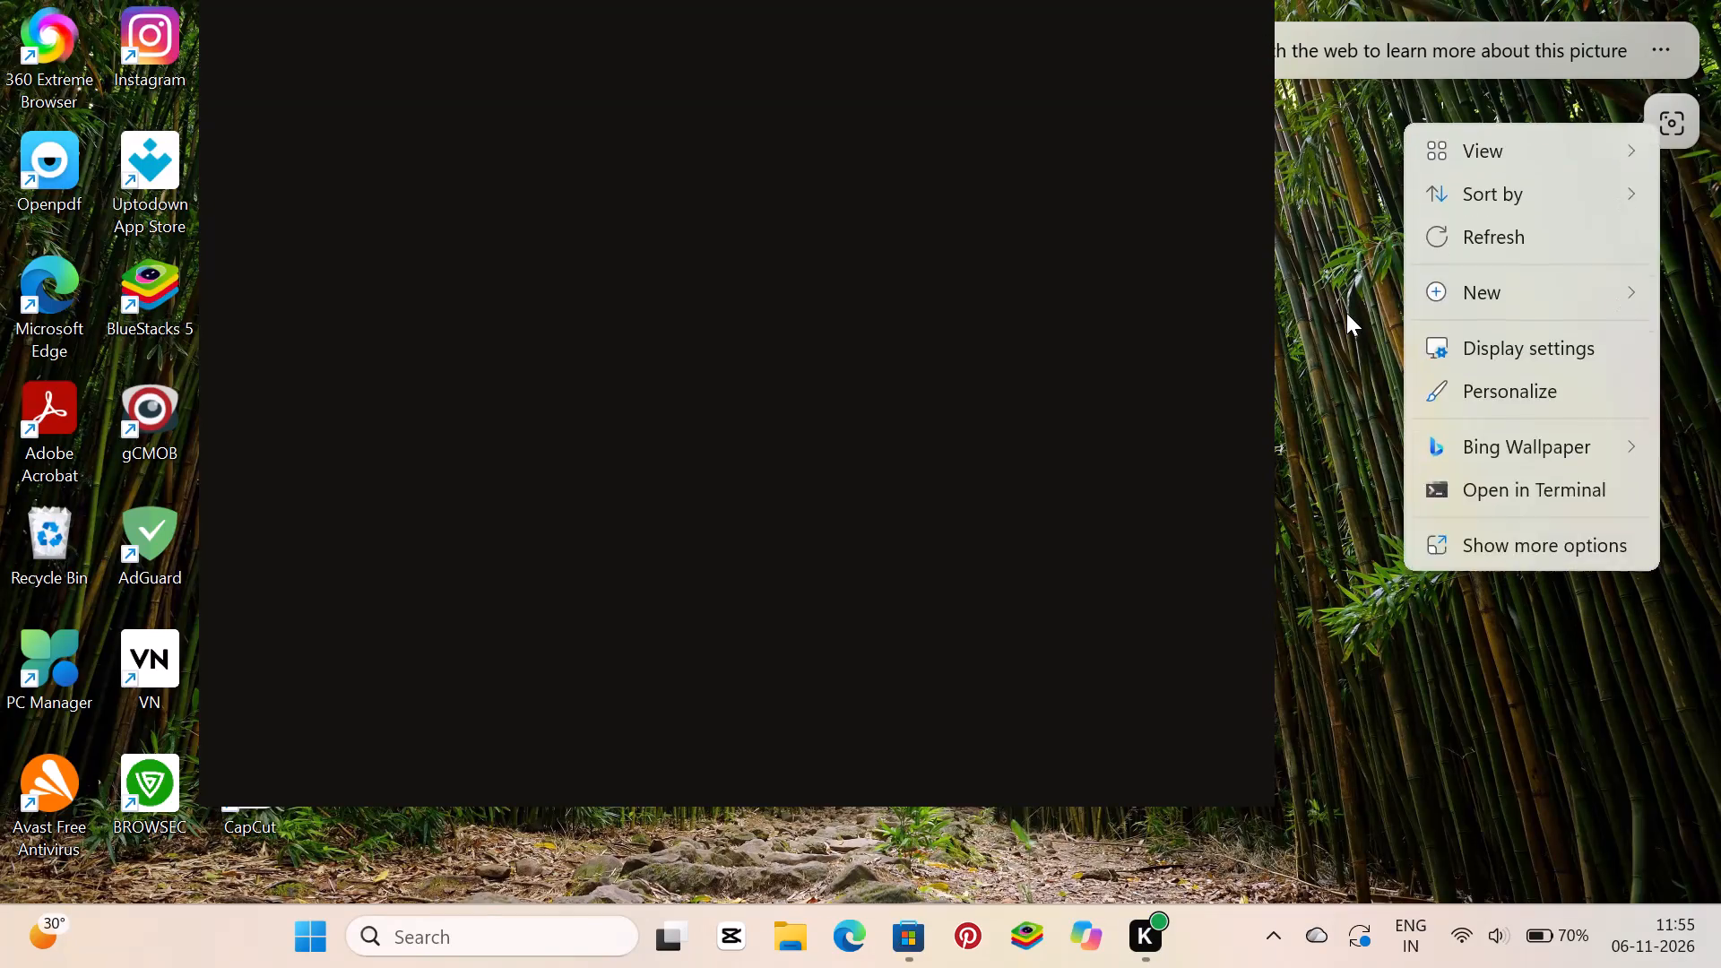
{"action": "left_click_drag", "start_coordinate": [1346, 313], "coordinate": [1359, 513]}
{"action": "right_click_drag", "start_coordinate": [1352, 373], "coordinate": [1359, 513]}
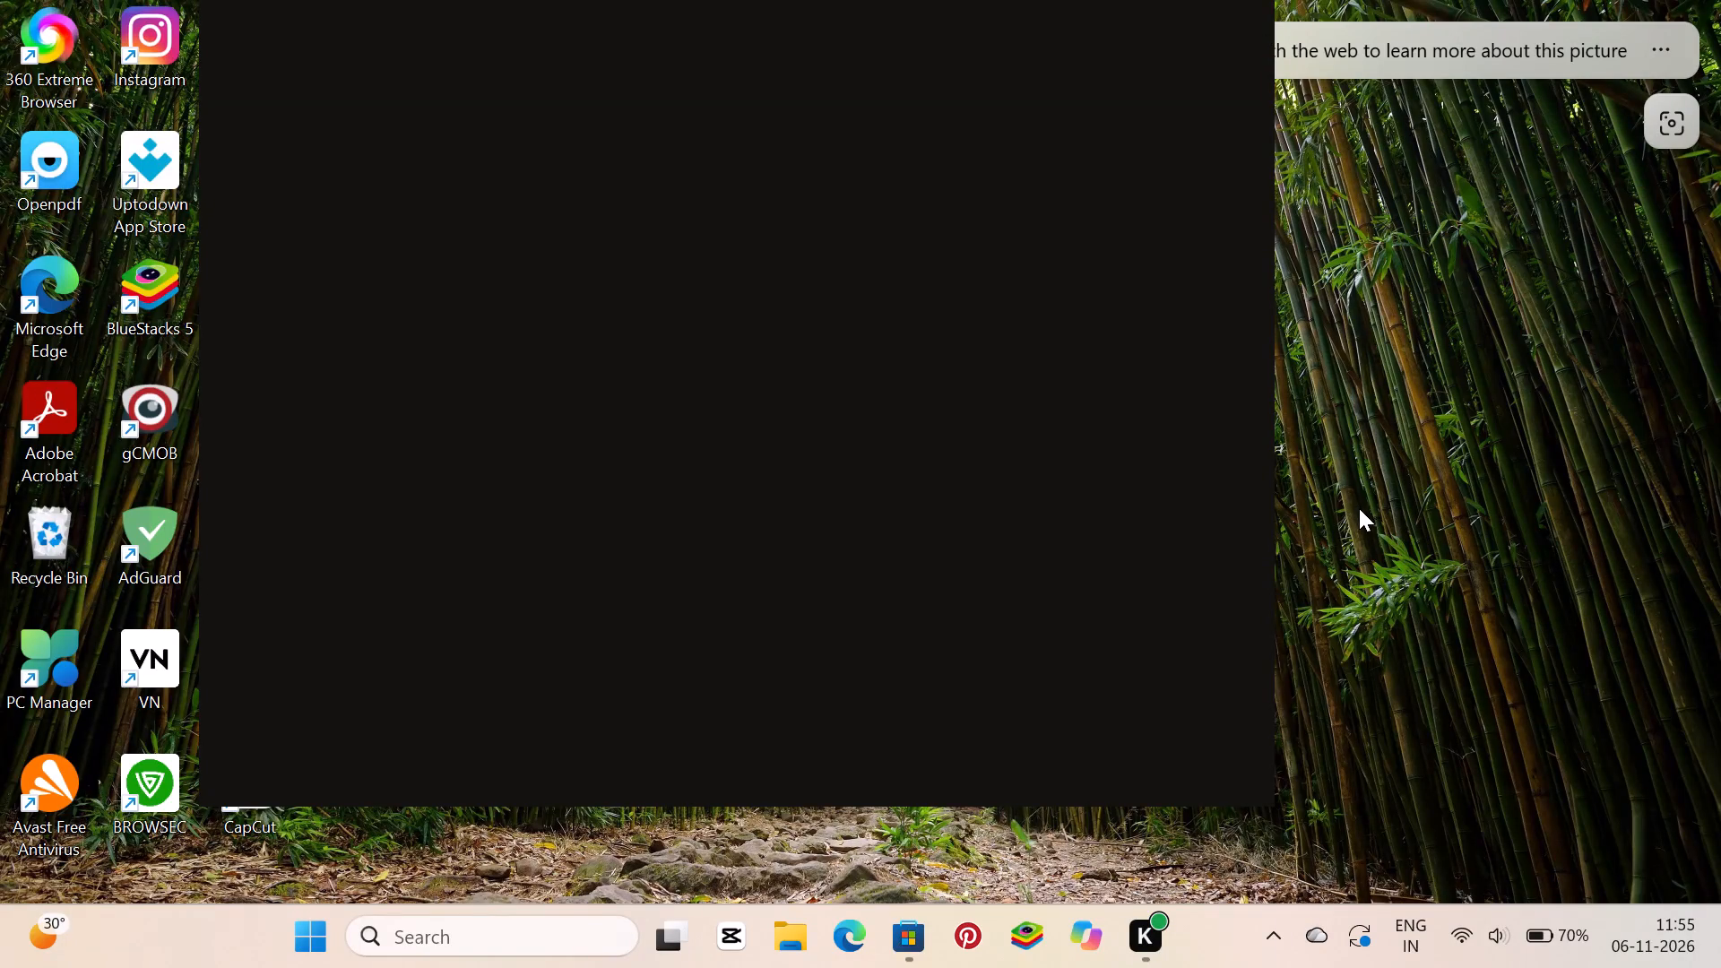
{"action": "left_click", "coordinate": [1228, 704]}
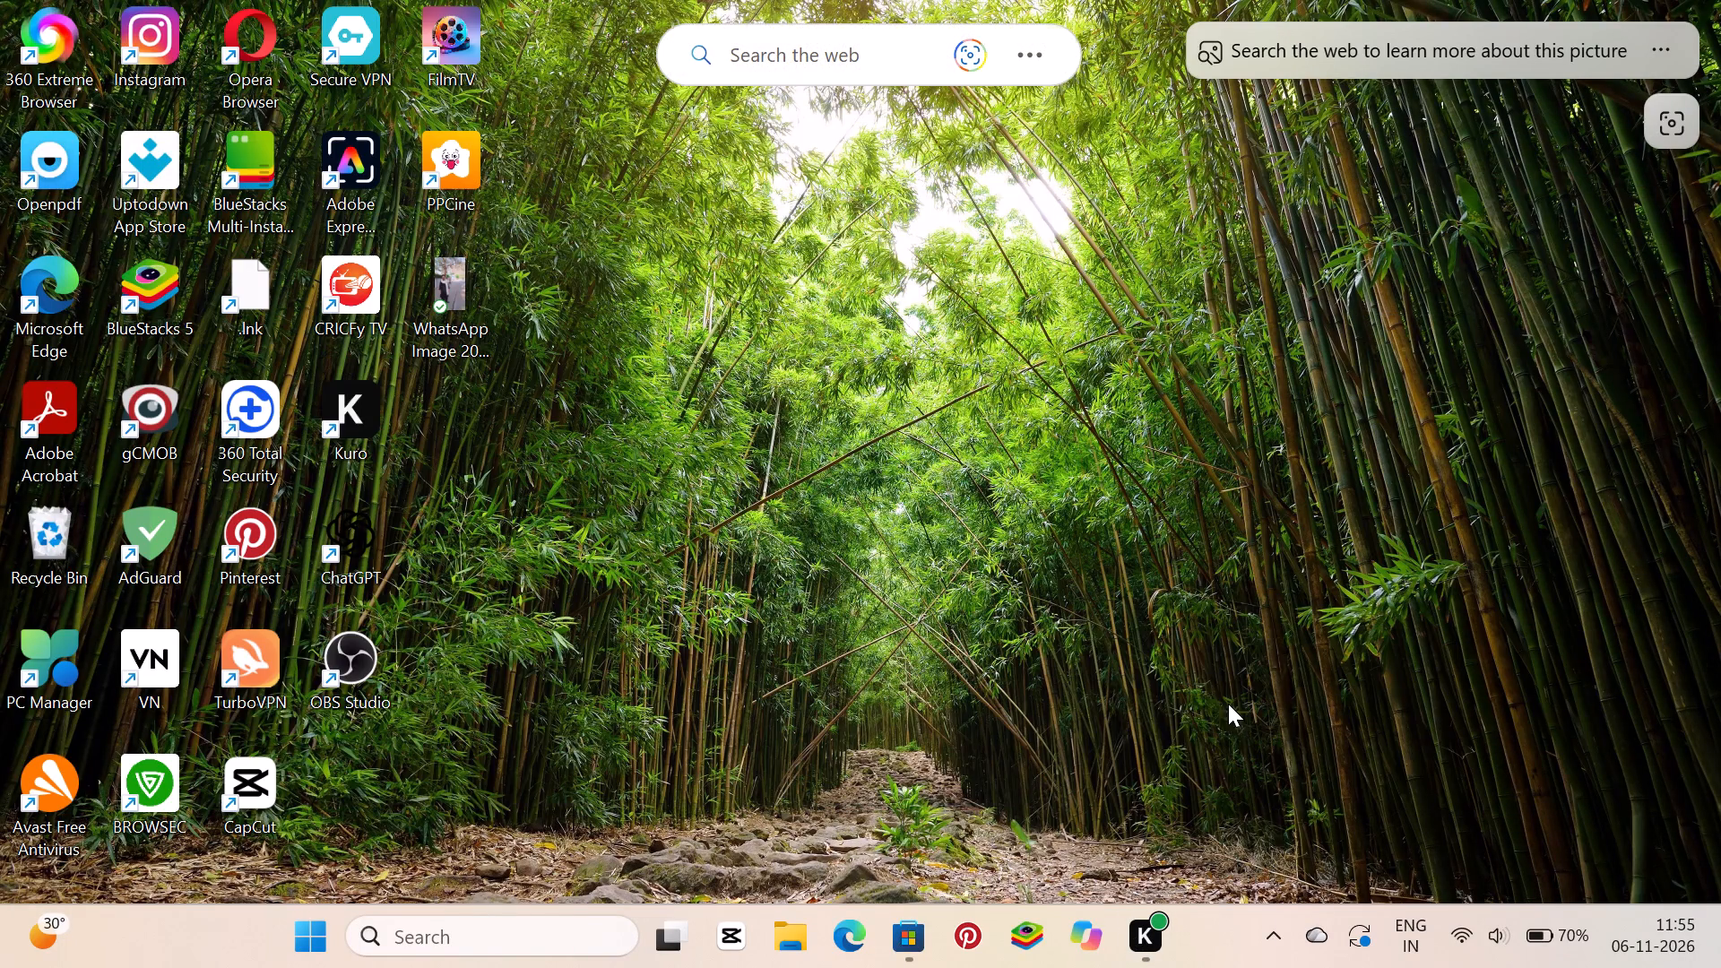